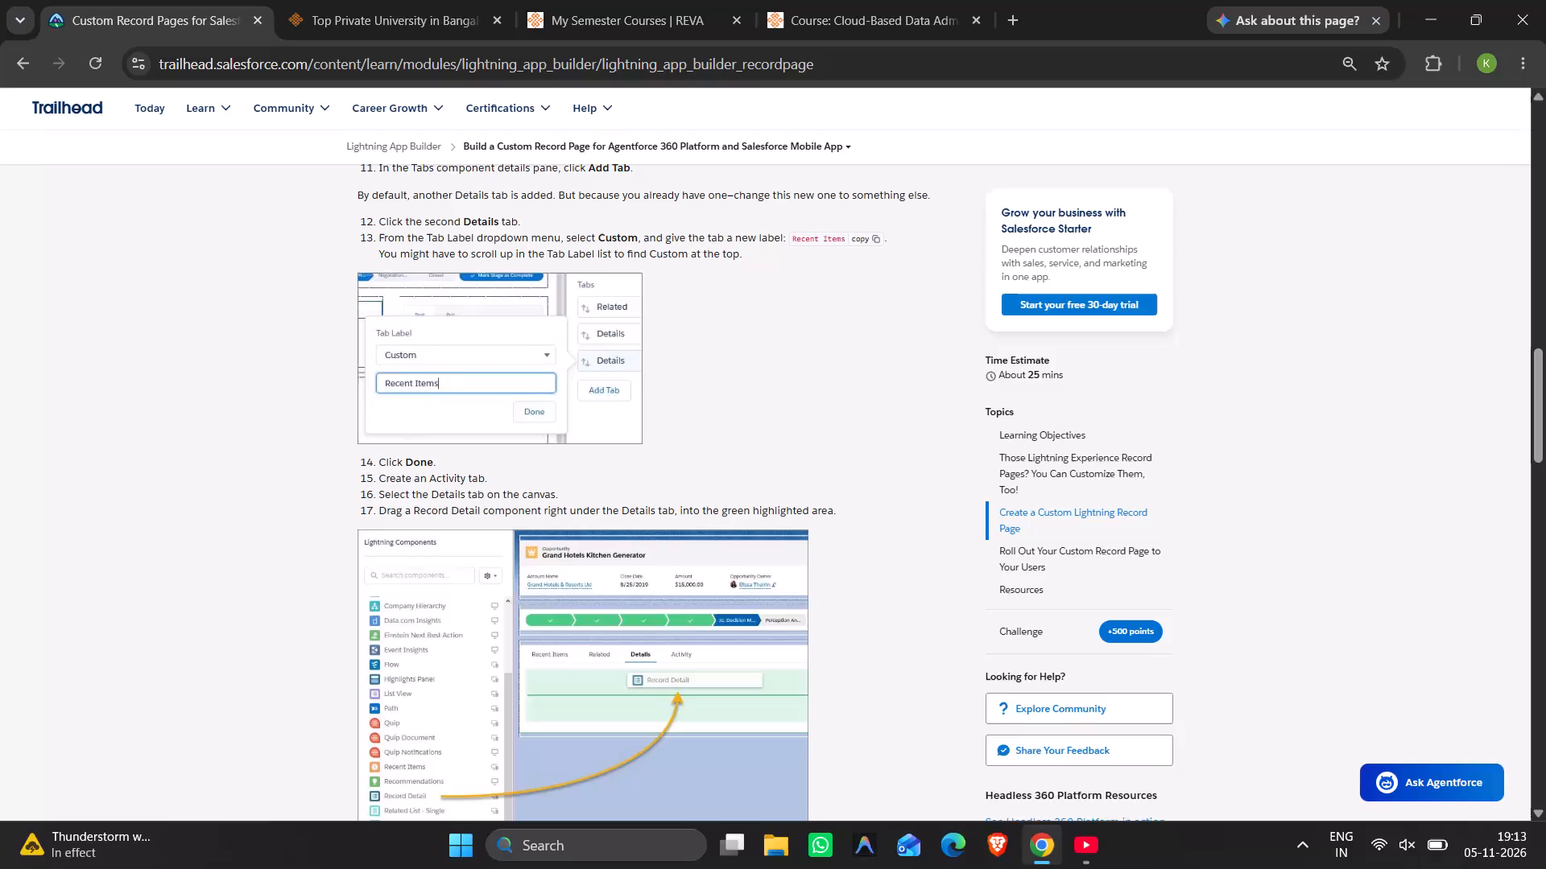
# Switch to YouTube and search for "lightning app builder".
pyautogui.click(1081, 843)
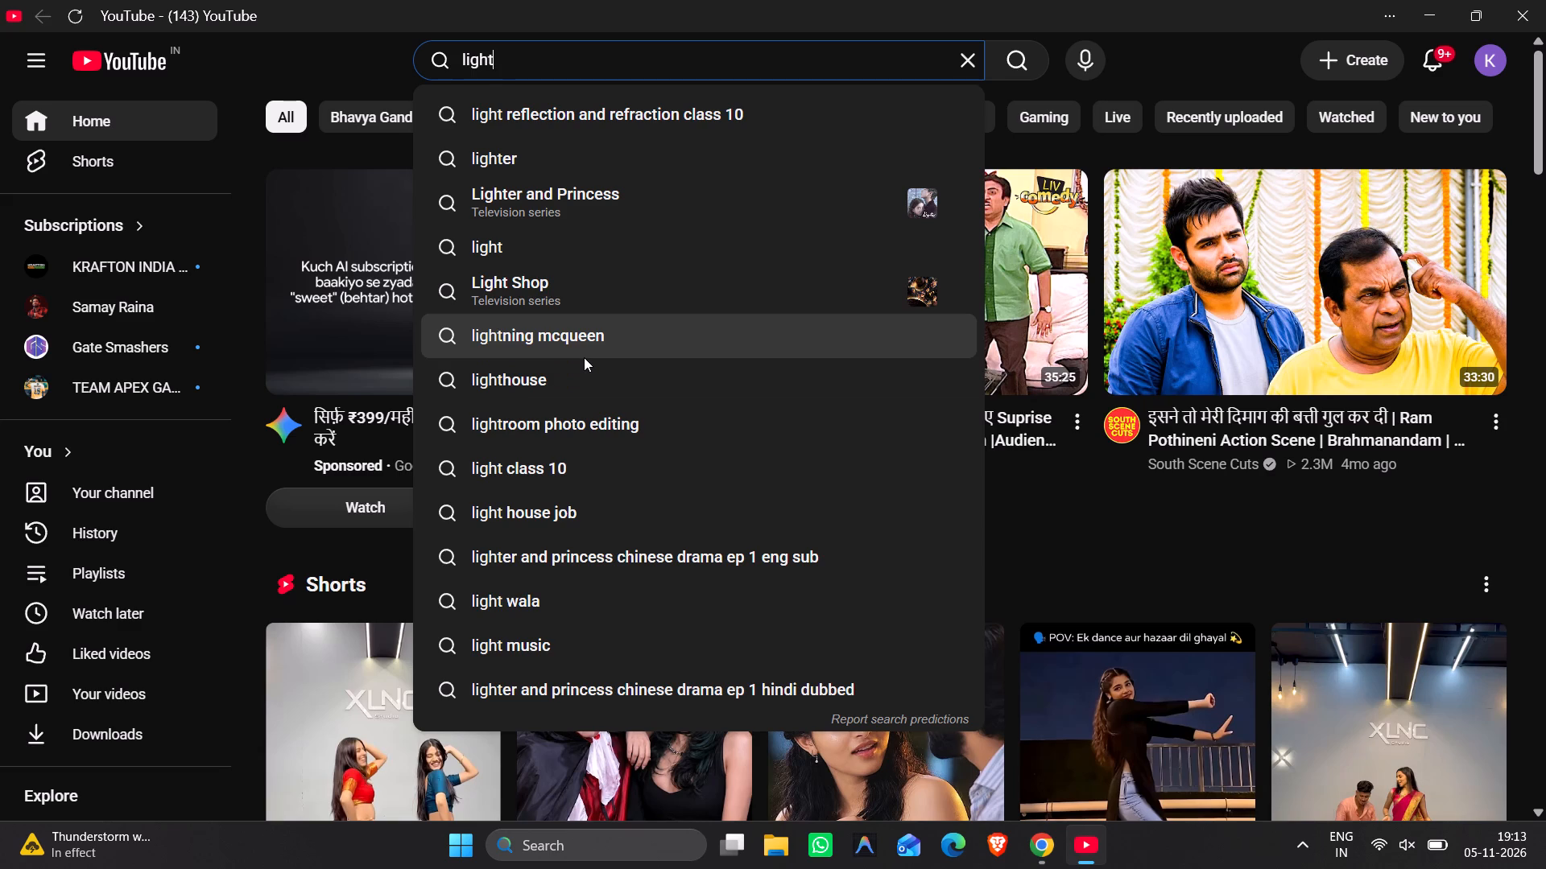
pyautogui.write('in')
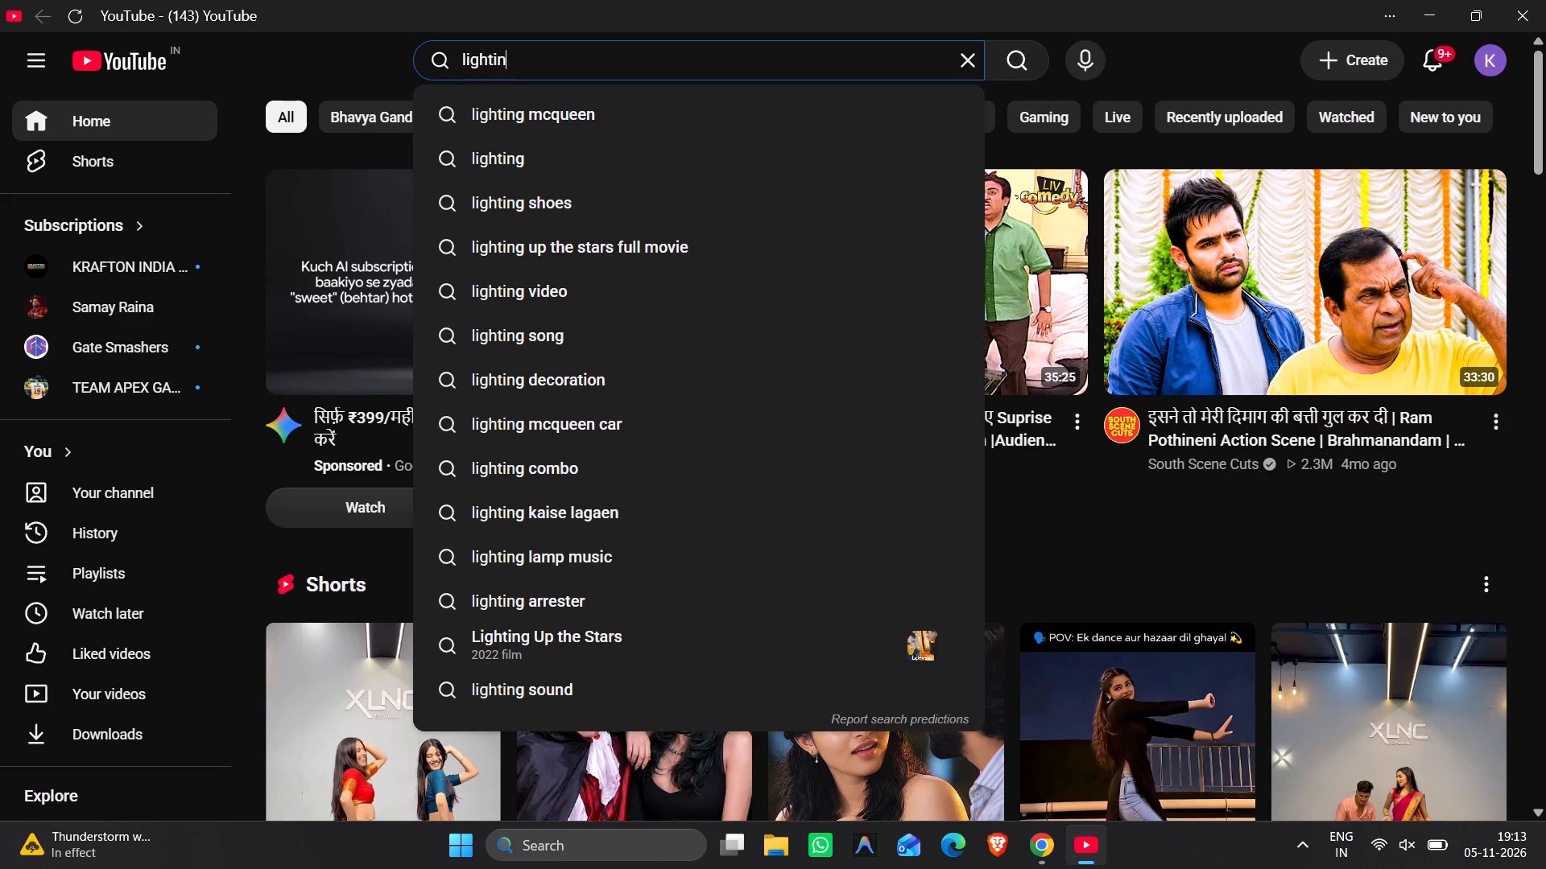
pyautogui.press('n')
pyautogui.press('BackSpace')
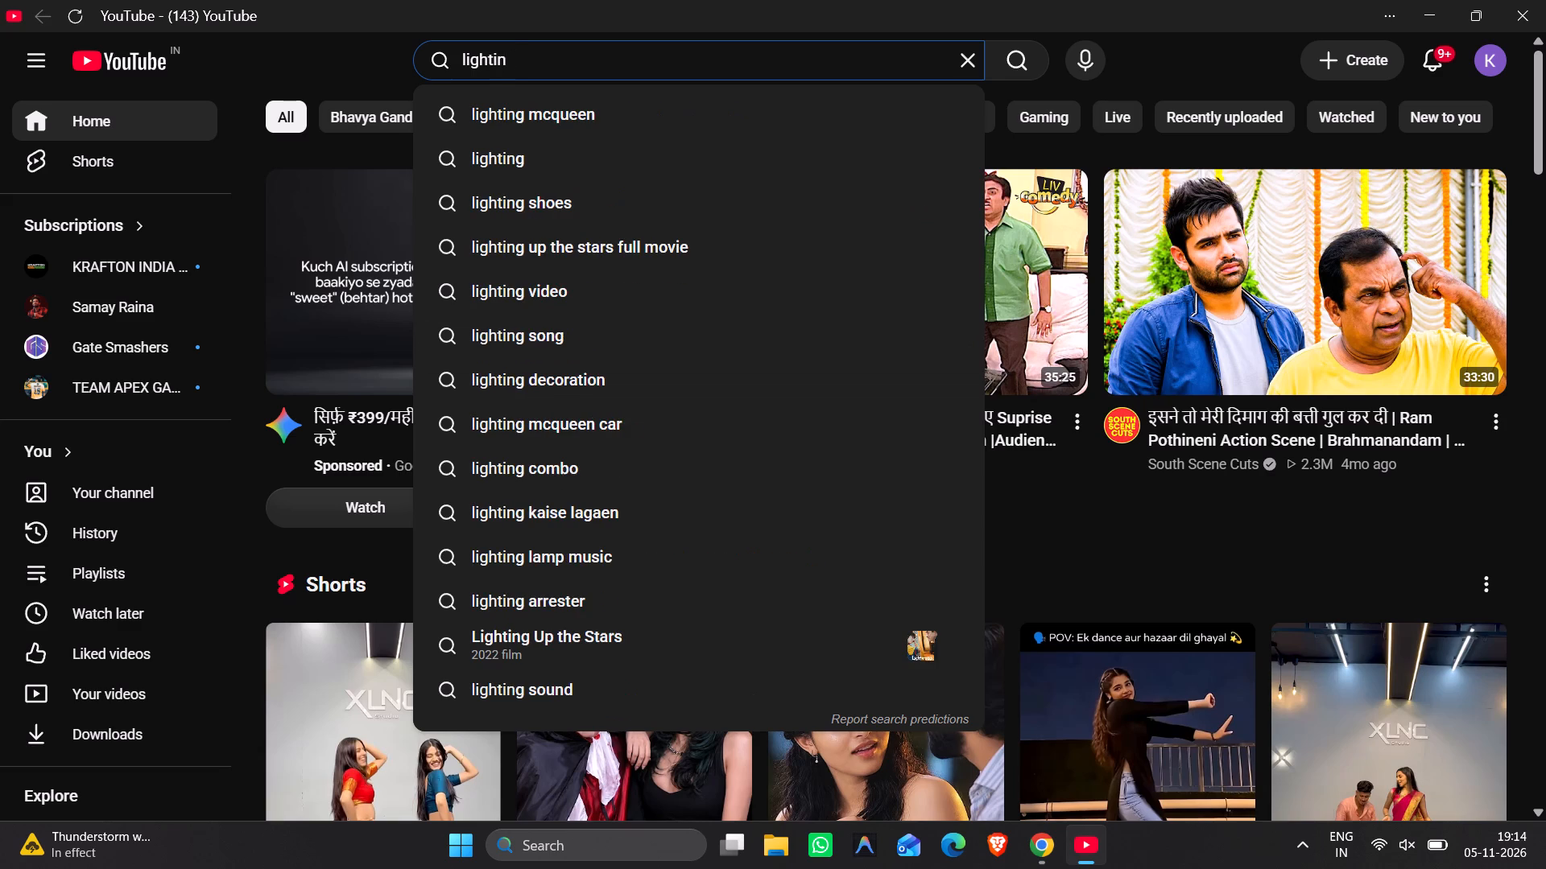
pyautogui.write('ing')
pyautogui.press('space')
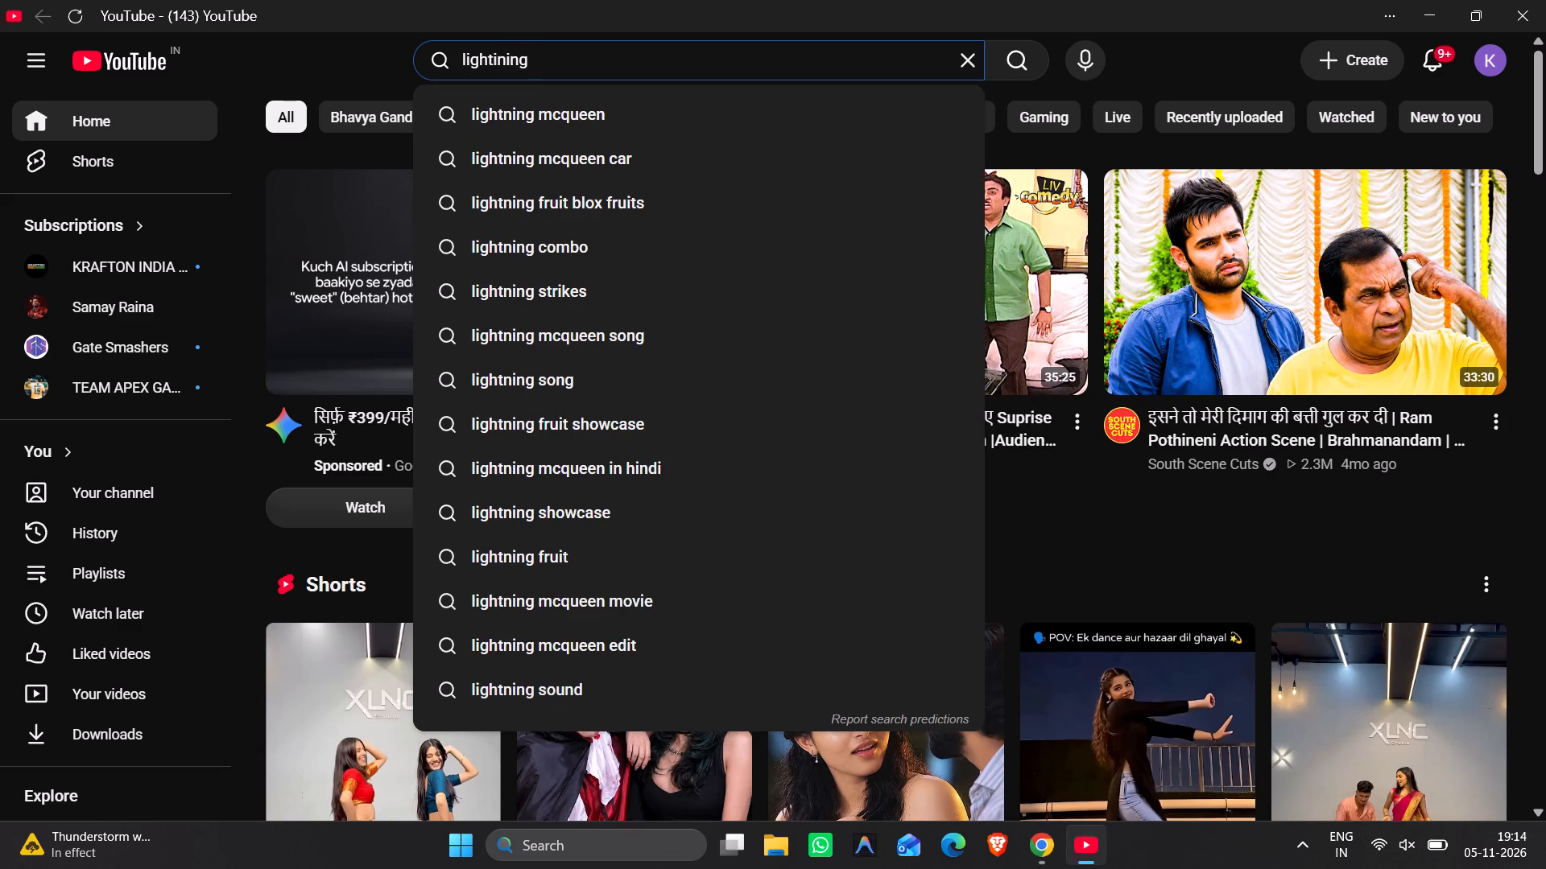
pyautogui.write('app')
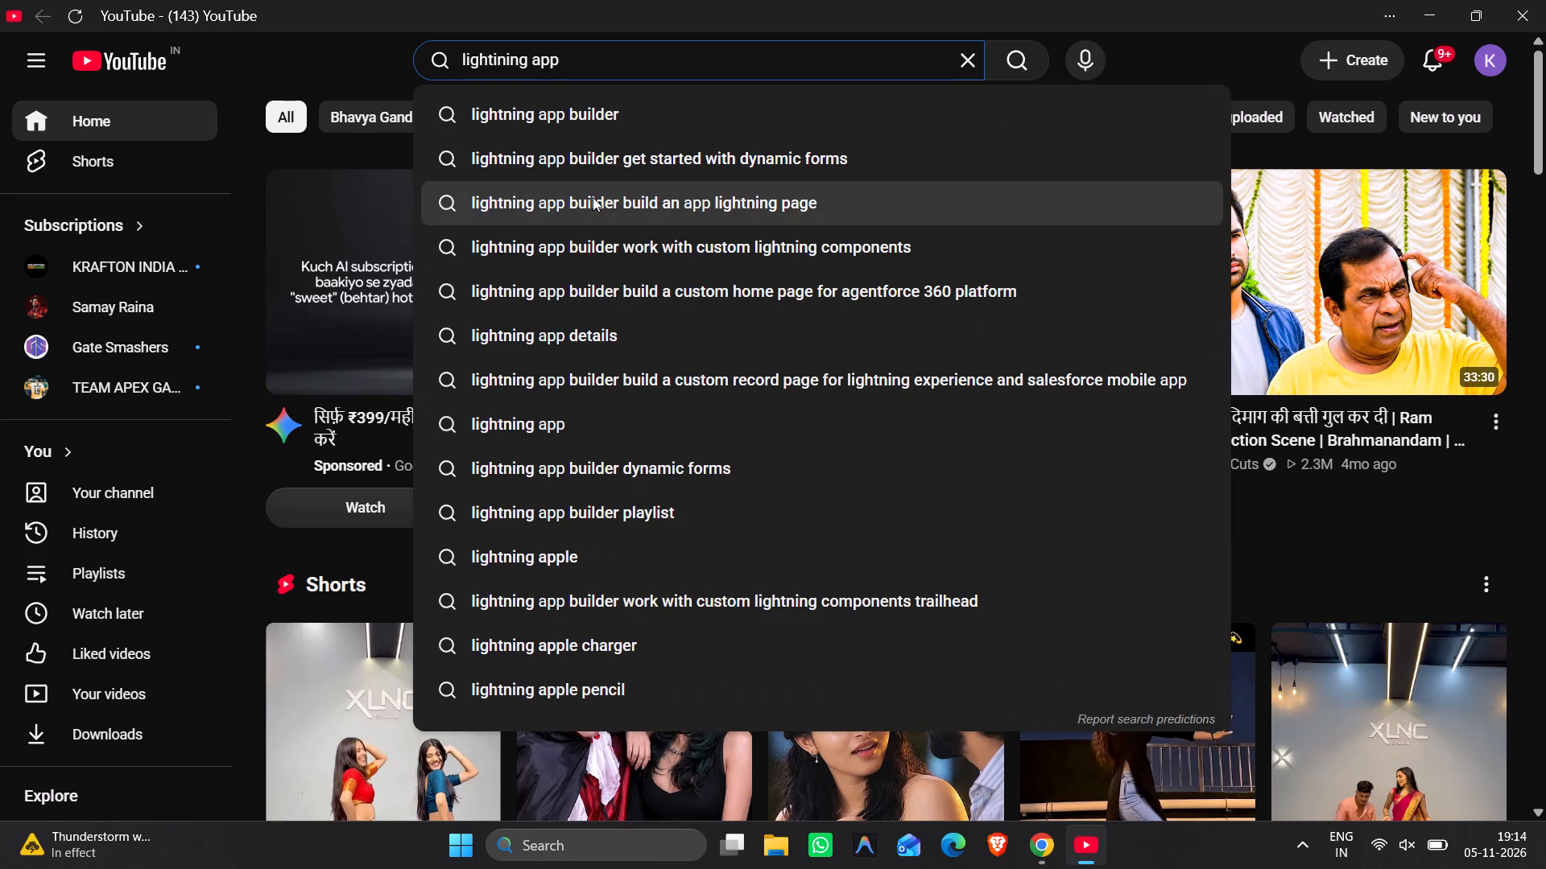
pyautogui.click(589, 131)
# Refine the video search to "lightning app builder model 3".
pyautogui.click(639, 57)
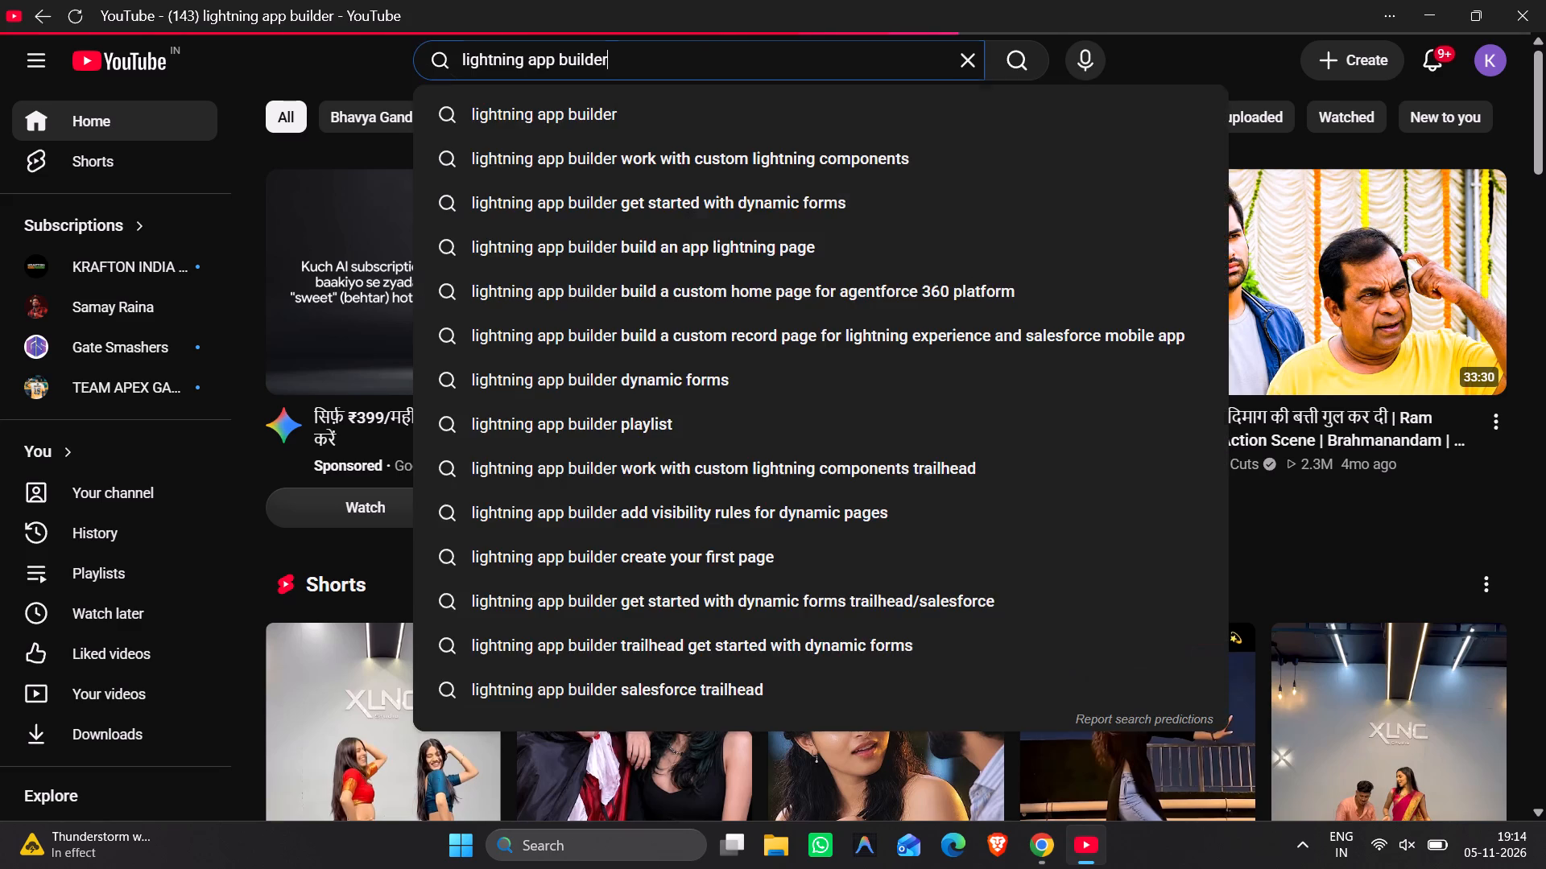
pyautogui.press('space')
pyautogui.write('mo')
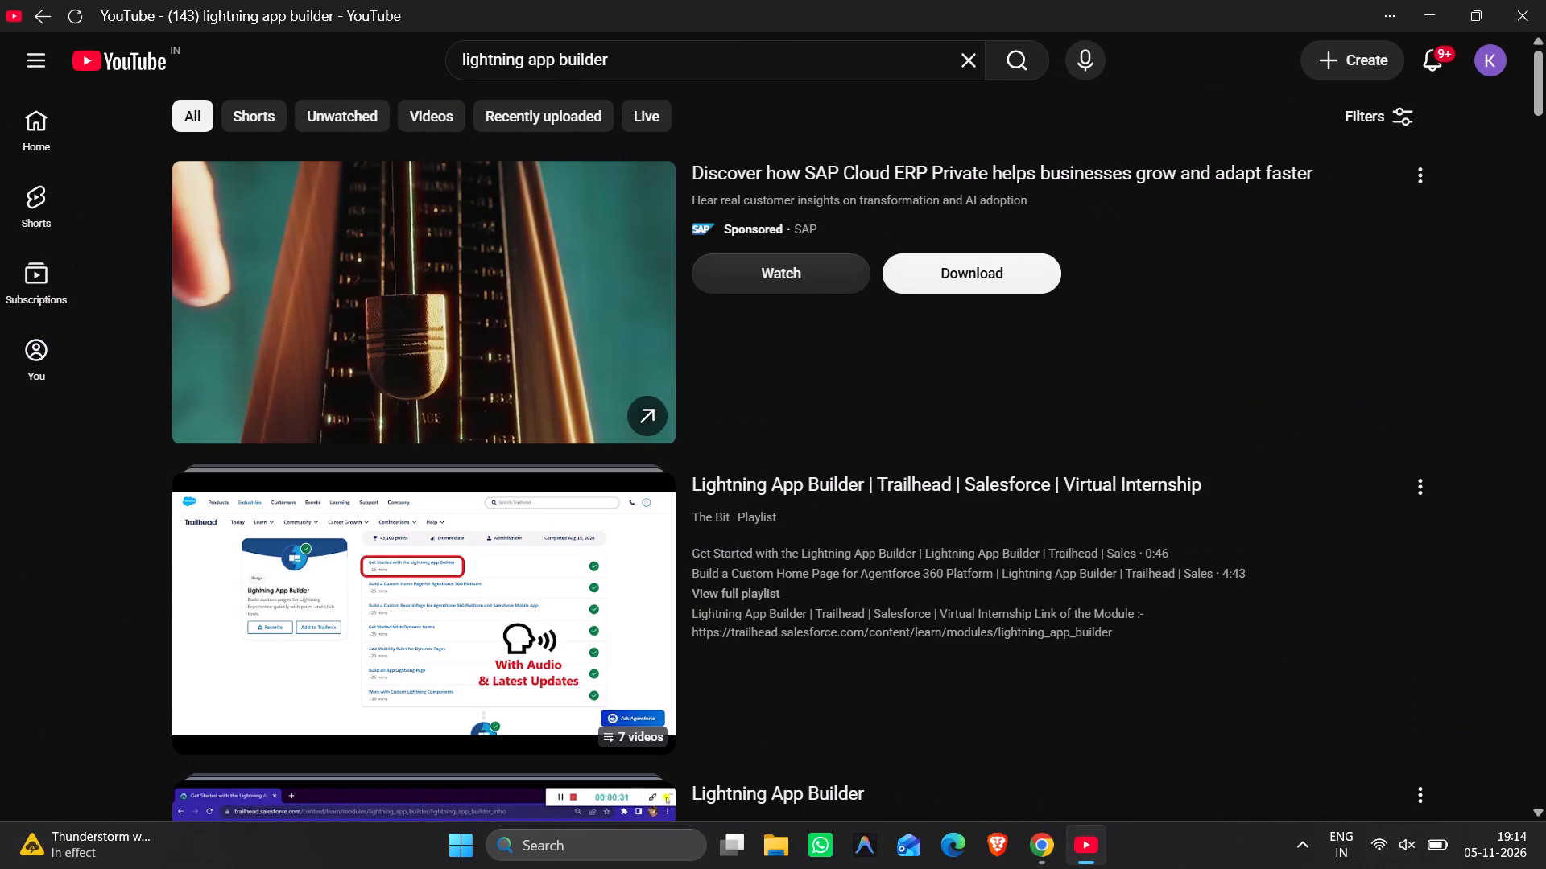
pyautogui.press('BackSpace')
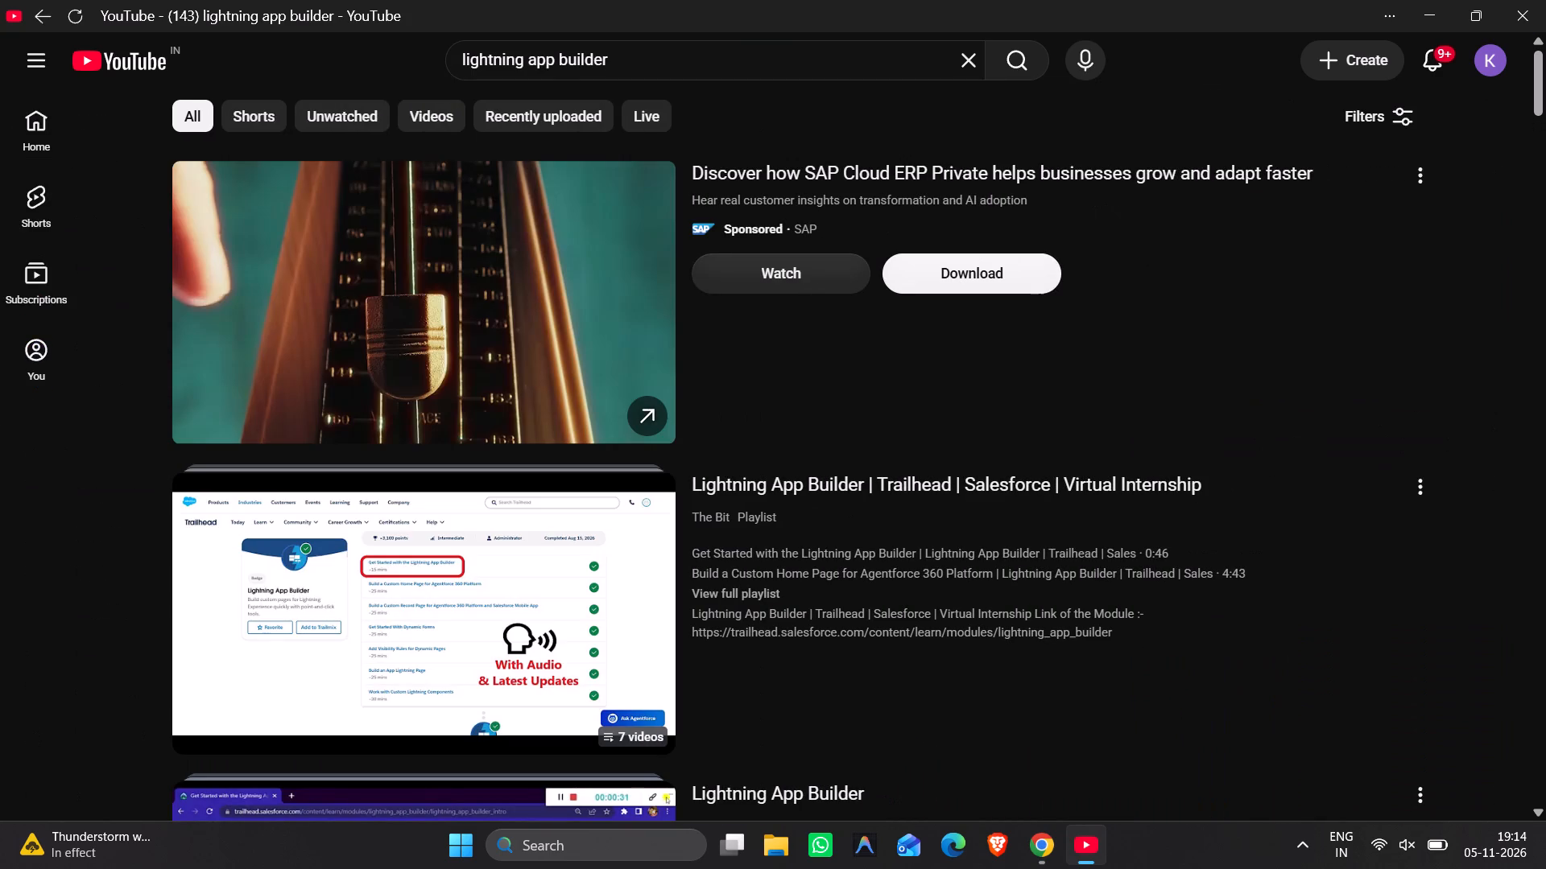
pyautogui.write('modu')
pyautogui.click(639, 57)
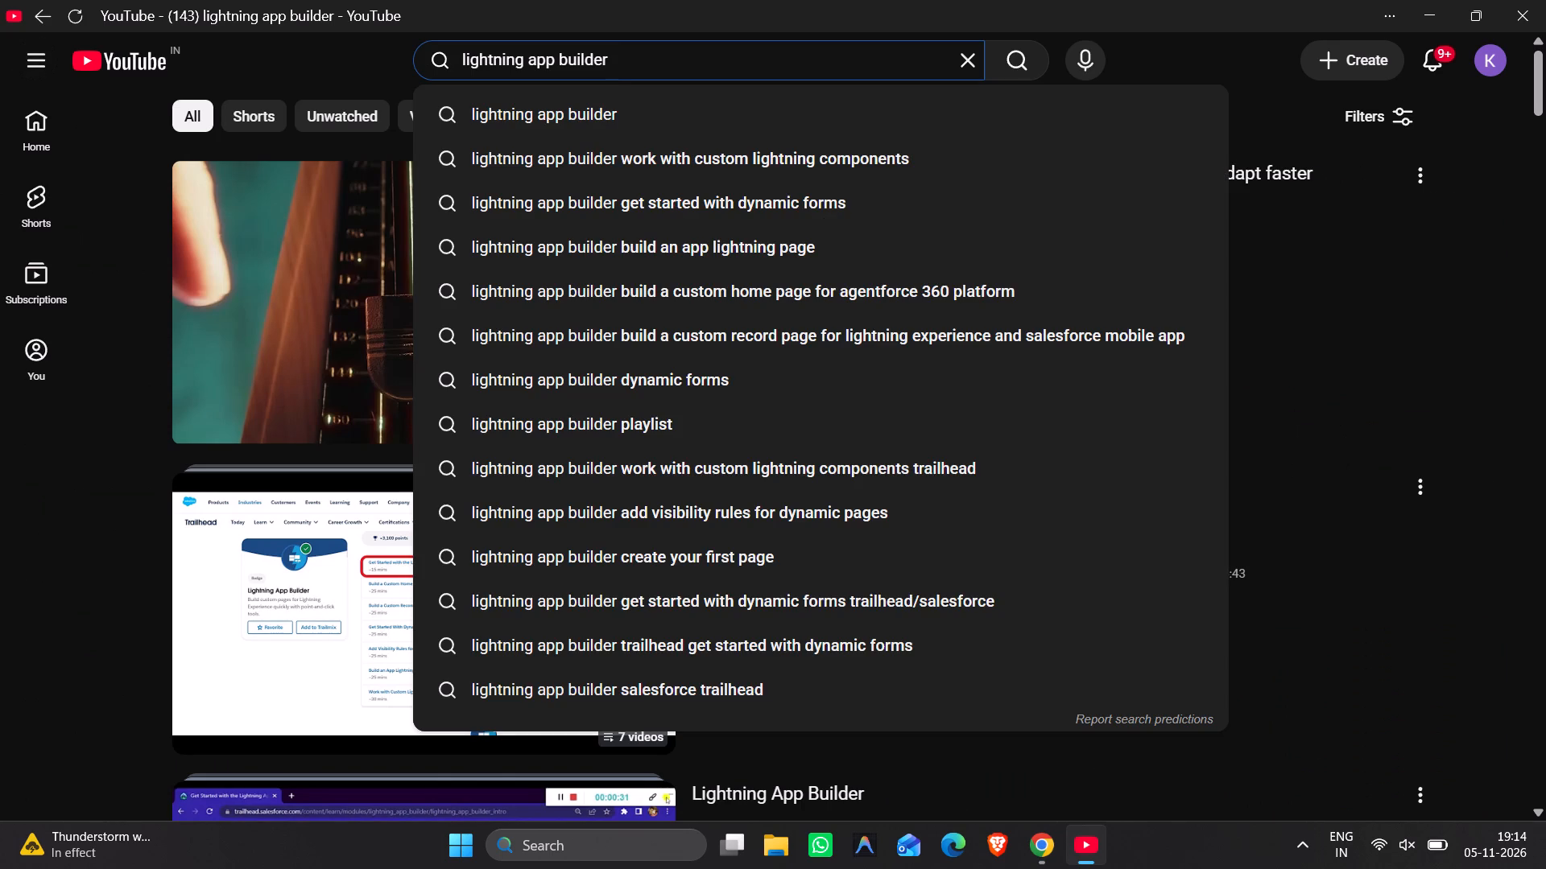
pyautogui.press('space')
pyautogui.write('model')
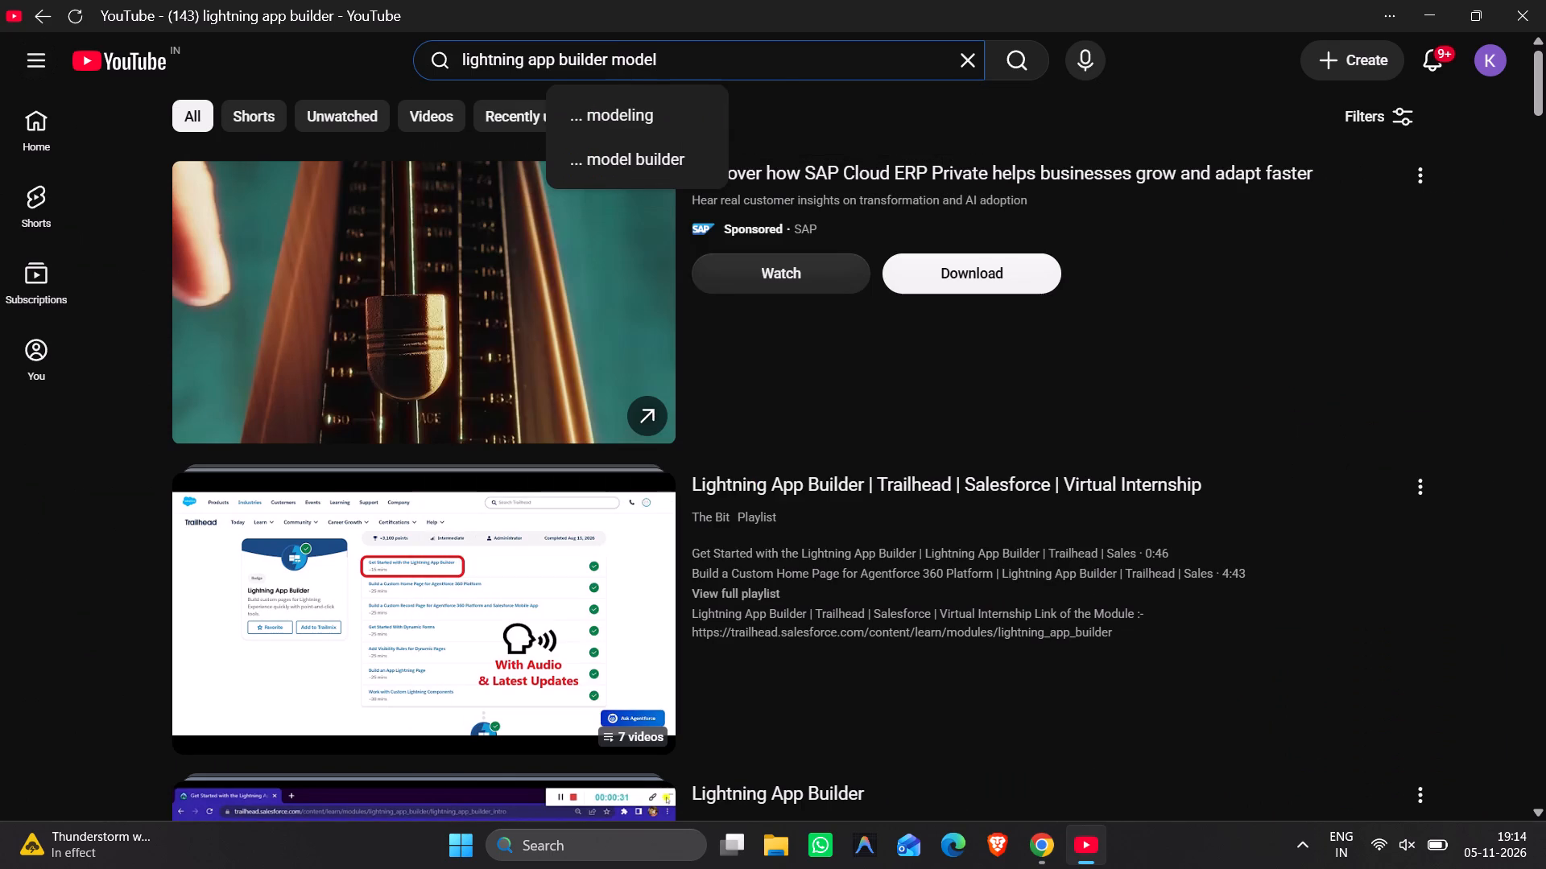
pyautogui.press('space')
pyautogui.write('3')
pyautogui.press('Return')
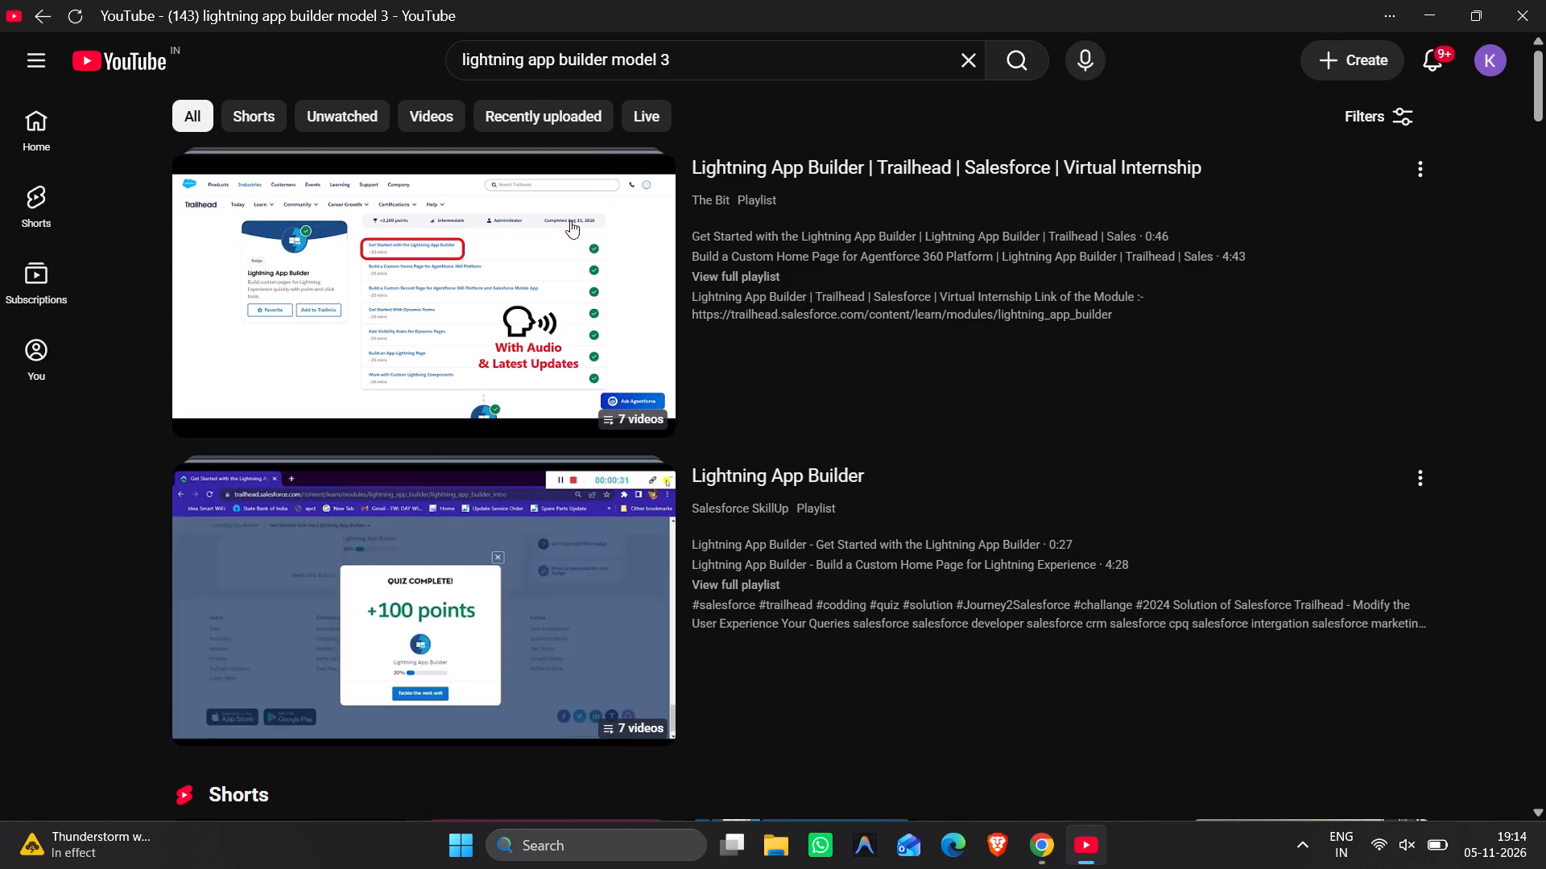
# Browse the search results and open the Lightning App Builder playlist by Salesforce SkillUp.
pyautogui.scroll(-5, 520, 267)
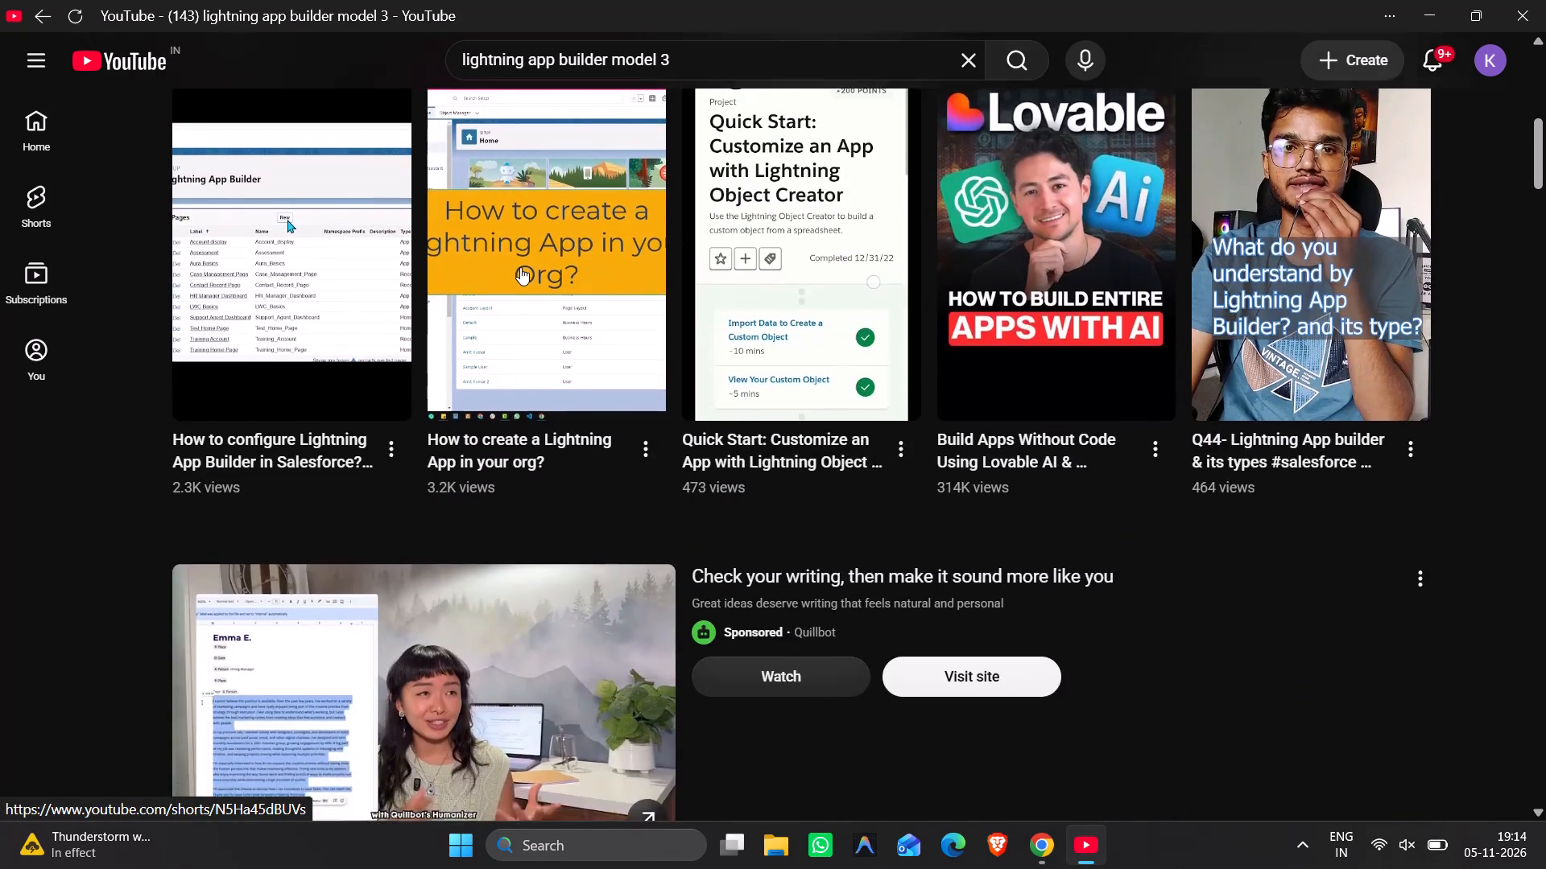
pyautogui.scroll(-4, 520, 267)
pyautogui.press('3')
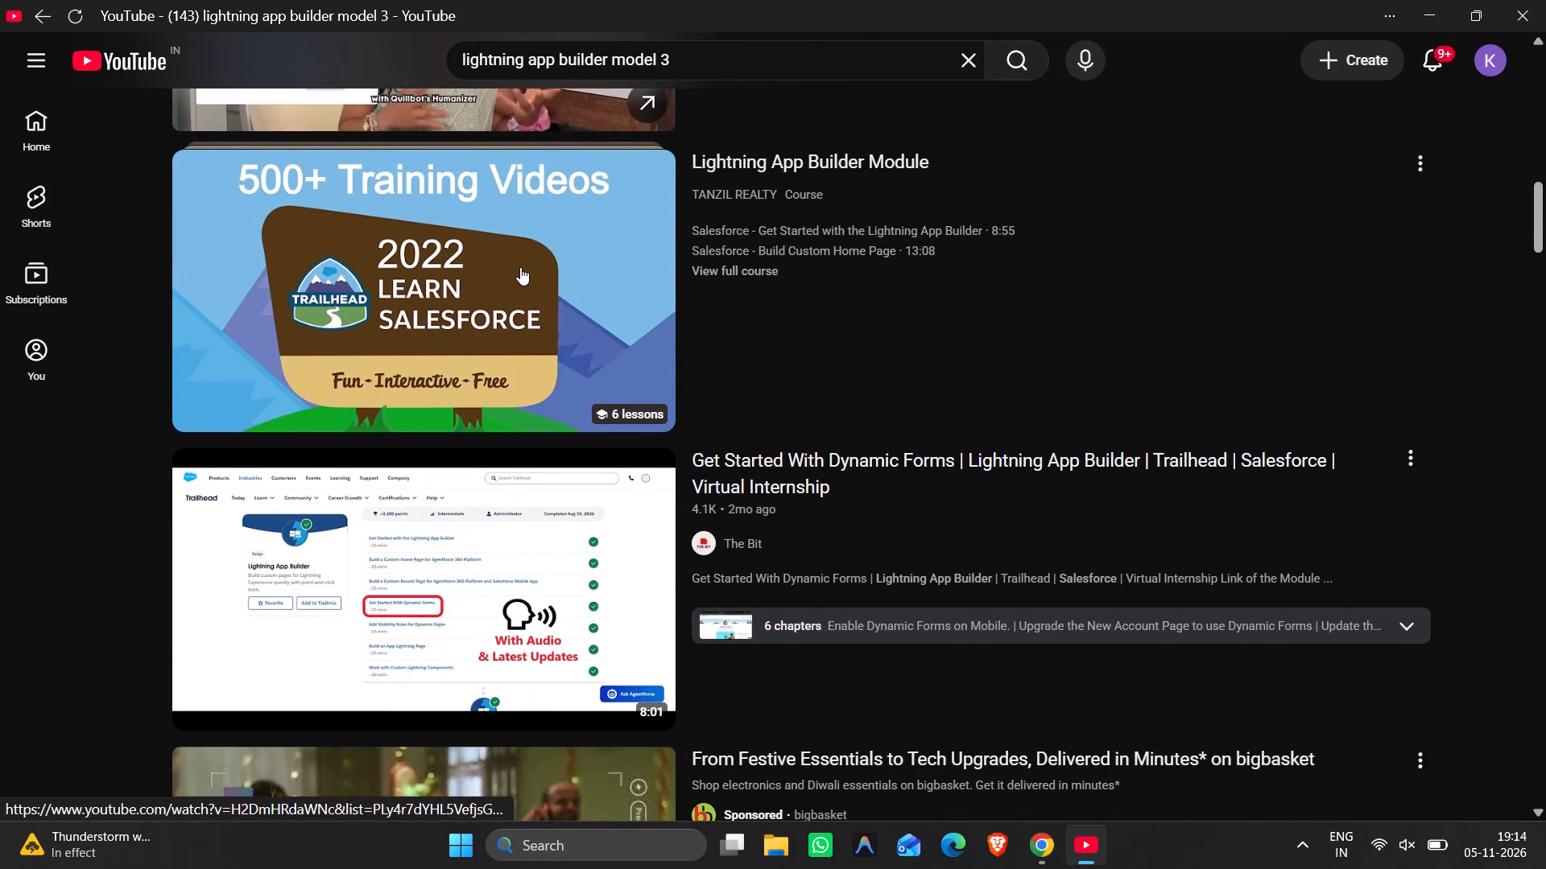
pyautogui.scroll(-6, 510, 436)
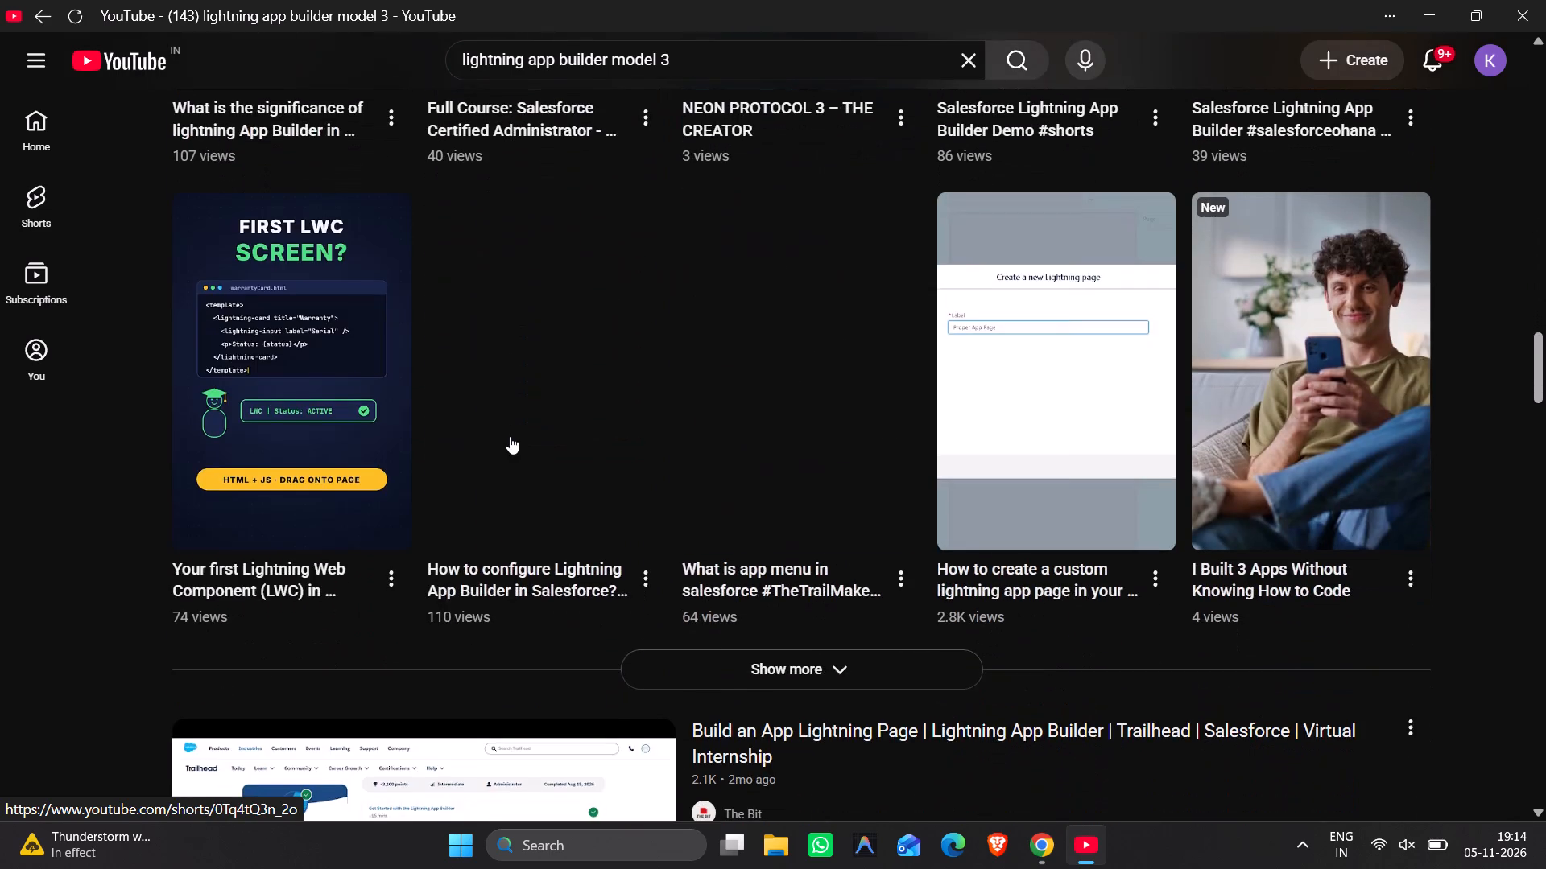
pyautogui.scroll(-1, 510, 436)
pyautogui.scroll(8, 510, 436)
pyautogui.scroll(-1, 510, 436)
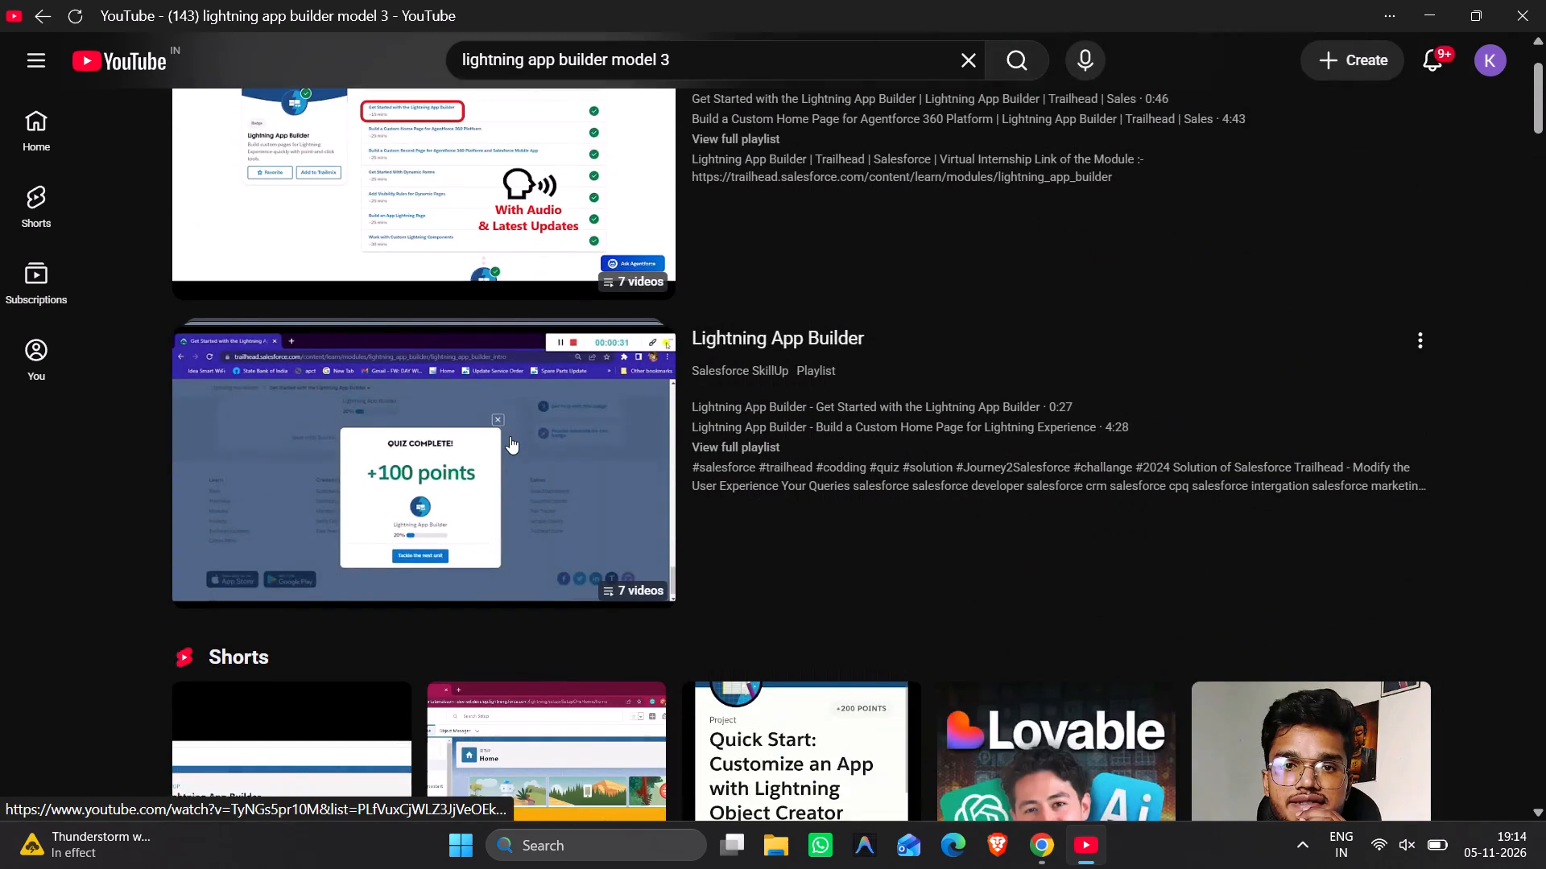
pyautogui.scroll(-1, 510, 436)
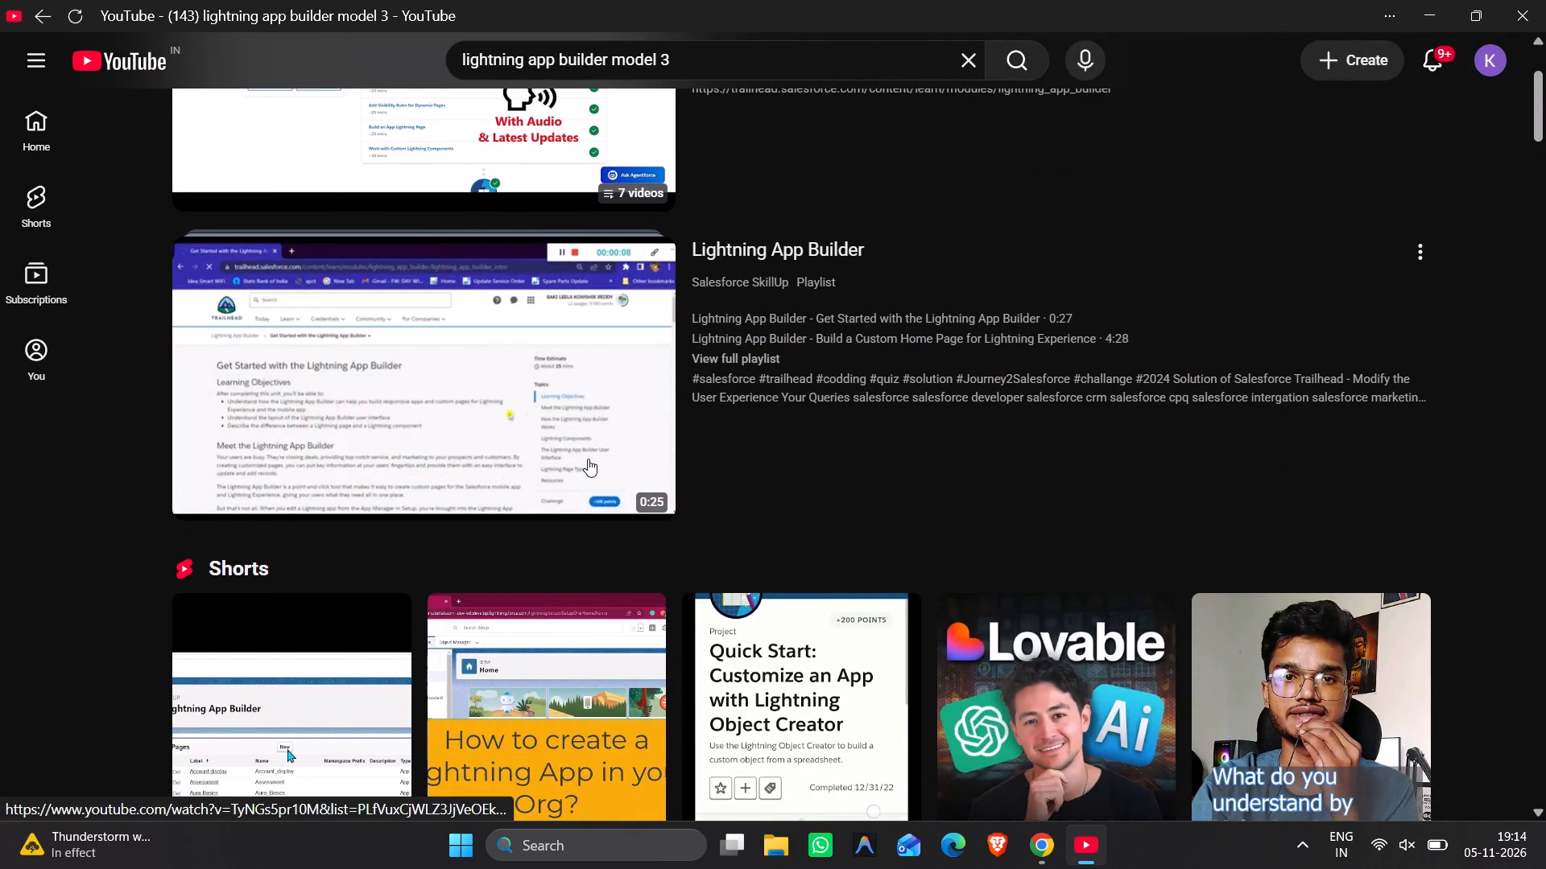
pyautogui.click(588, 459)
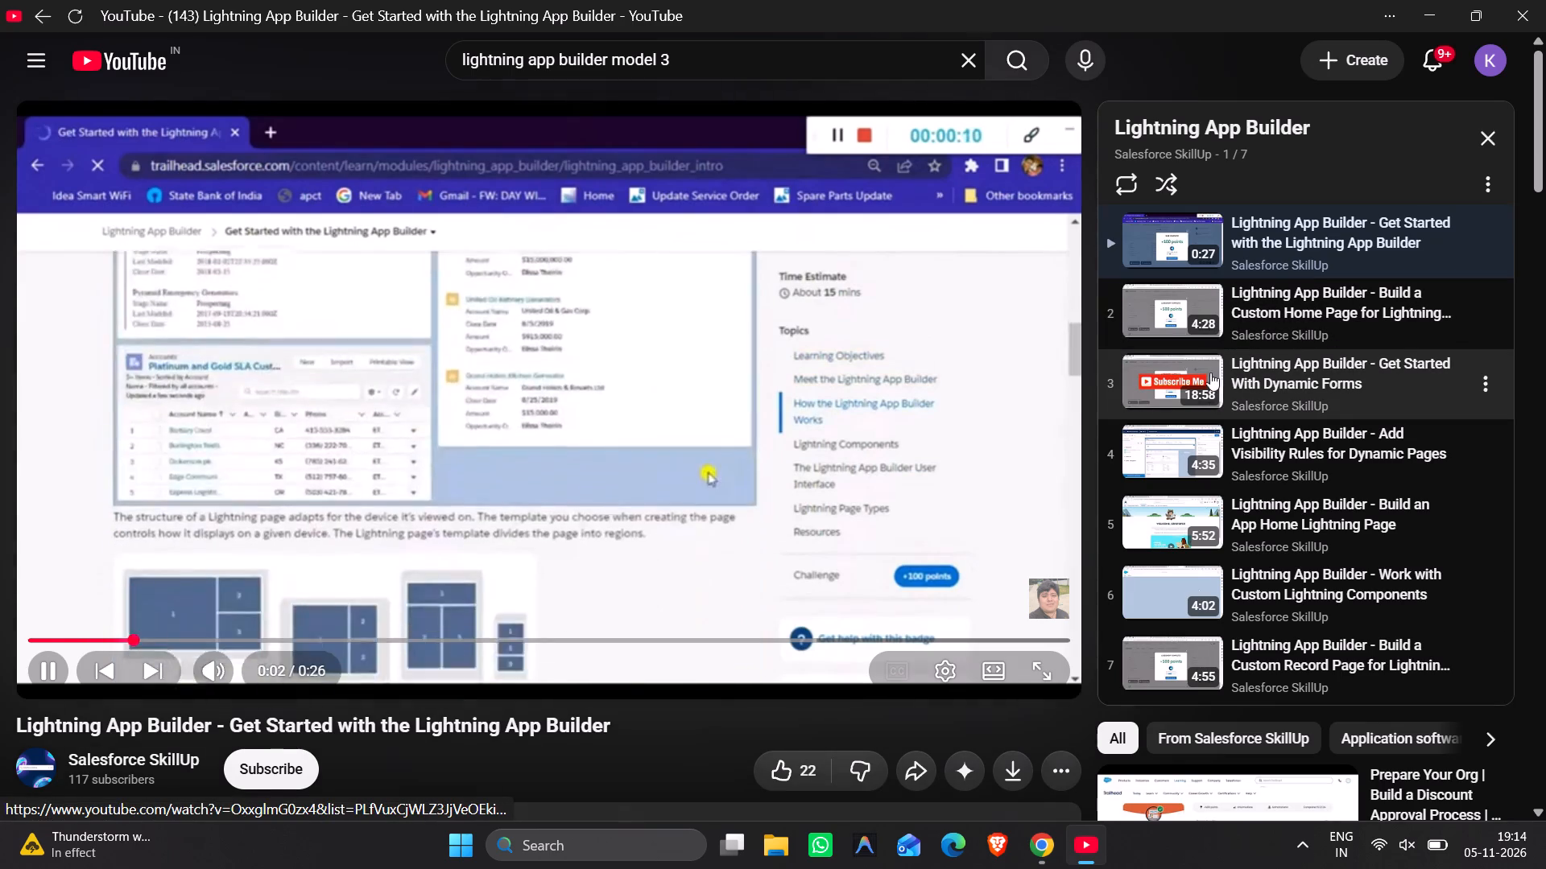
# Play the playlist's third video, "Get Started With Dynamic Forms", skipping the advertisement and skimming ahead through the introduction.
pyautogui.click(1202, 374)
pyautogui.click(1202, 374)
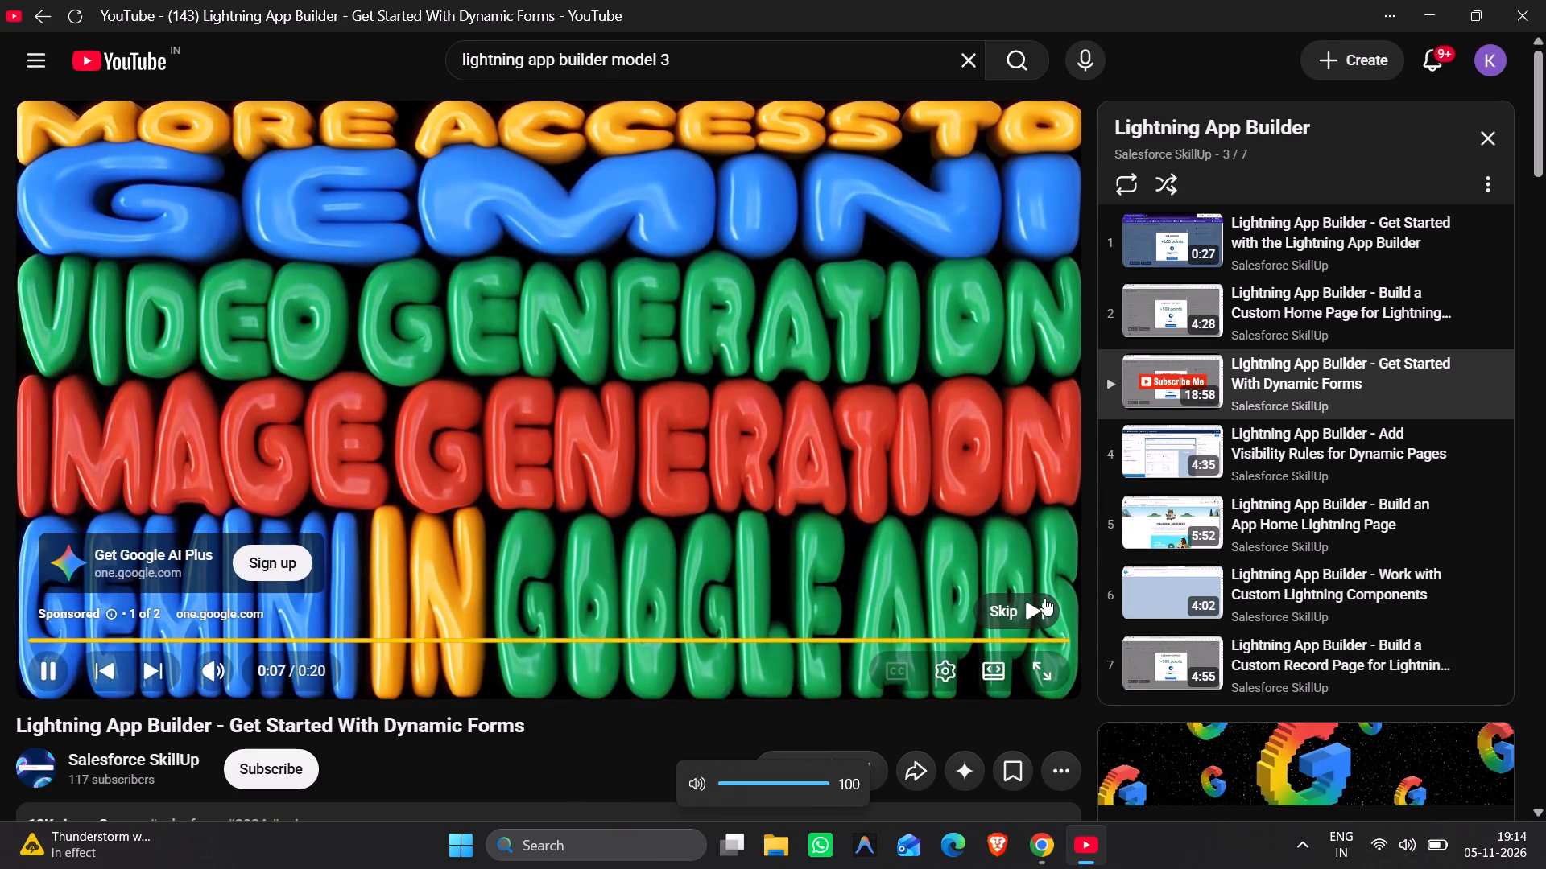
pyautogui.click(1044, 598)
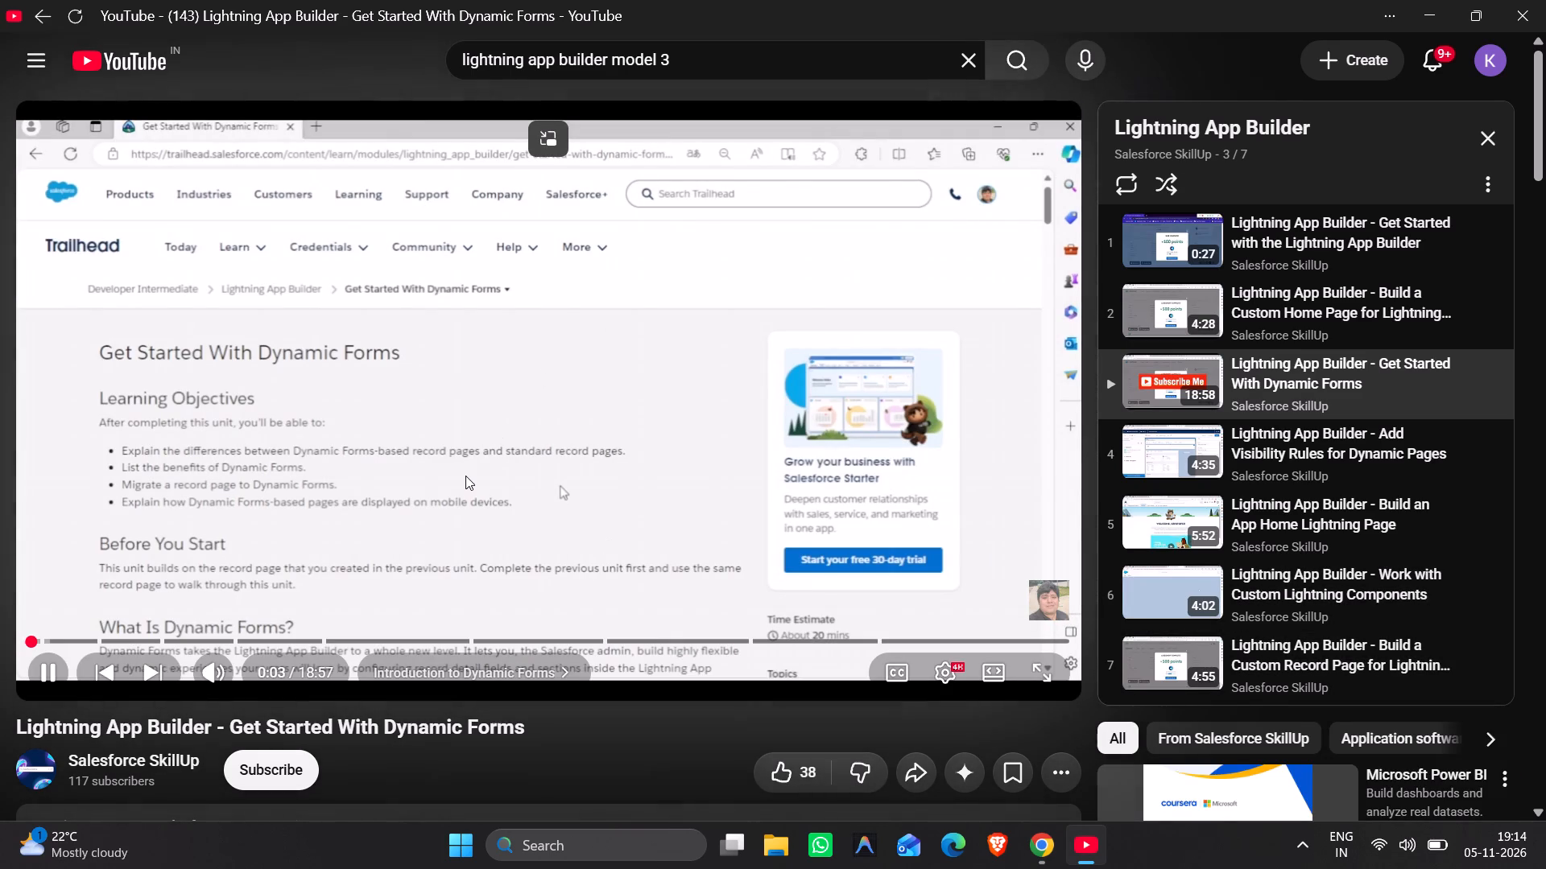
pyautogui.press('Right')
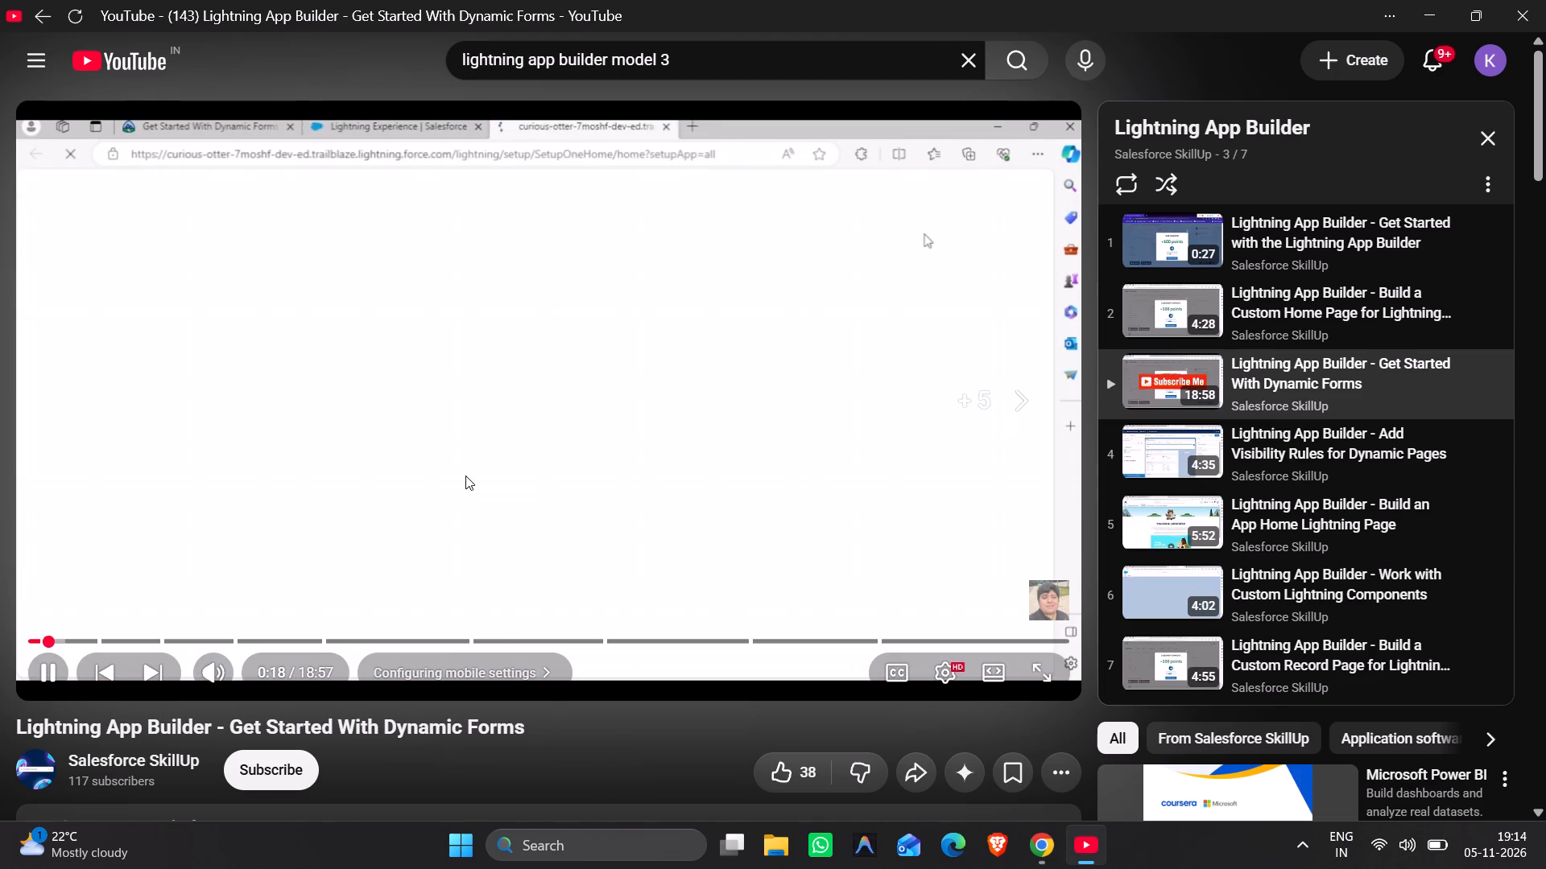
pyautogui.press('Right')
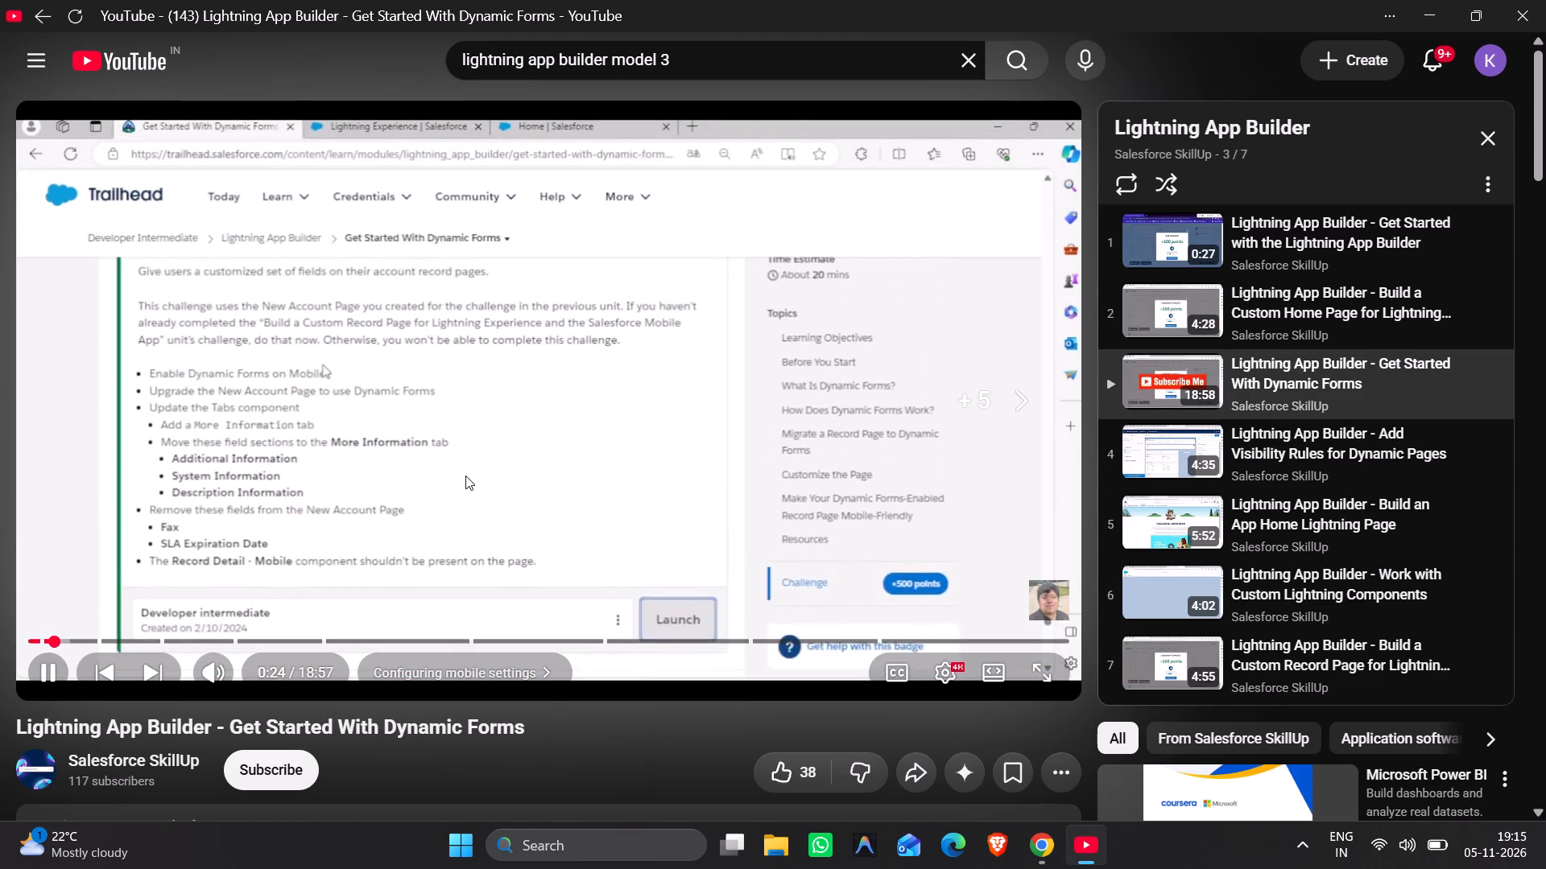
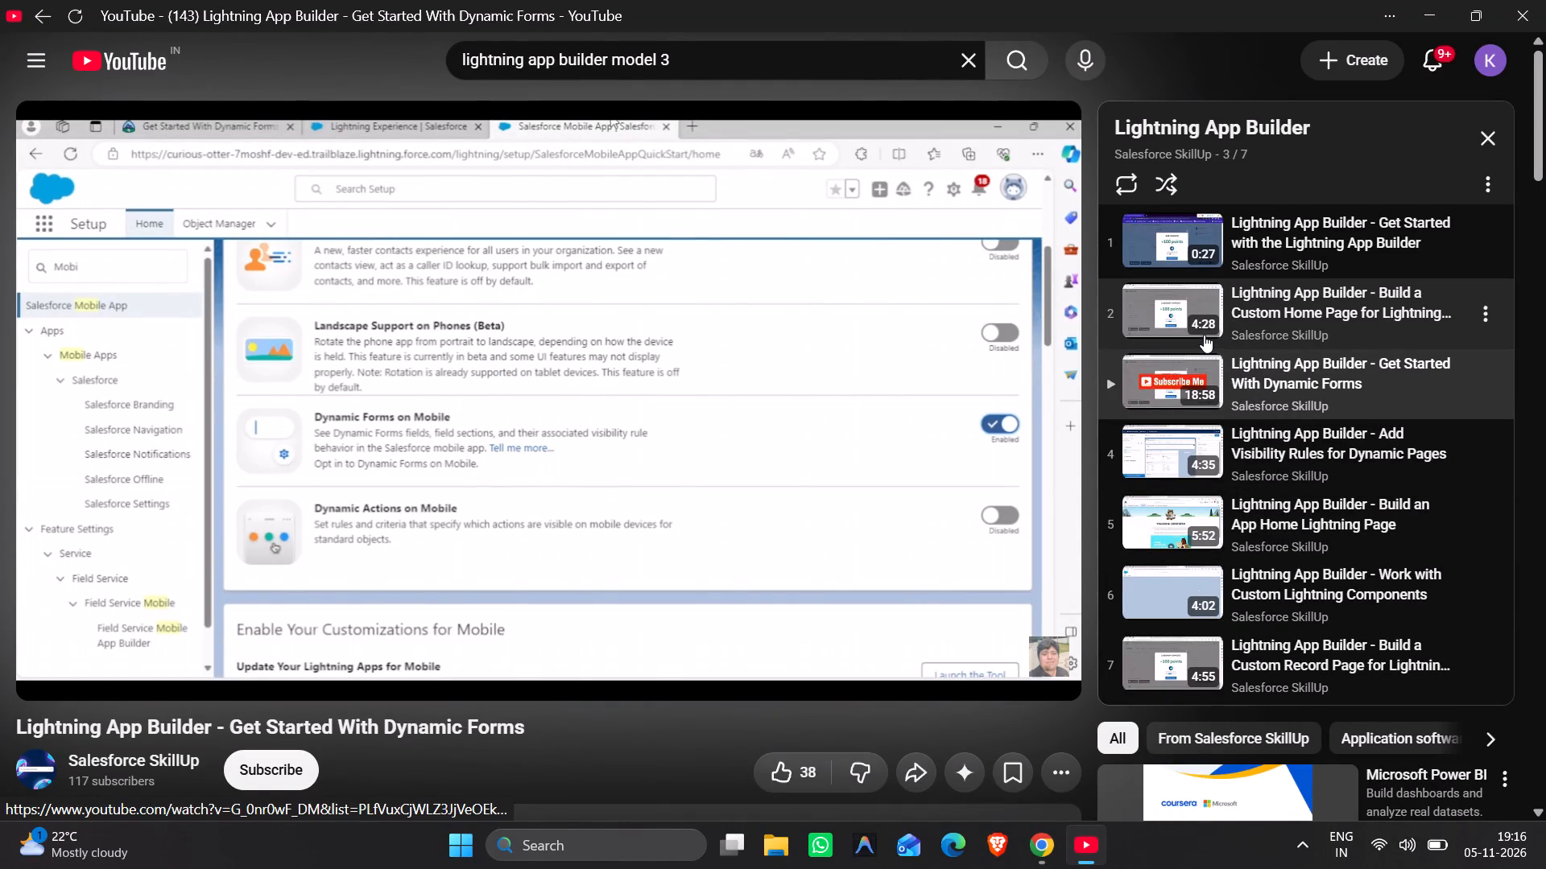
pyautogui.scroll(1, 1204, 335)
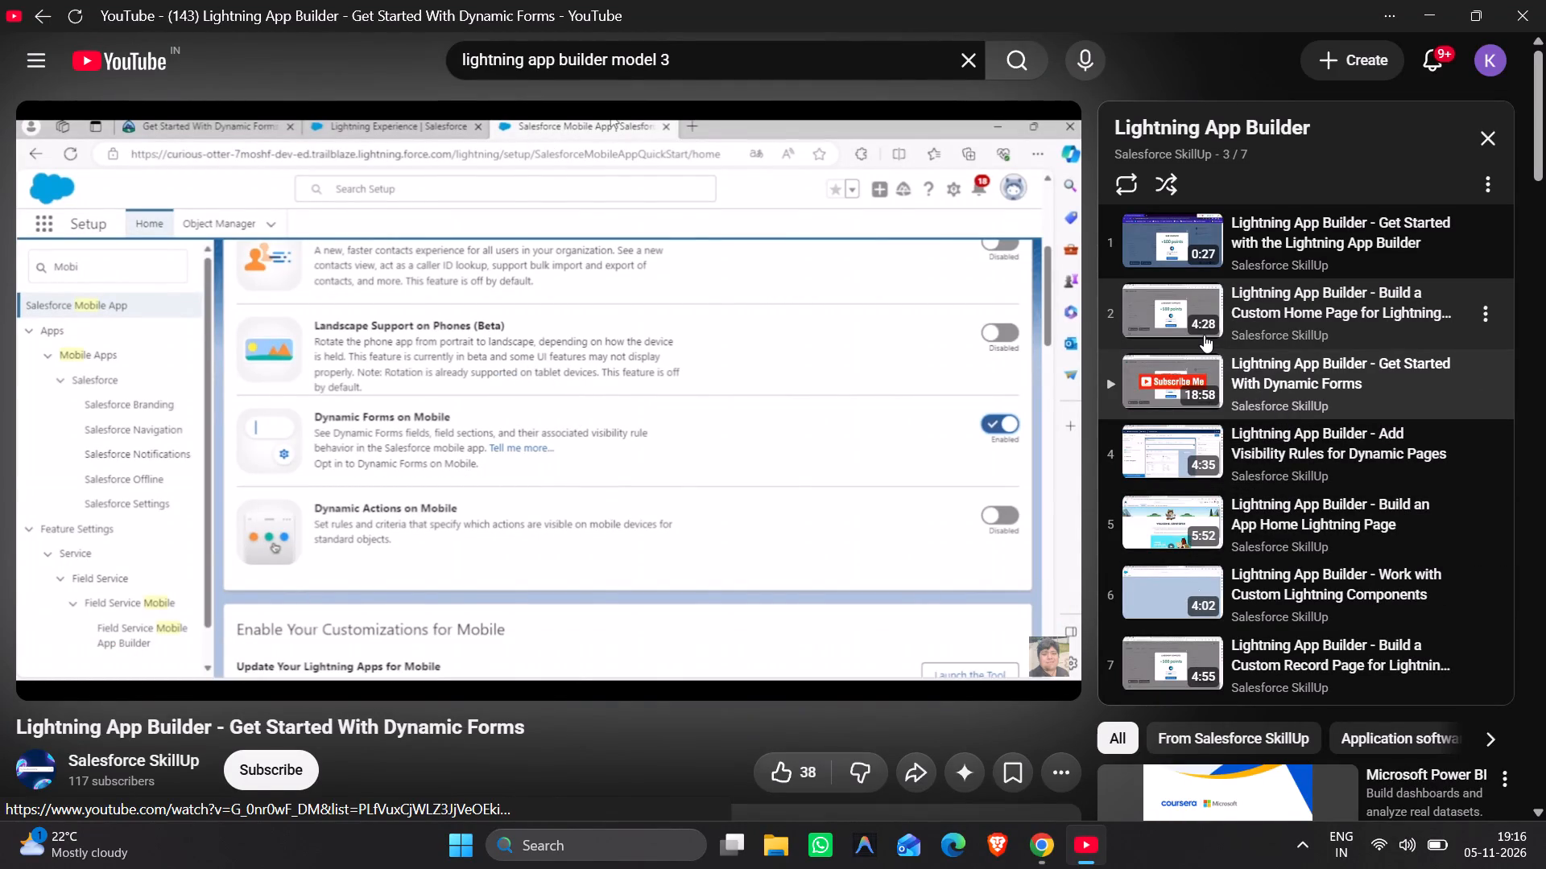
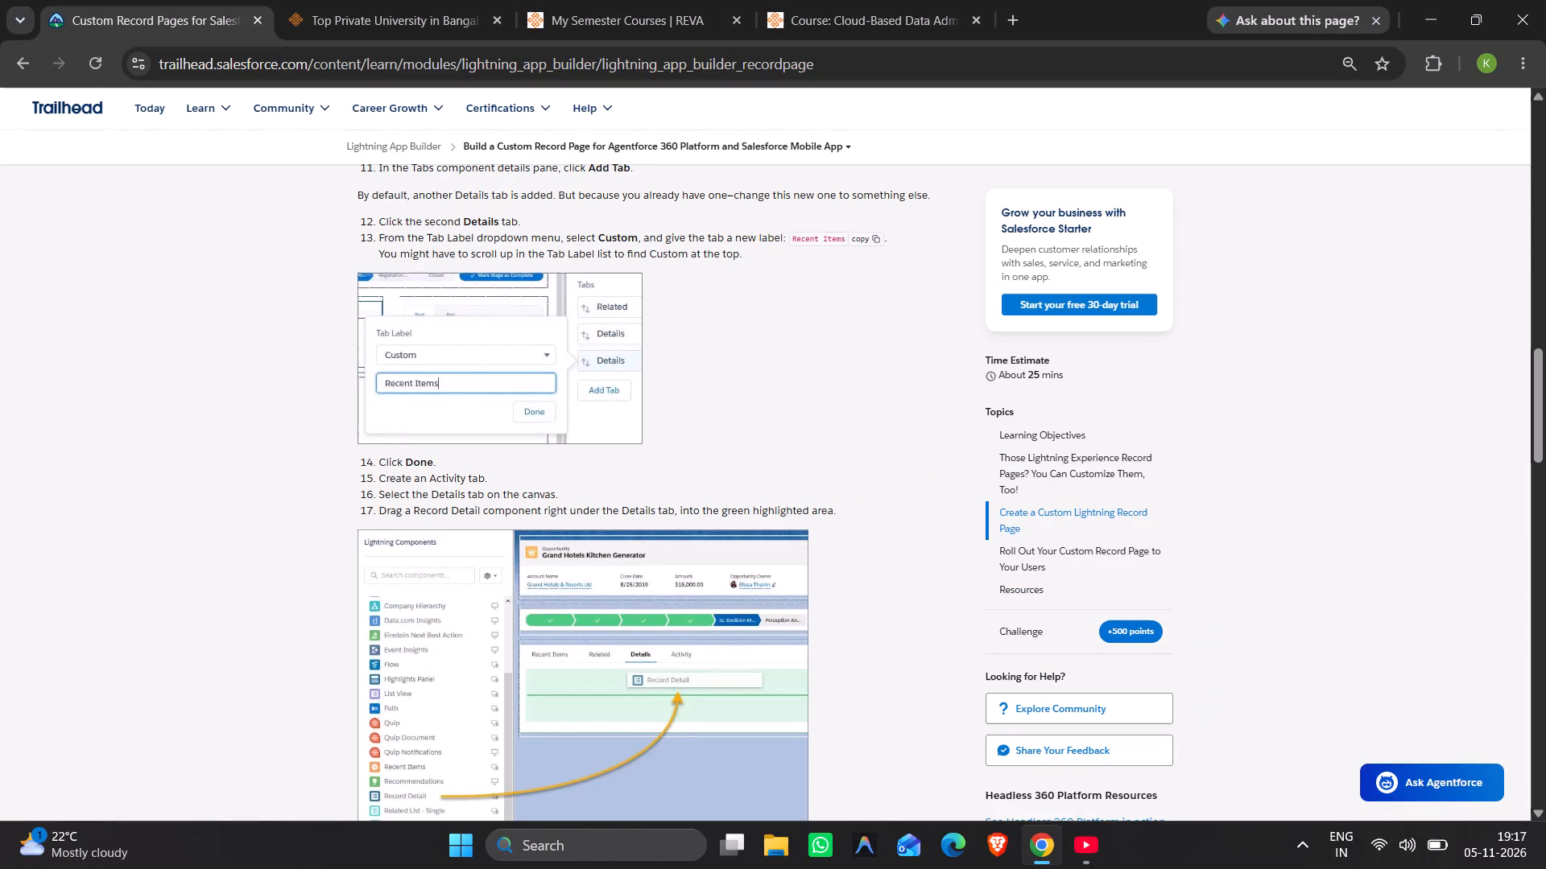
# Look through the Trailhead custom record page unit, from its learning objectives to the page creation and rollout instructions.
pyautogui.scroll(11, 813, 226)
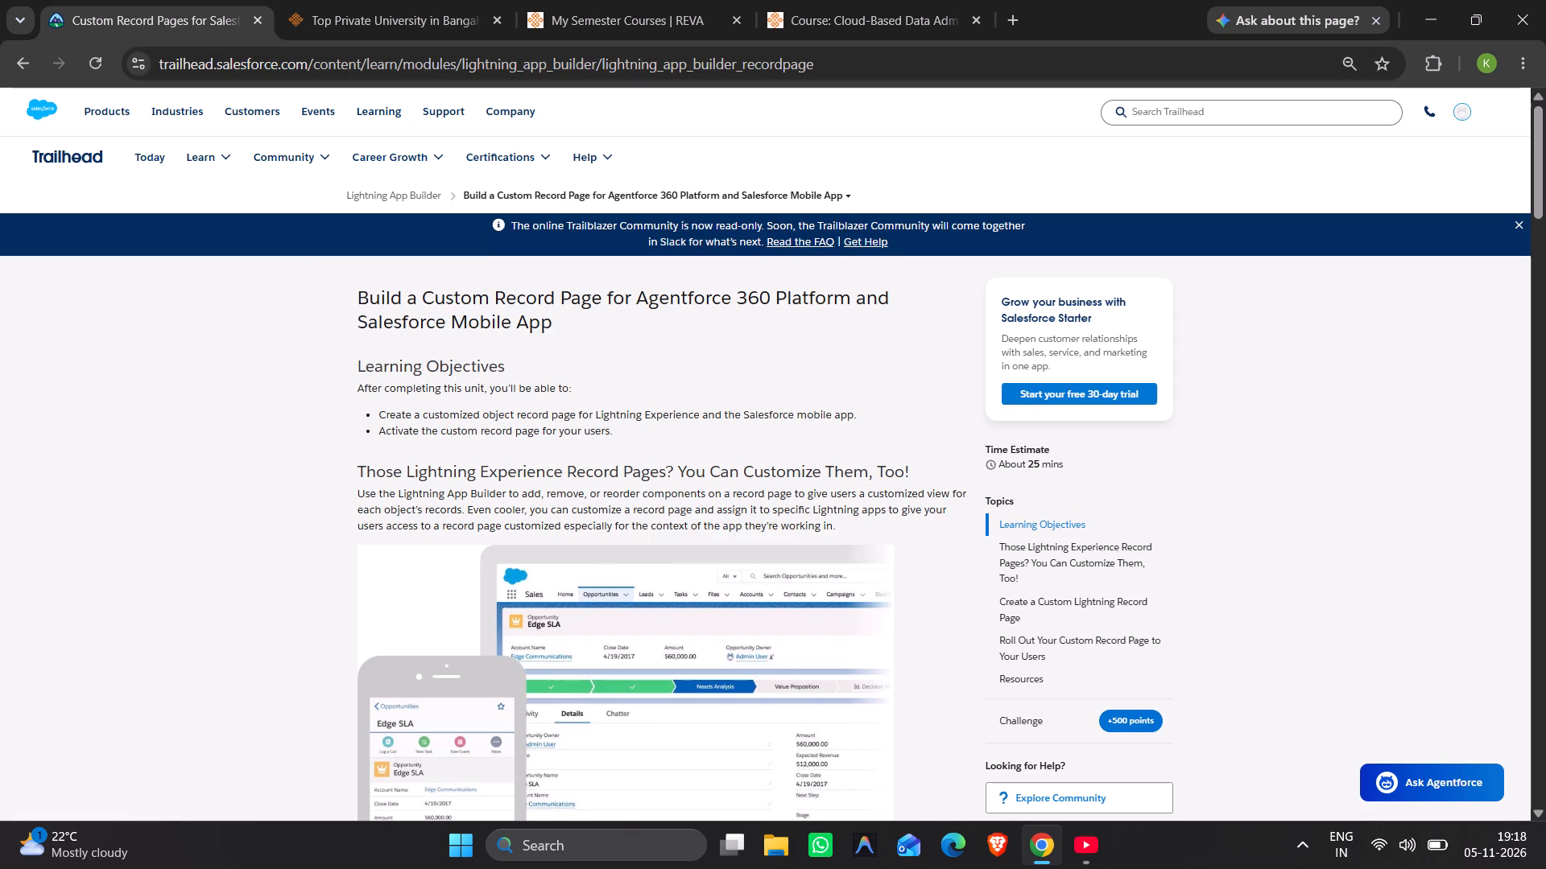
pyautogui.scroll(-6, 621, 494)
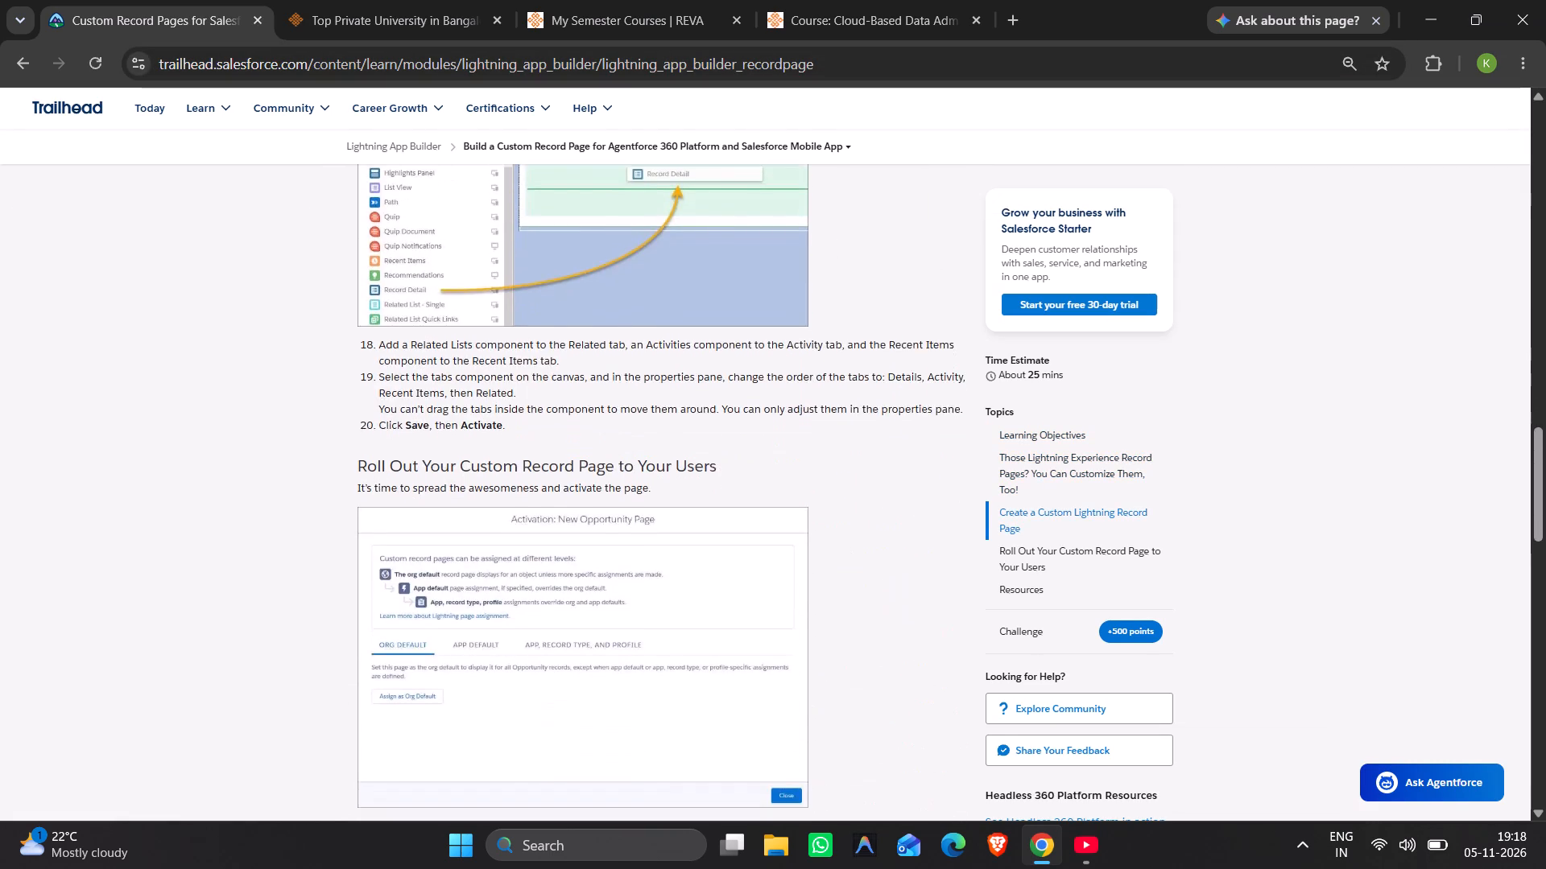
pyautogui.scroll(6, 621, 494)
pyautogui.scroll(-1, 621, 494)
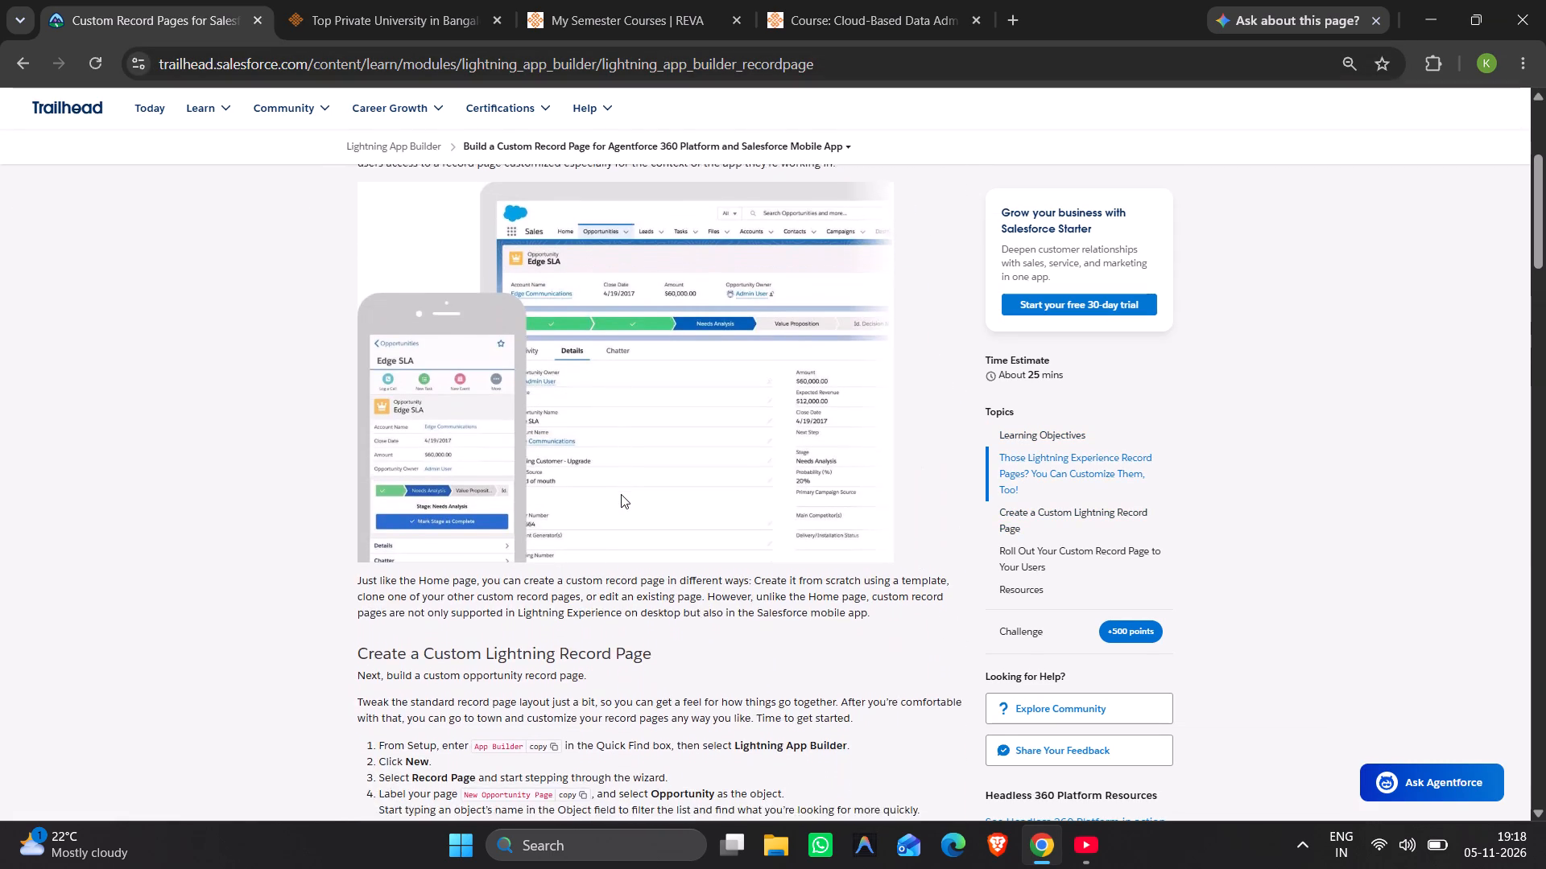
pyautogui.scroll(-1, 621, 494)
# Switch to YouTube and rewind the Get Started With Dynamic Forms video to review its opening part.
pyautogui.hotkey('alt', 'Tab')
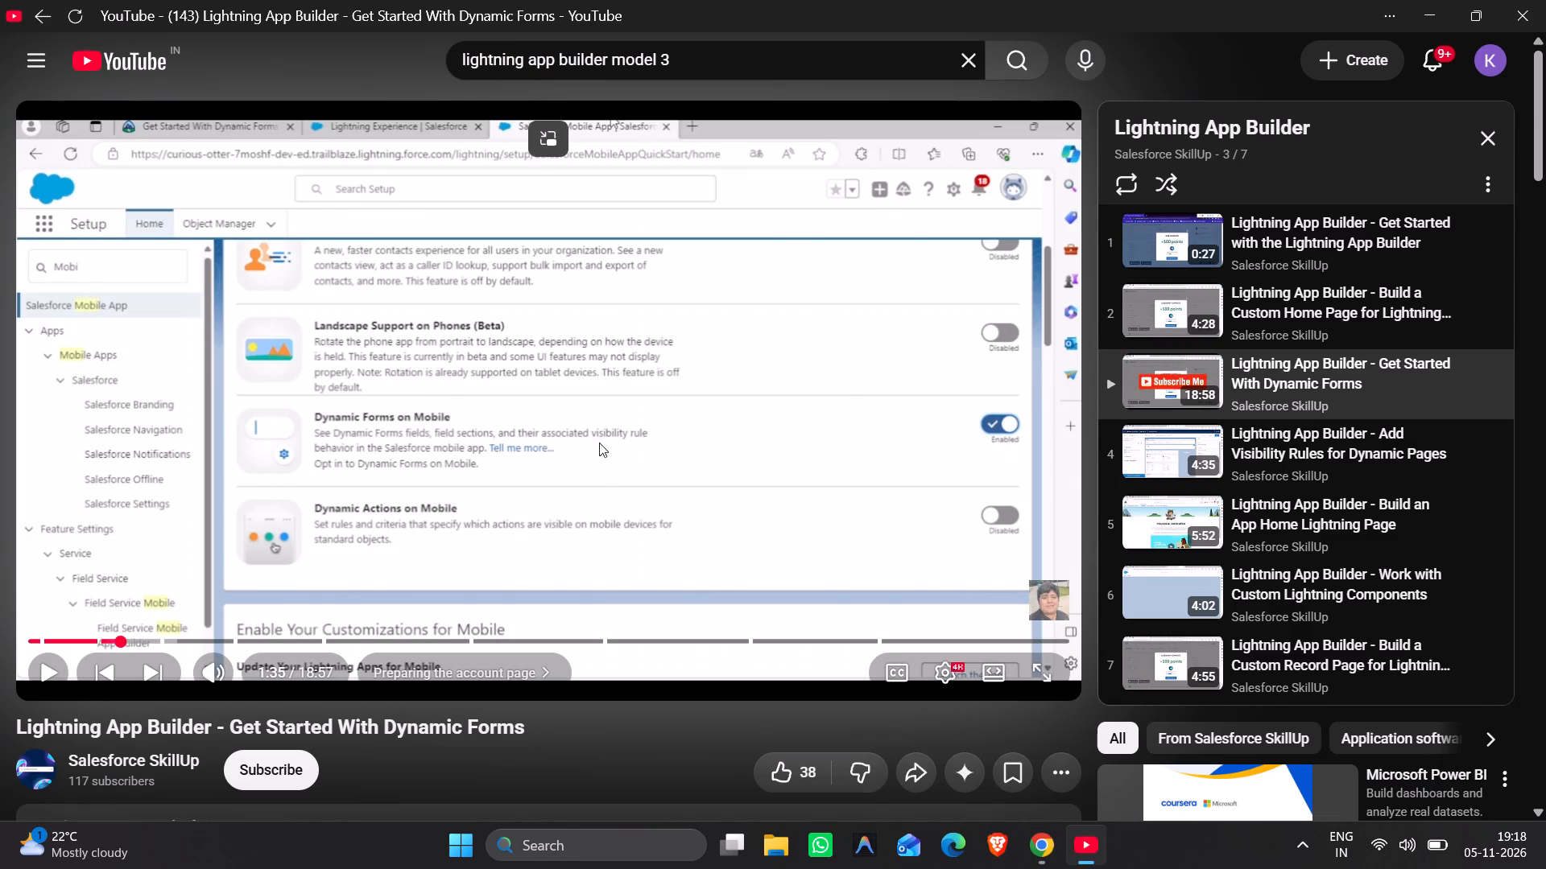
pyautogui.press('Left')
pyautogui.press('Left')
pyautogui.press('Left')
pyautogui.press('space')
pyautogui.press('Left')
pyautogui.press('Left')
pyautogui.press('Left')
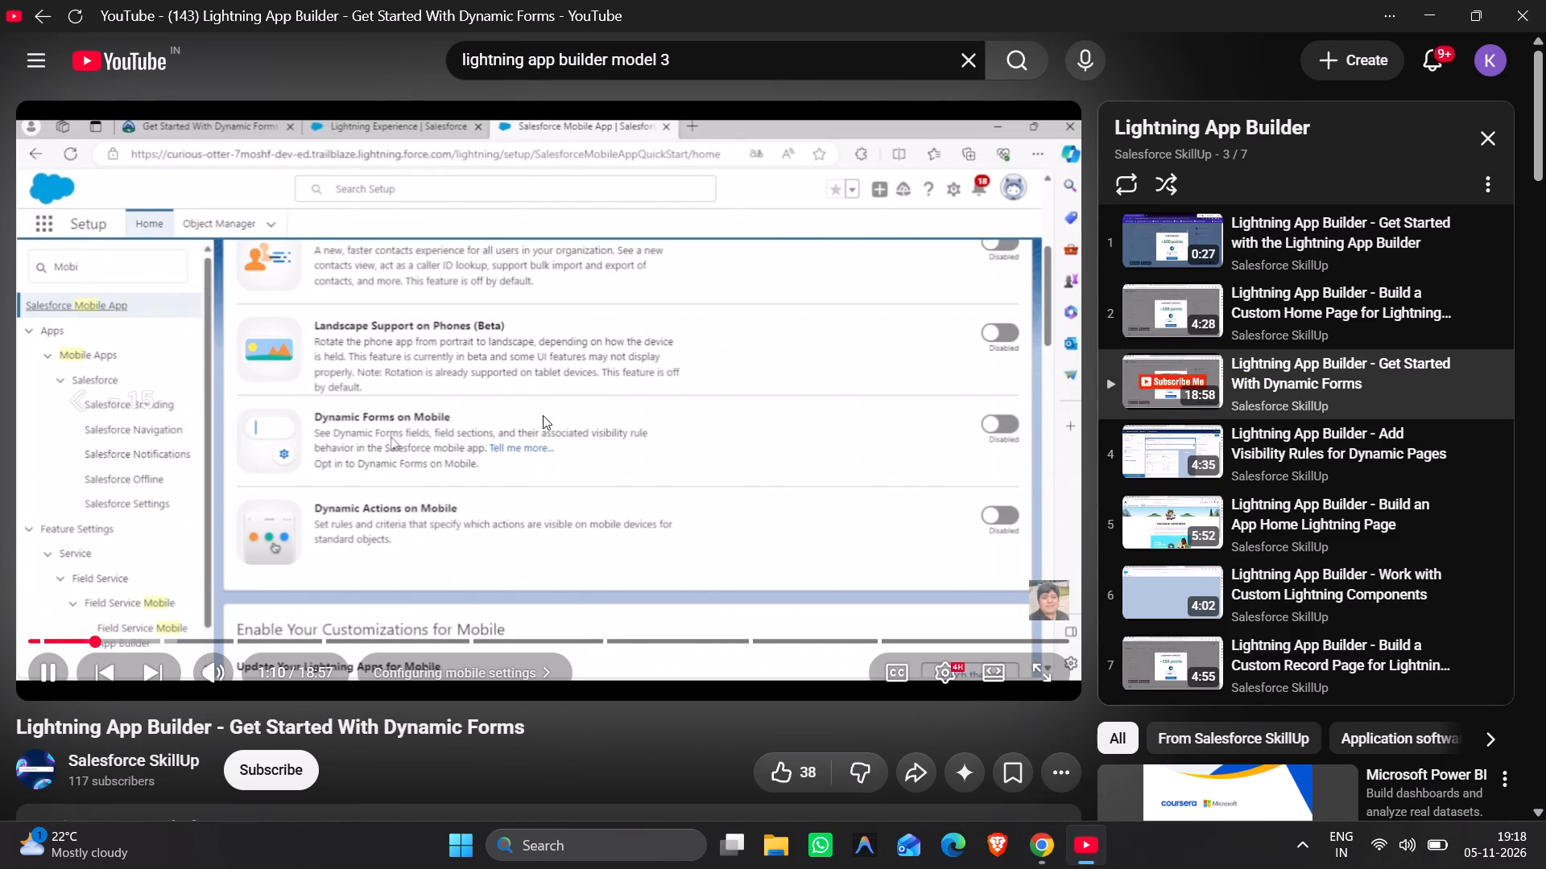
pyautogui.press('Left')
pyautogui.press('Left')
pyautogui.press('Left')
pyautogui.press('Left')
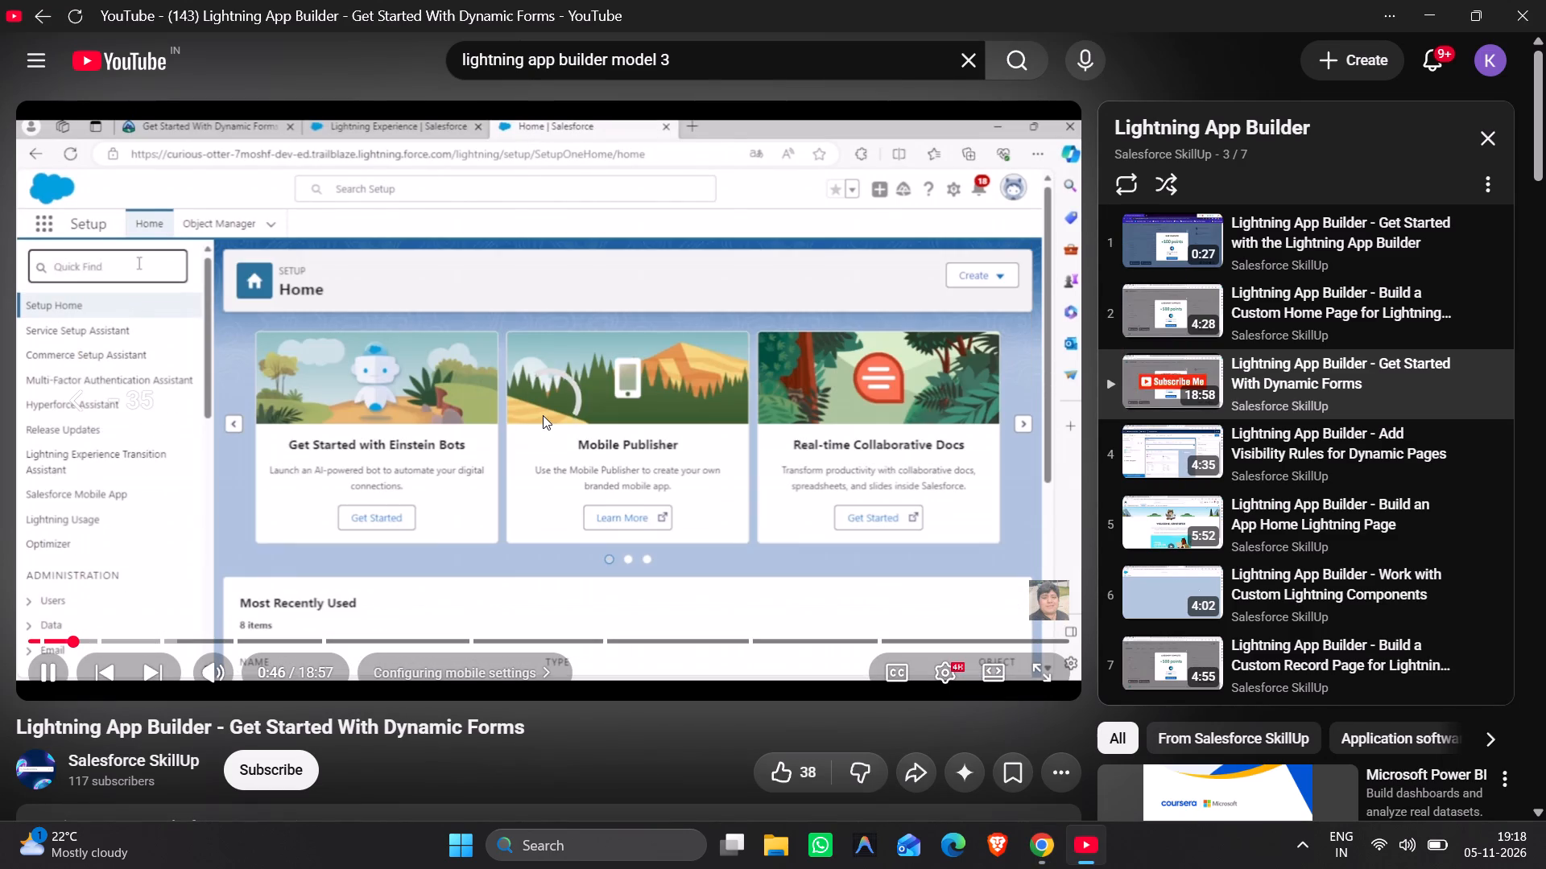
pyautogui.press('Left')
pyautogui.press('Left')
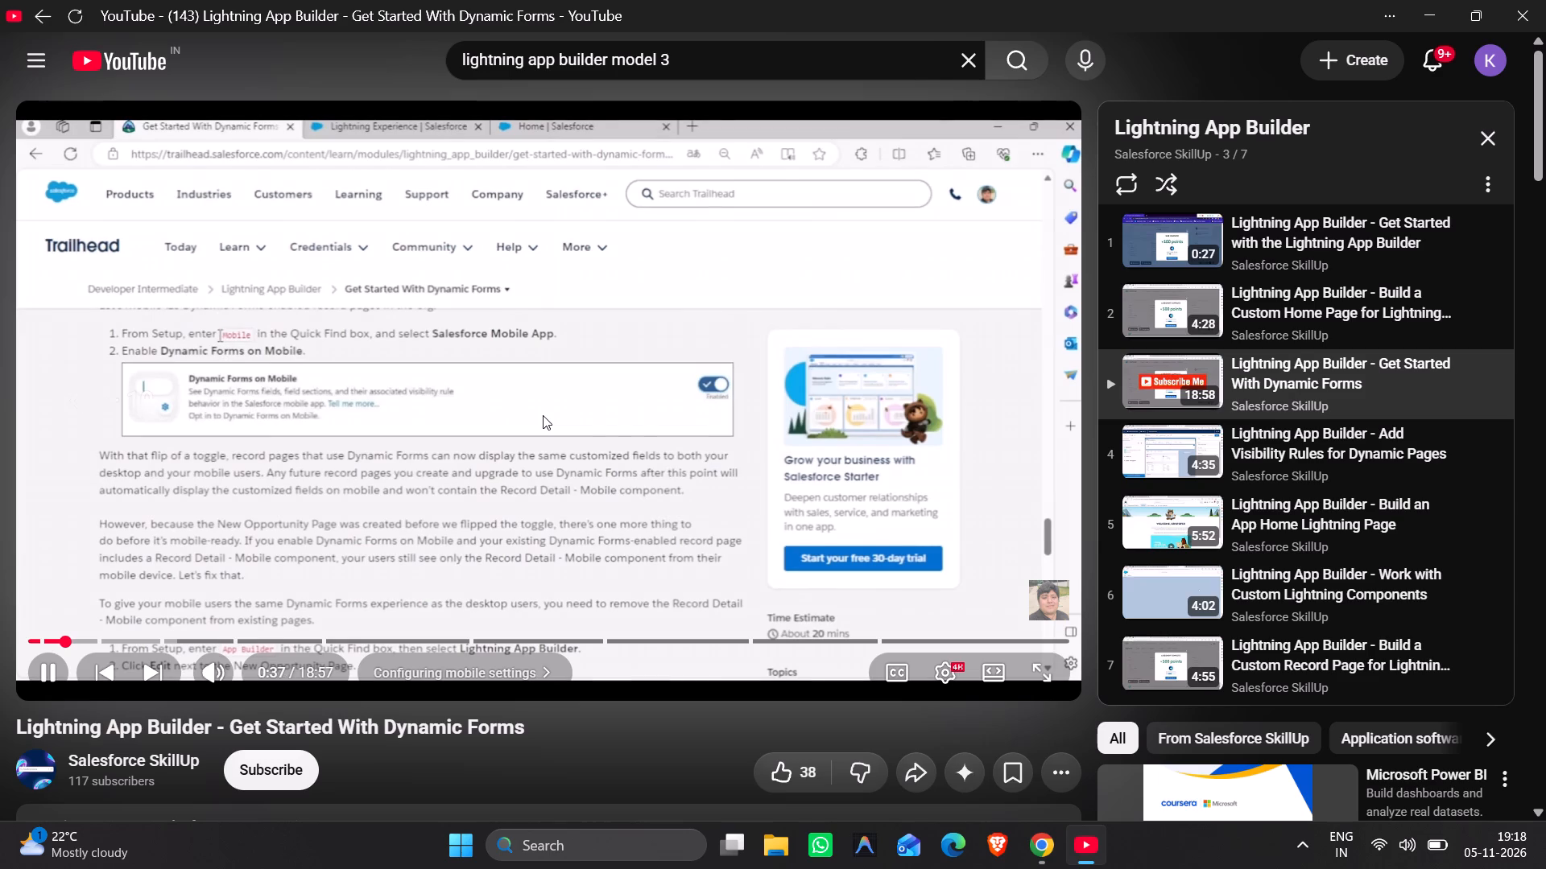
pyautogui.press('Left')
pyautogui.press('Left')
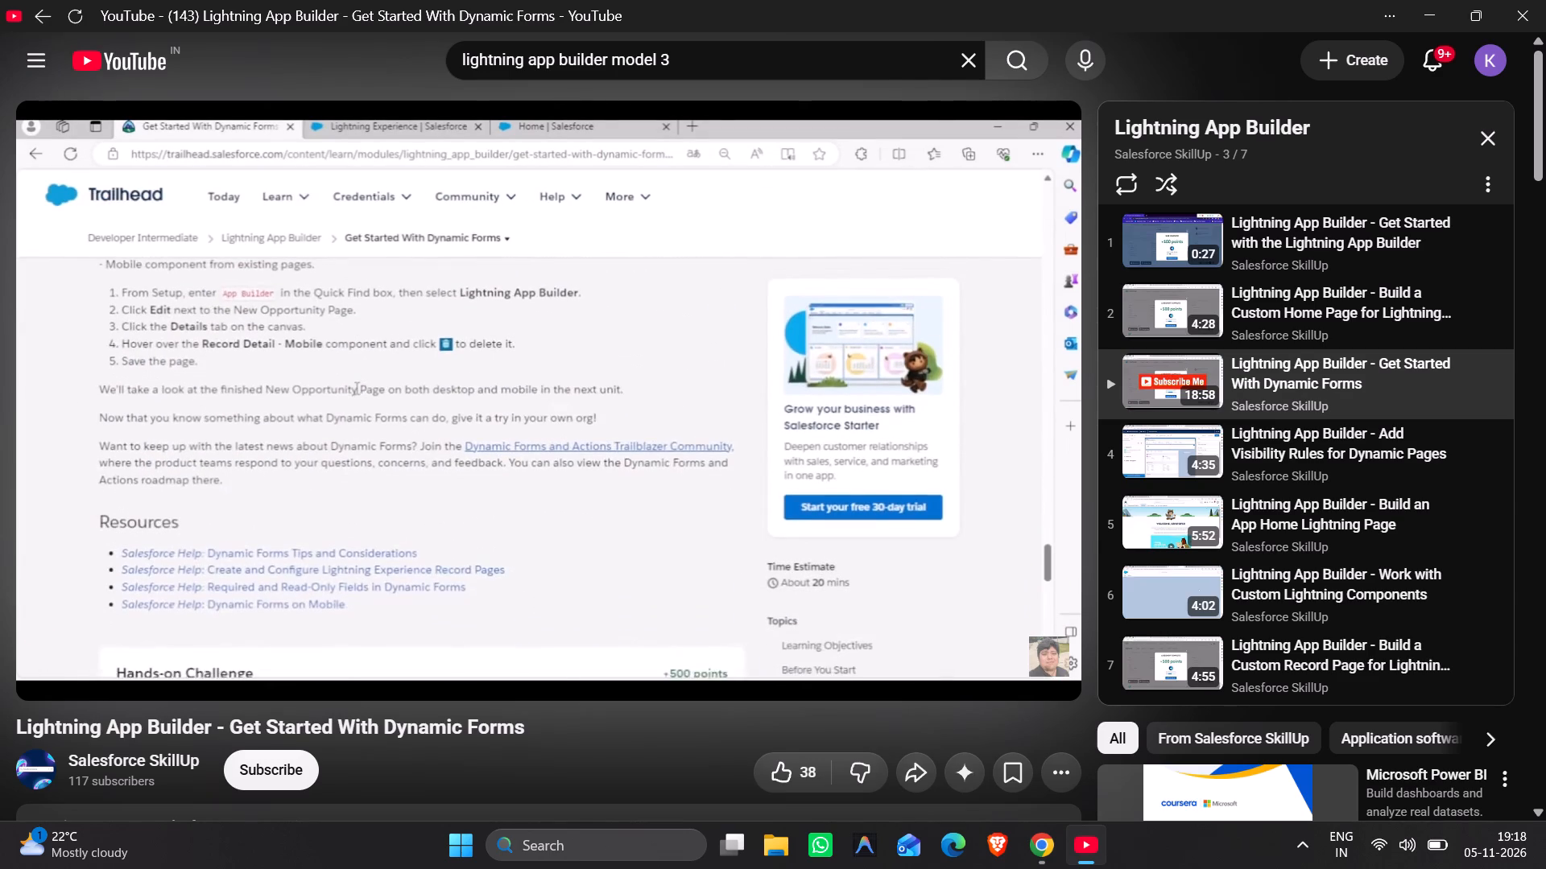
pyautogui.press('Left')
pyautogui.press('Left')
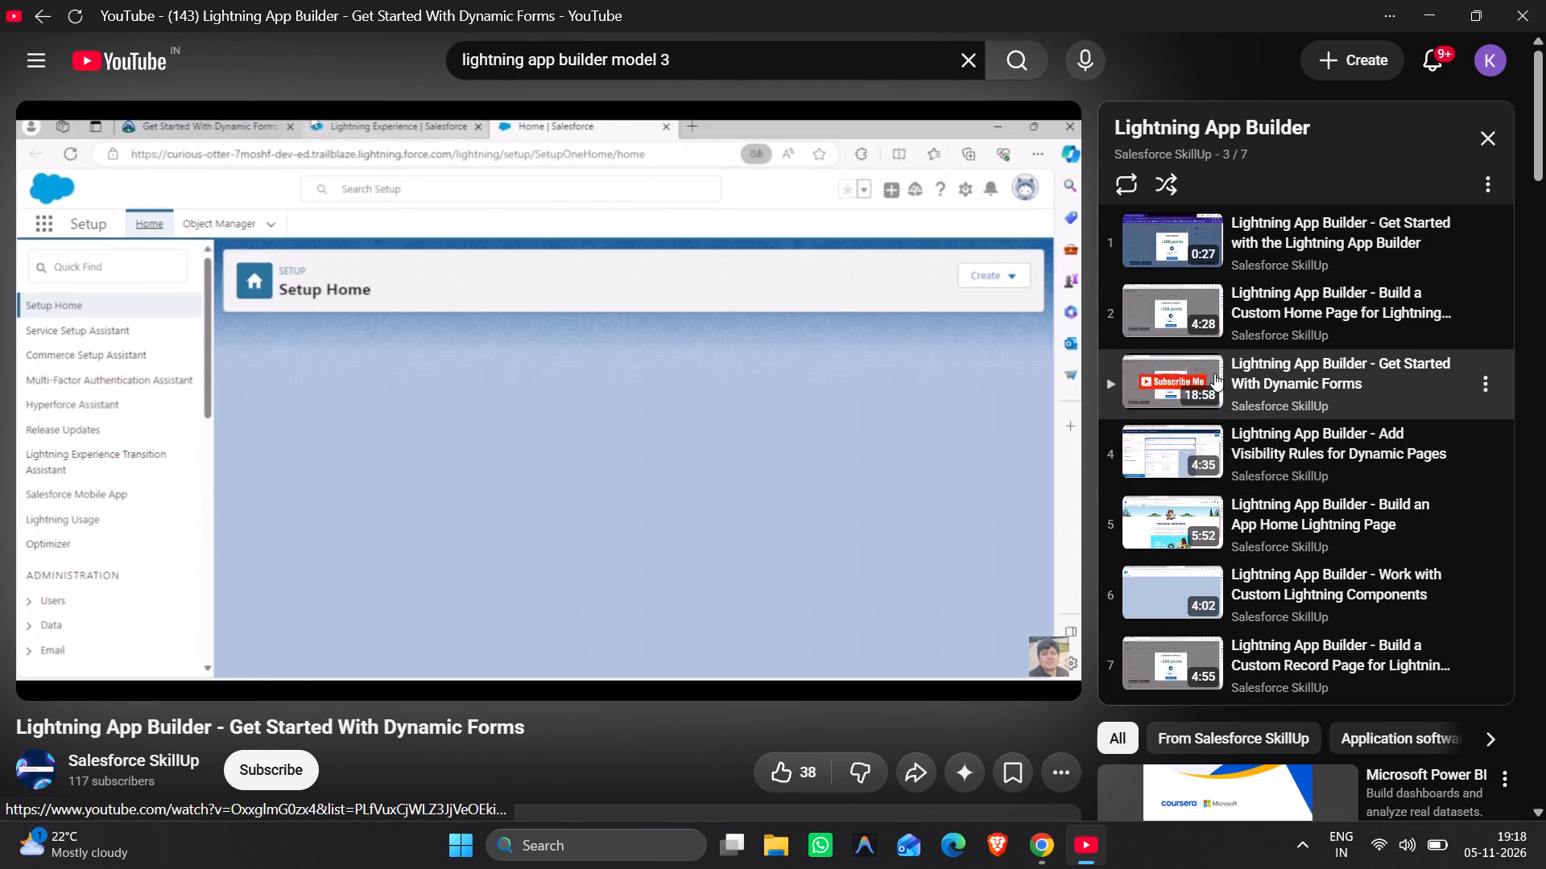
# Play the playlist's second video, Build a Custom Home Page for Lightning Experience, skipping the ad, and pause it near the start.
pyautogui.click(1185, 294)
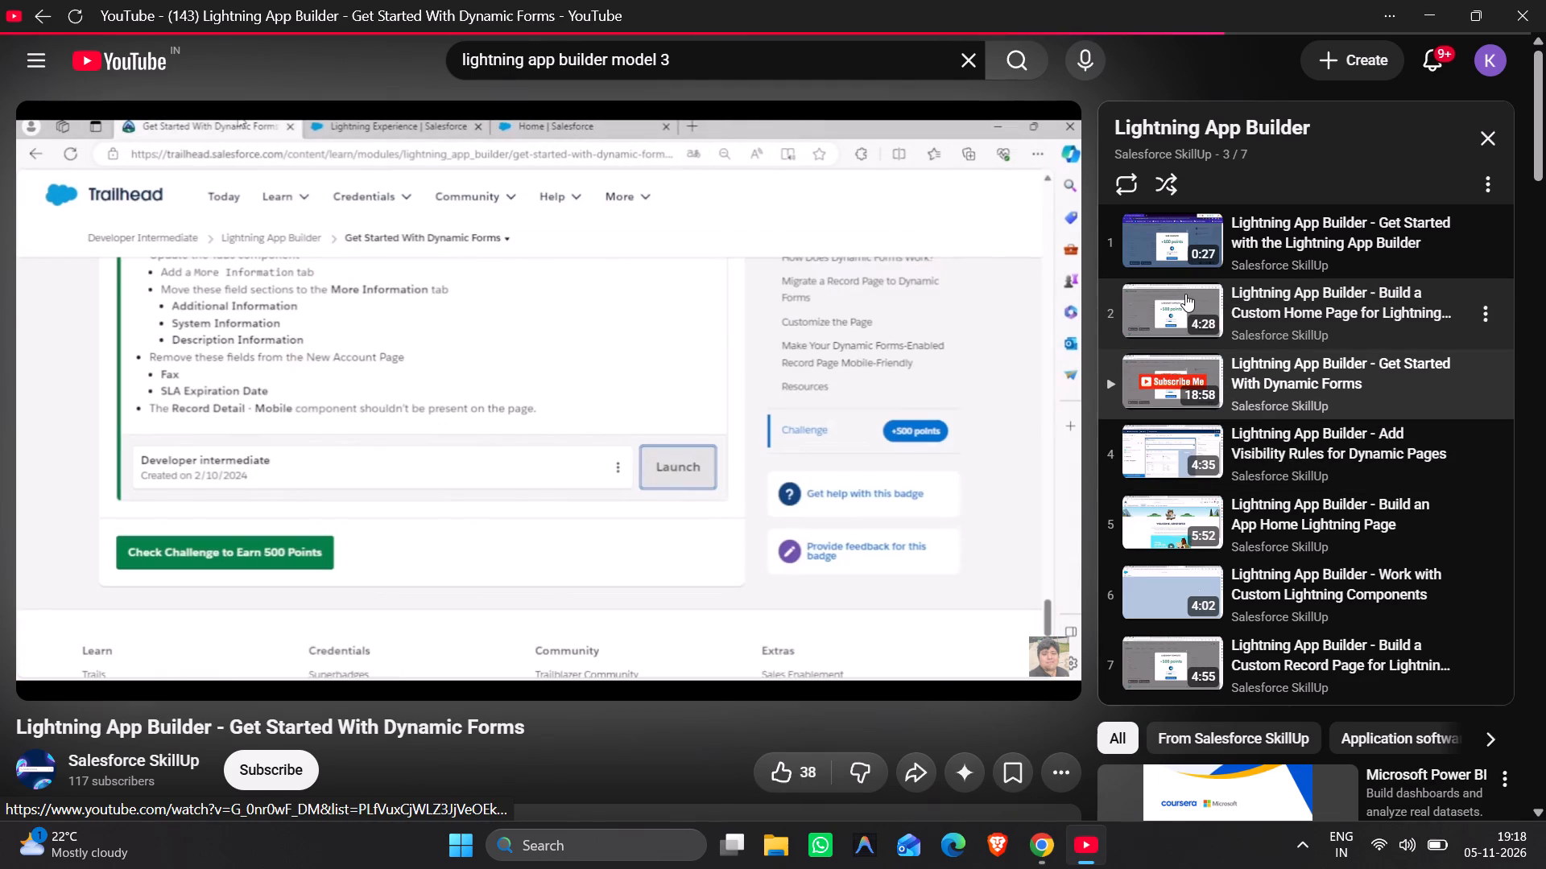
pyautogui.click(1185, 294)
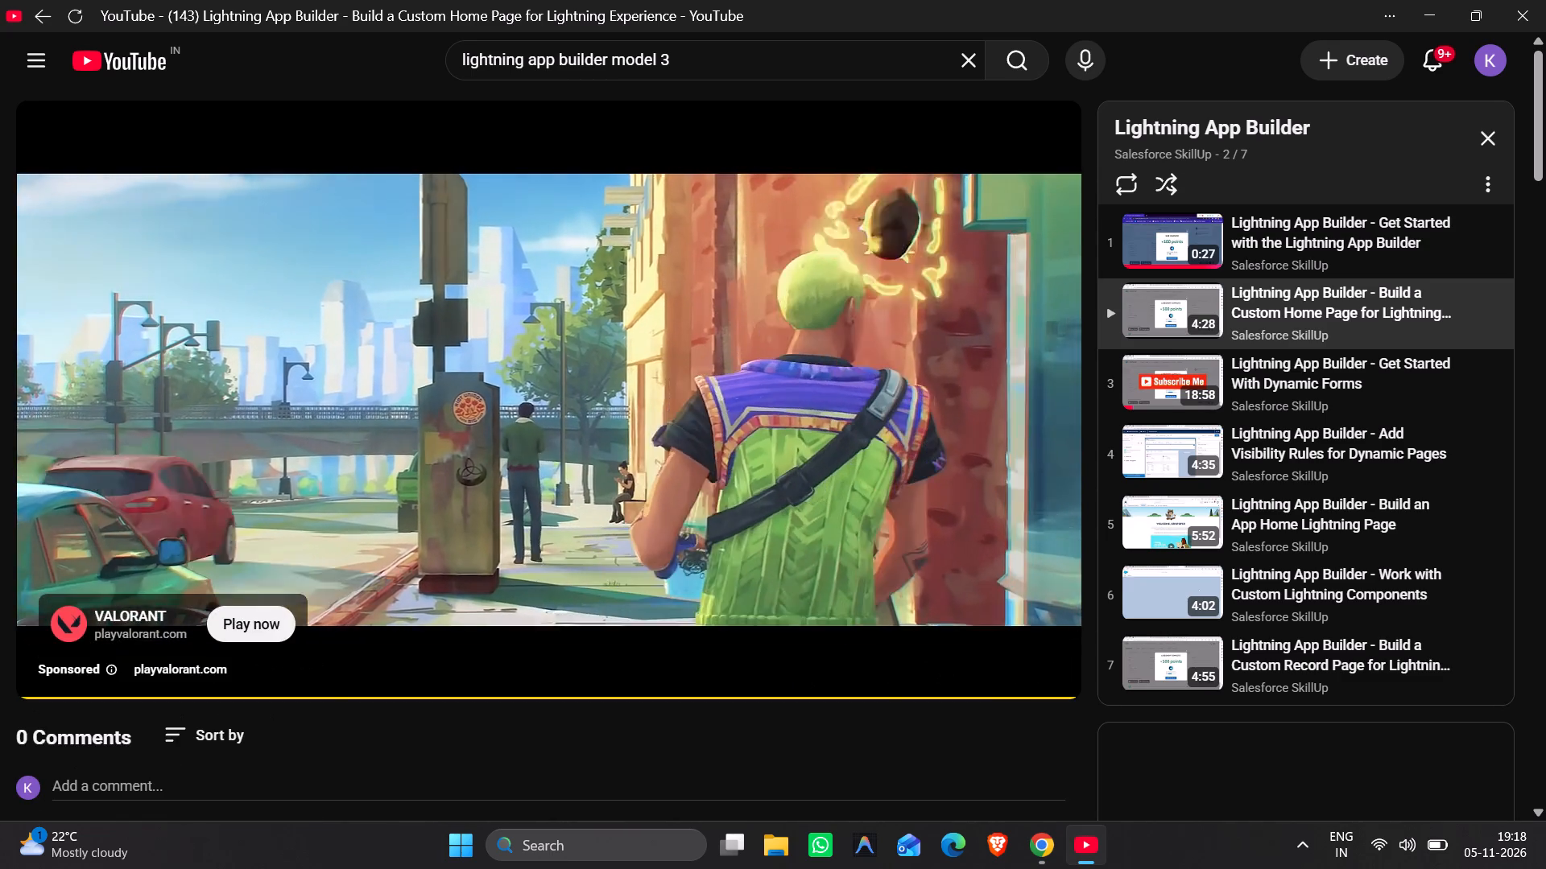
pyautogui.click(1030, 618)
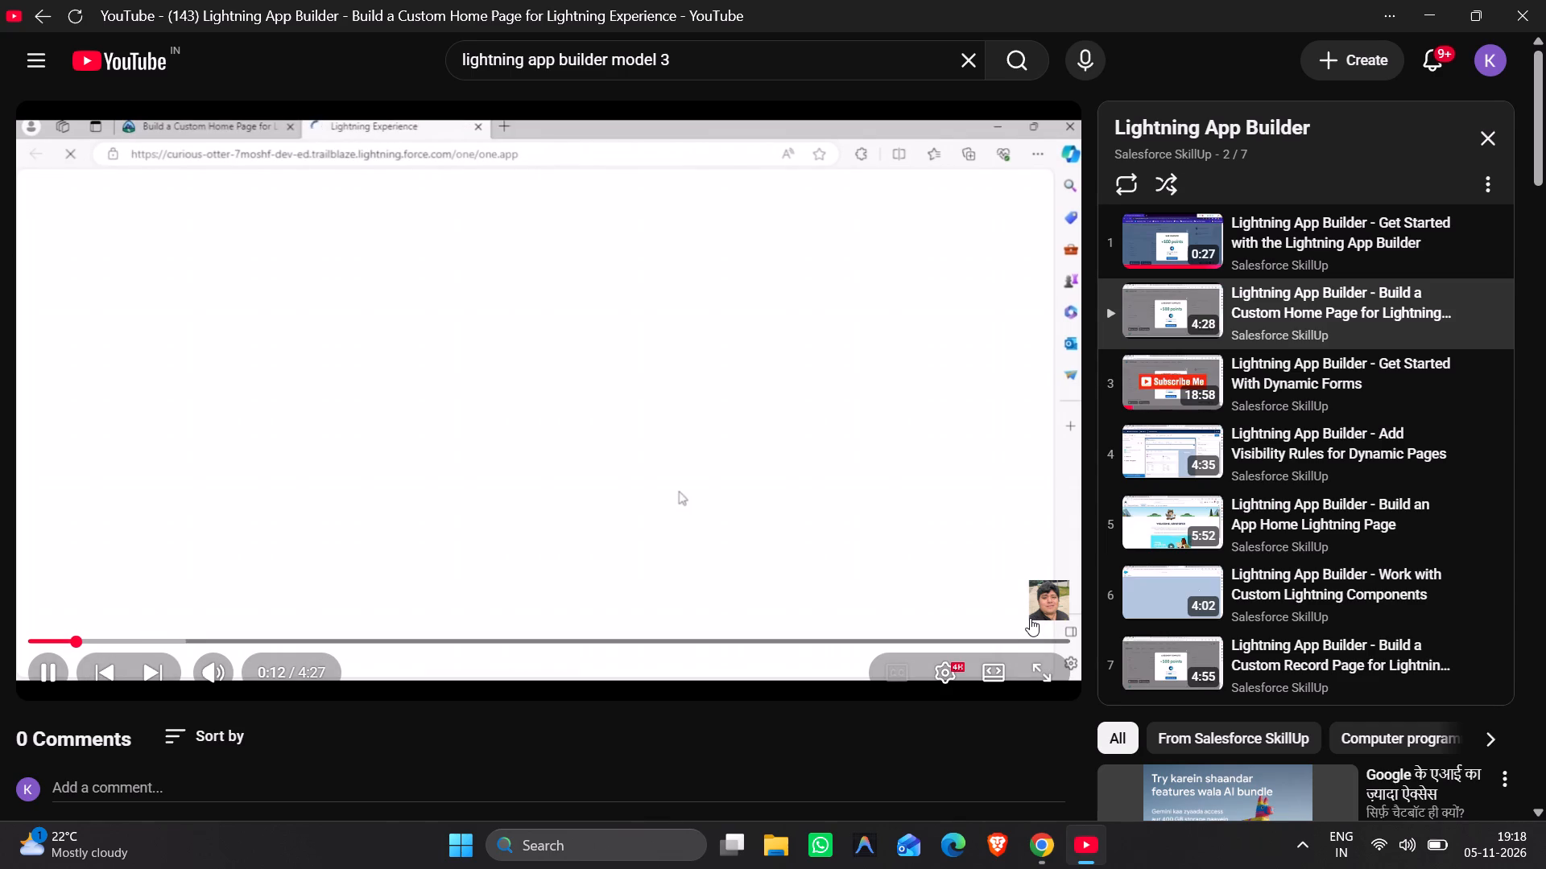
pyautogui.press('space')
# Switch to Trailhead in Chrome and open the Lightning App Builder module from the Today page.
pyautogui.hotkey('alt', 'Tab')
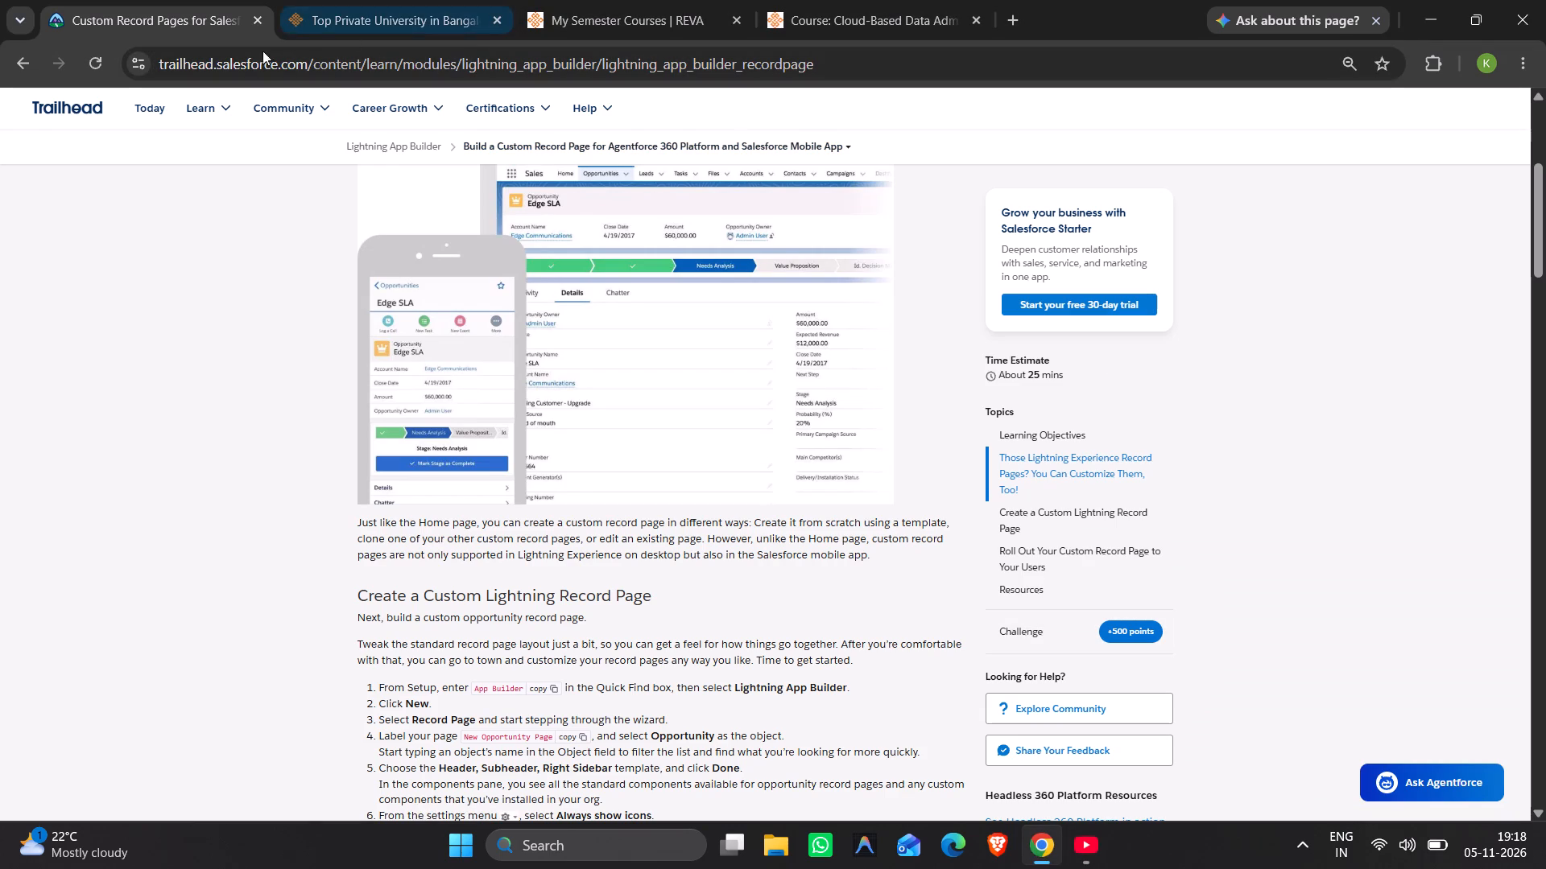
pyautogui.click(158, 101)
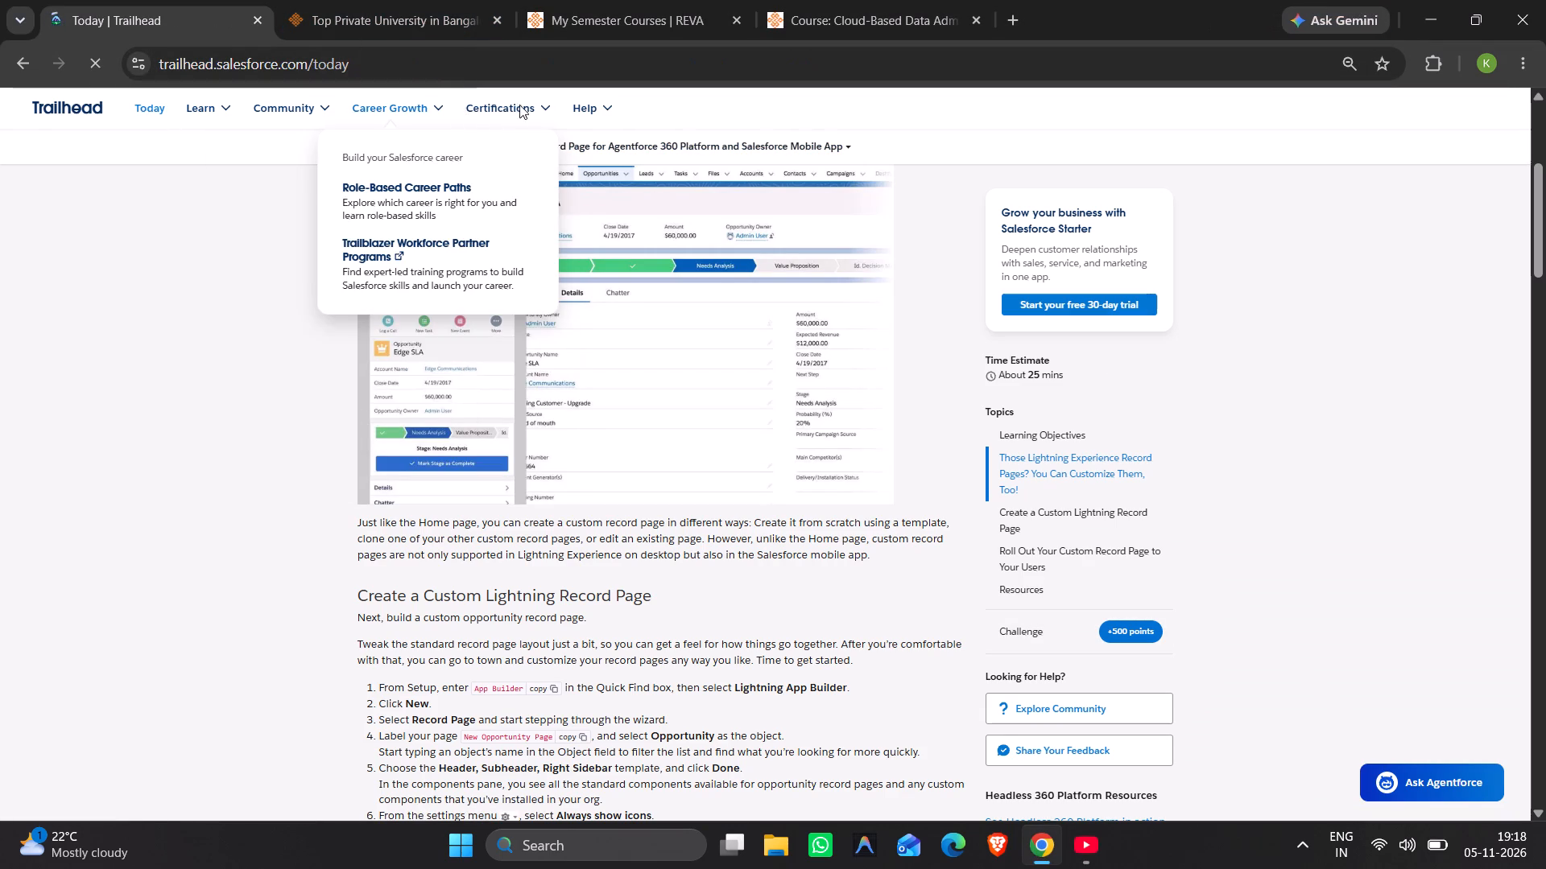
pyautogui.scroll(-1, 715, 505)
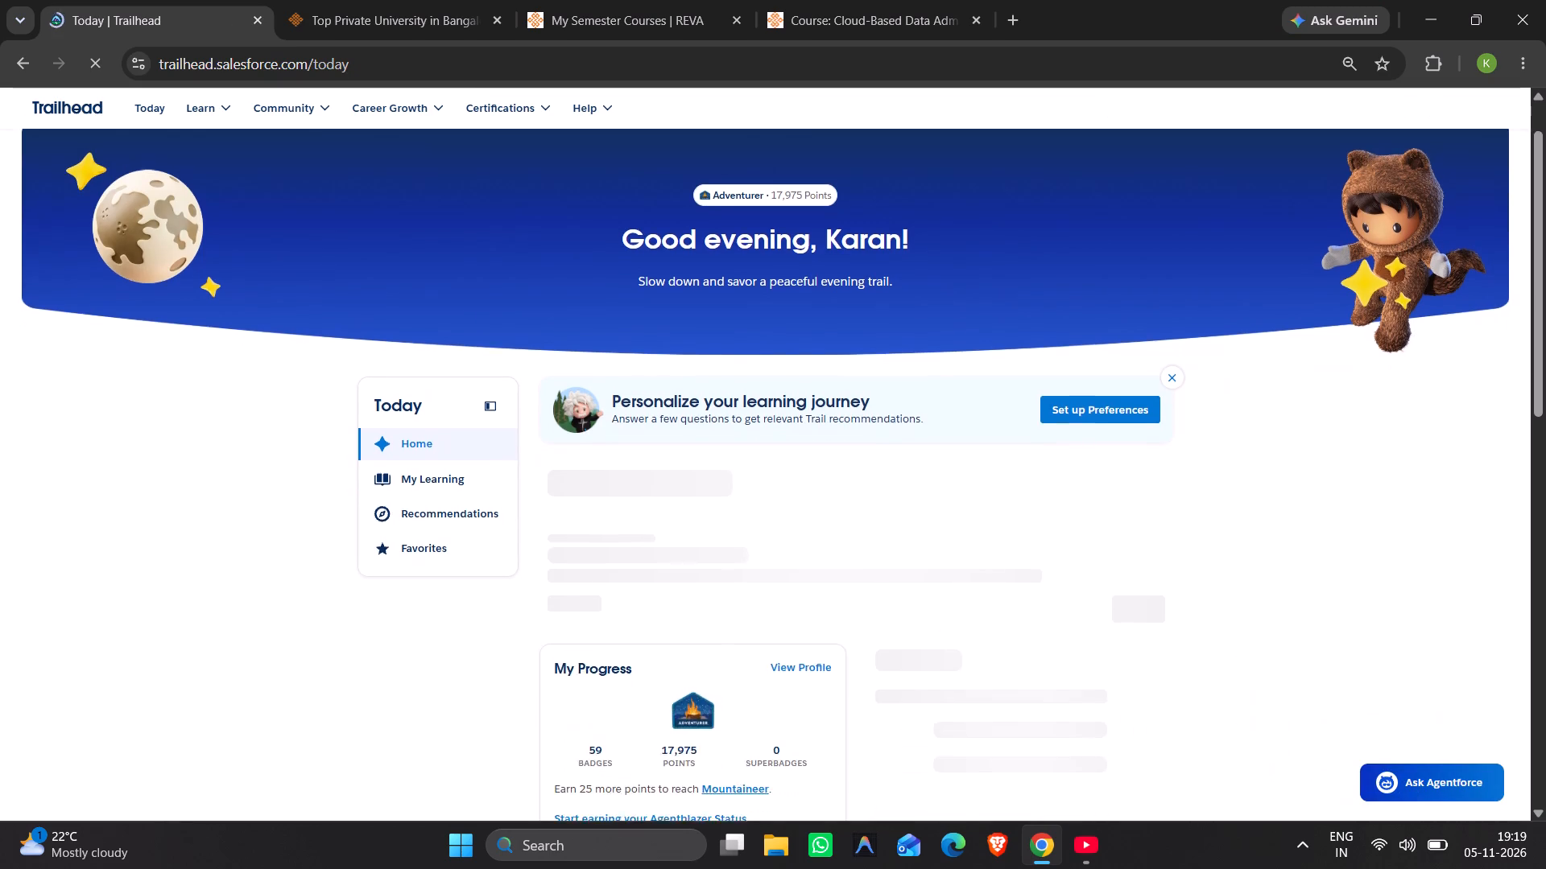
pyautogui.scroll(-1, 715, 505)
pyautogui.click(618, 570)
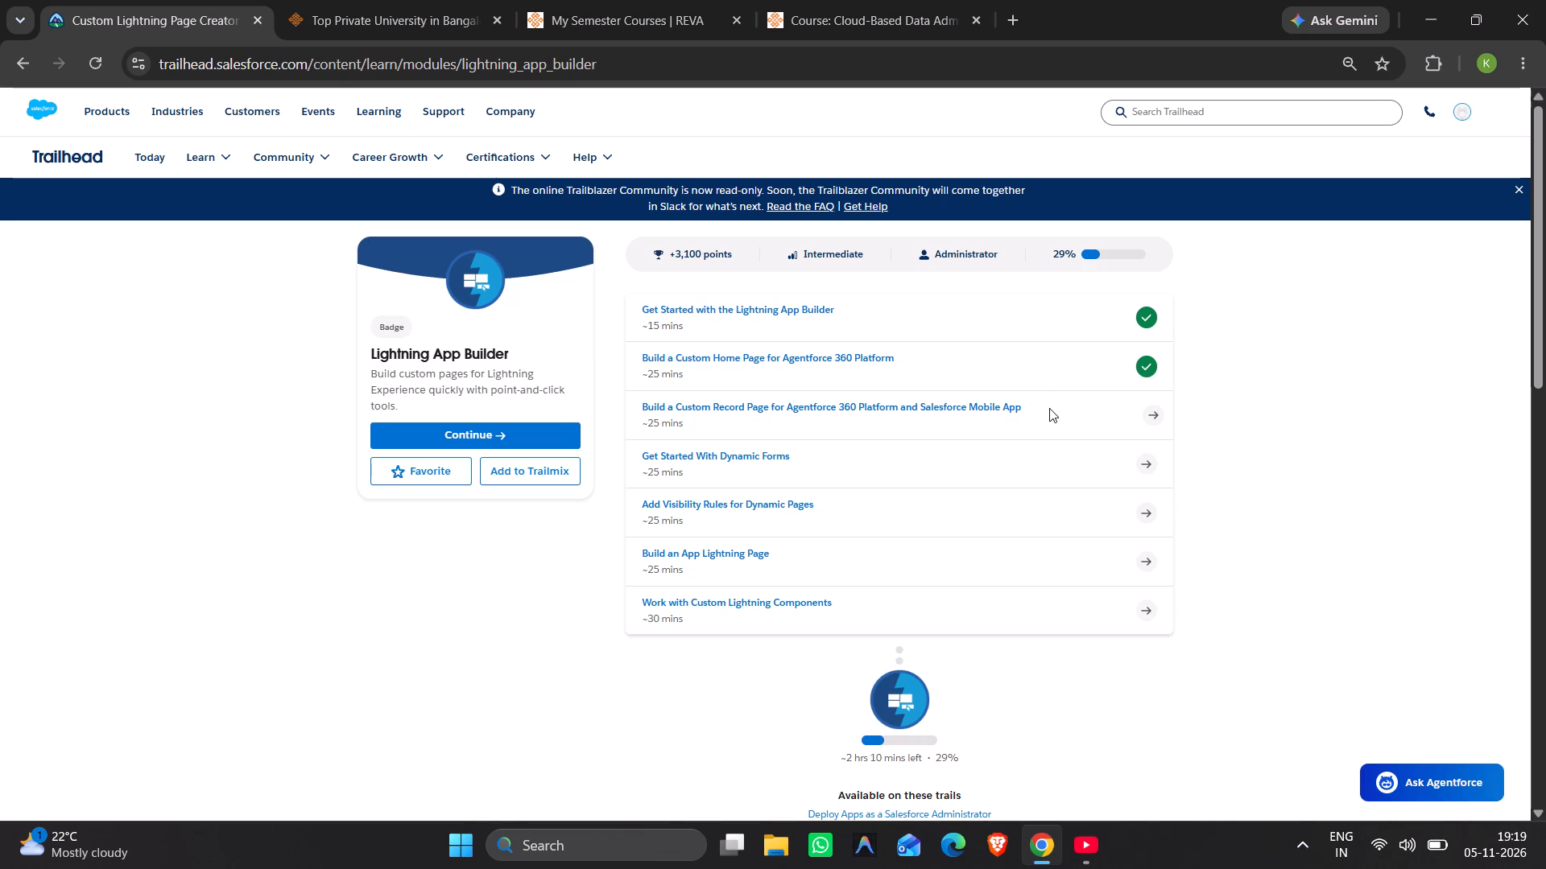
# Copy the unit title "Build a Custom Record Page for Agentforce 360 Platform and Salesforce Mobile App" and append it to the existing YouTube search.
pyautogui.moveTo(1049, 408); pyautogui.dragTo(663, 396)
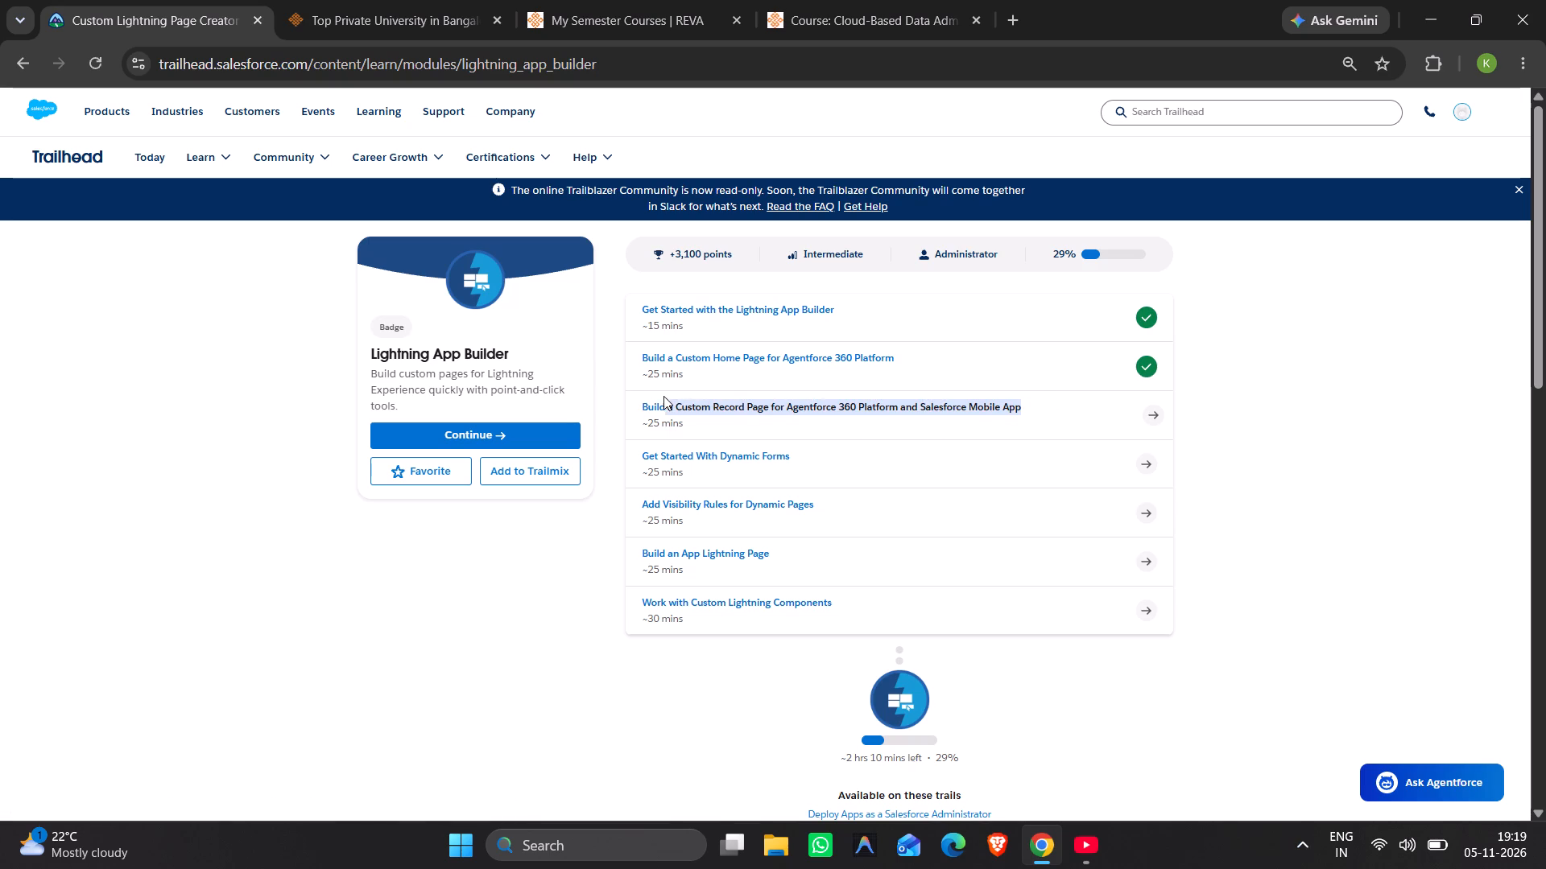
pyautogui.moveTo(663, 396); pyautogui.dragTo(643, 396)
pyautogui.hotkey('ctrl', 'c')
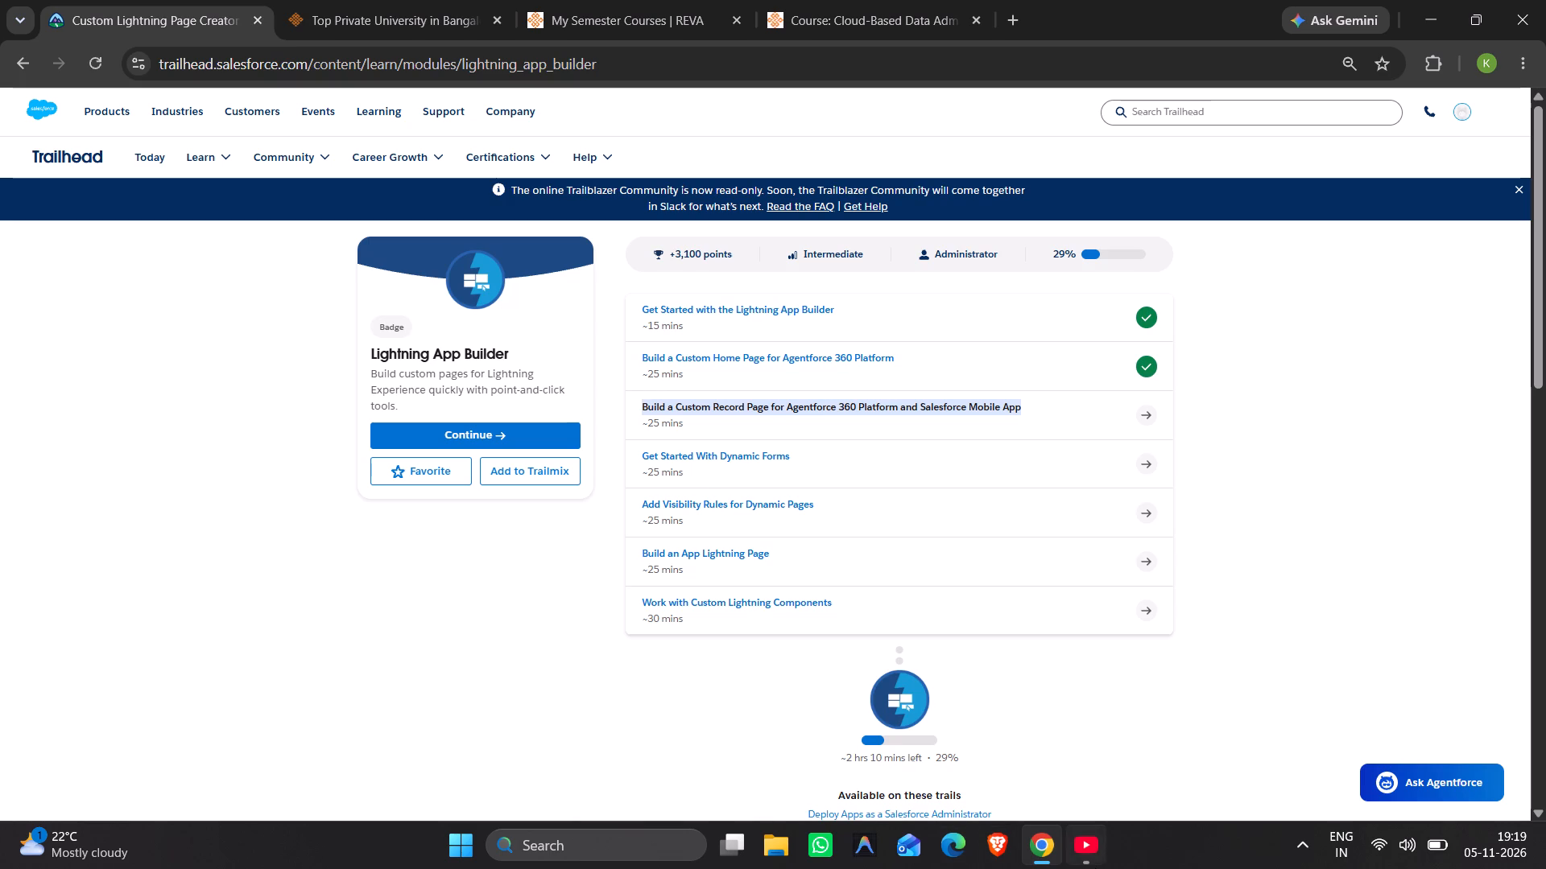
pyautogui.click(1092, 850)
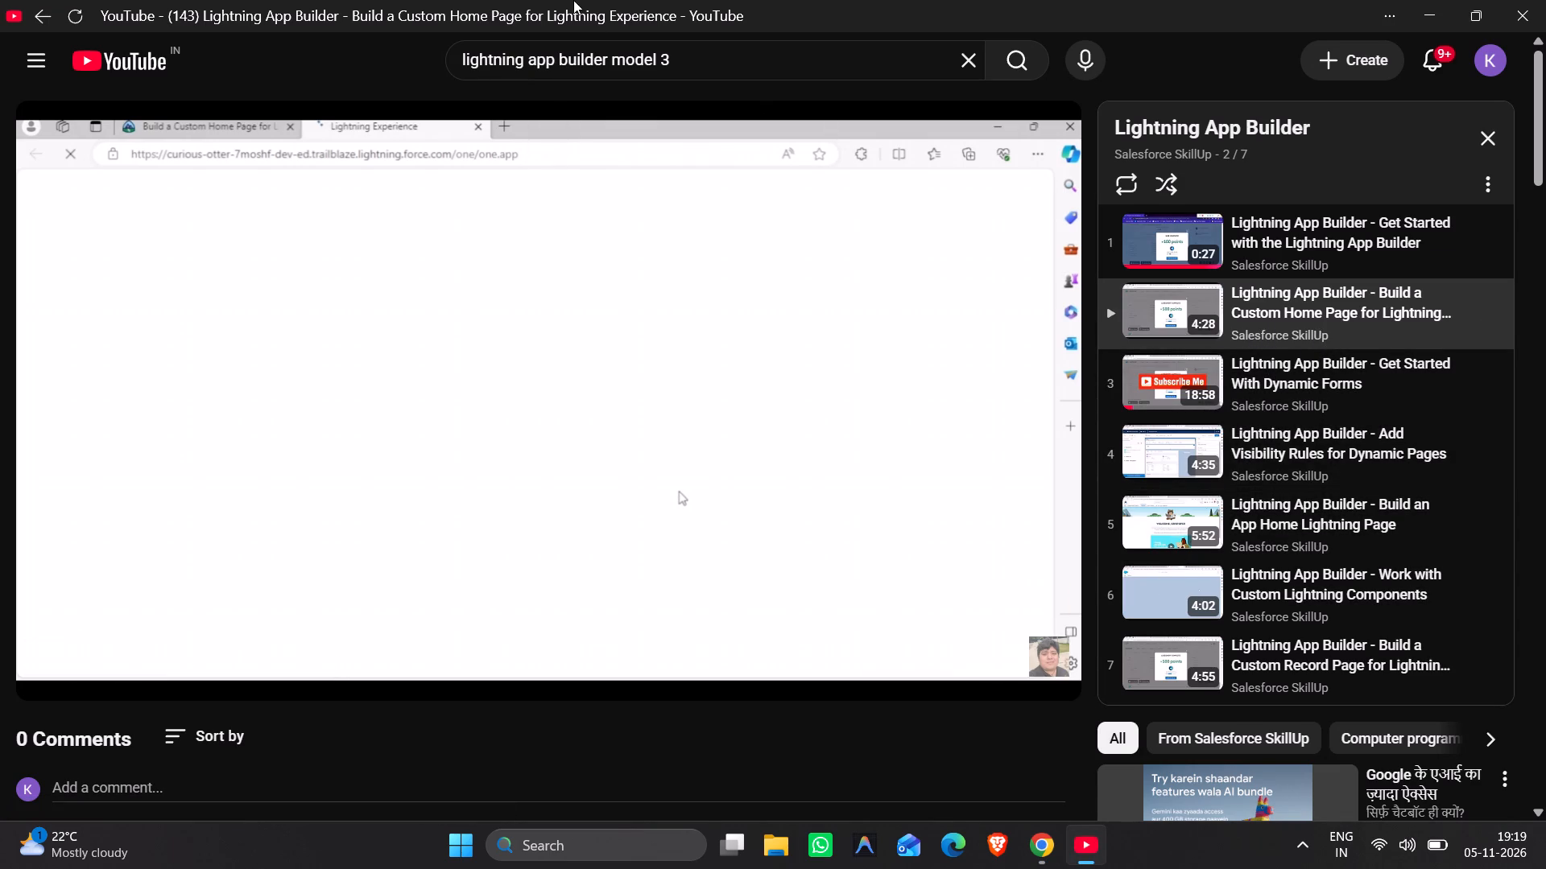
pyautogui.click(728, 60)
pyautogui.press('space')
pyautogui.hotkey('ctrl', 'v')
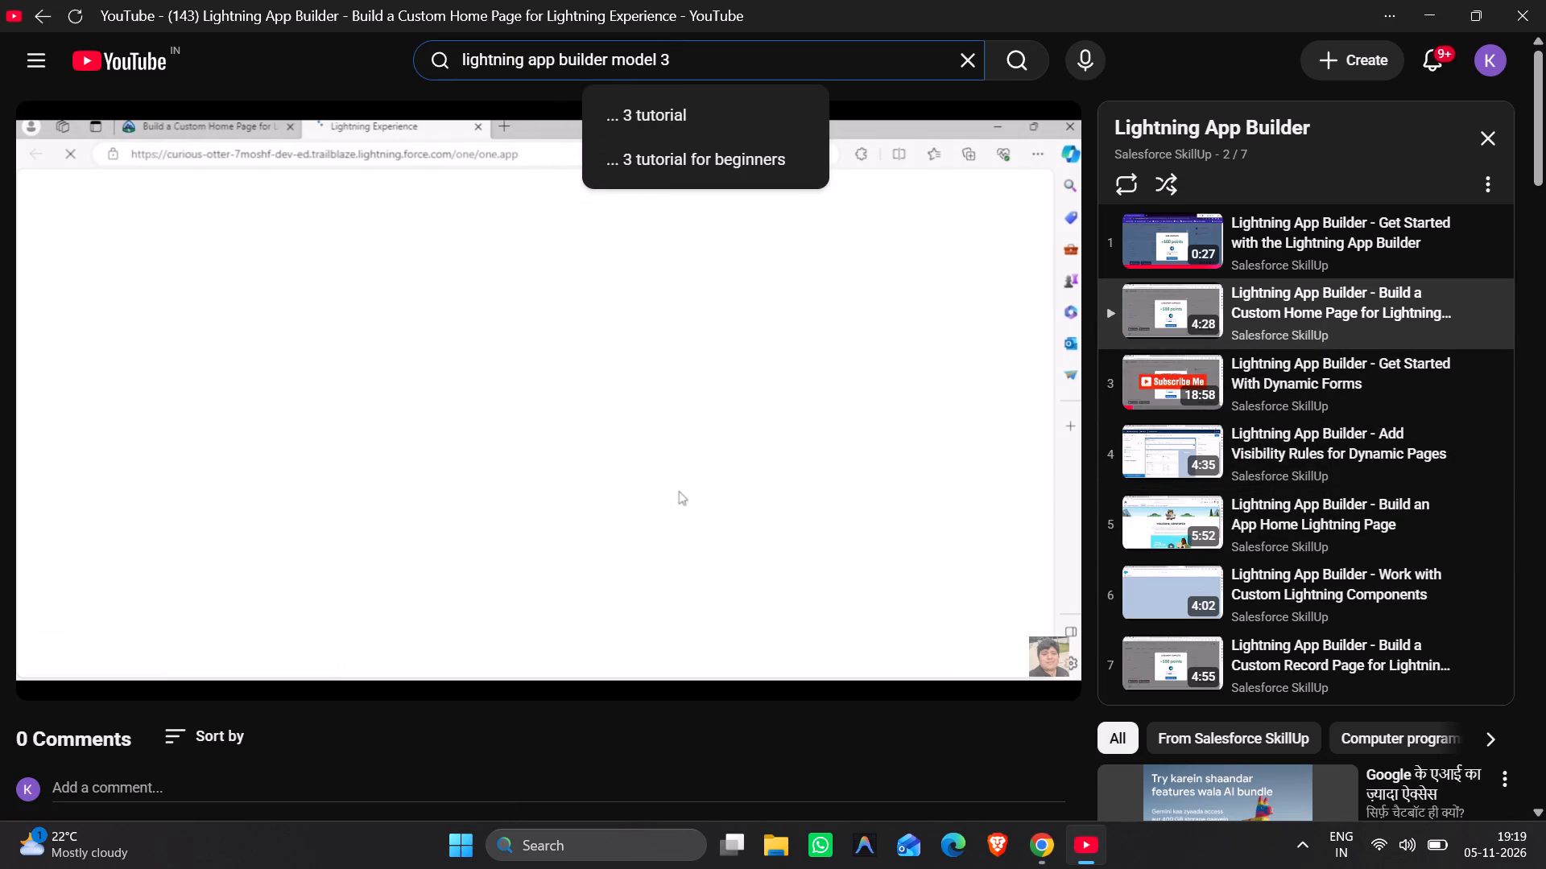
pyautogui.press('Return')
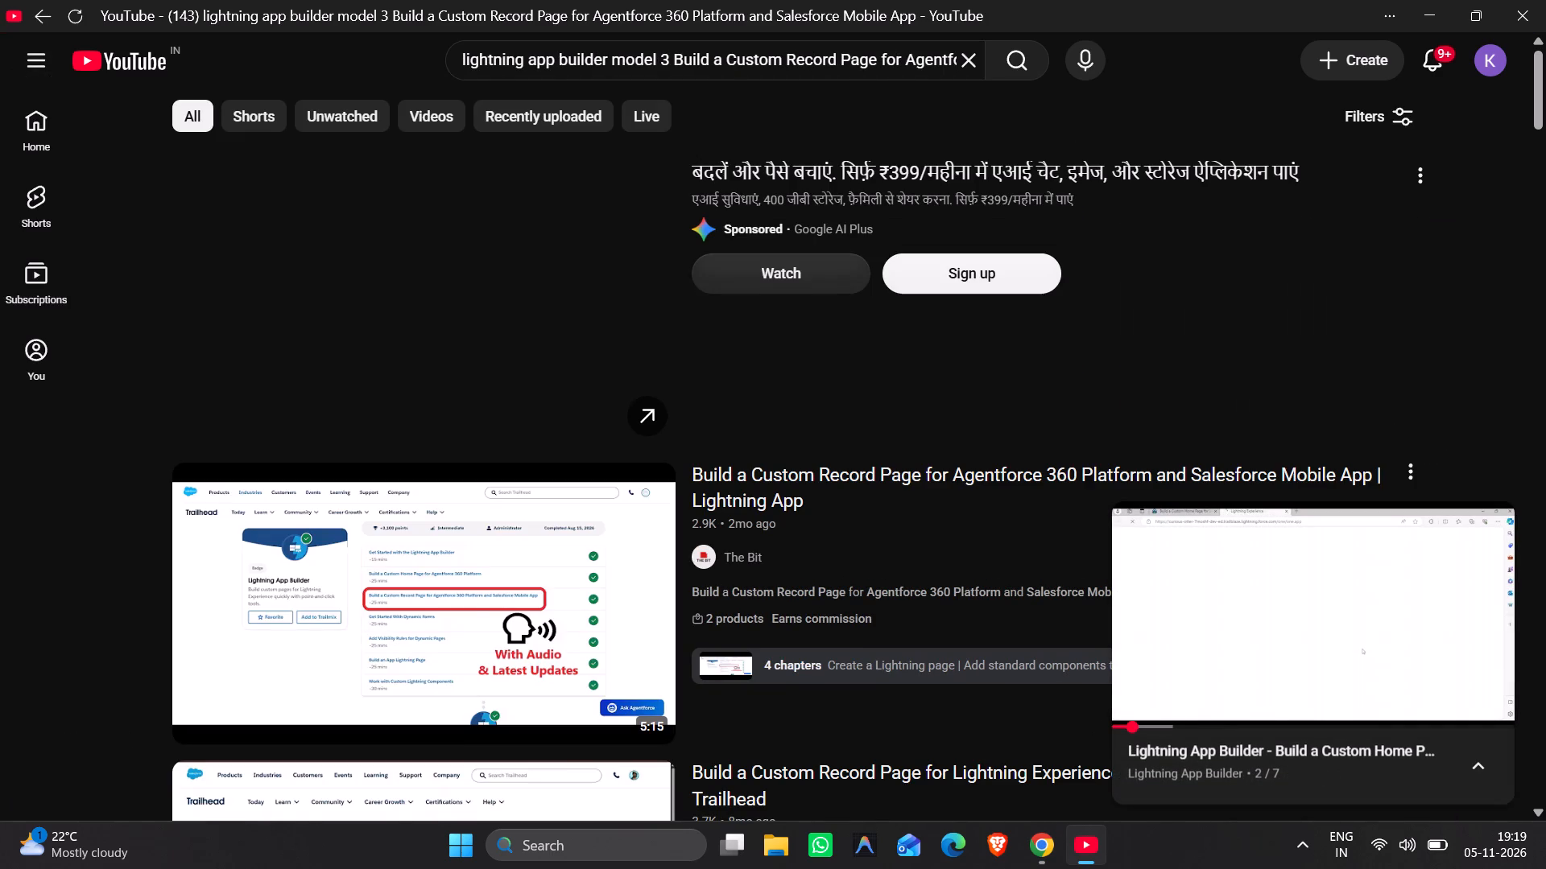
# Open The Bit's Build a Custom Record Page for Agentforce 360 Platform walkthrough and pause it.
pyautogui.click(476, 589)
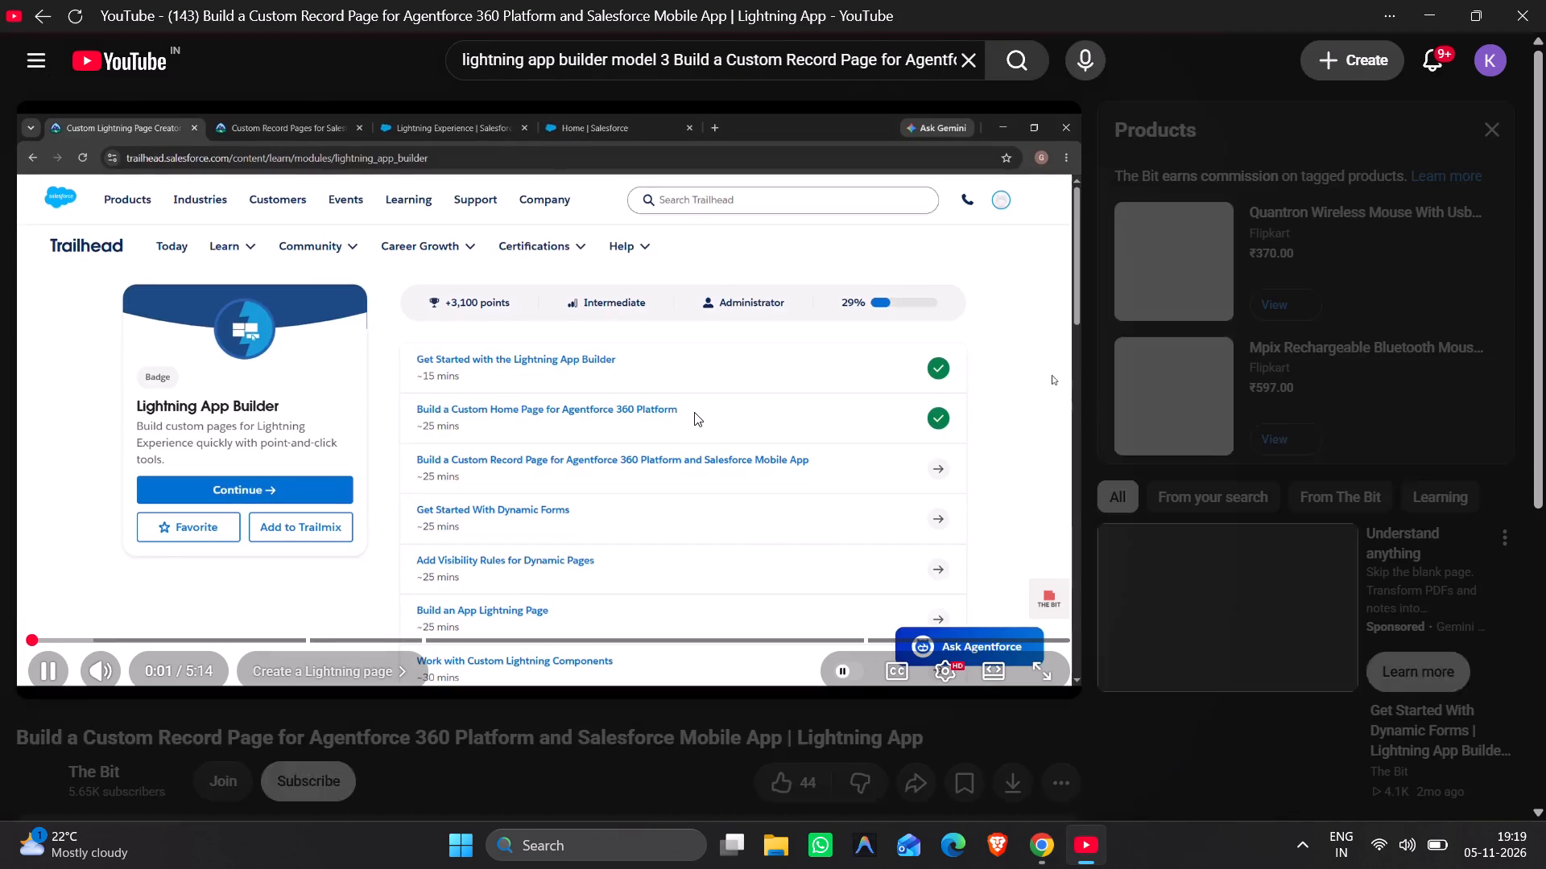
pyautogui.press('space')
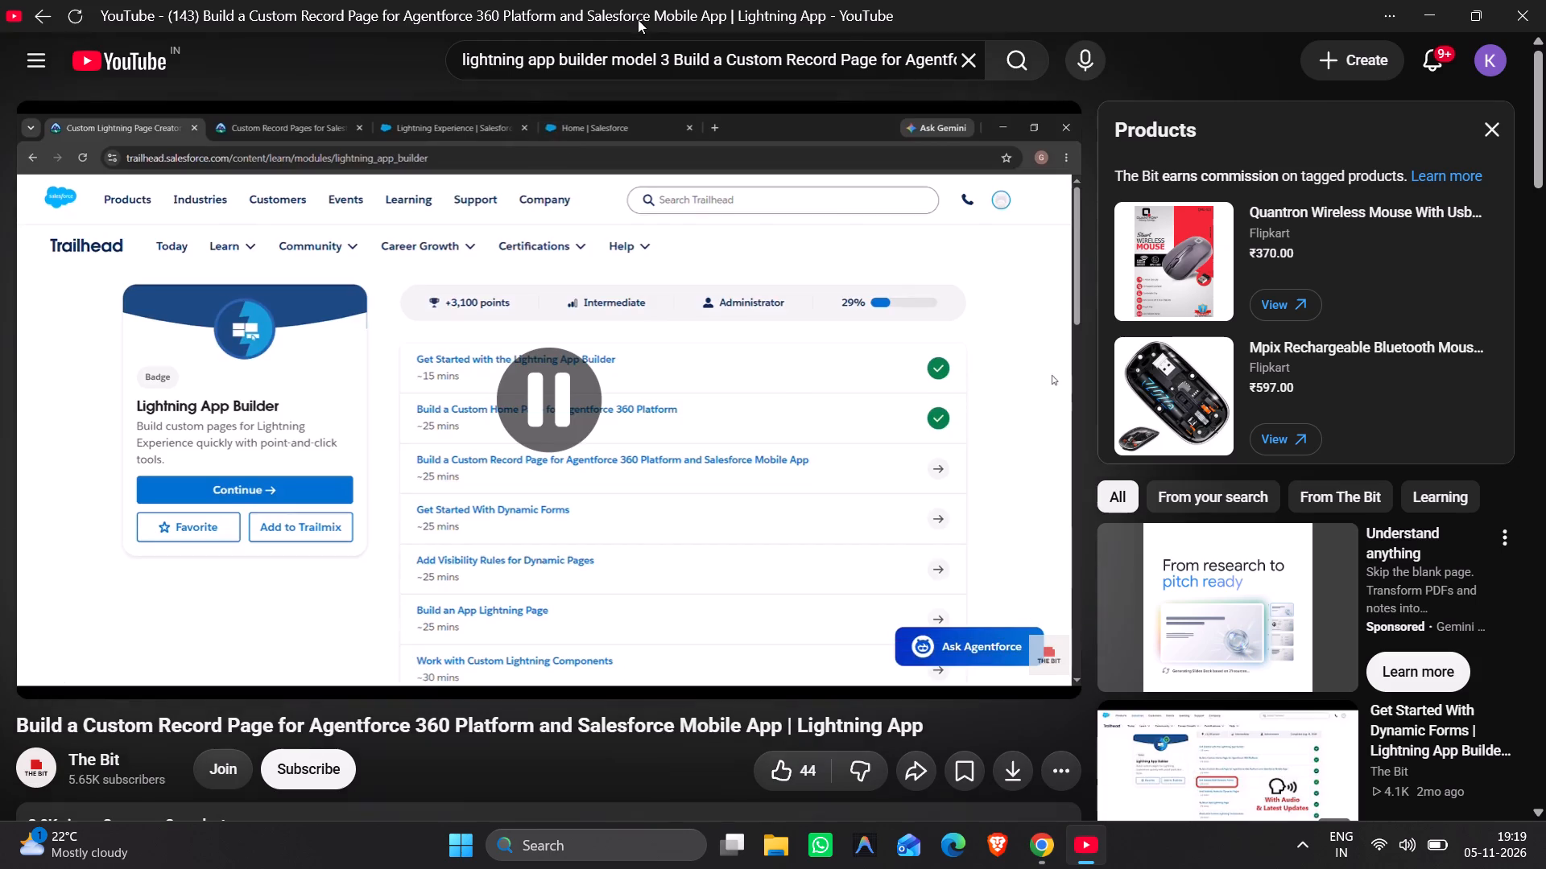
# Switch to Chrome and open the module's Build a Custom Record Page for Agentforce 360 Platform and Salesforce Mobile App unit.
pyautogui.hotkey('alt', 'Tab')
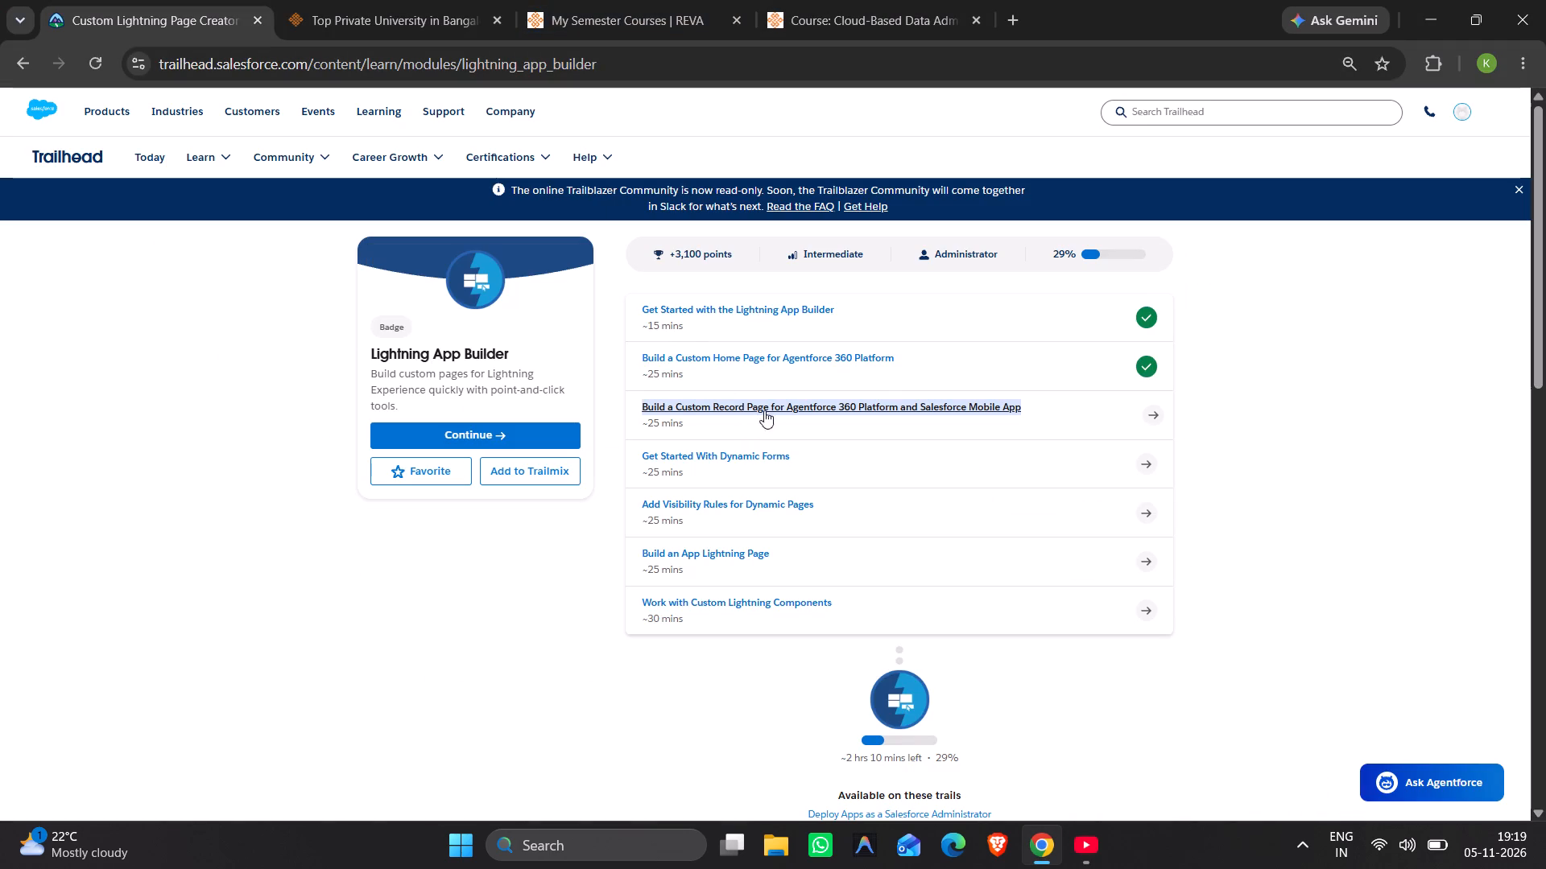
pyautogui.click(769, 403)
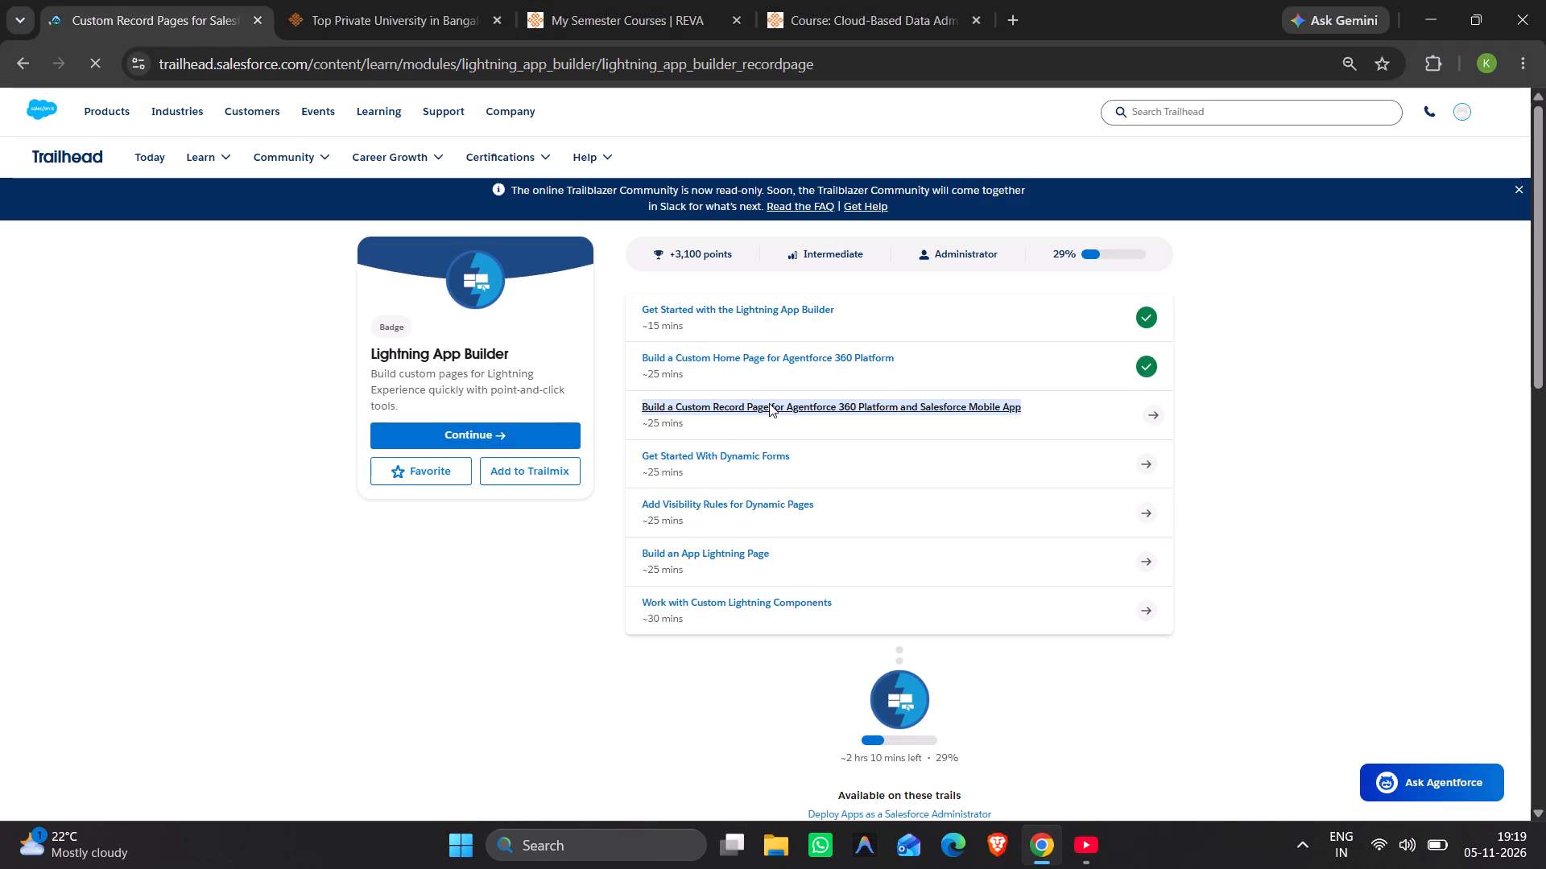
# Return to YouTube and watch the walkthrough through creating the New Account Page up to searching for the Tabs component, pausing there.
pyautogui.hotkey('alt', 'Tab')
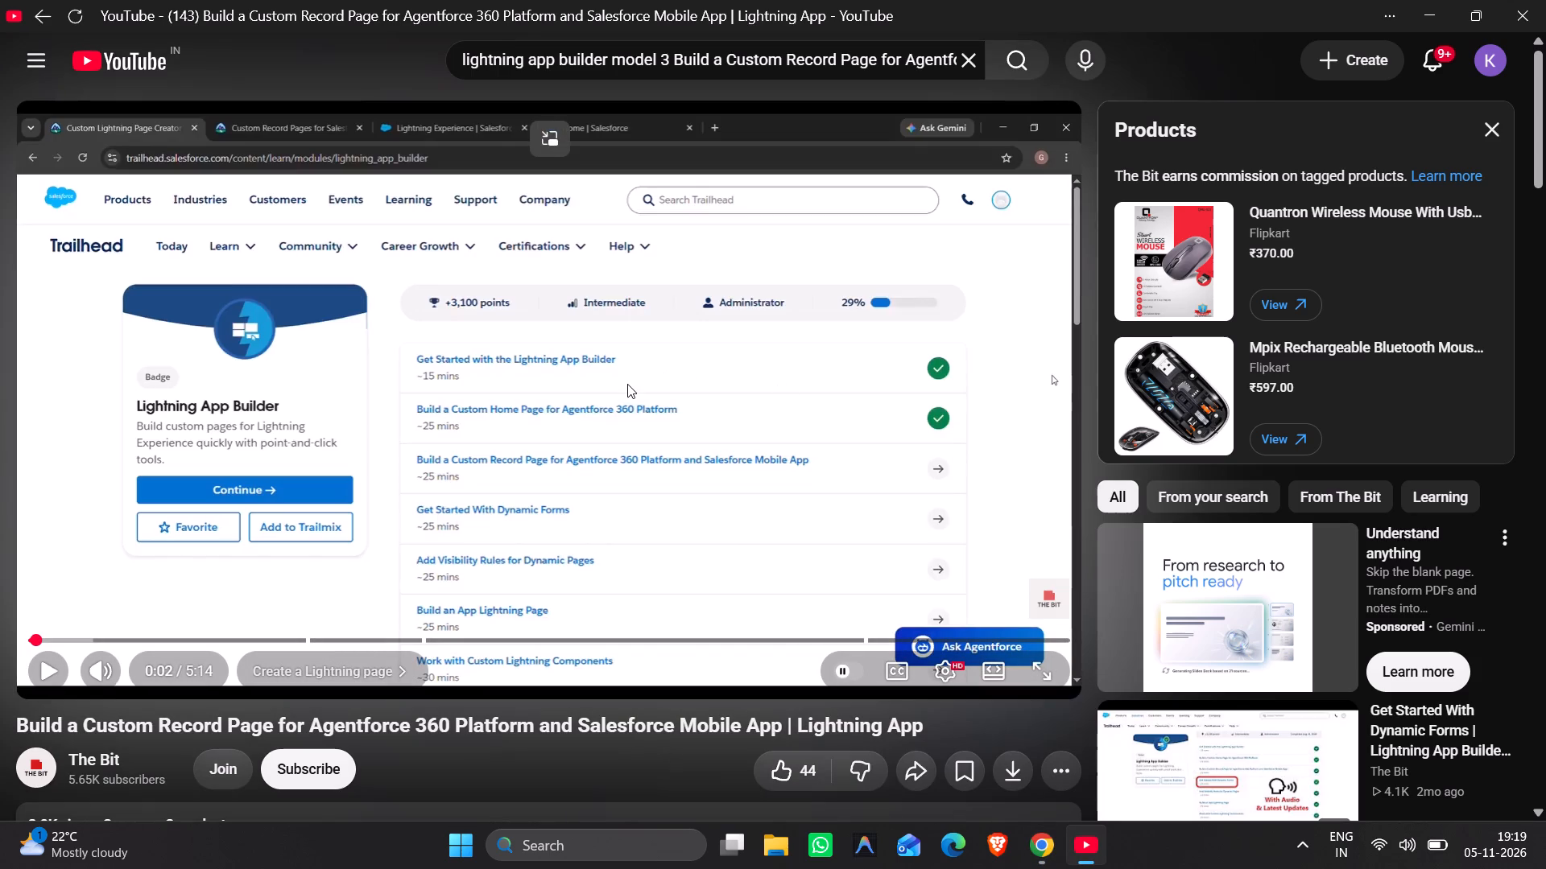
pyautogui.press('space')
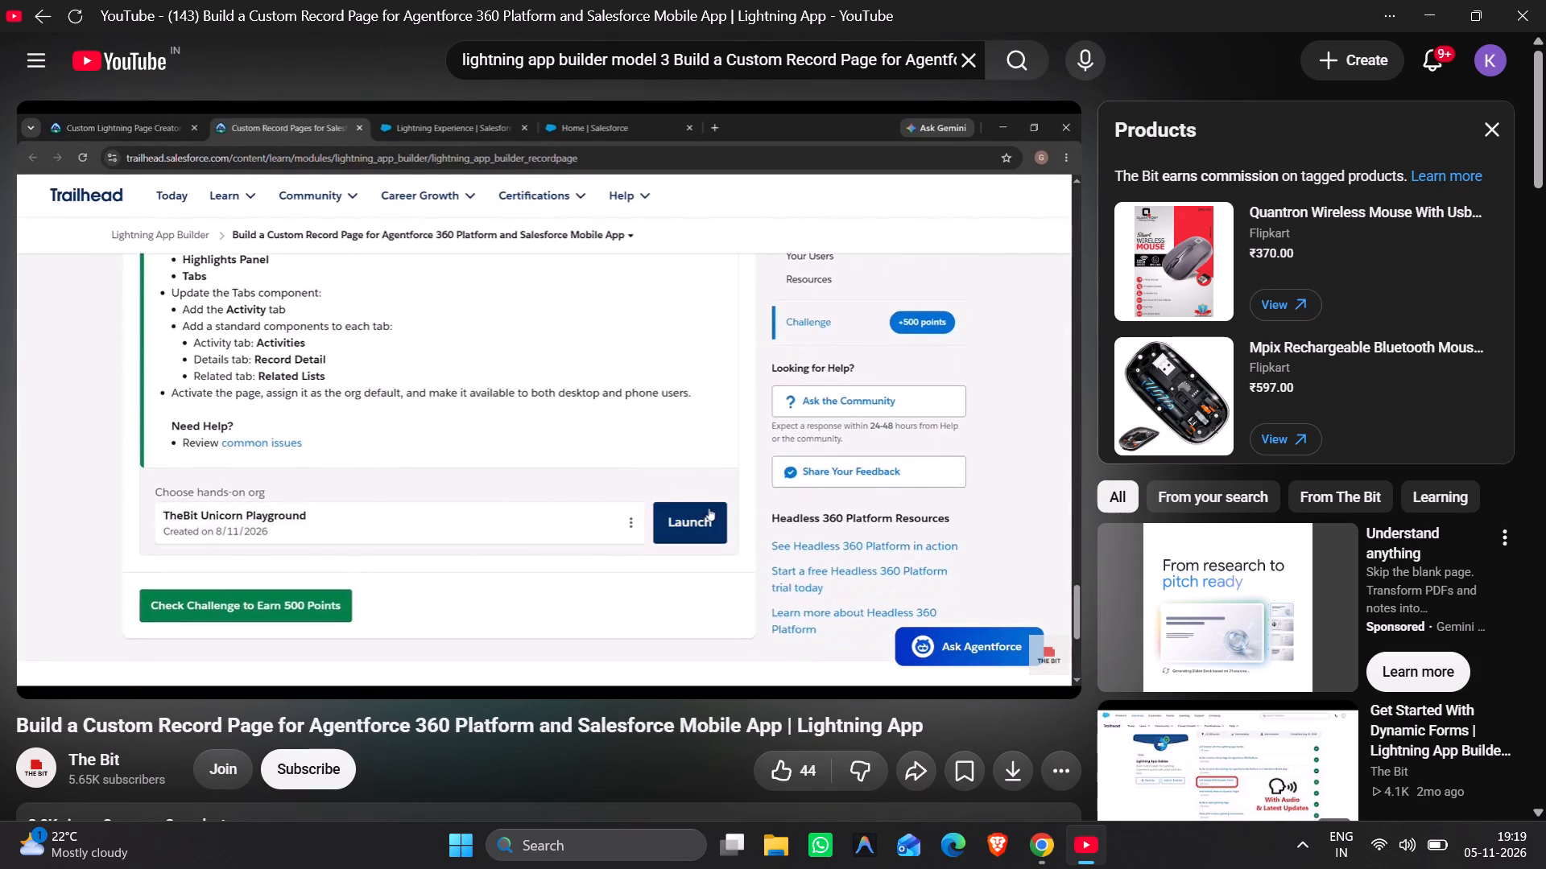
pyautogui.press('Right')
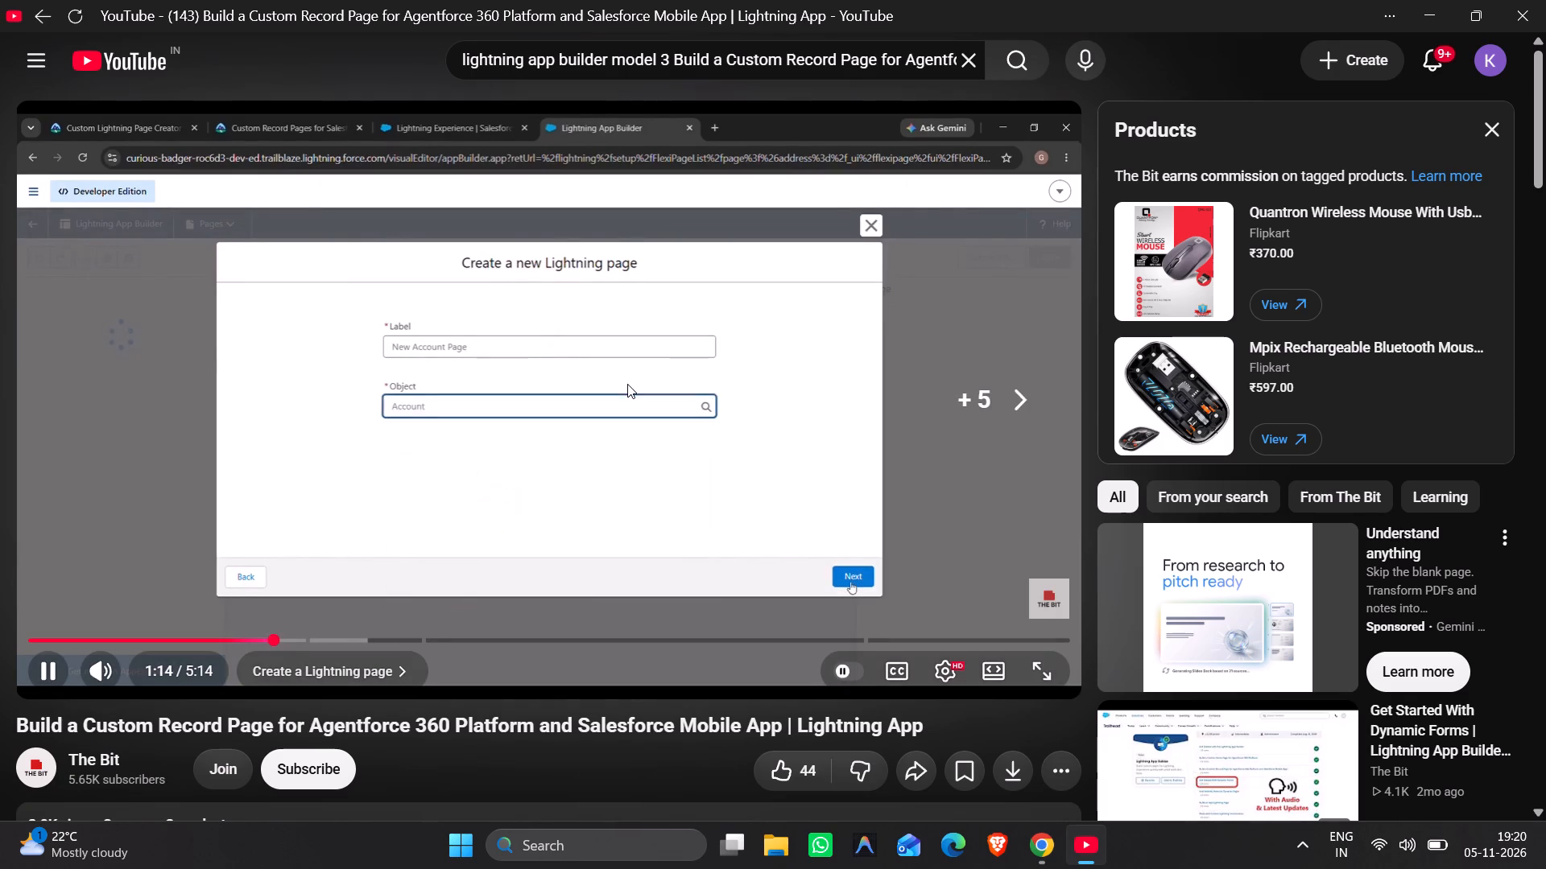
pyautogui.press('Right')
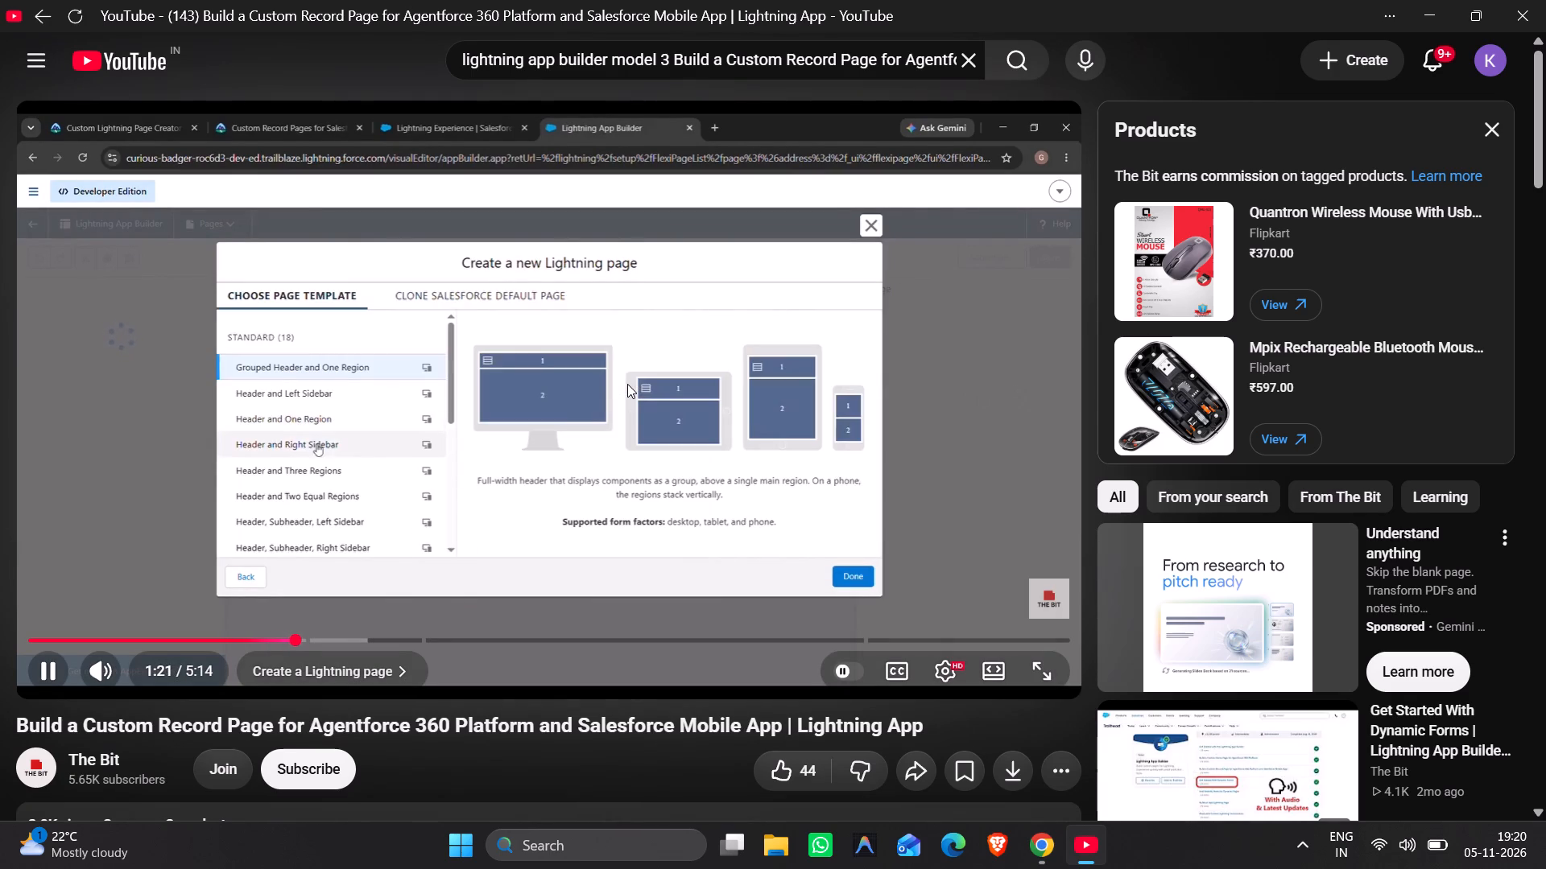
pyautogui.press('Left')
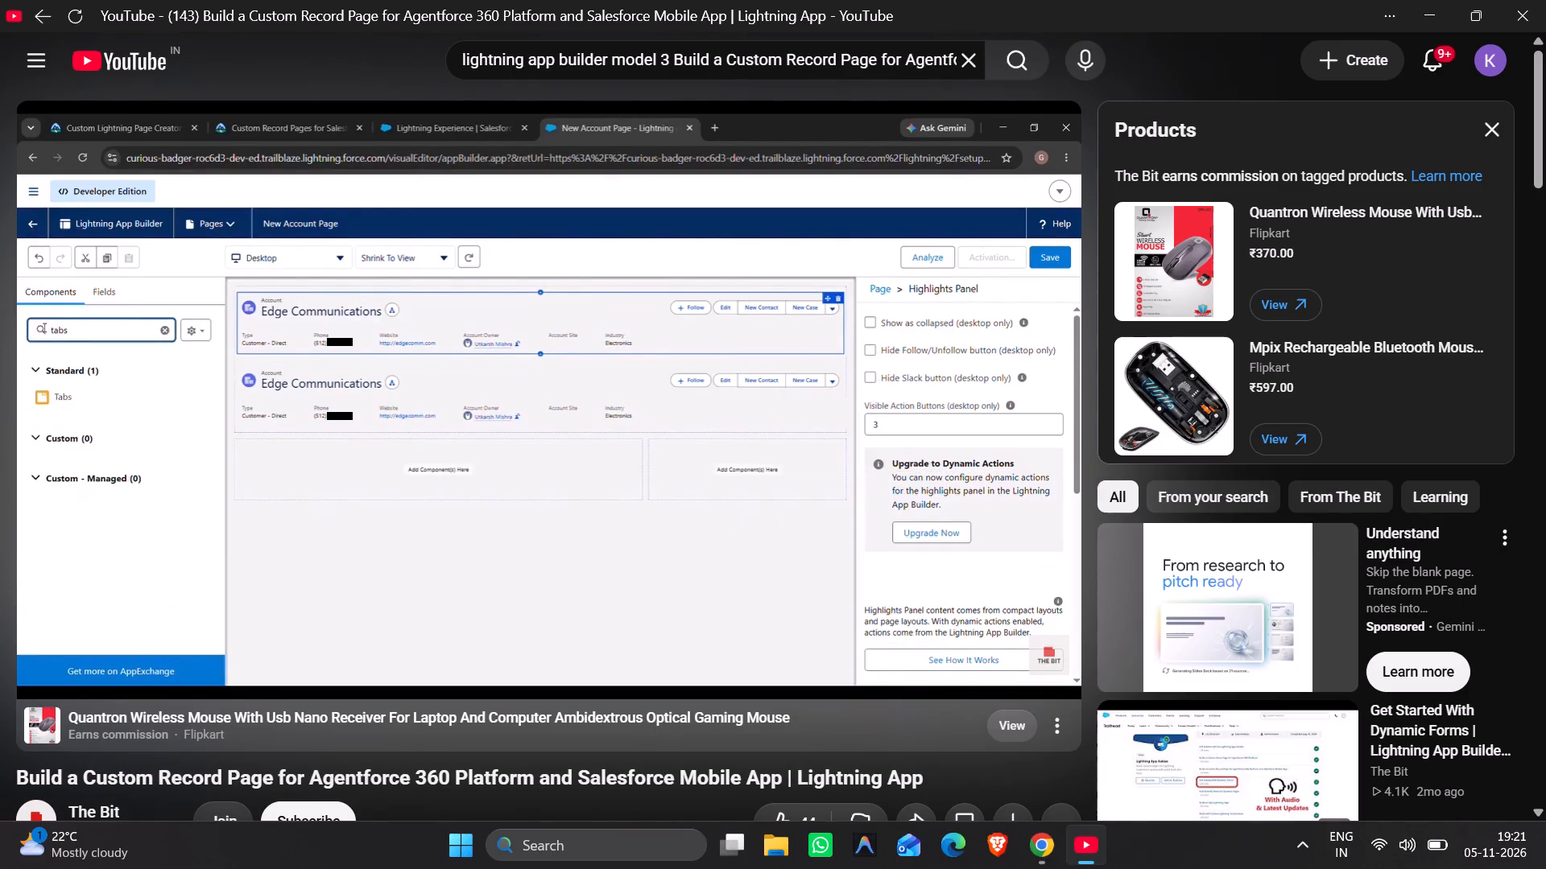
pyautogui.press('space')
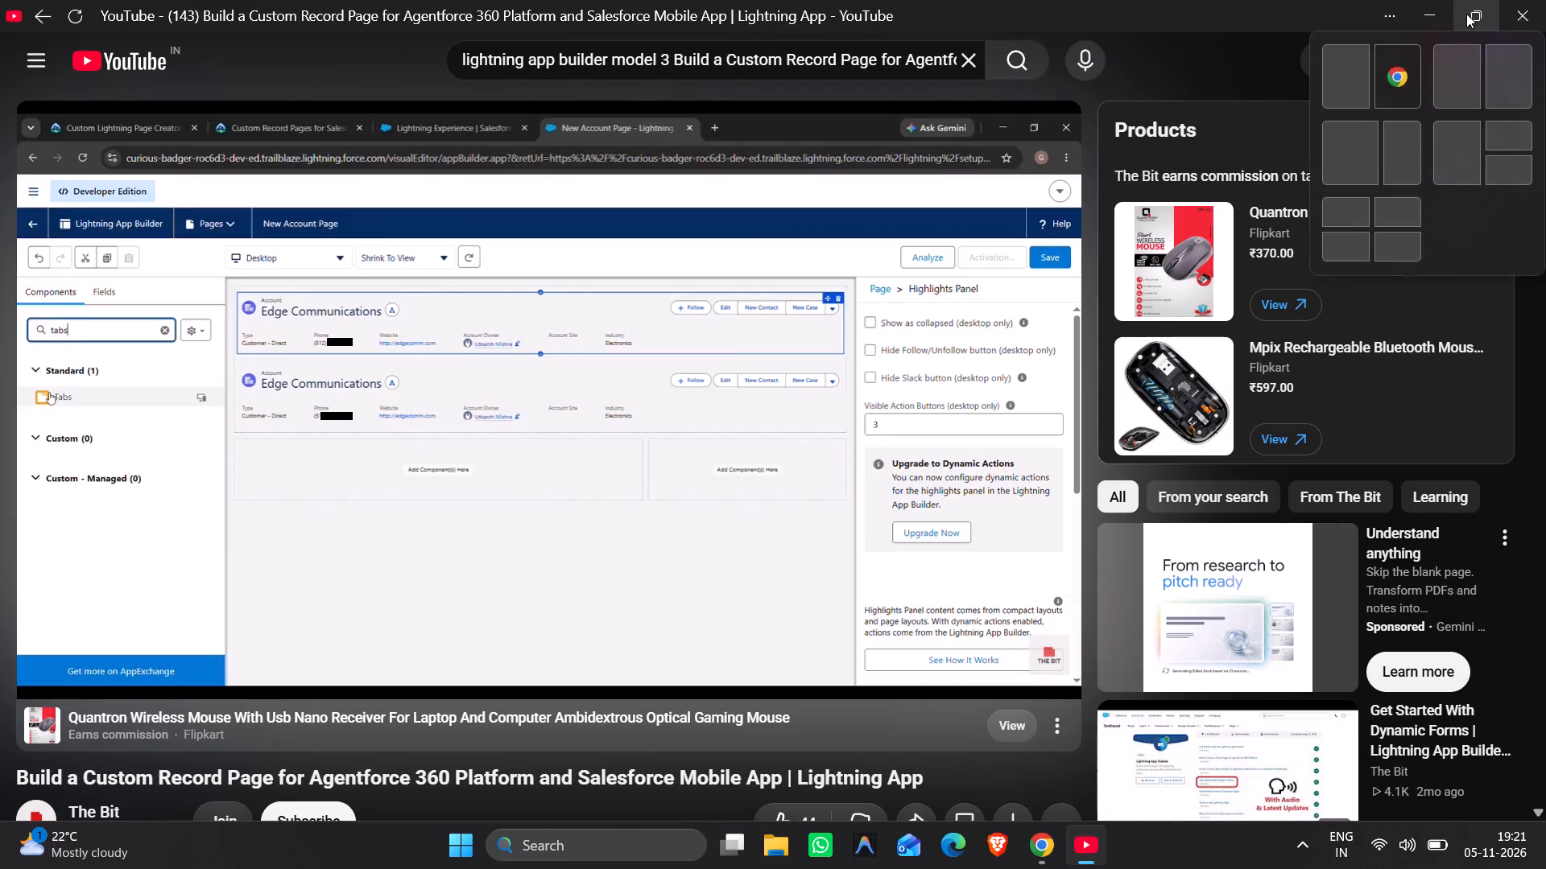
# Arrange the YouTube walkthrough and the Trailhead unit side by side.
pyautogui.click(1362, 67)
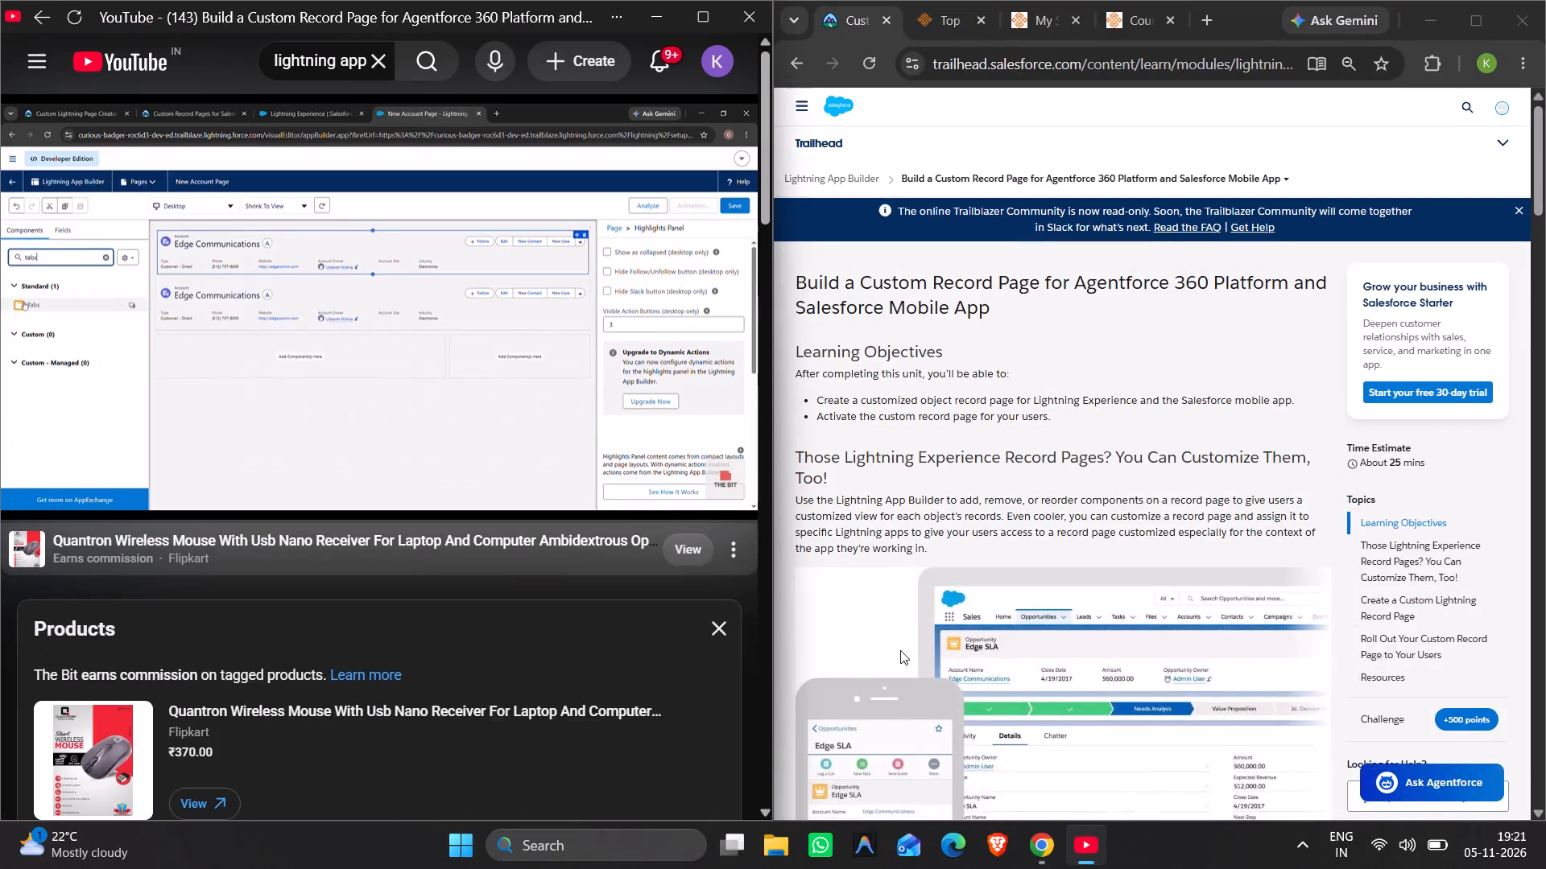
# Launch the Empathetic Impala Playground from the challenge section of the Trailhead unit.
pyautogui.scroll(-9, 984, 443)
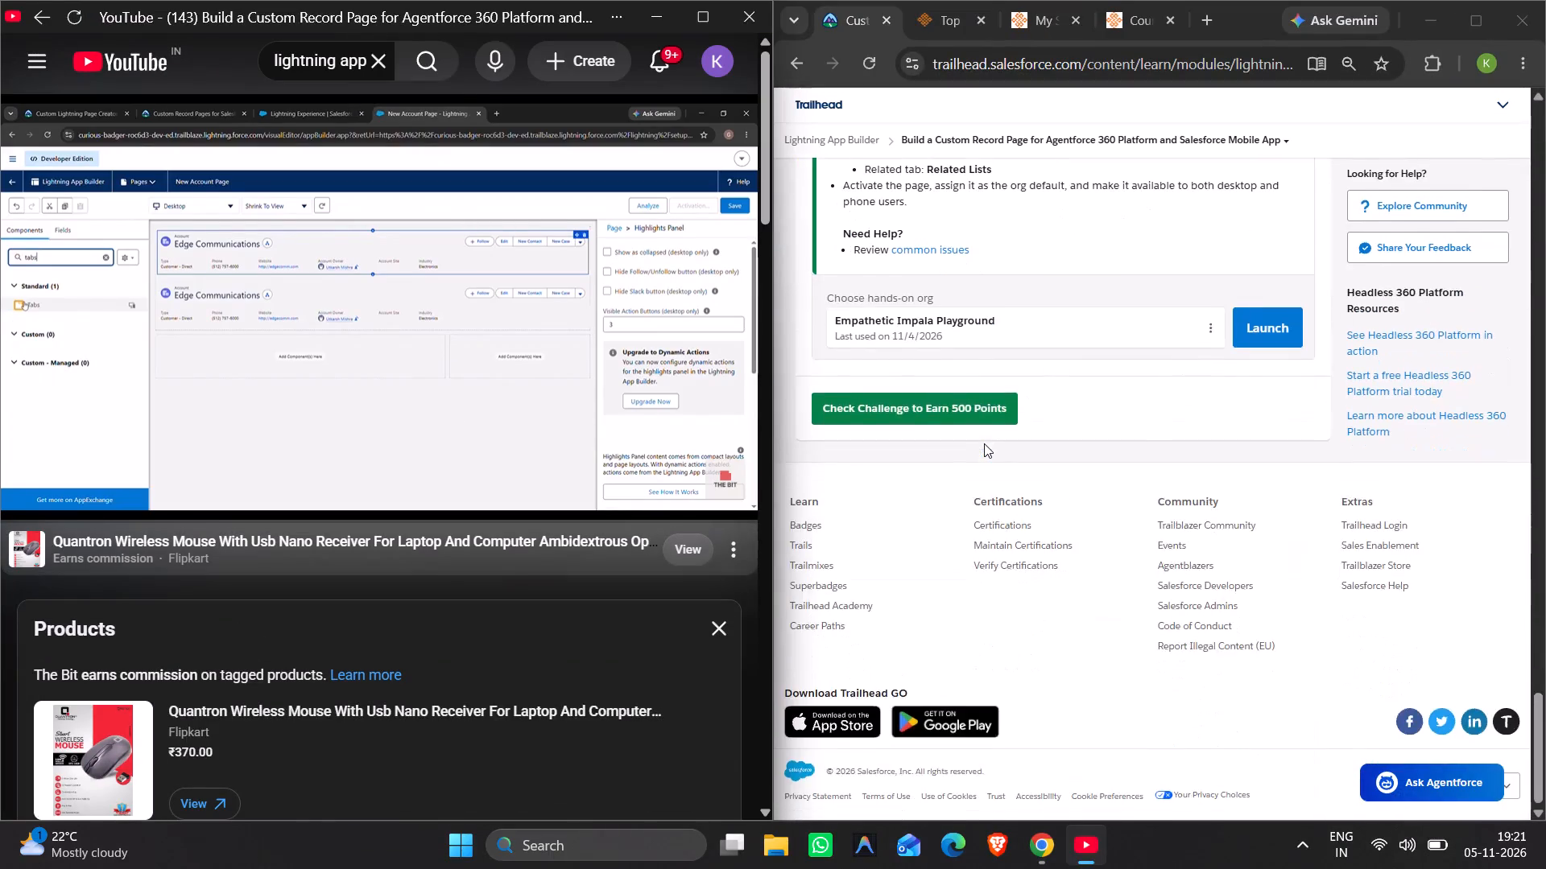
pyautogui.scroll(3, 984, 443)
pyautogui.scroll(-1, 984, 443)
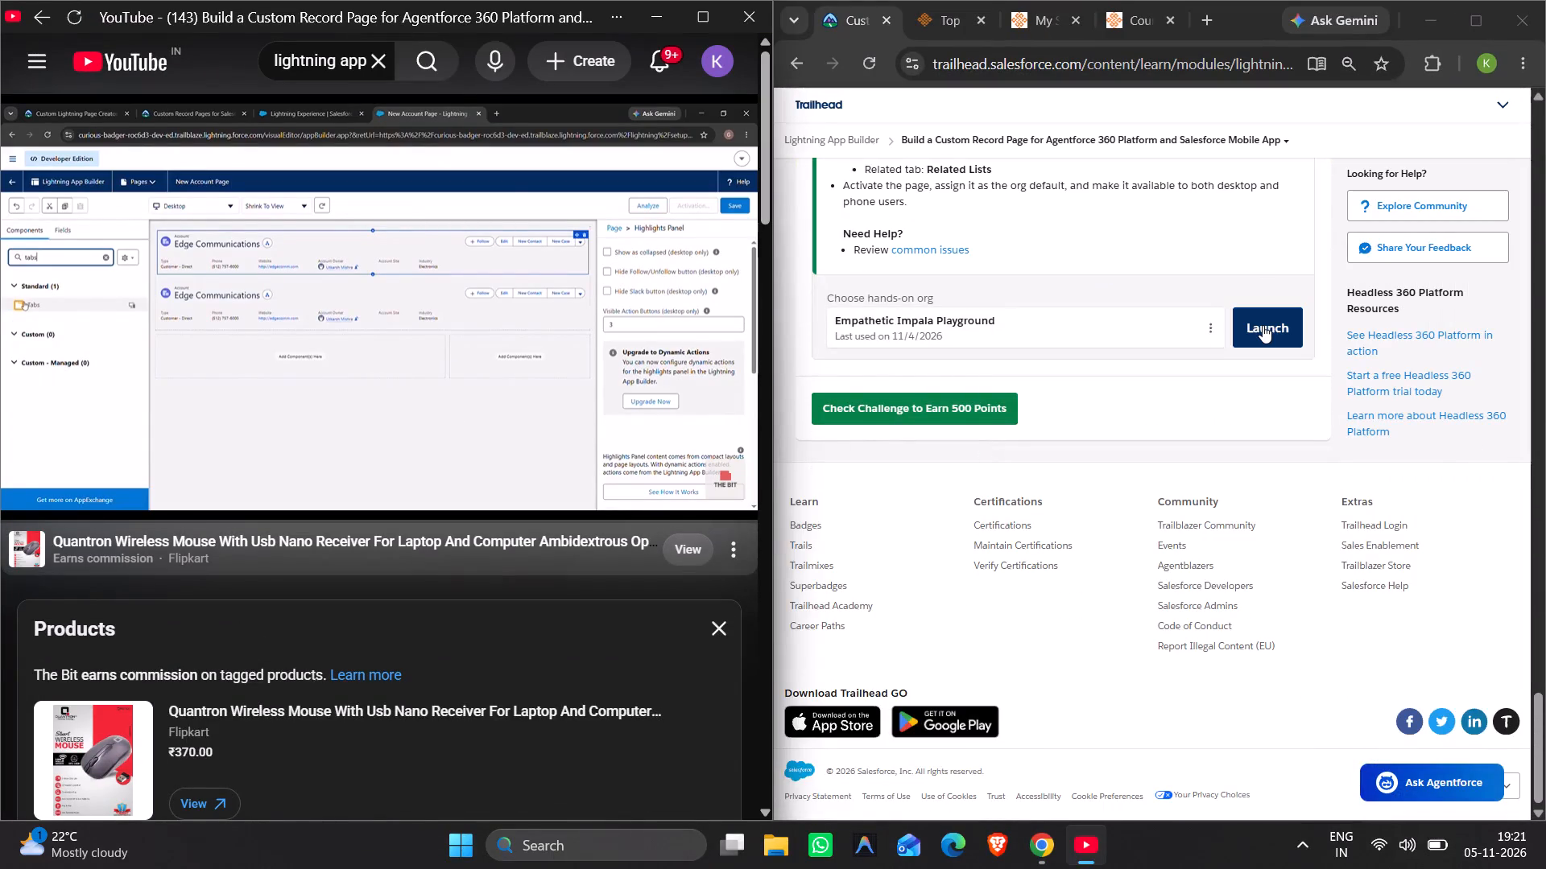
pyautogui.click(1263, 325)
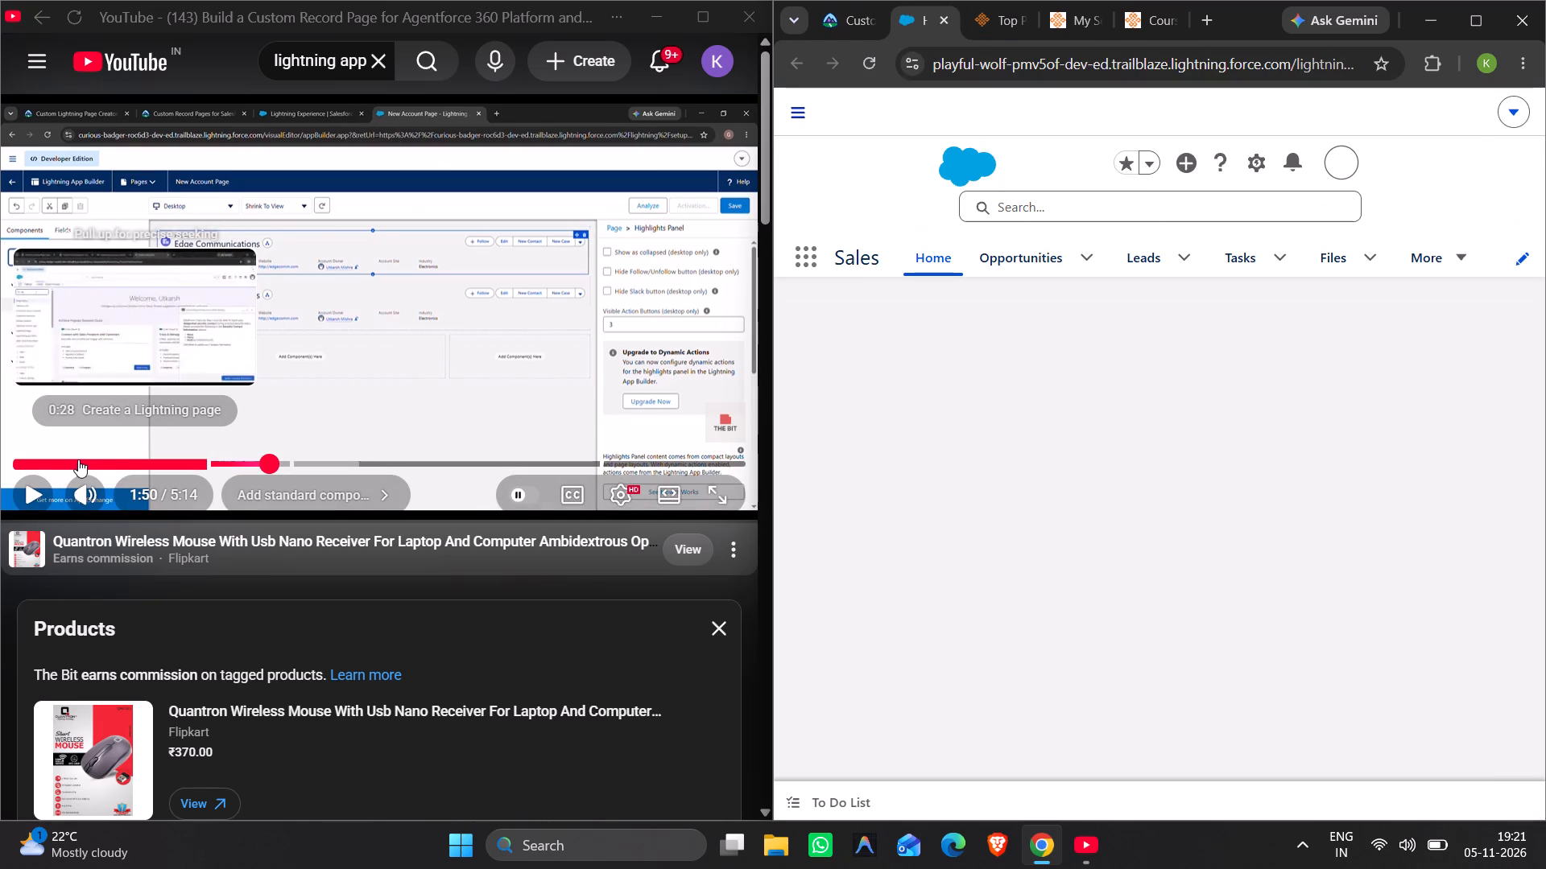
# Rewind the YouTube walkthrough to about 0:25, just before the Create a Lightning page chapter.
pyautogui.click(71, 461)
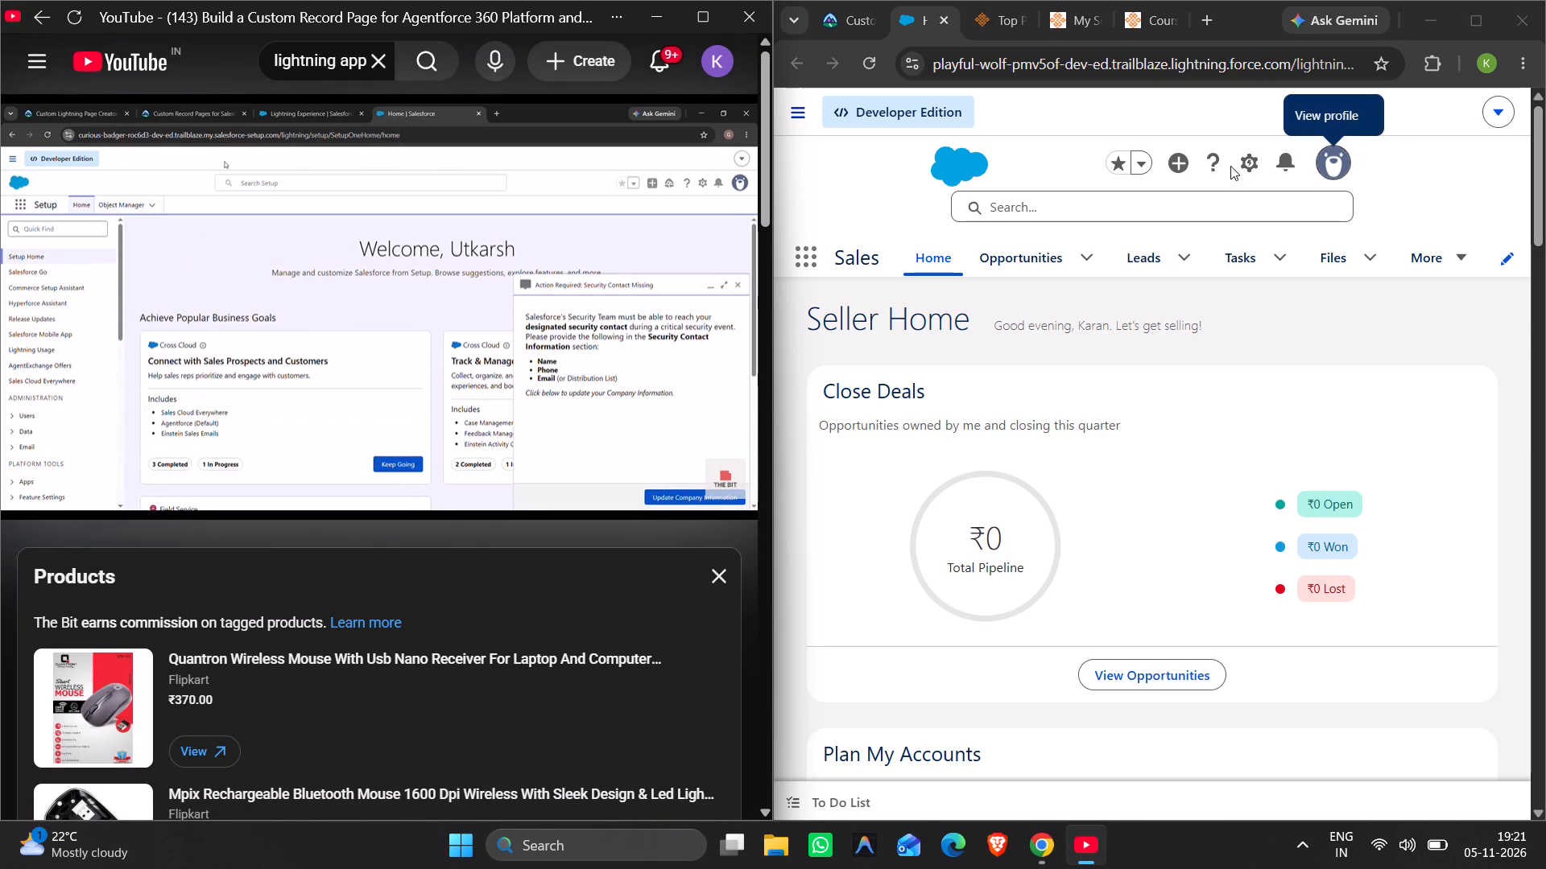
# Open Setup in the playground, search the setup pages for "light" and open Lightning App Builder.
pyautogui.click(1255, 166)
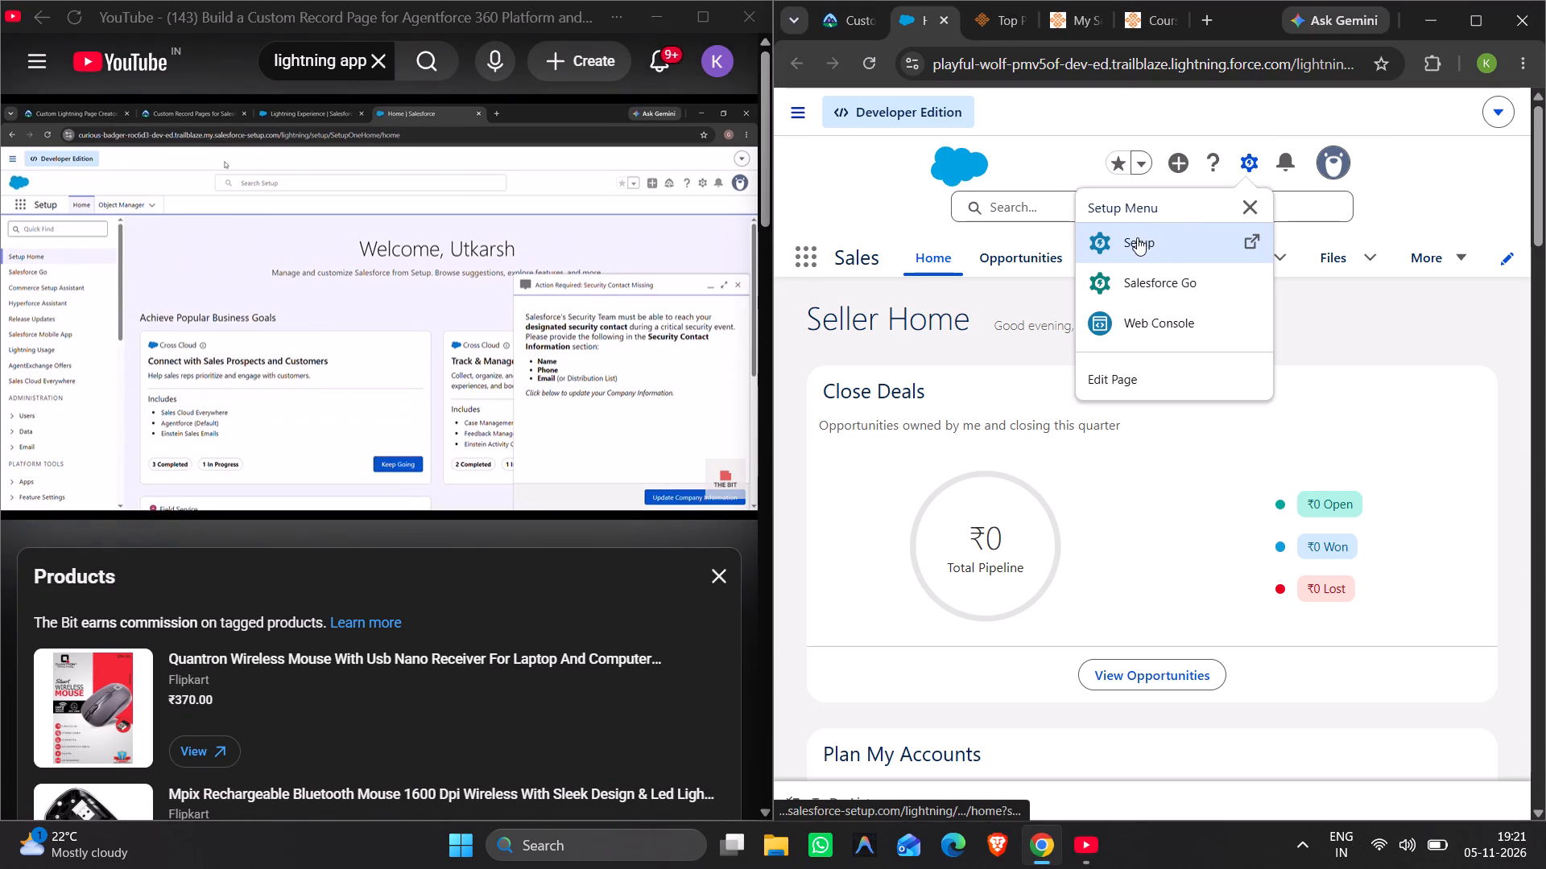
pyautogui.click(1137, 237)
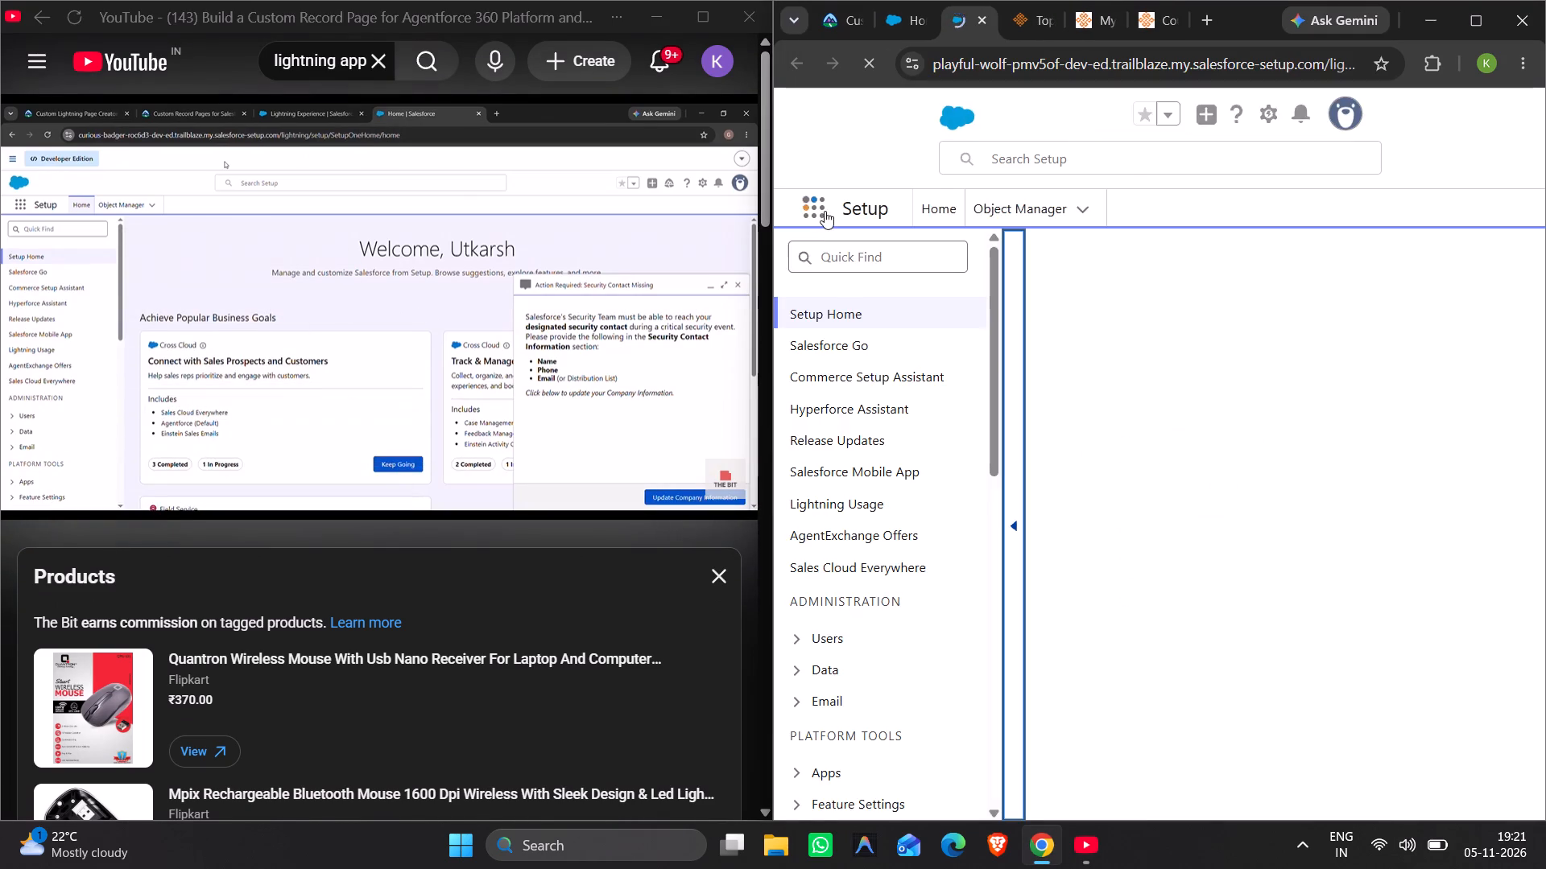
pyautogui.click(825, 211)
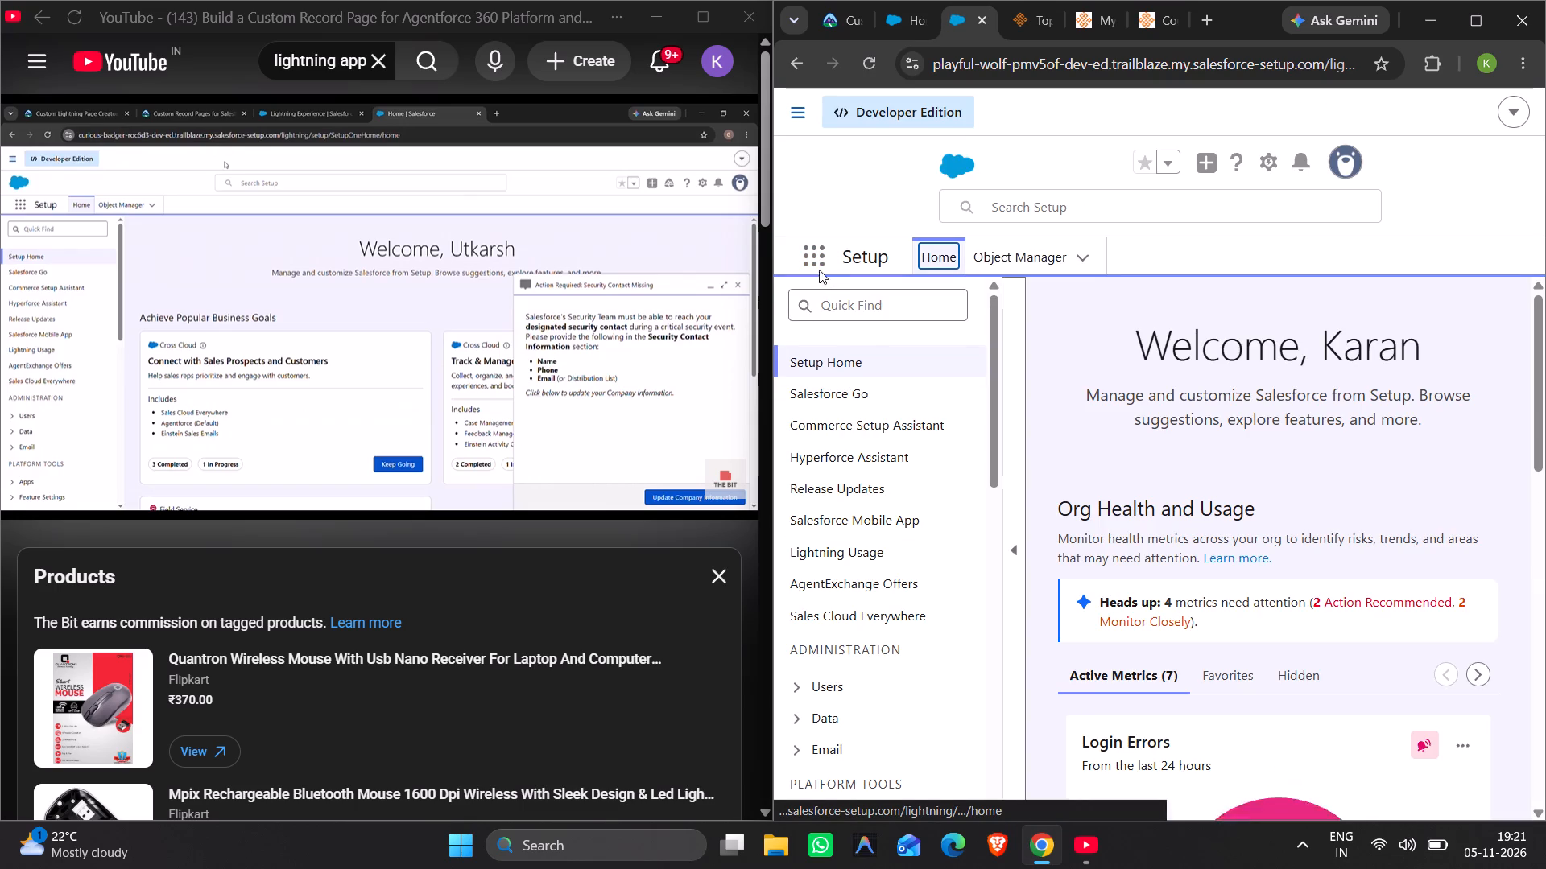
pyautogui.click(826, 303)
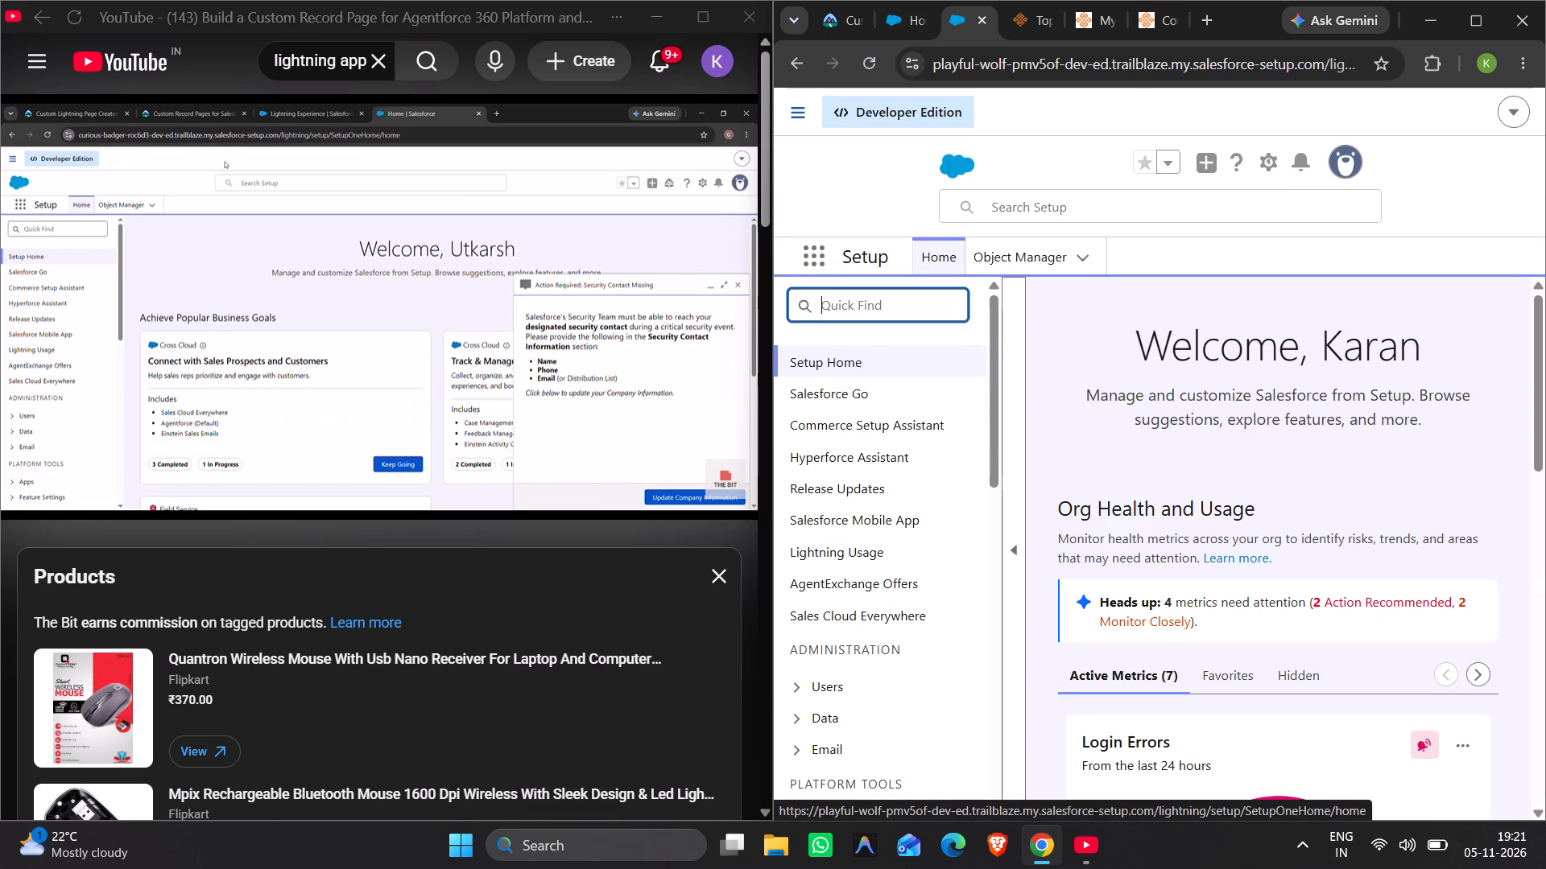
pyautogui.write('li')
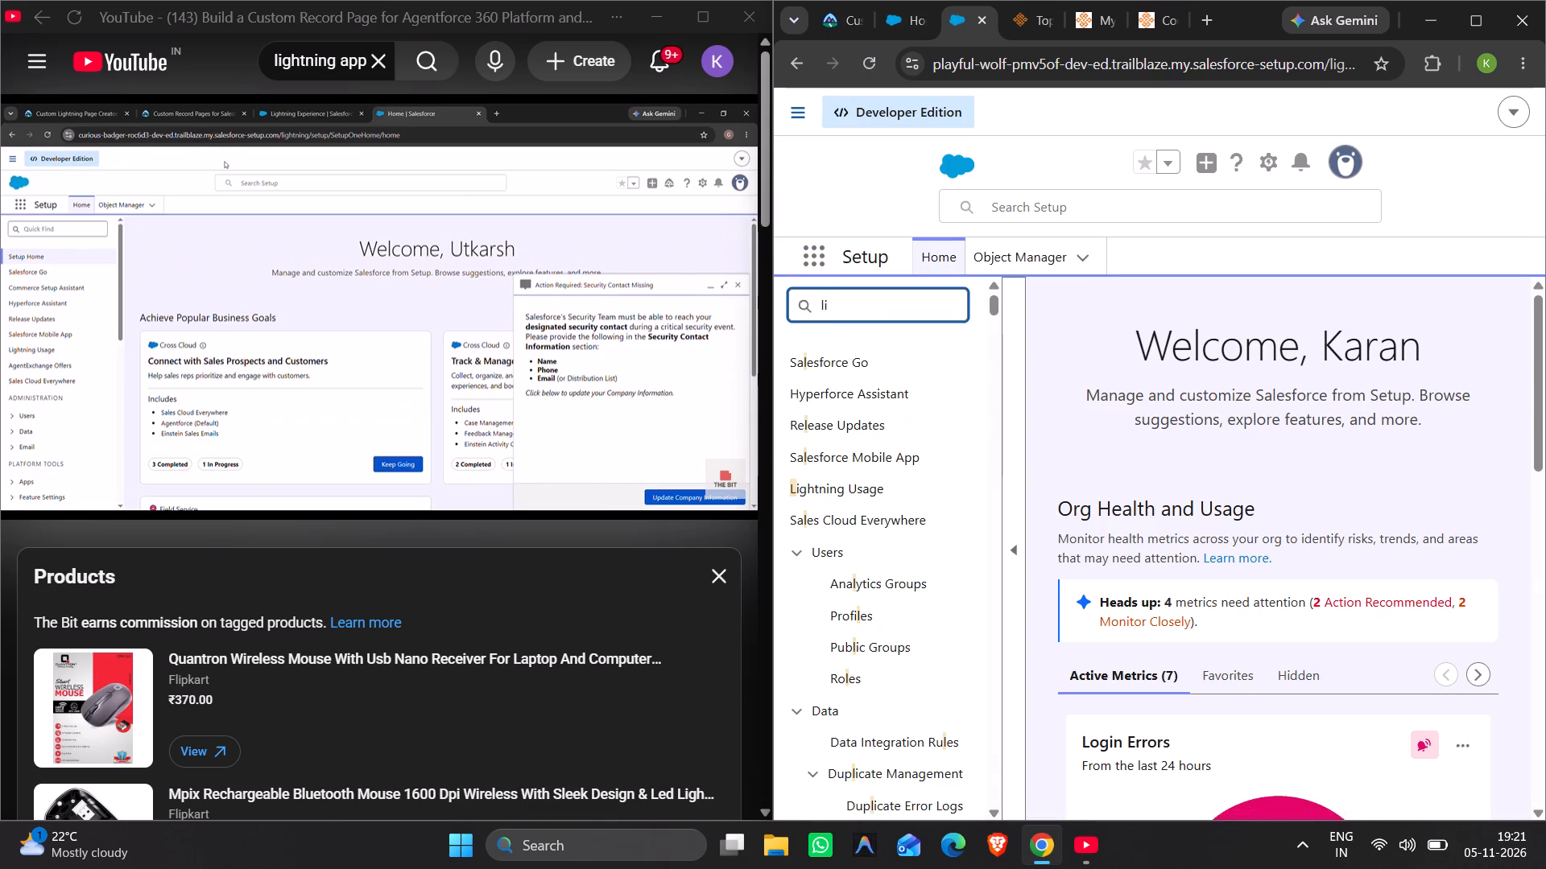
pyautogui.write('ght')
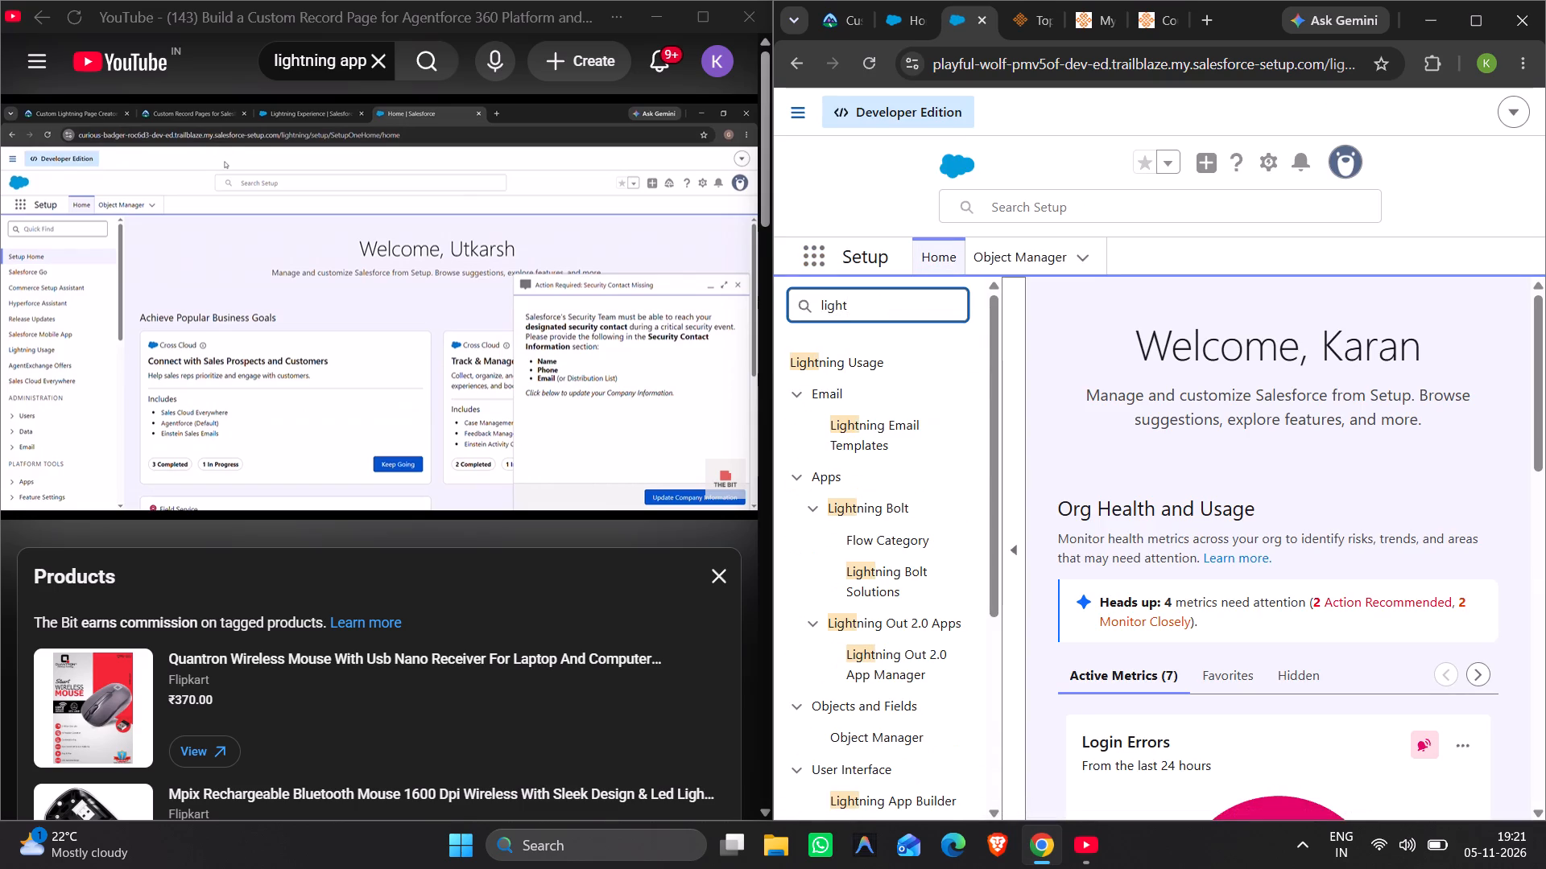
pyautogui.click(857, 803)
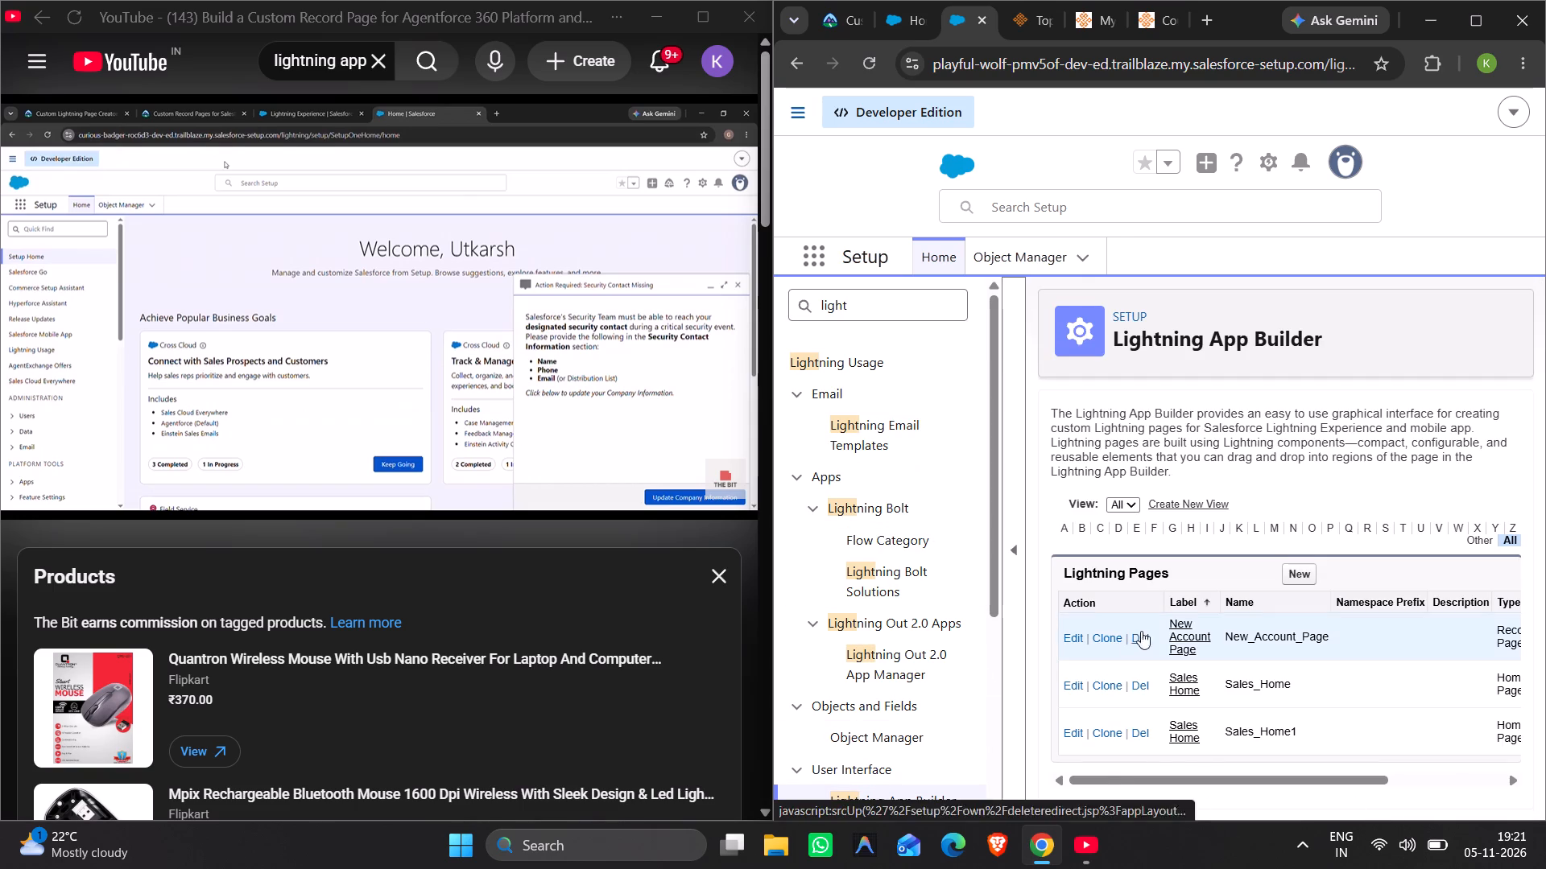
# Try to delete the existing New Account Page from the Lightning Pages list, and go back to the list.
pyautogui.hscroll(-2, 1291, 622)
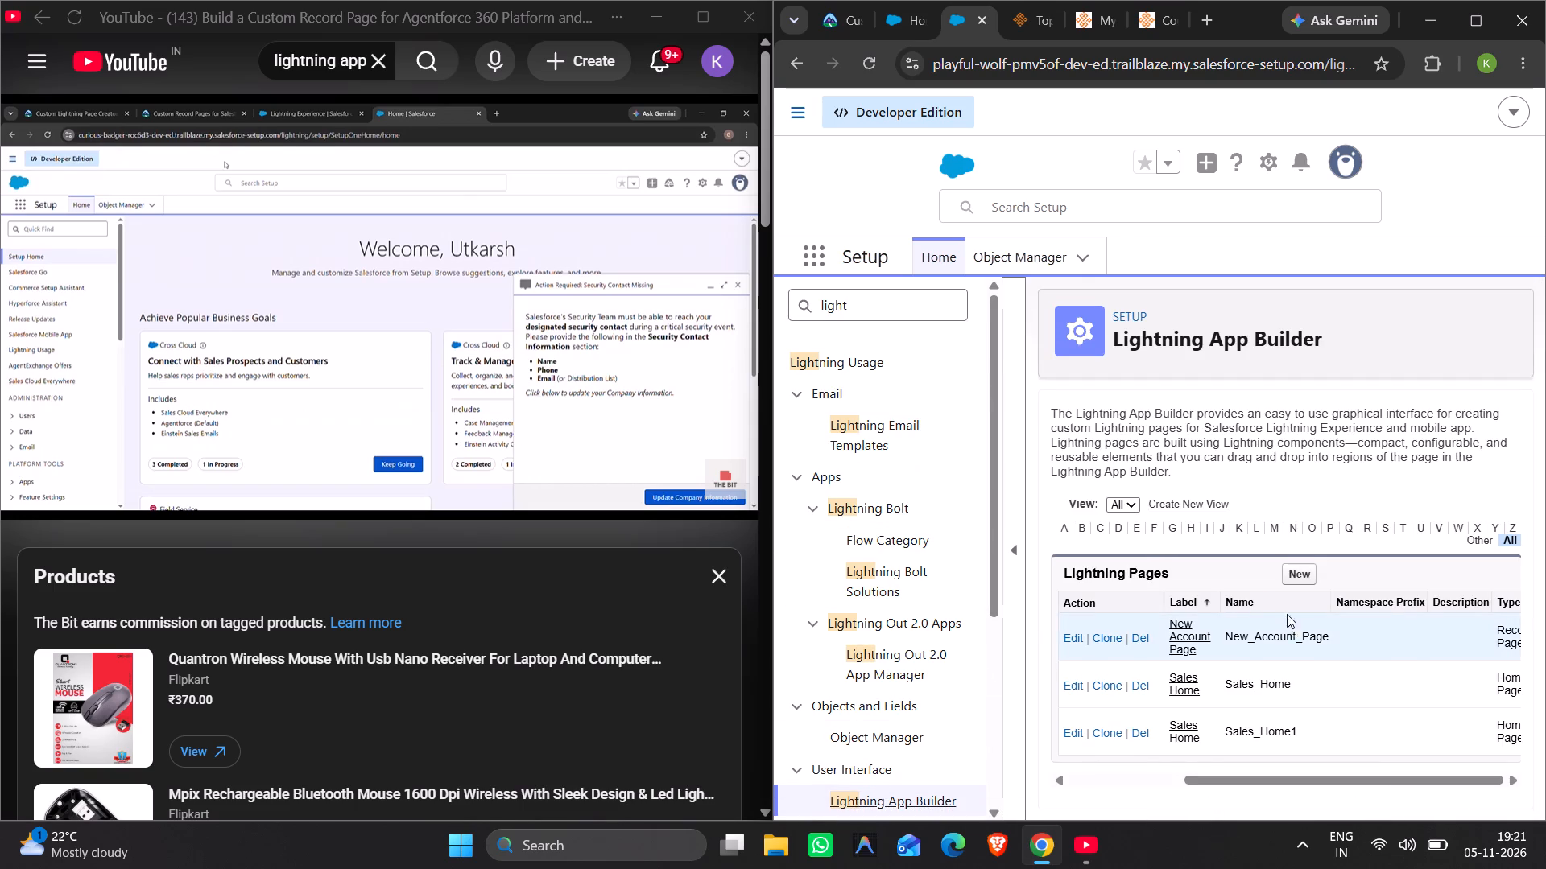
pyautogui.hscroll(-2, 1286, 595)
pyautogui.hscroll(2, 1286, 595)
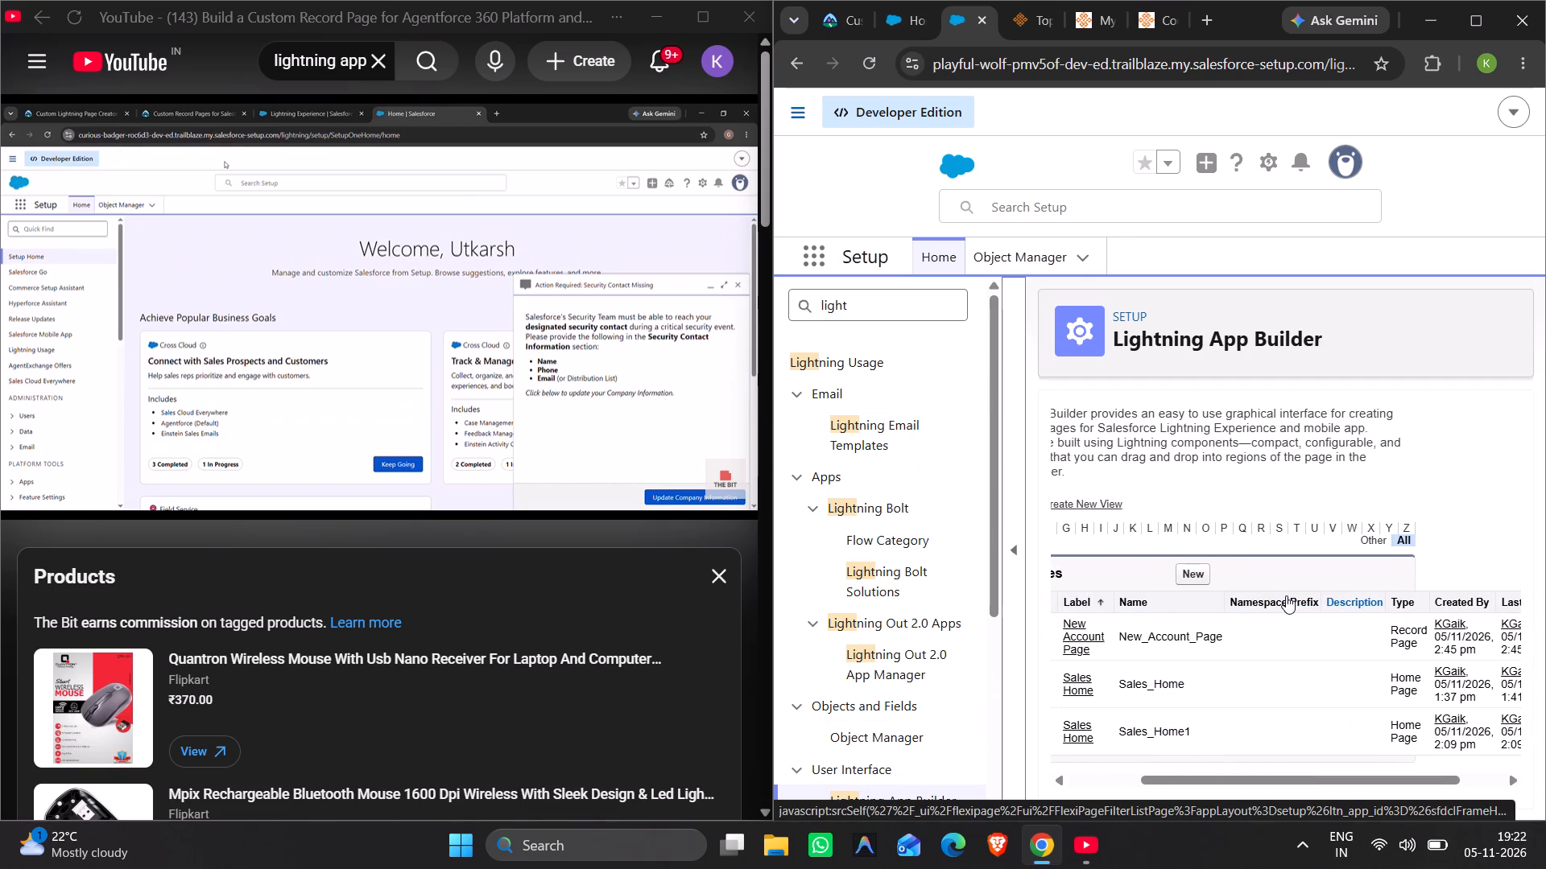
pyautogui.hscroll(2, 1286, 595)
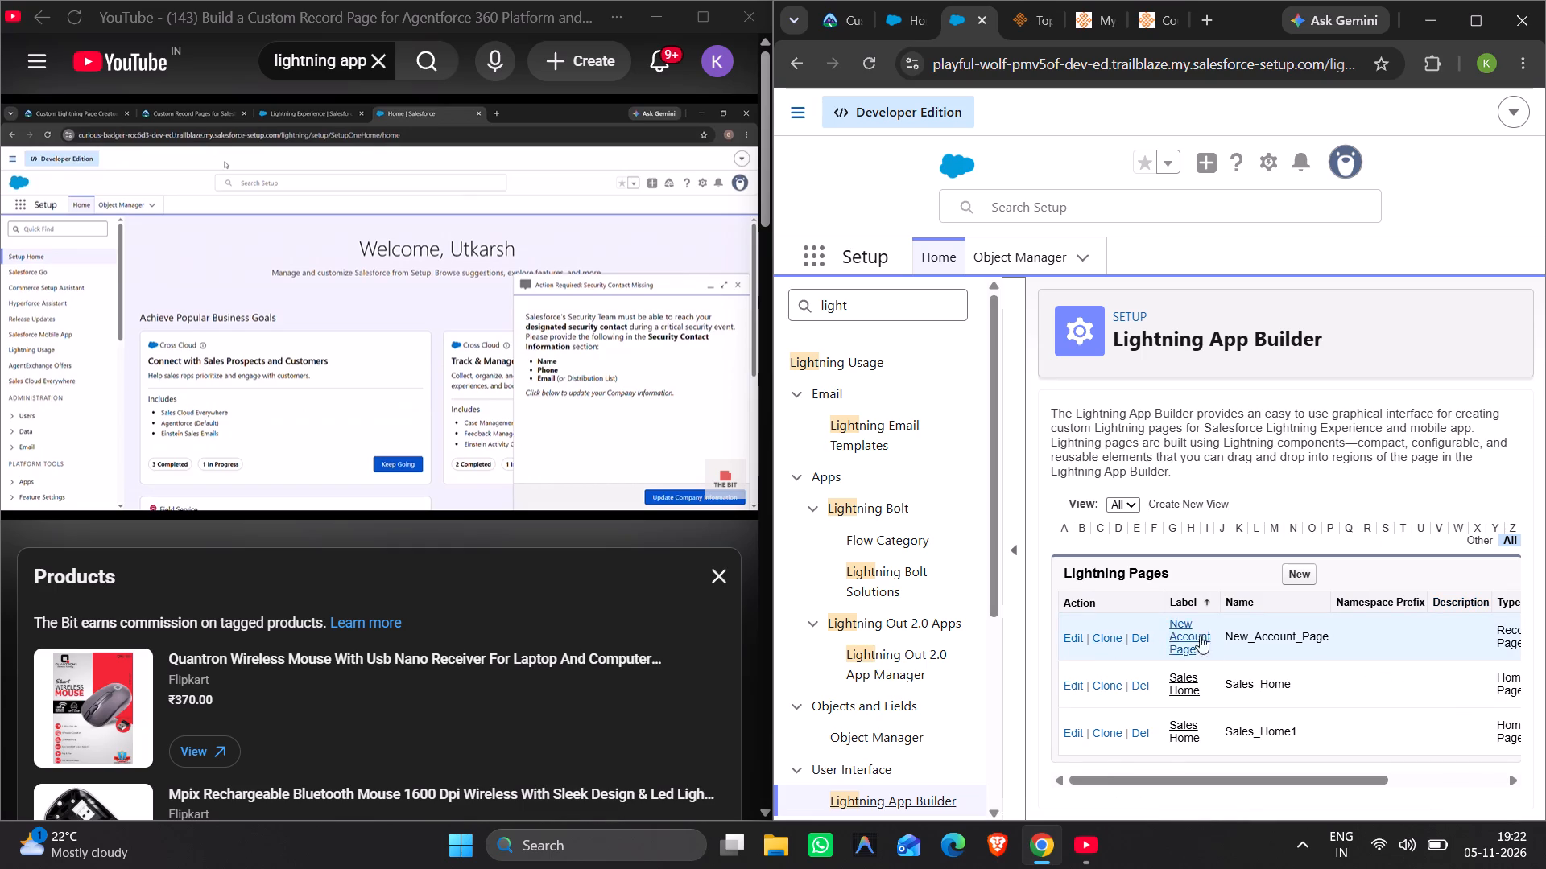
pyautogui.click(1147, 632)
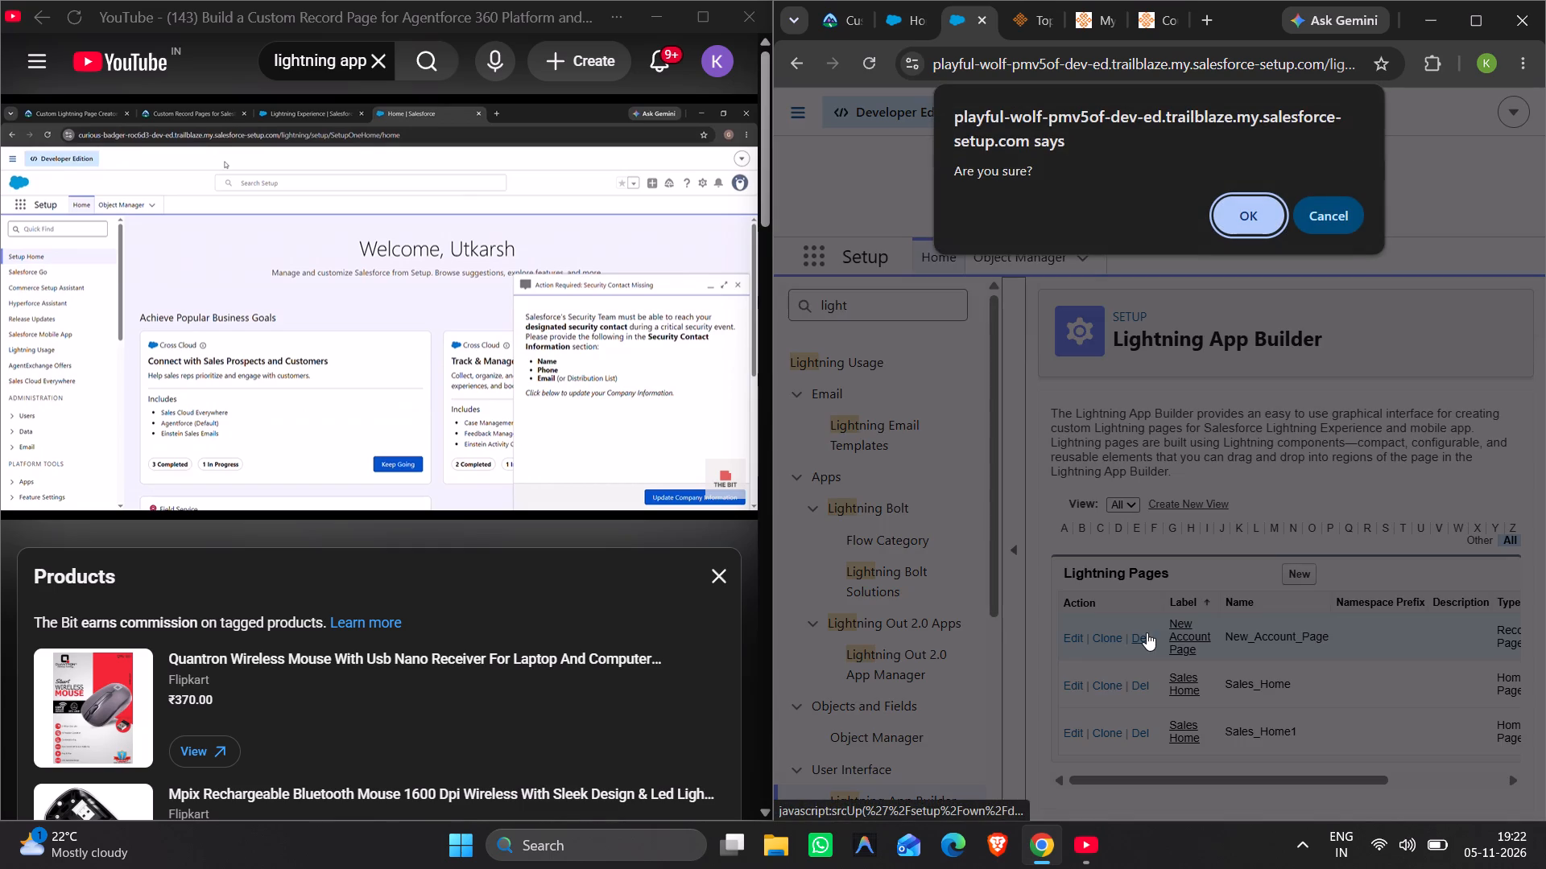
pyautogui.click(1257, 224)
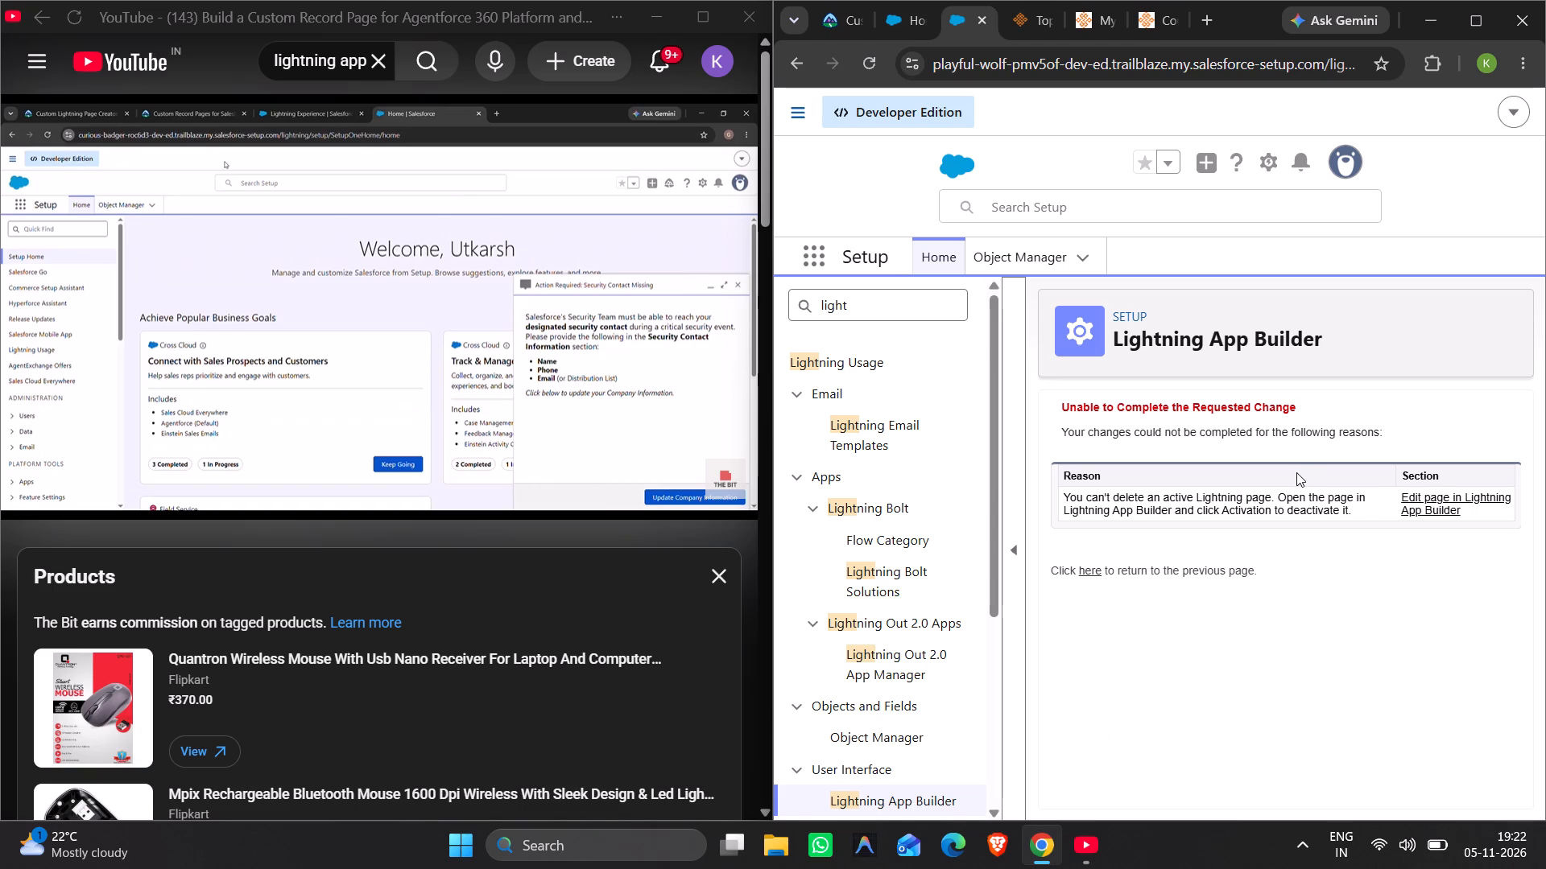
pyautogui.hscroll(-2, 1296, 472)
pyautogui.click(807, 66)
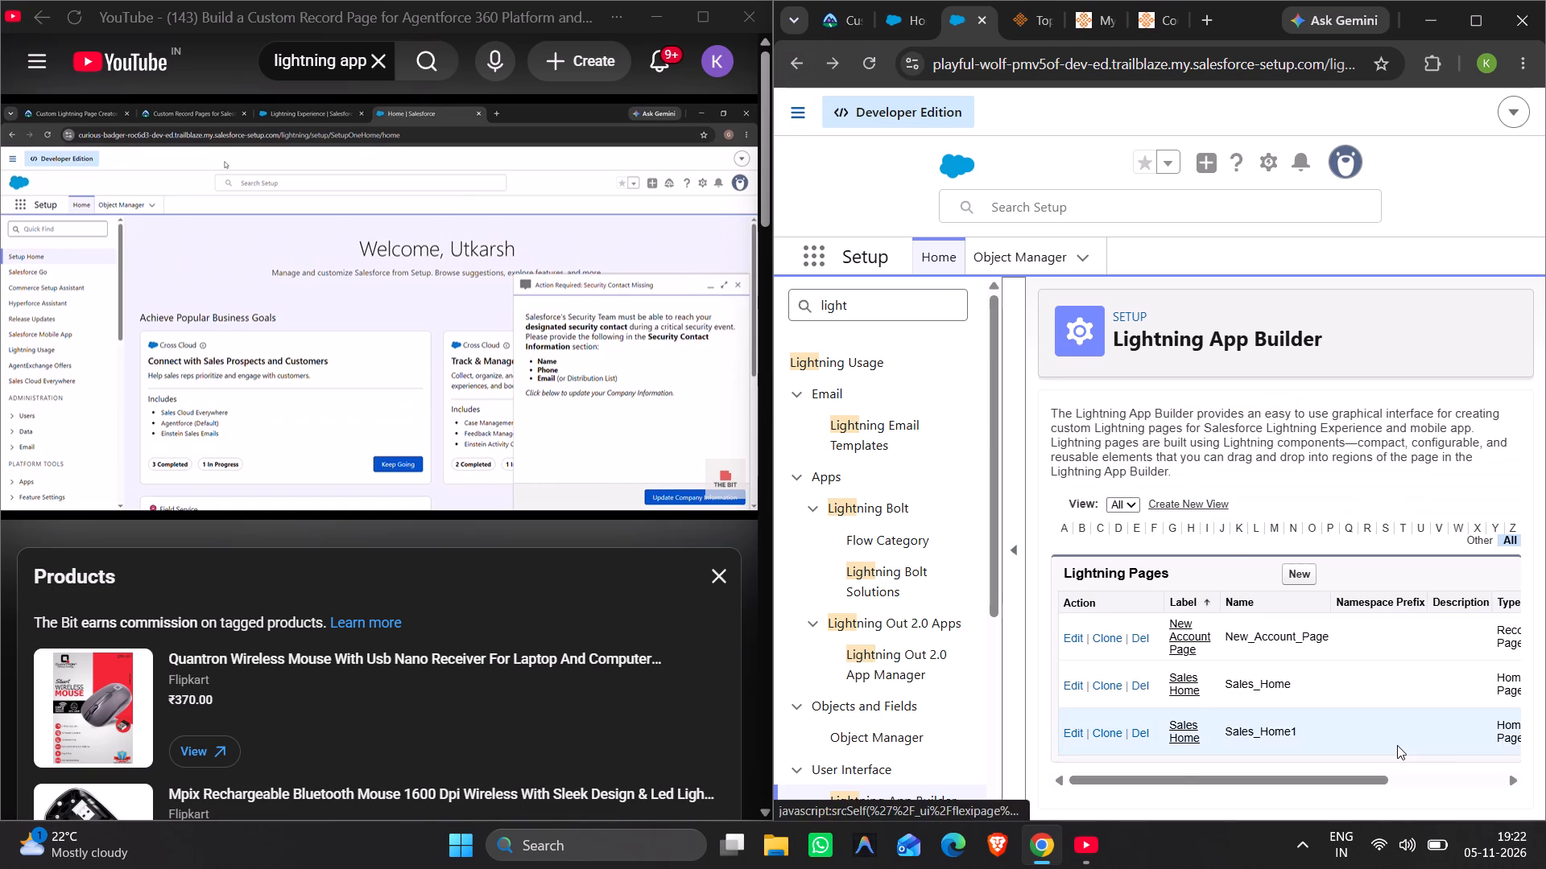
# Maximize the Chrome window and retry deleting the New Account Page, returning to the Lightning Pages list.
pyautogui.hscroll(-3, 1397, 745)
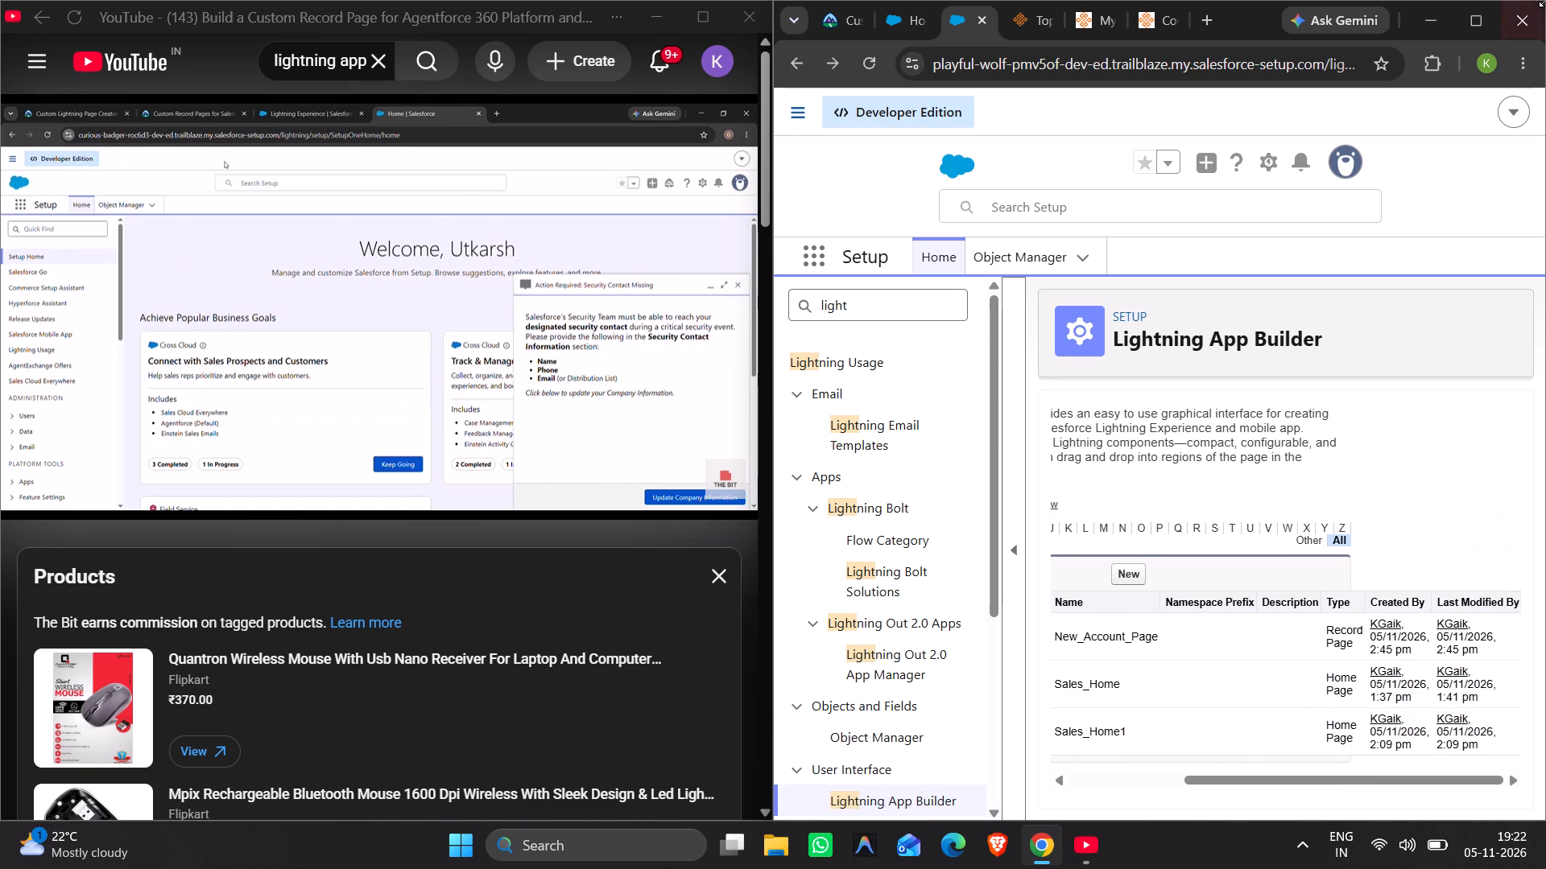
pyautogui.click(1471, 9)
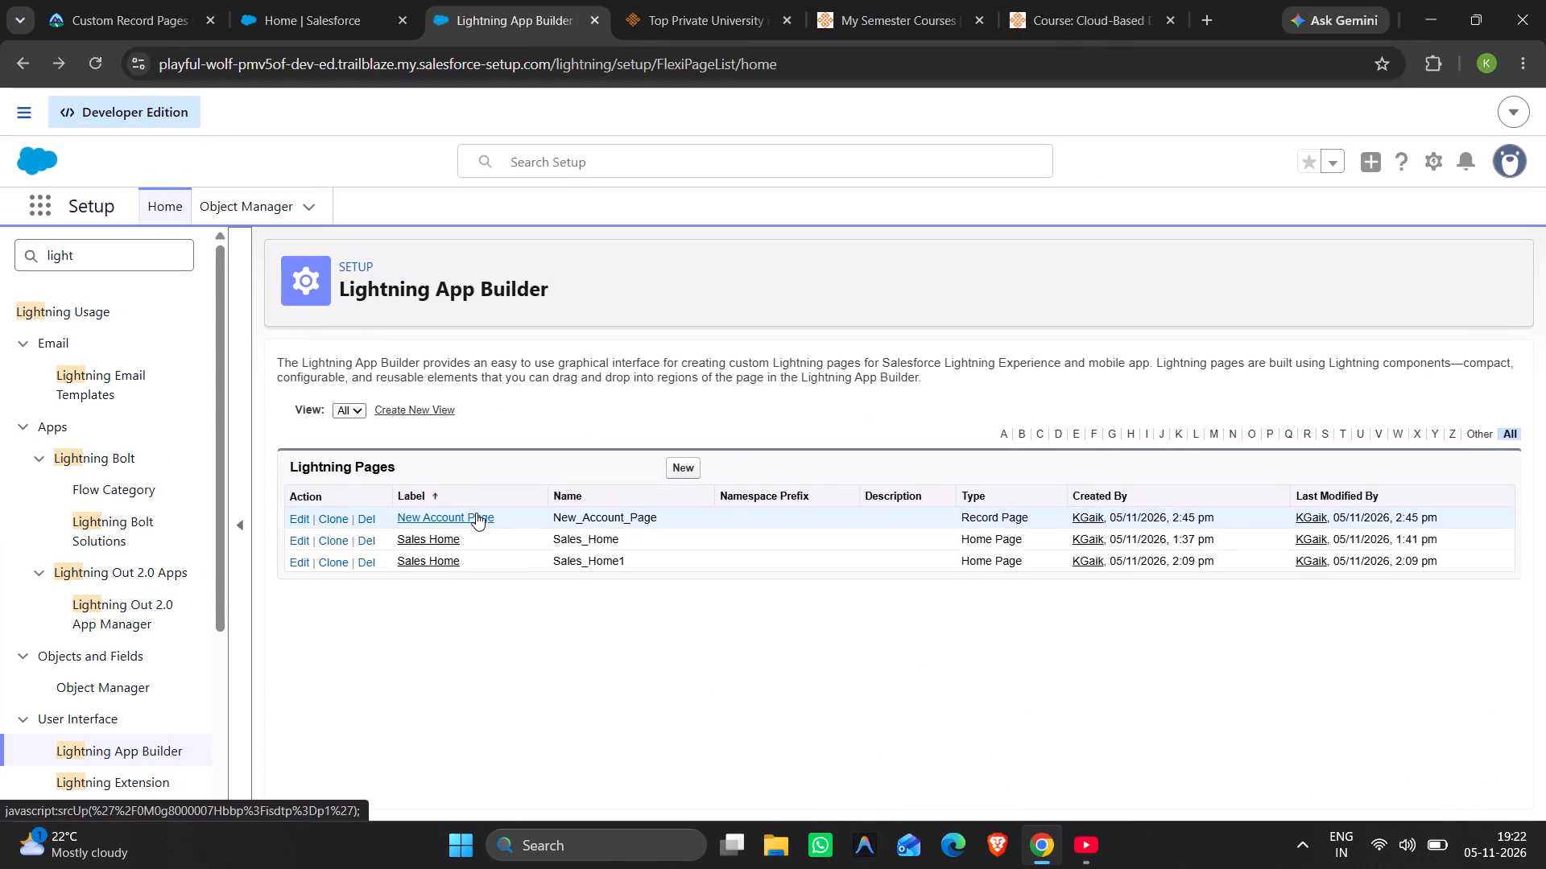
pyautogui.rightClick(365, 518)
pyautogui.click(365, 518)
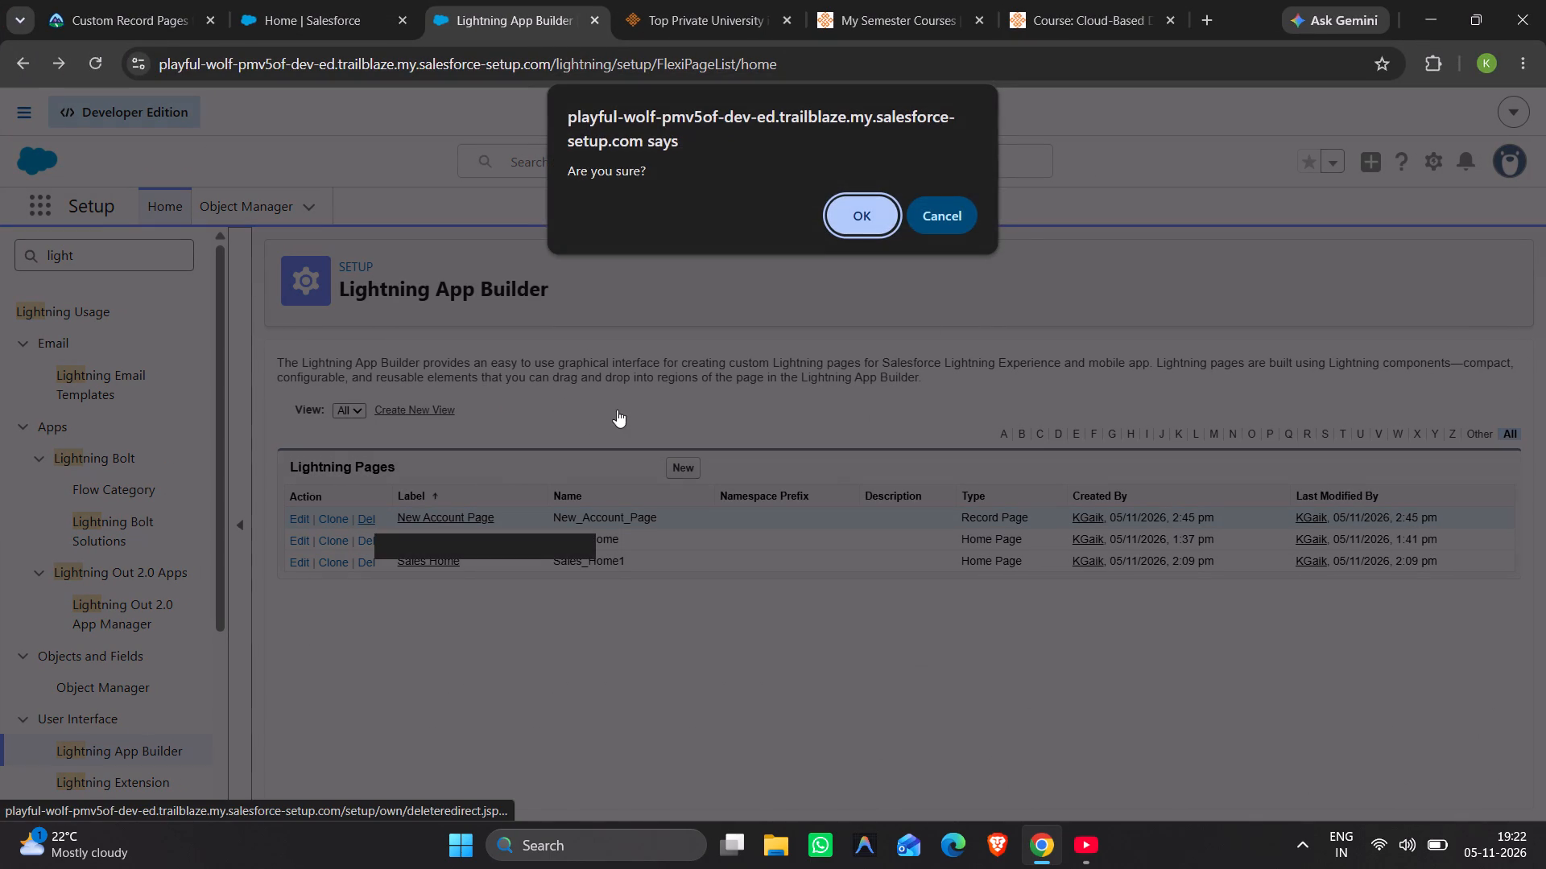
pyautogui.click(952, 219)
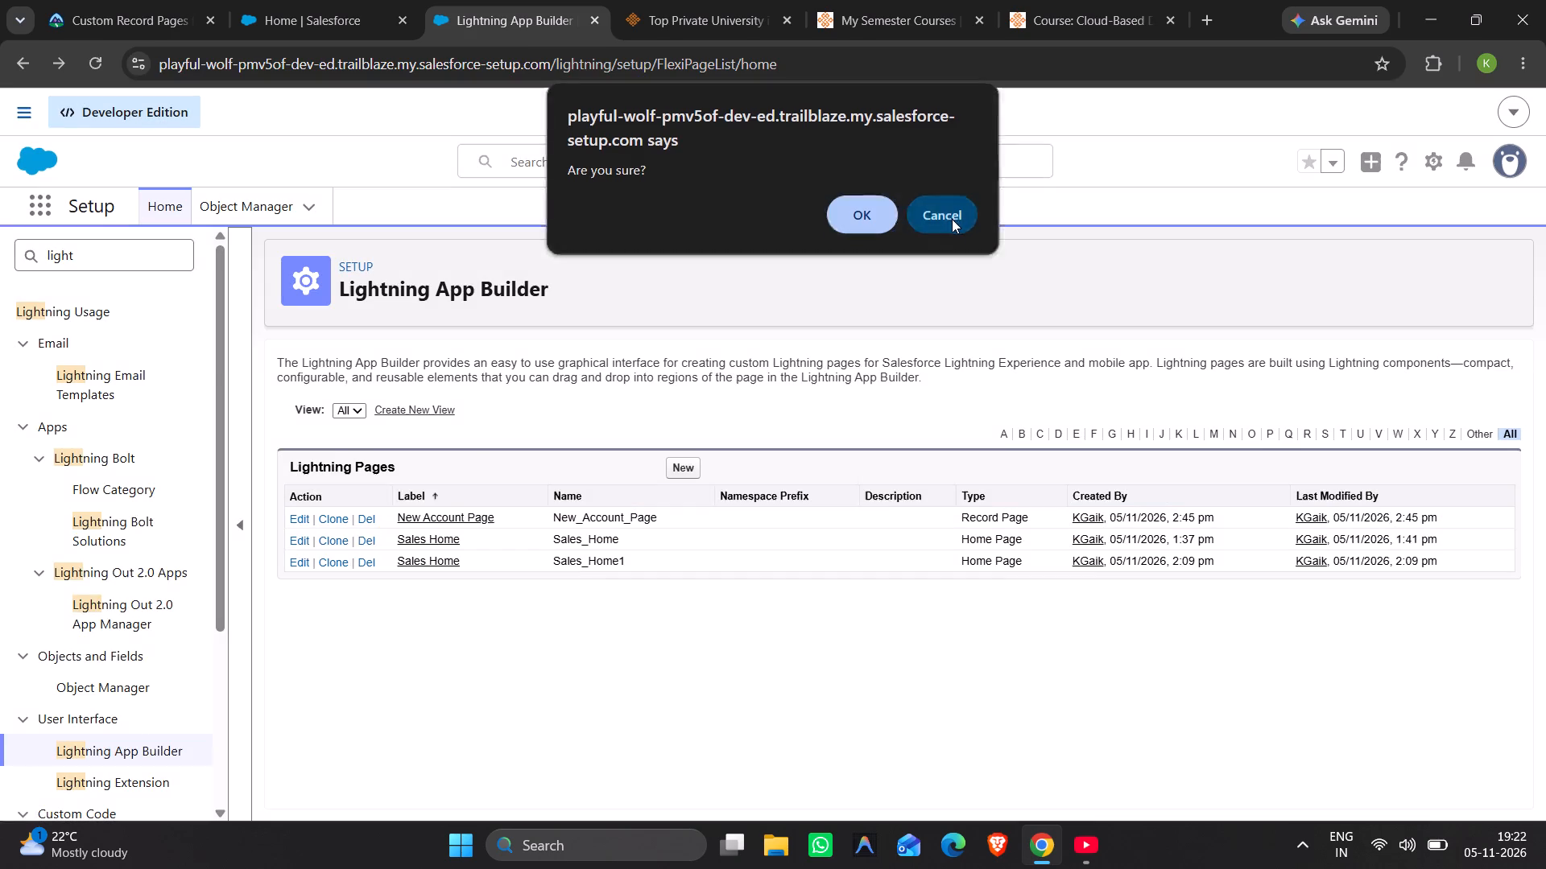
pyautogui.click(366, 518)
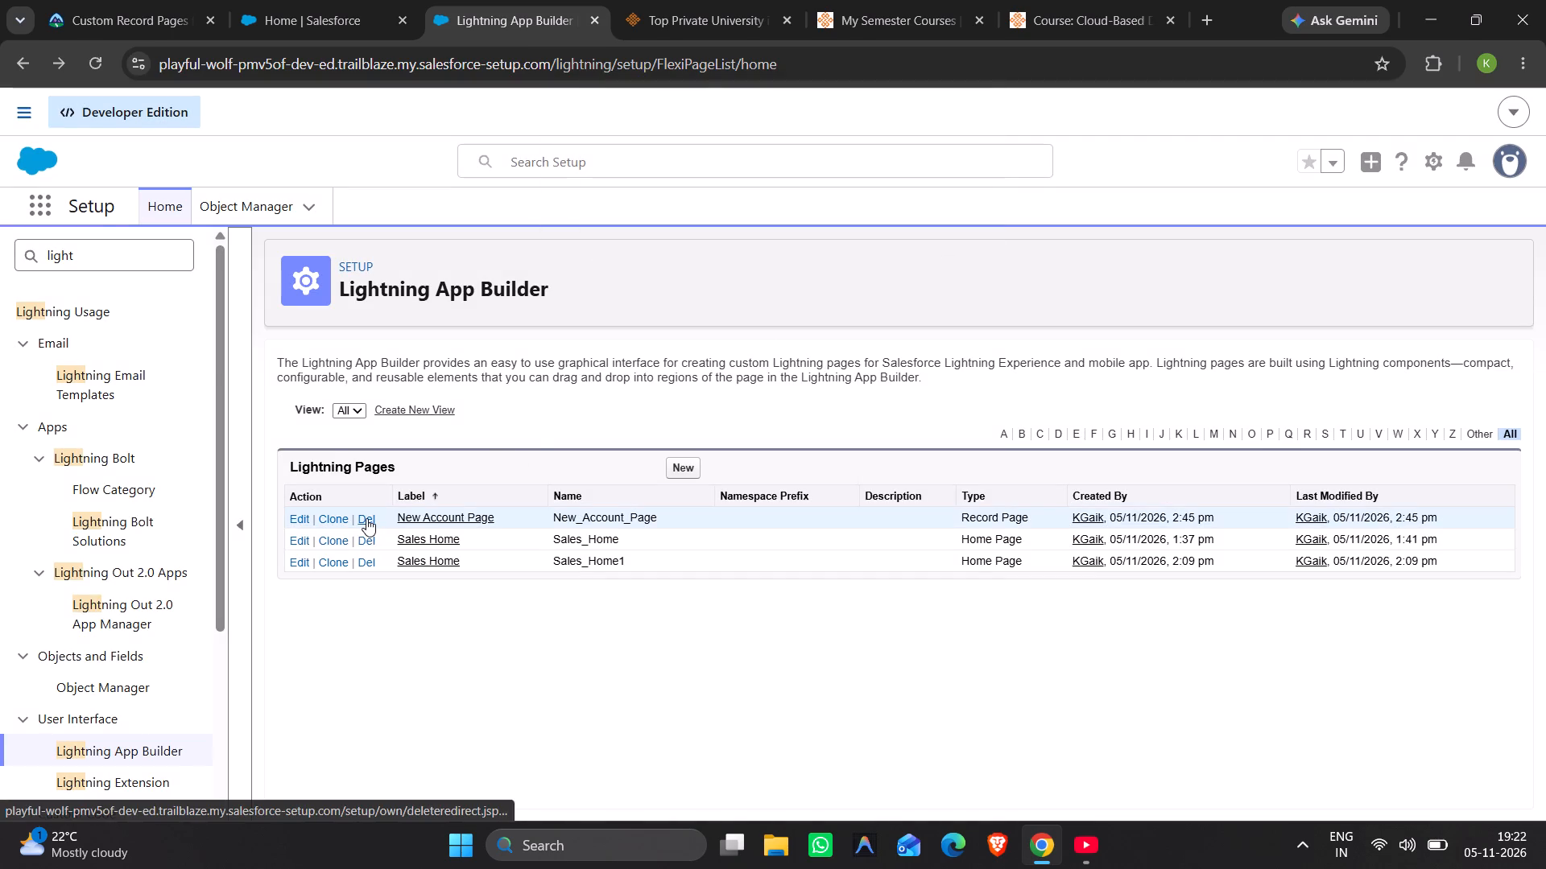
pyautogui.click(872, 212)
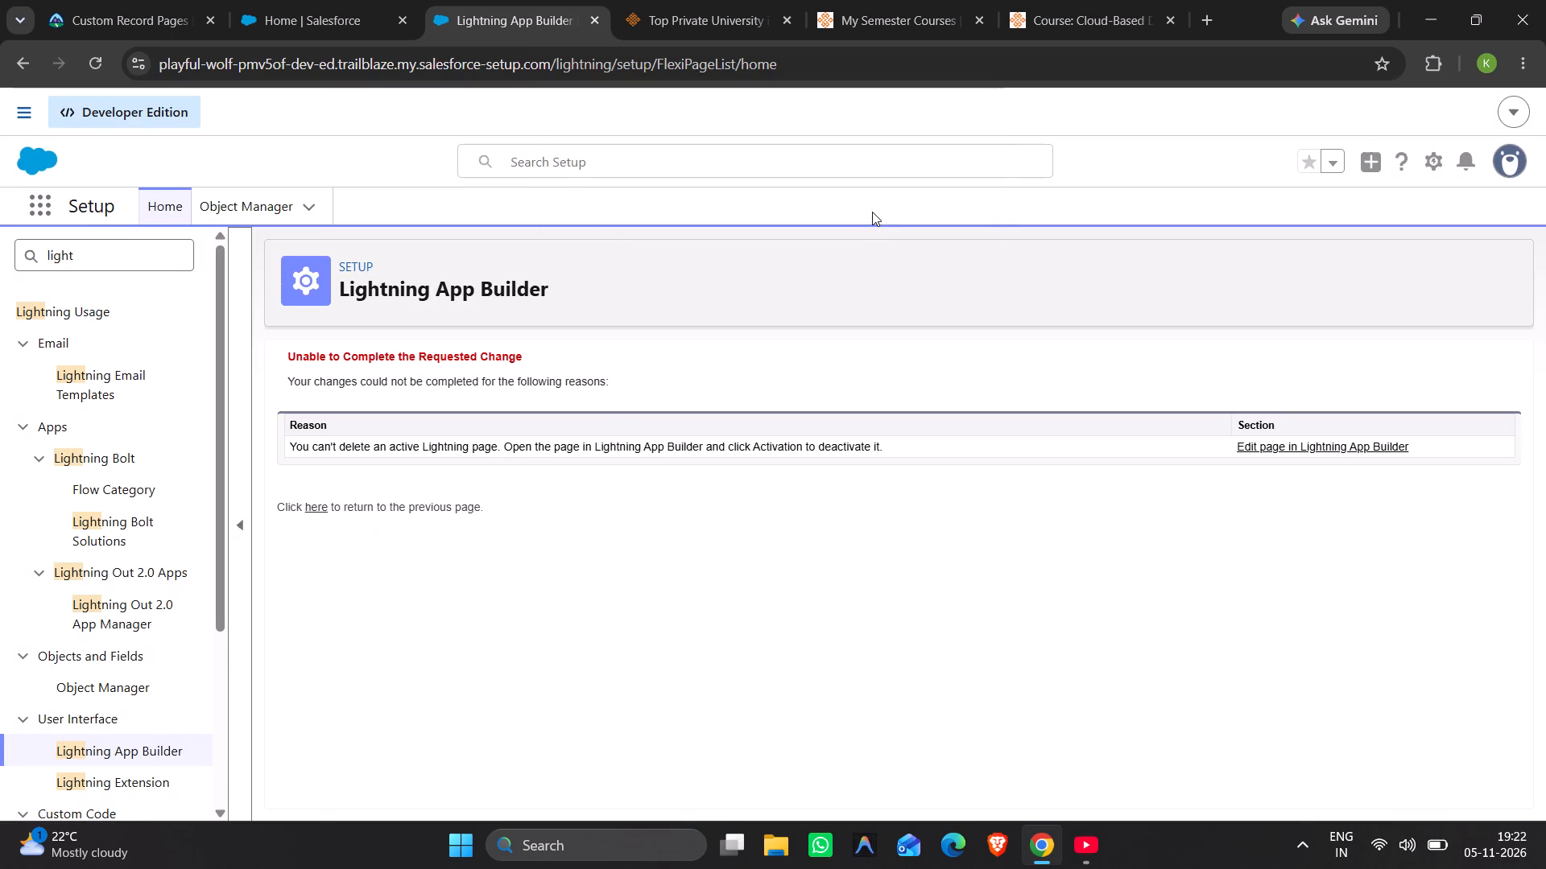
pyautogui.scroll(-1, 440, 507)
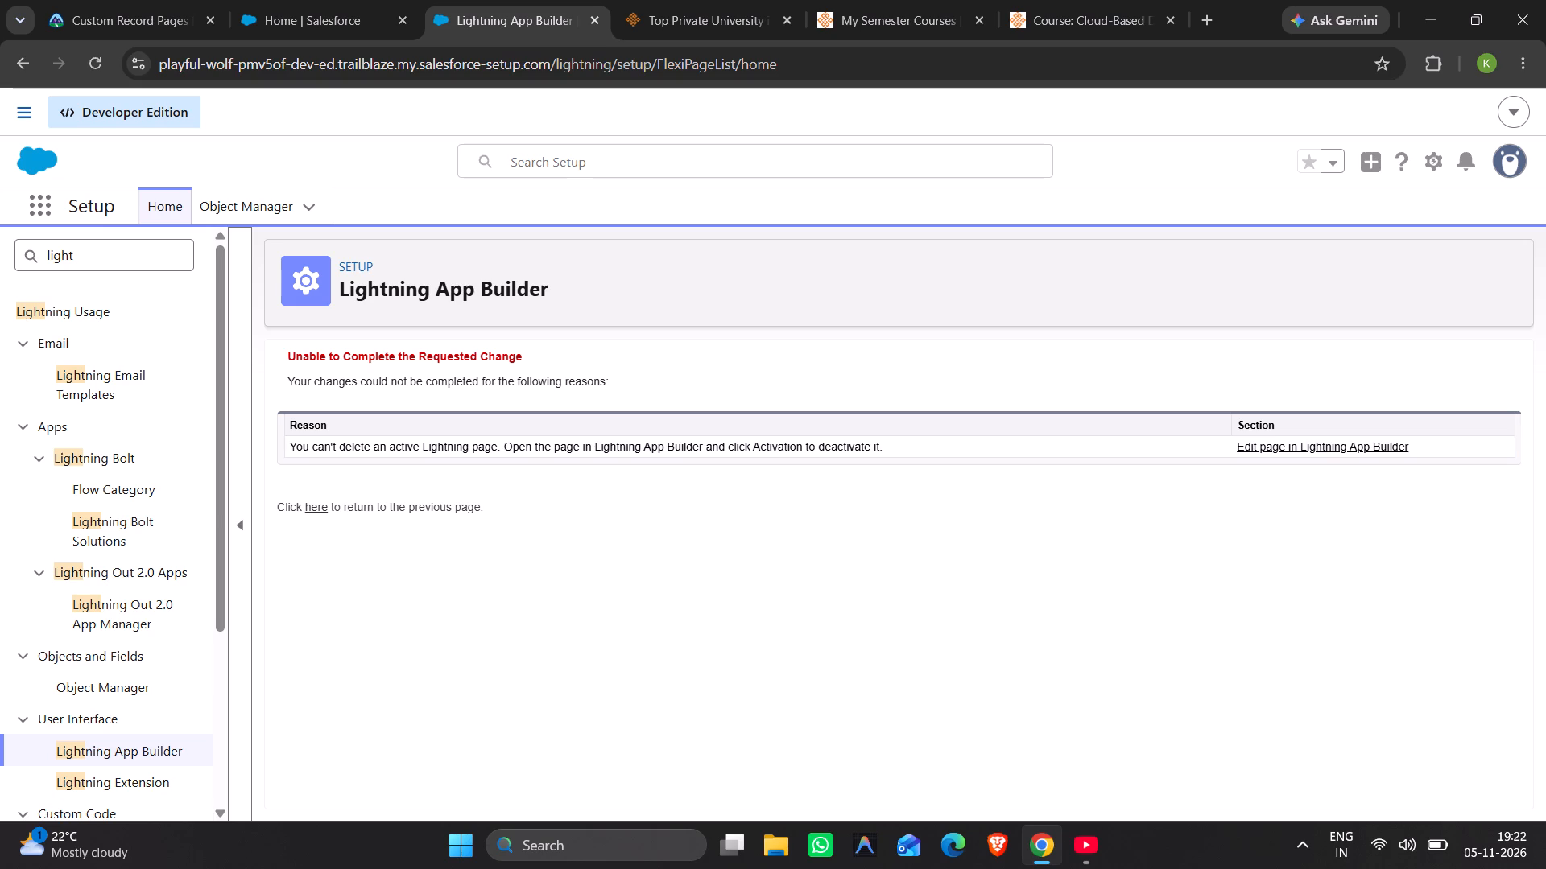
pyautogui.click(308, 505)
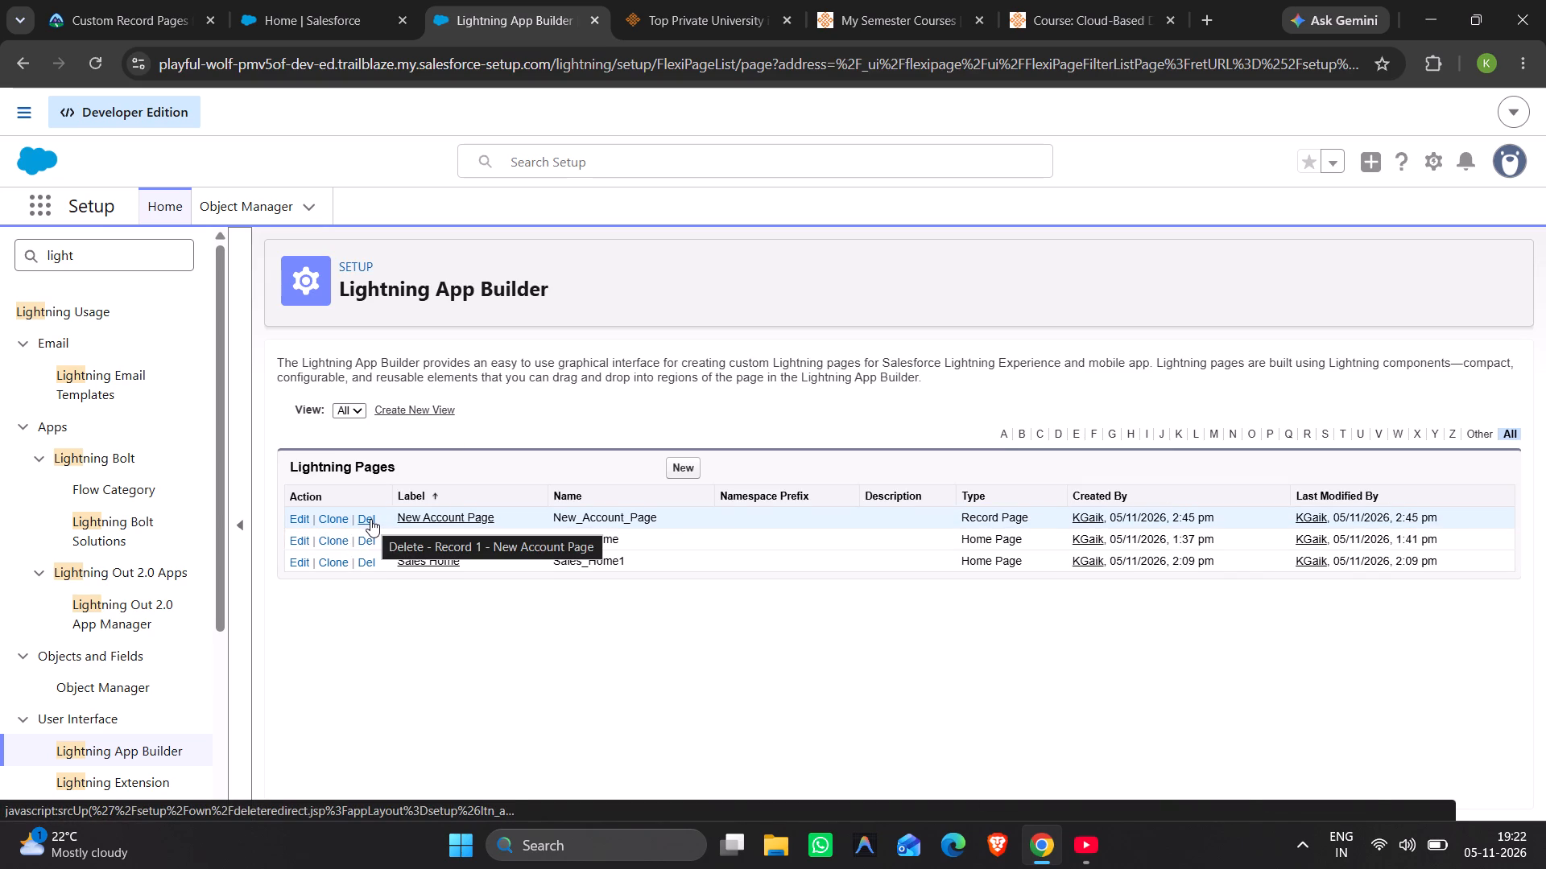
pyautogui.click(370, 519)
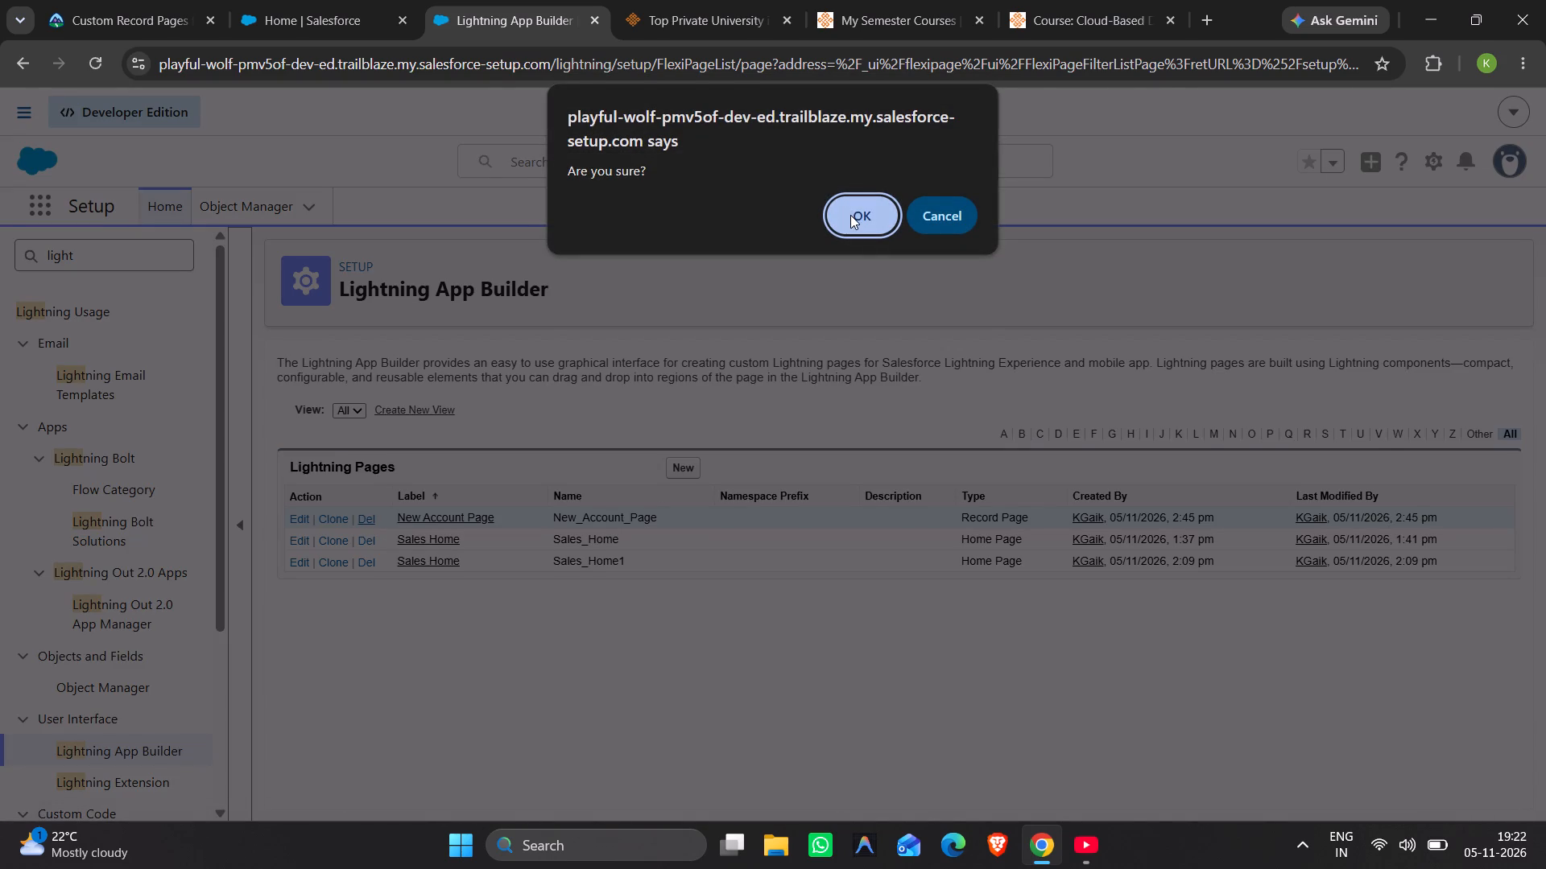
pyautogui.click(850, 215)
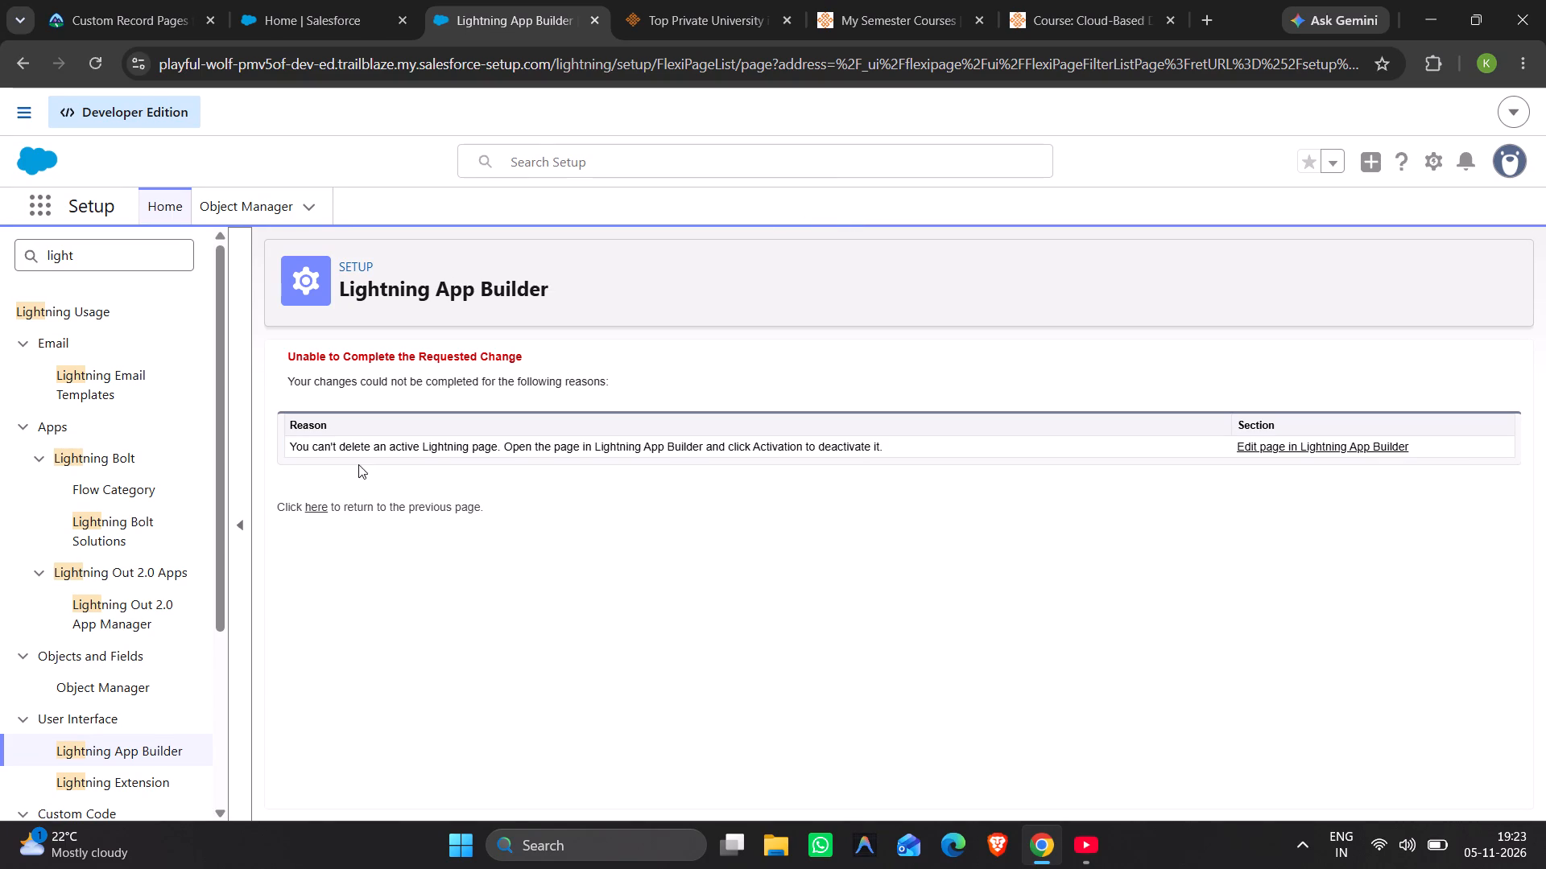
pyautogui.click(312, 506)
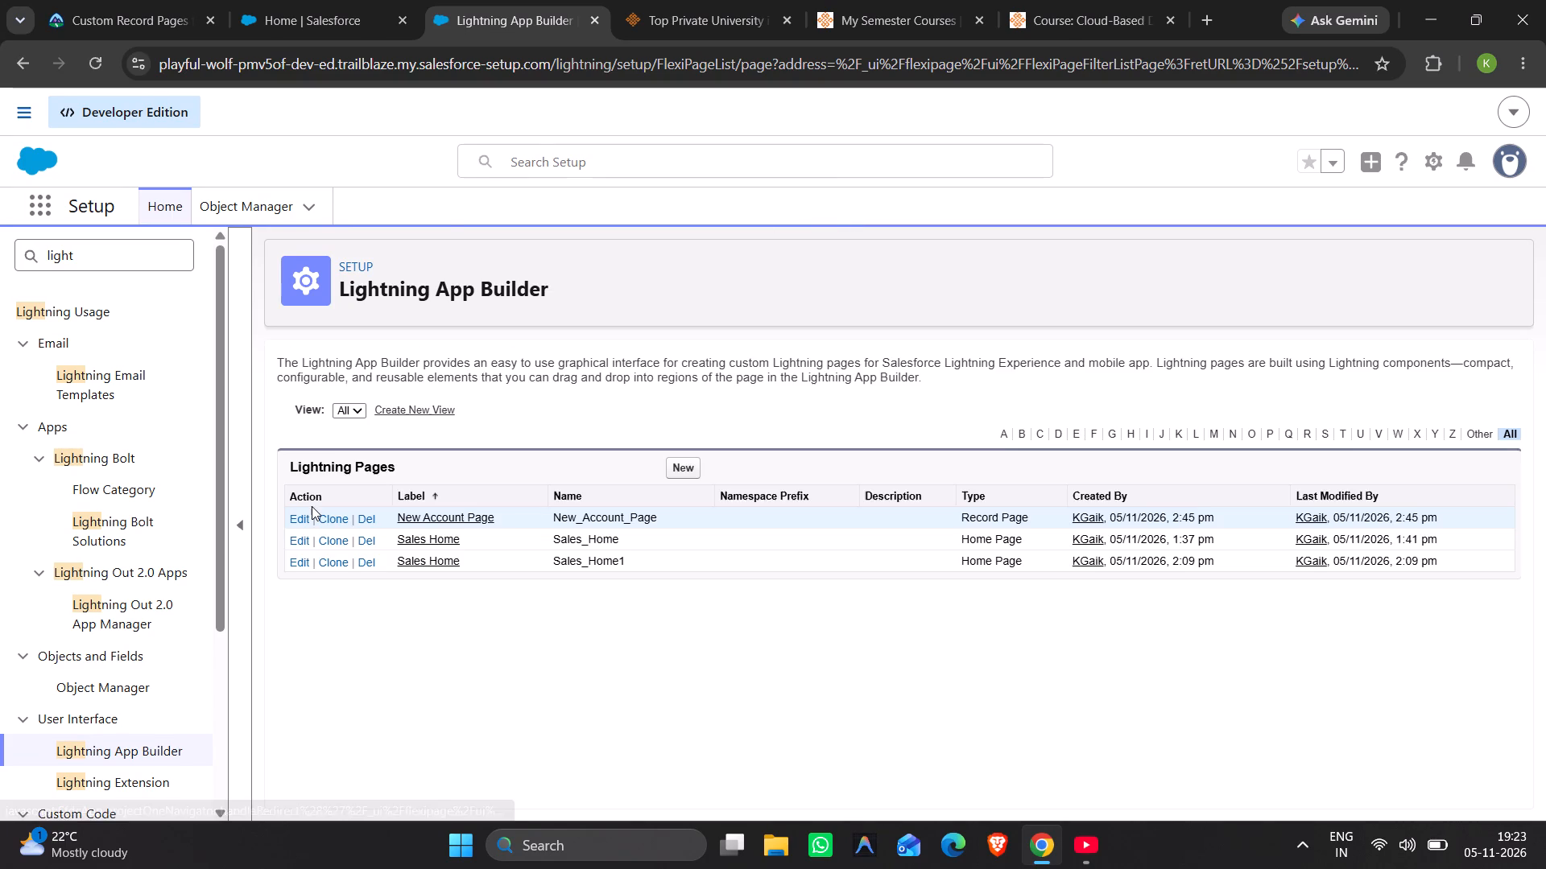
# Return to the Trailhead unit and check the challenge to earn 500 points.
pyautogui.click(326, 6)
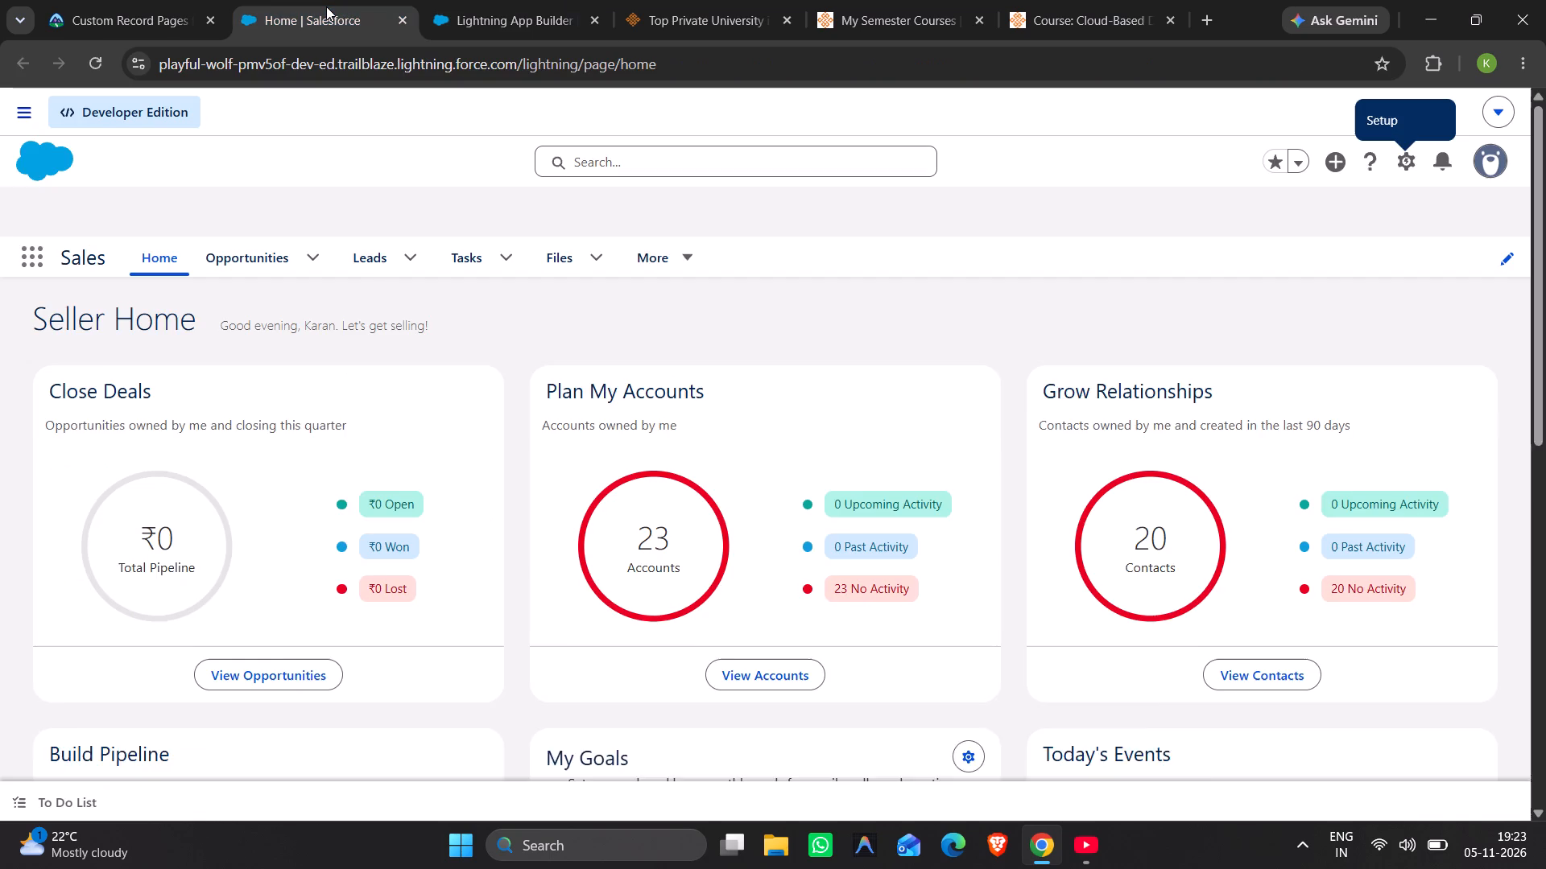
pyautogui.click(153, 12)
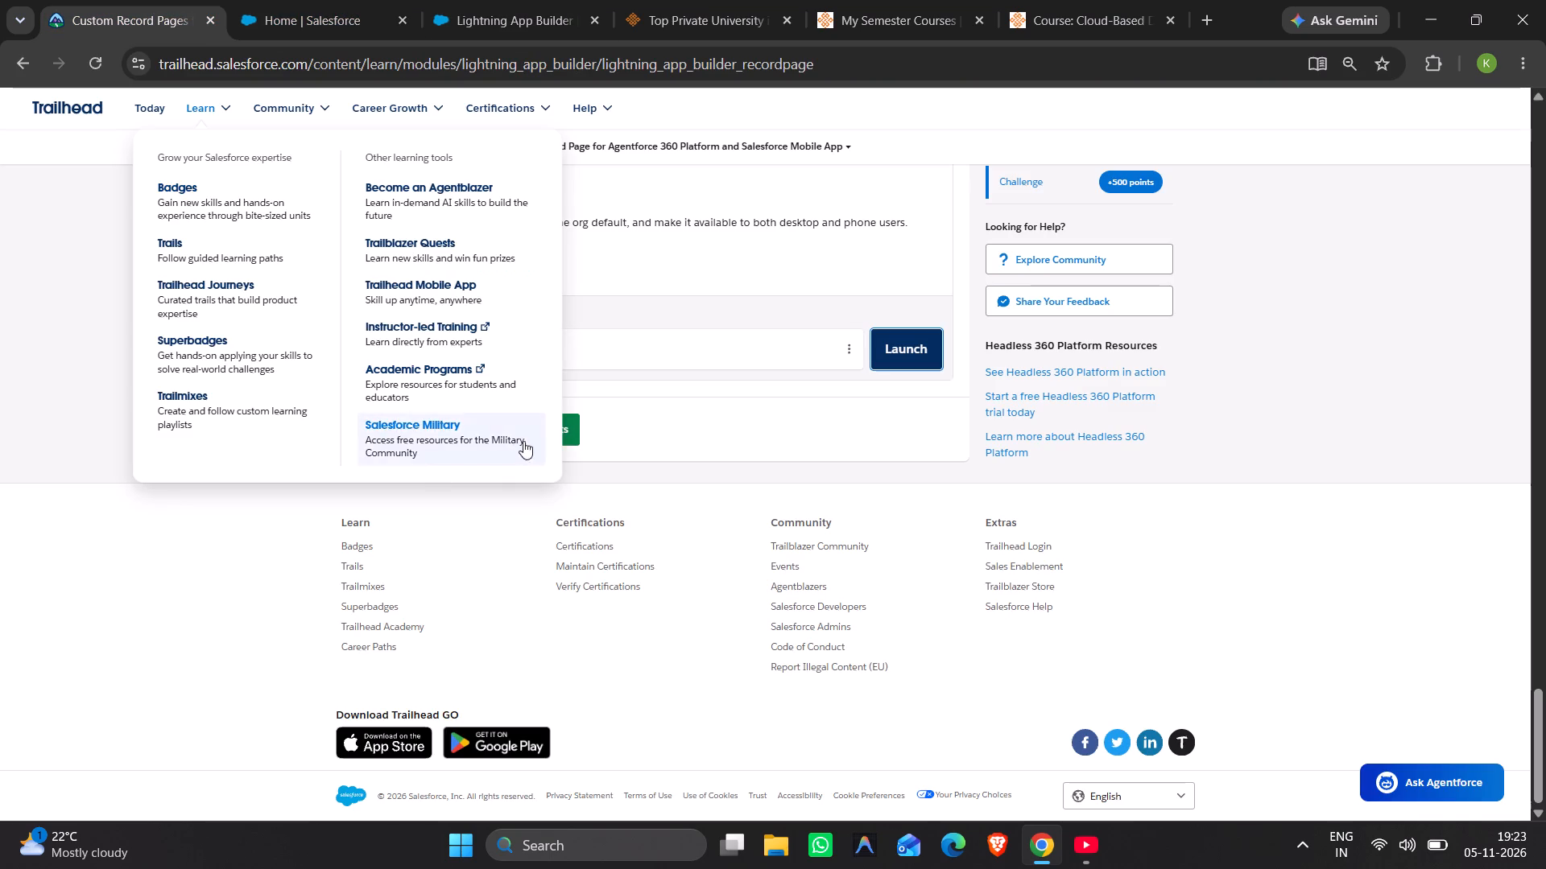
pyautogui.click(574, 416)
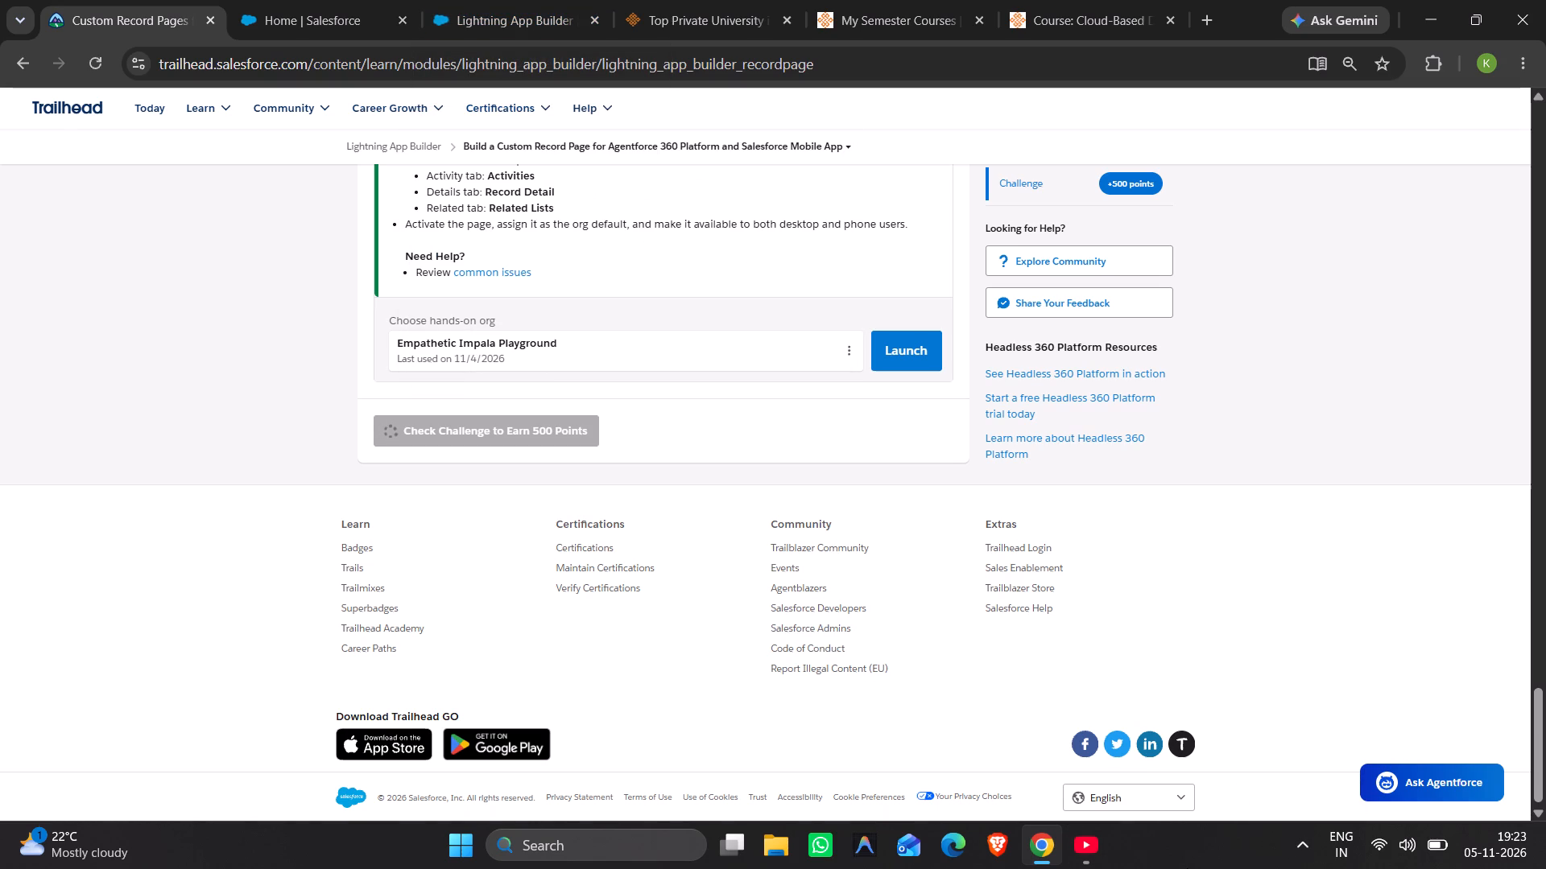
pyautogui.click(1300, 848)
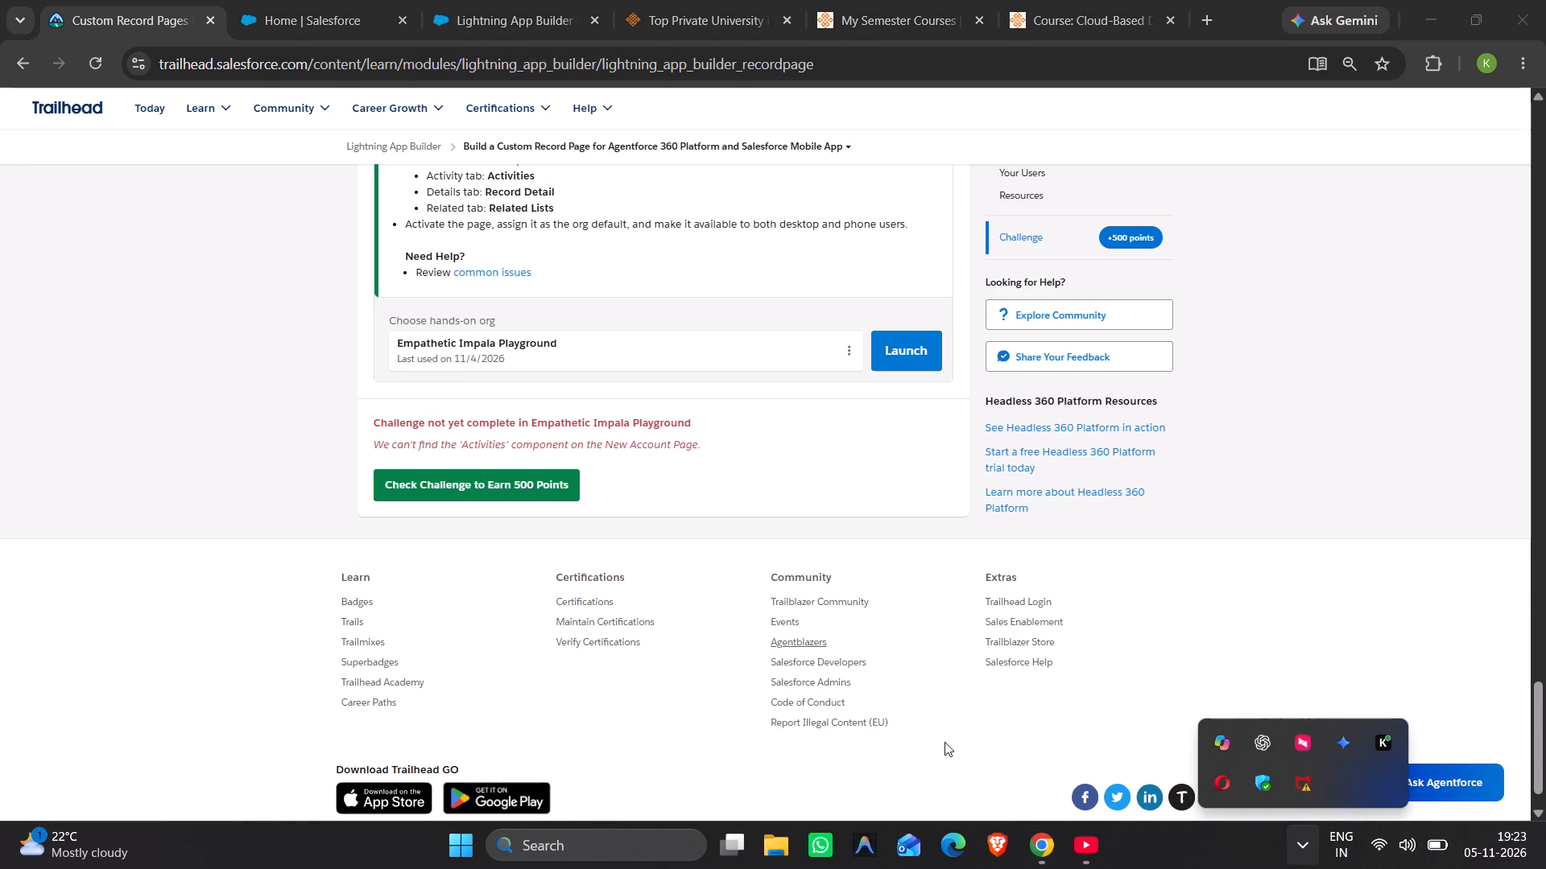
# Switch to the YouTube walkthrough and maximize its window.
pyautogui.click(1094, 845)
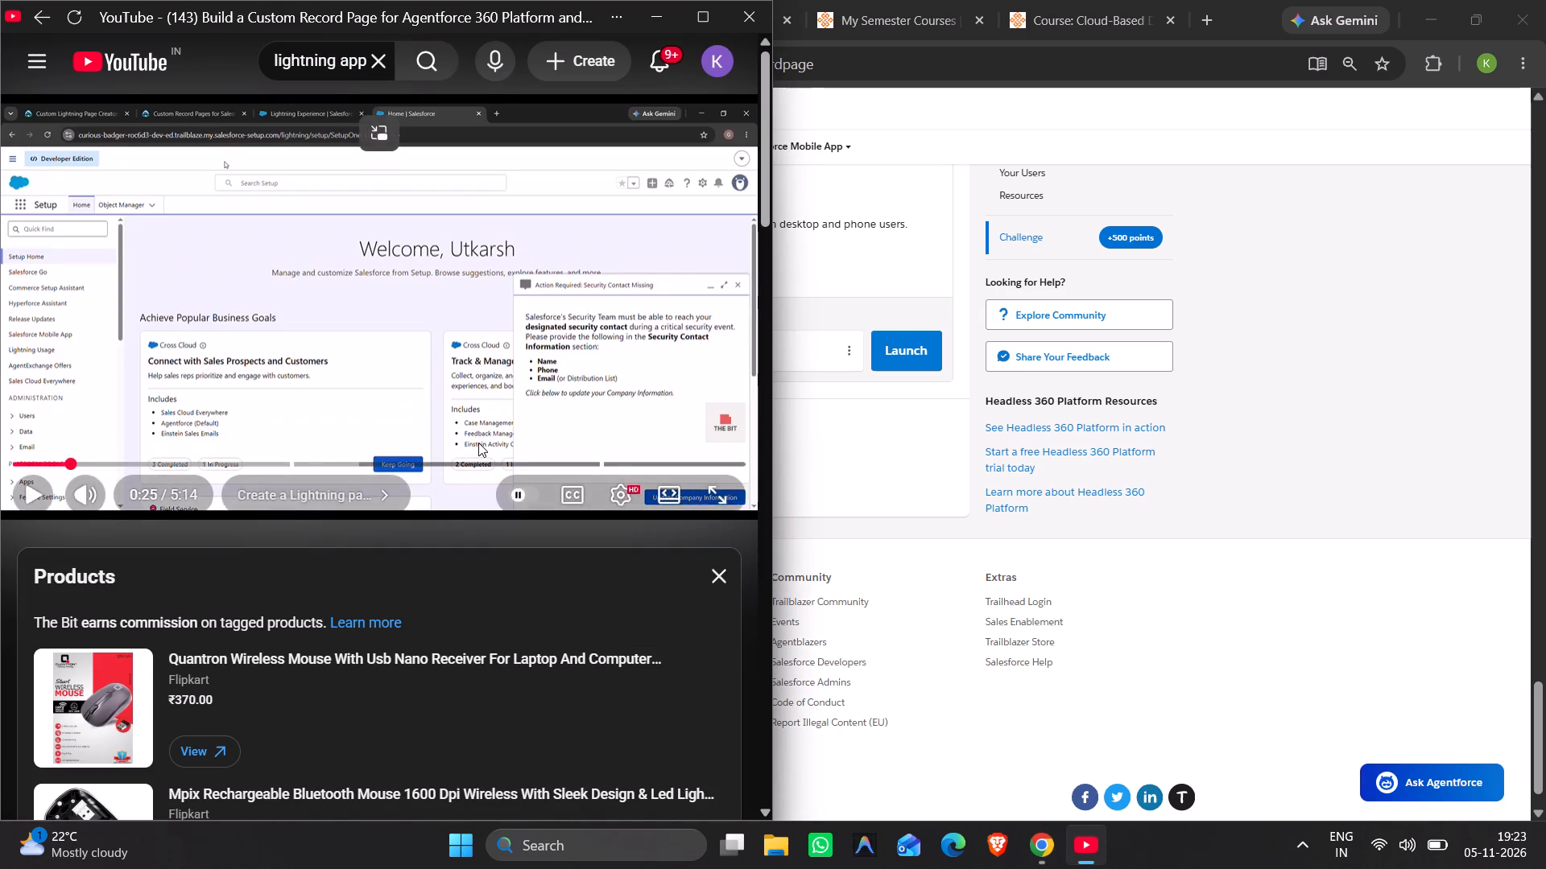
pyautogui.click(701, 15)
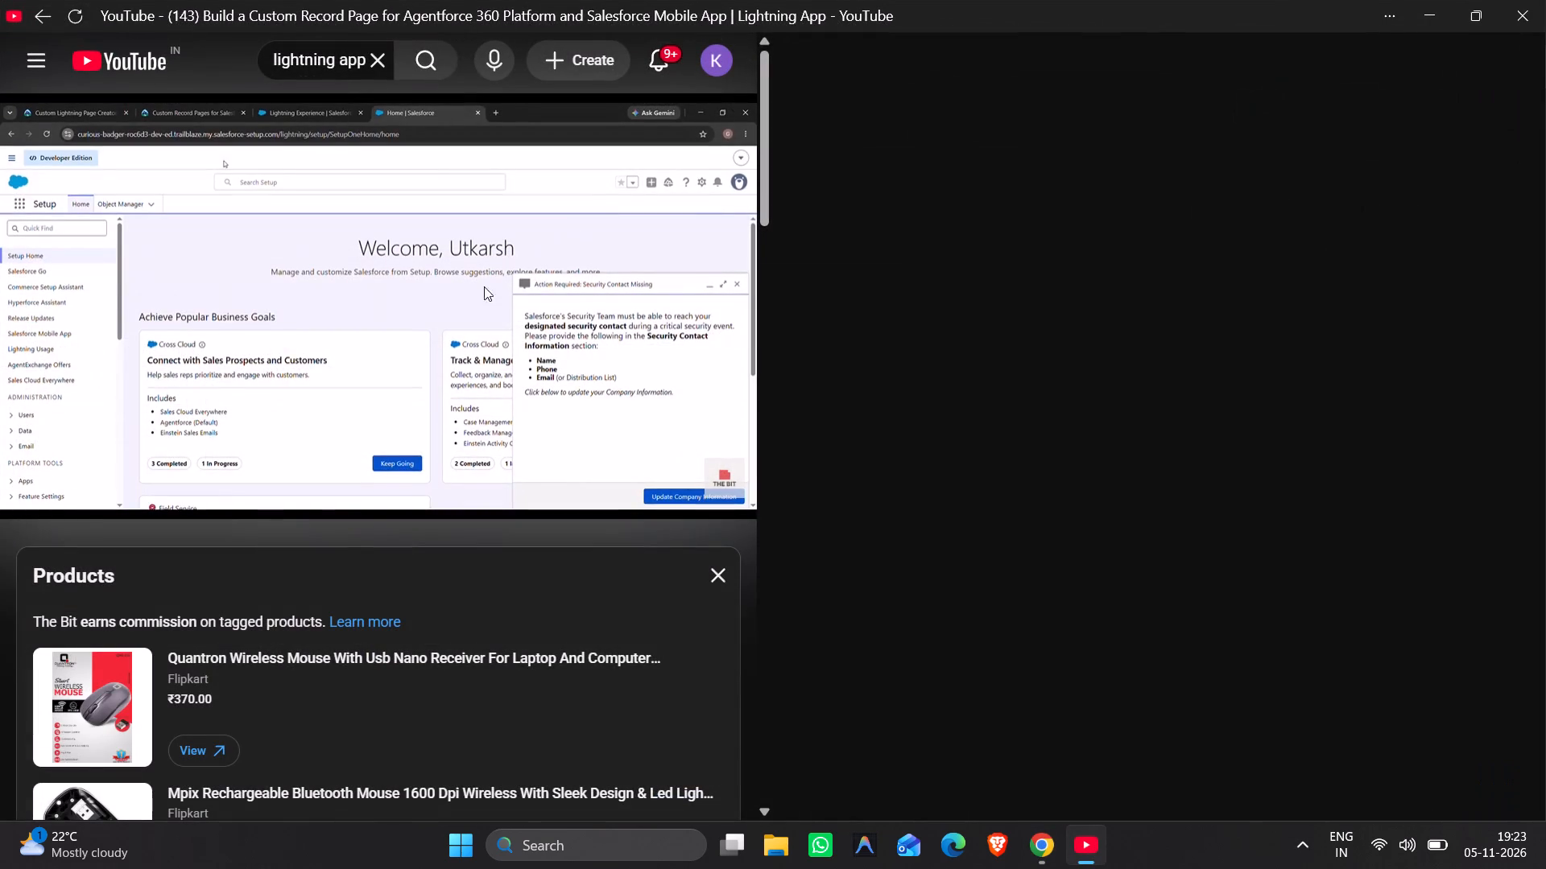
# Skim the walkthrough from creating the Lightning page through adding the Highlights Panel and Tabs components.
pyautogui.press('space')
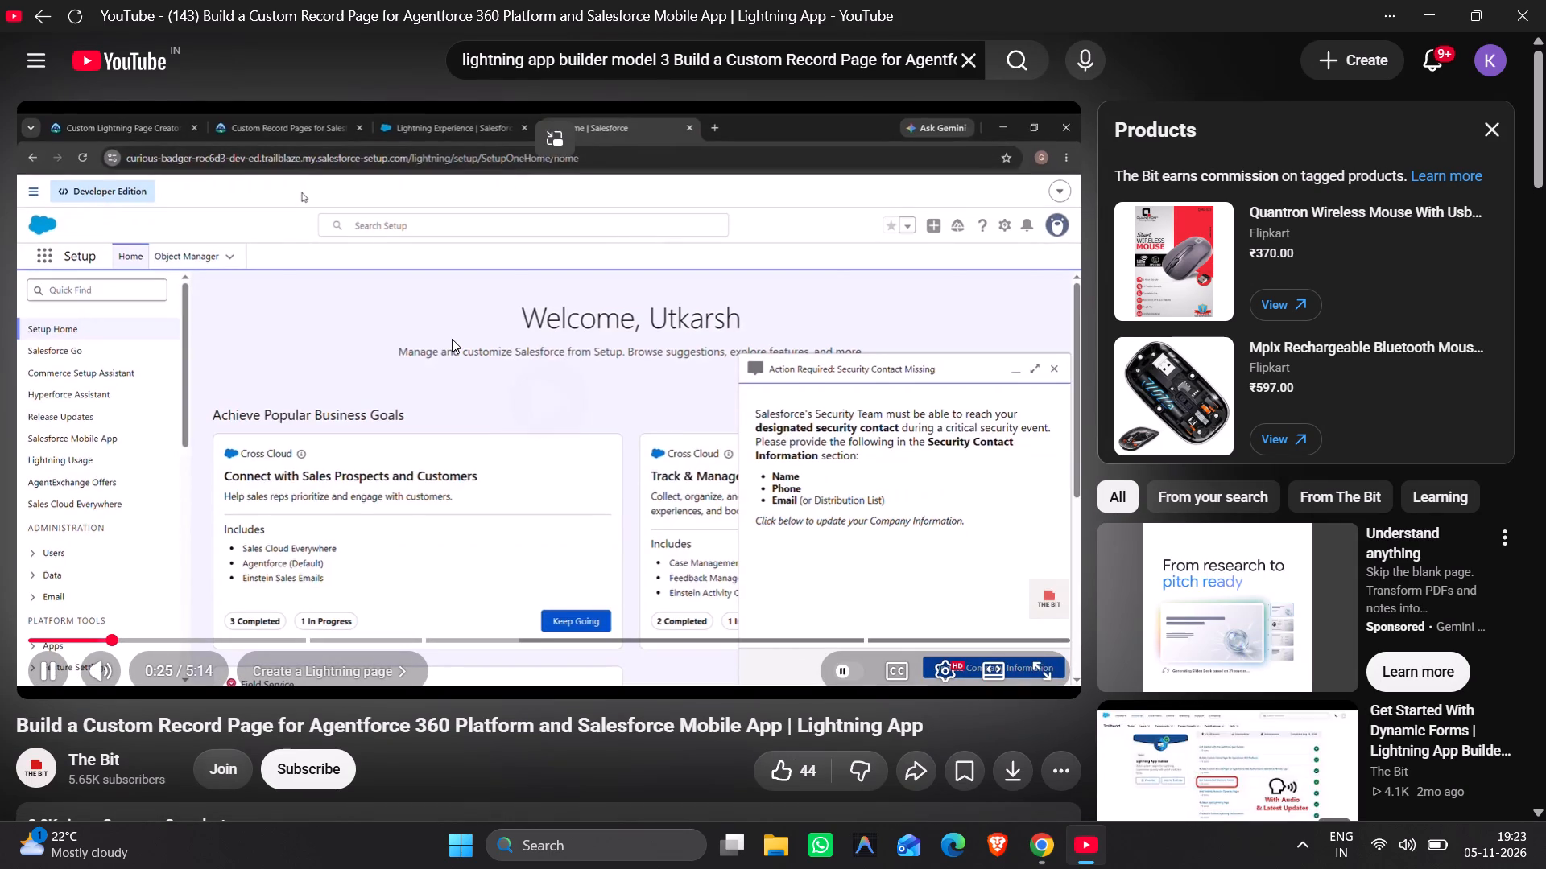
pyautogui.click(286, 638)
pyautogui.press('Down')
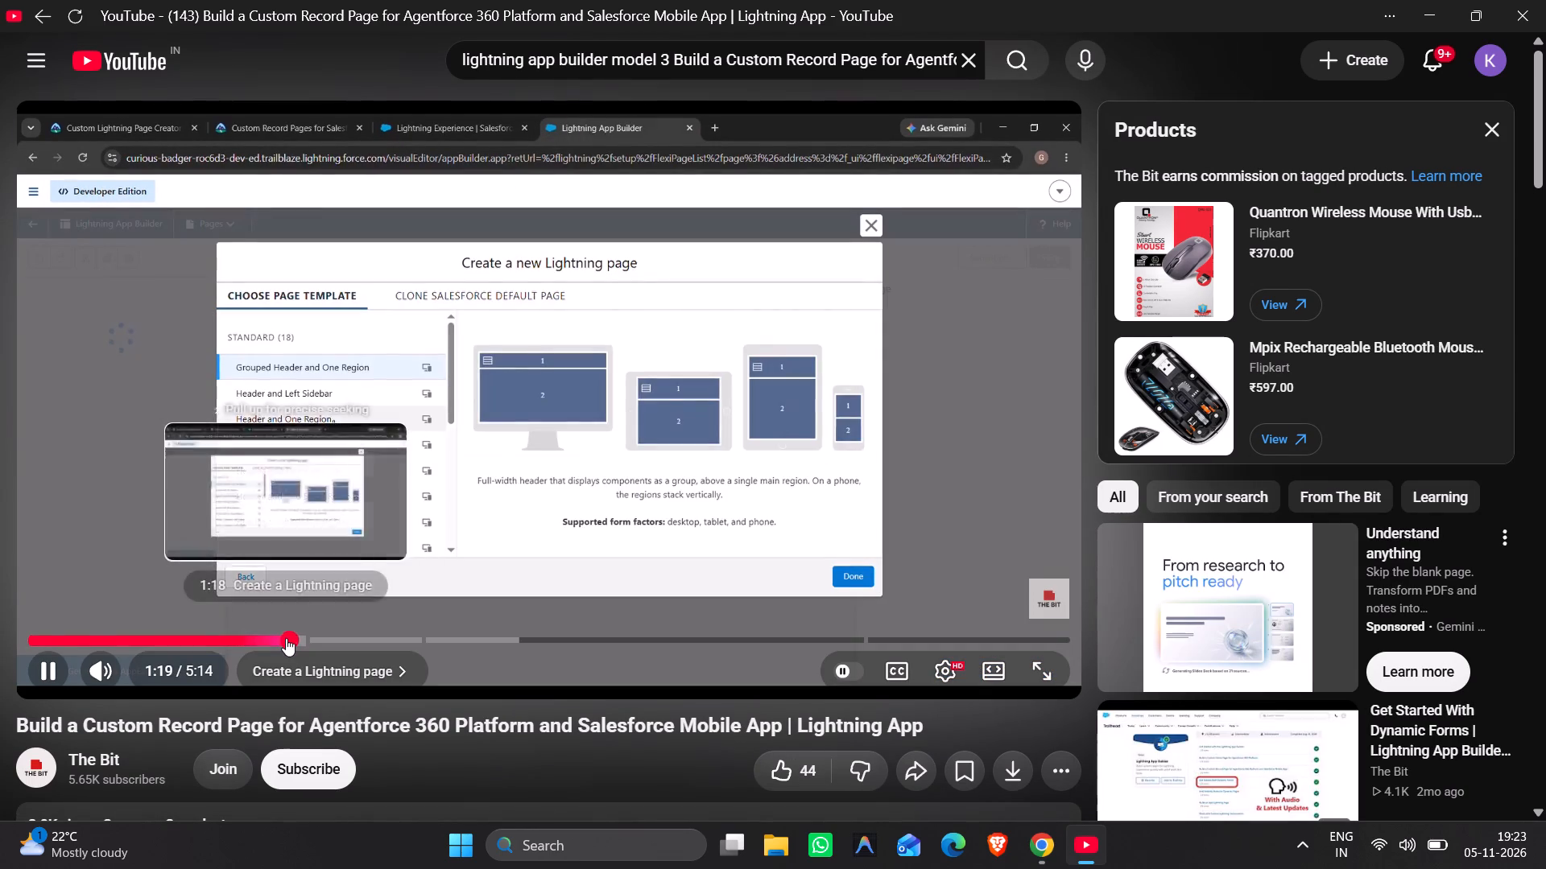
pyautogui.press('Right')
pyautogui.press('Right')
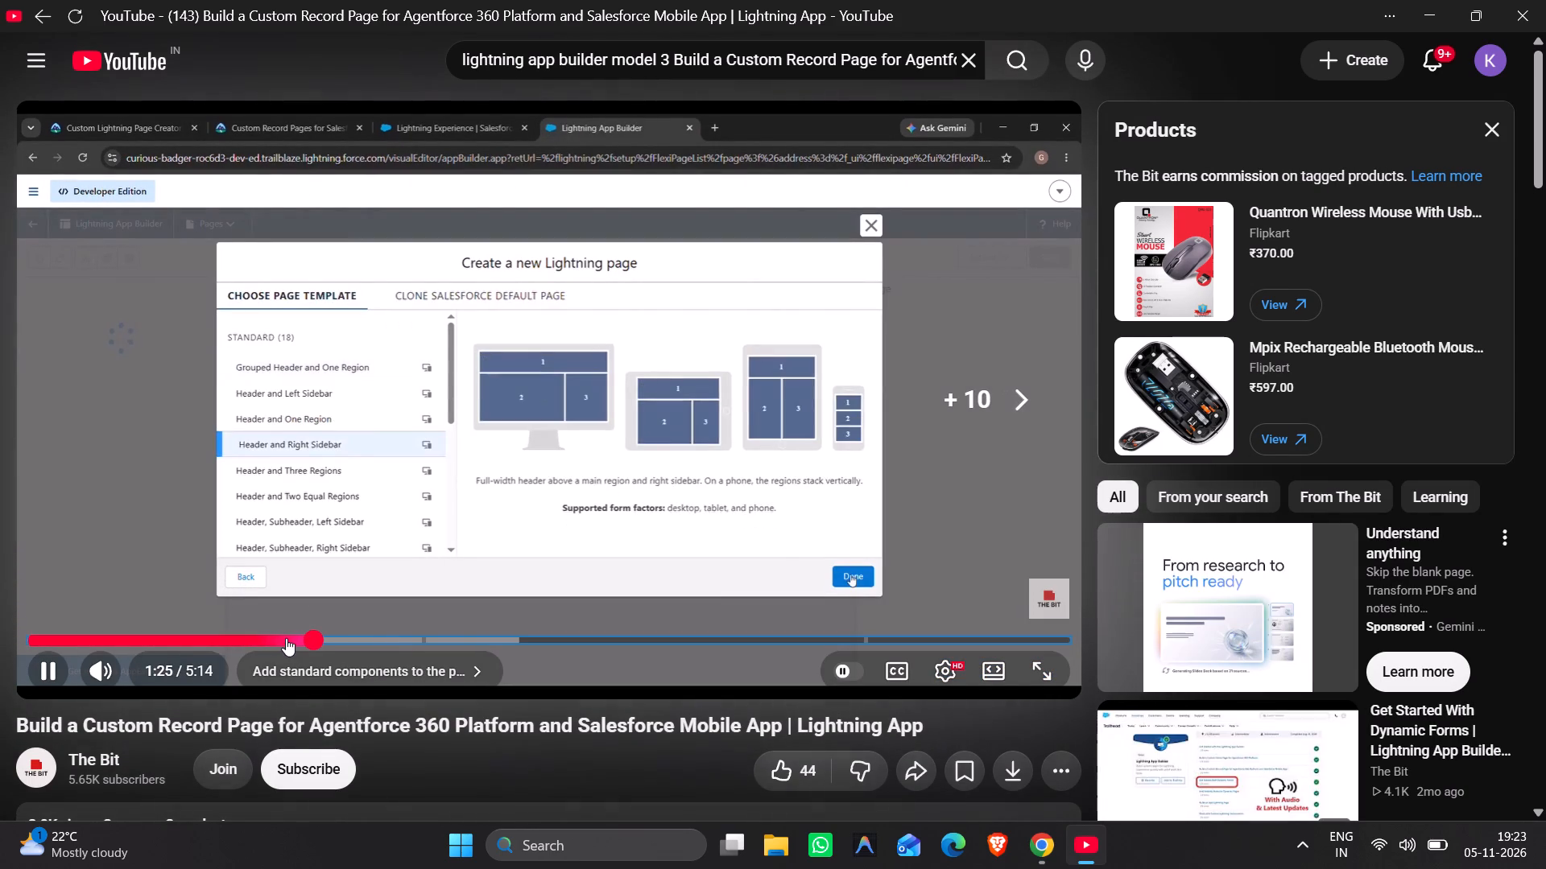
pyautogui.press('Right')
pyautogui.press('Right')
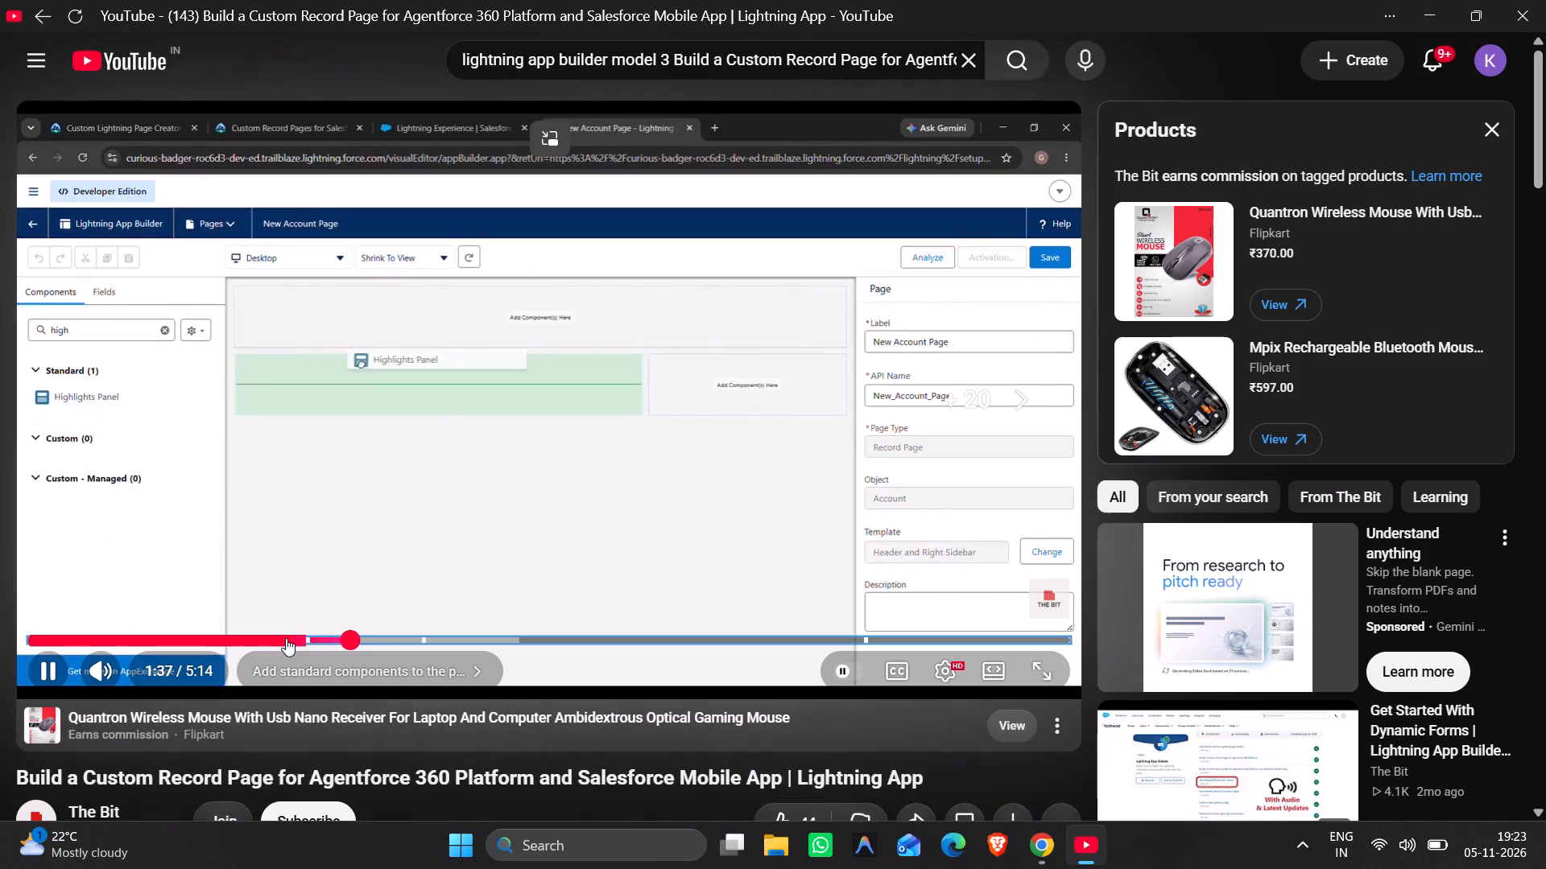
pyautogui.press('Right')
pyautogui.press('Right')
pyautogui.press('Right')
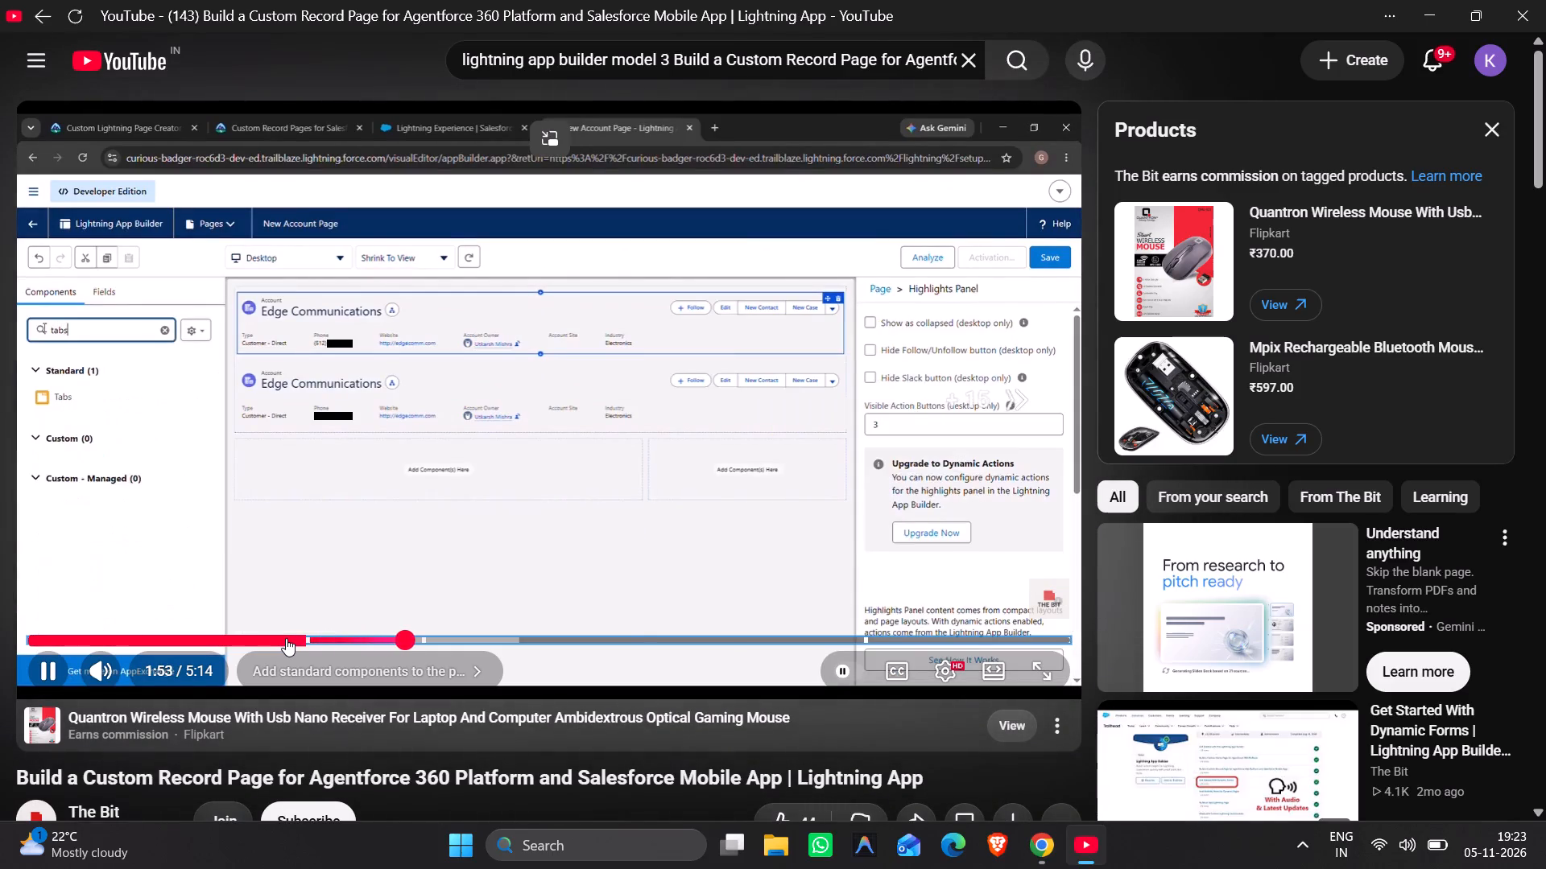
pyautogui.press('Right')
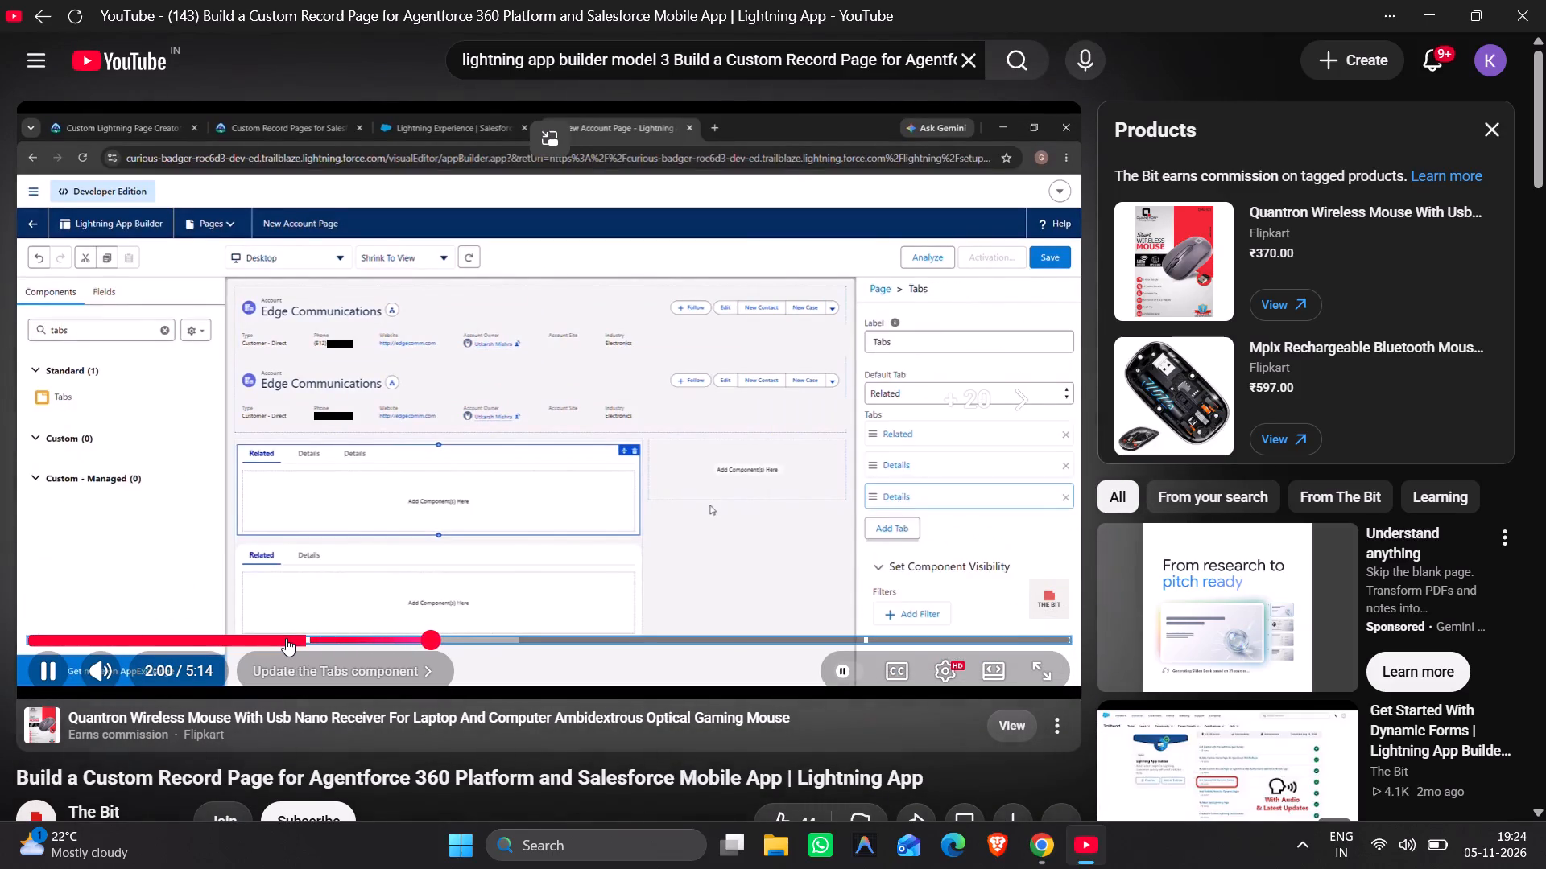
pyautogui.press('Right')
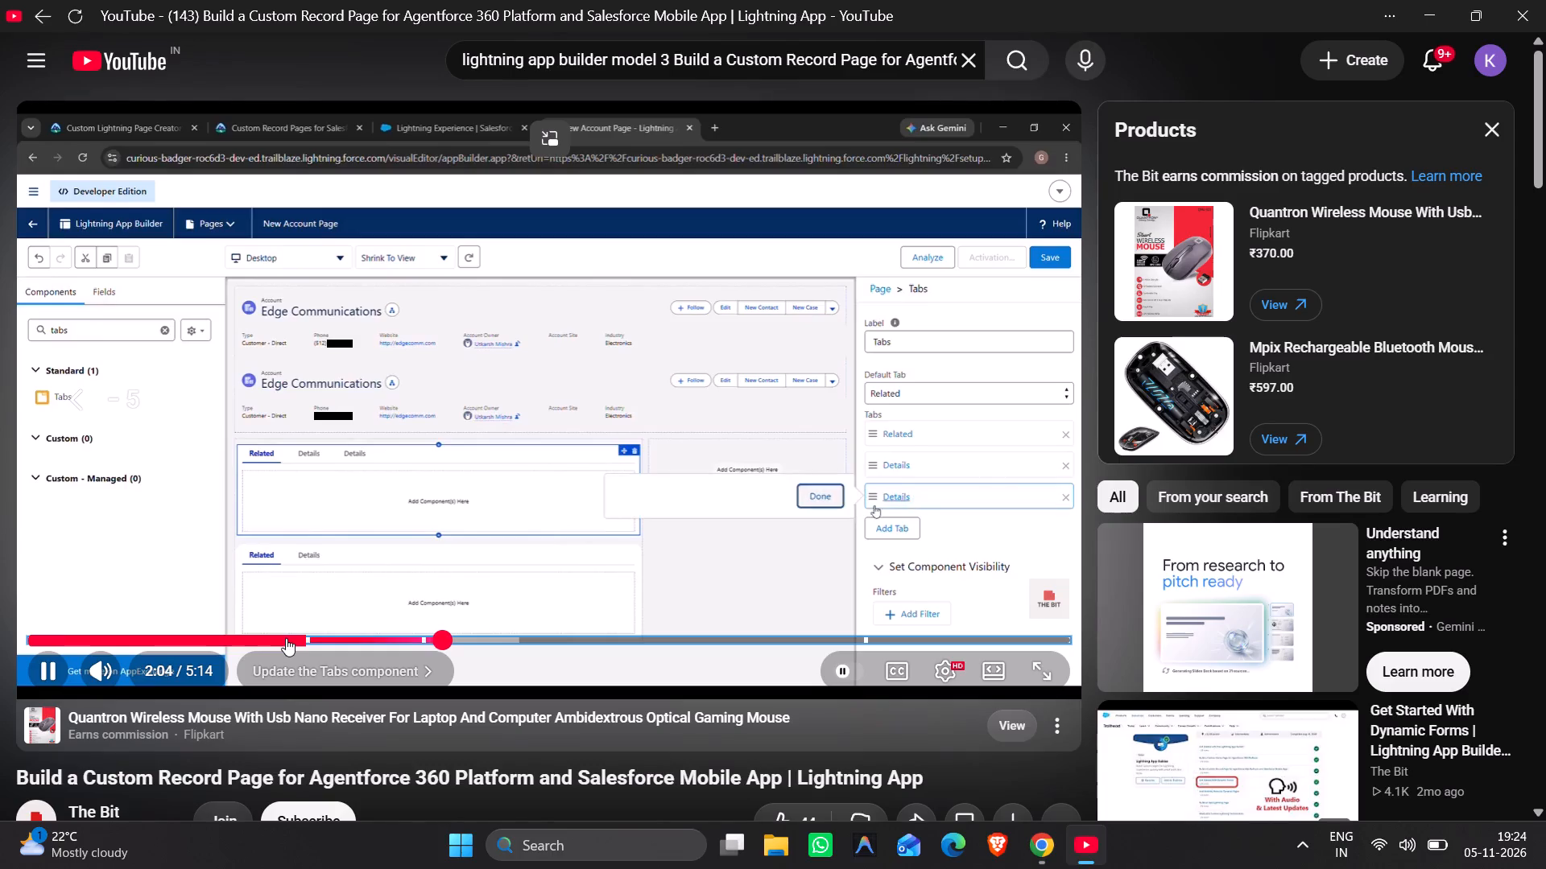
# Study how the walkthrough updates the Tabs component and fills the Activity, Details and Related tabs, and pause the video.
pyautogui.press('Left')
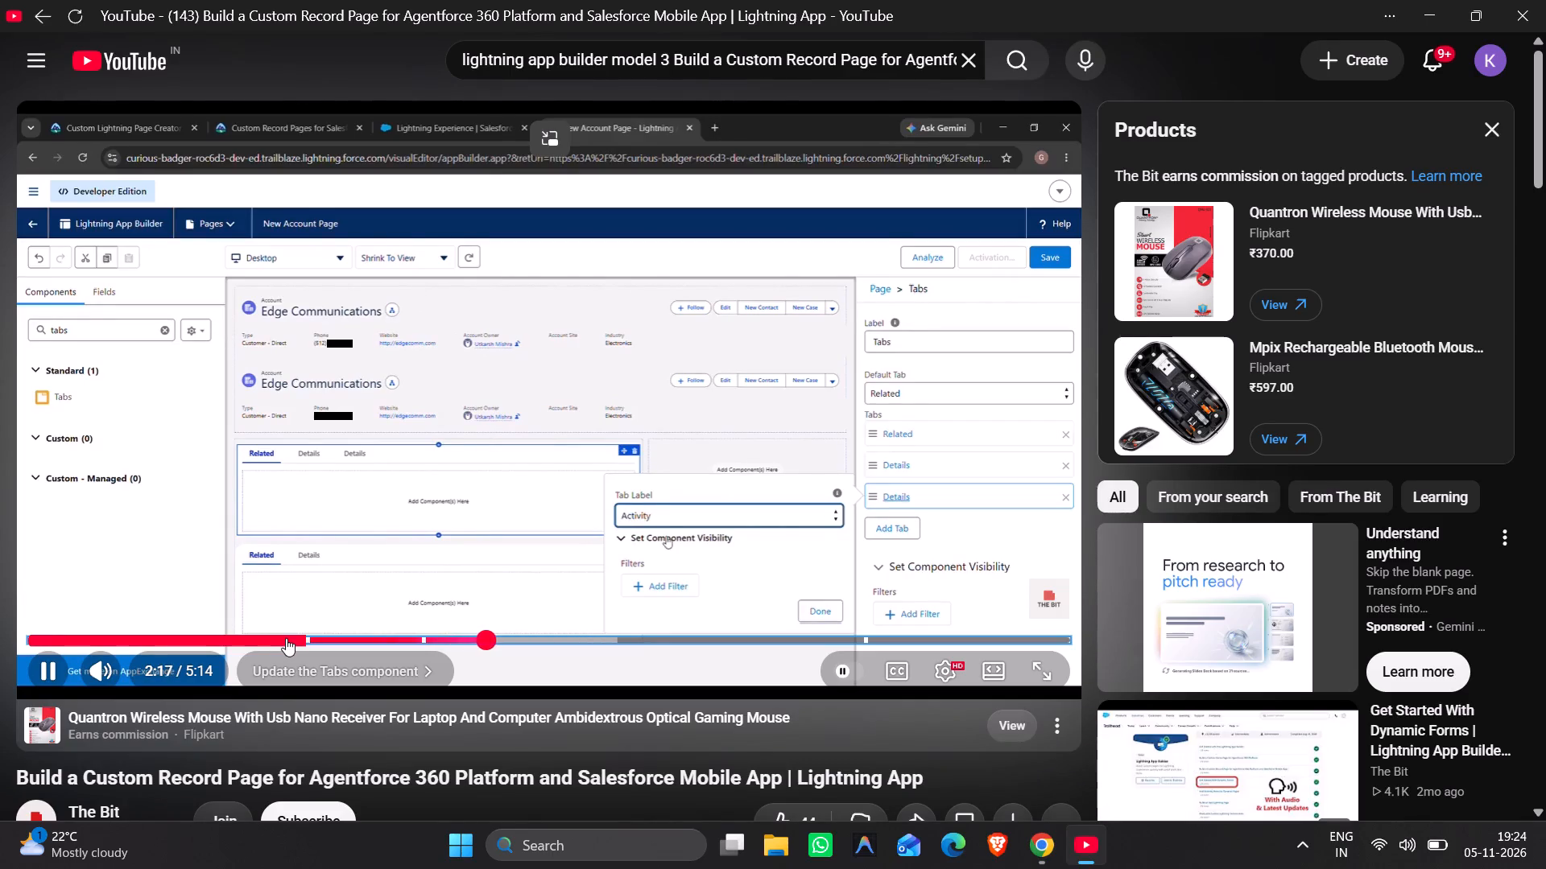
pyautogui.press('Left')
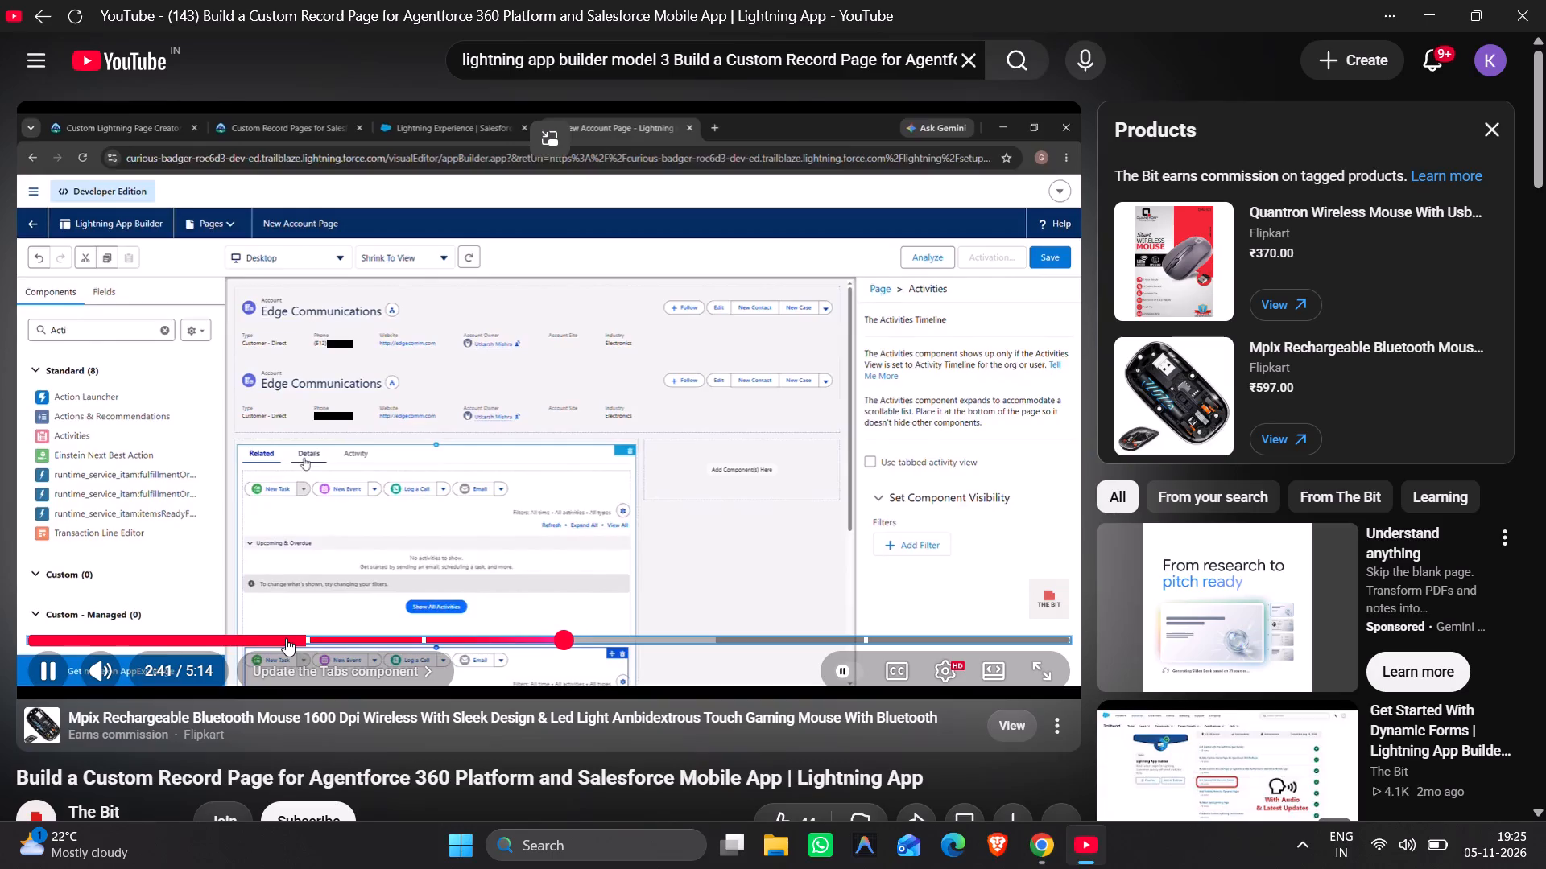
pyautogui.press('Left')
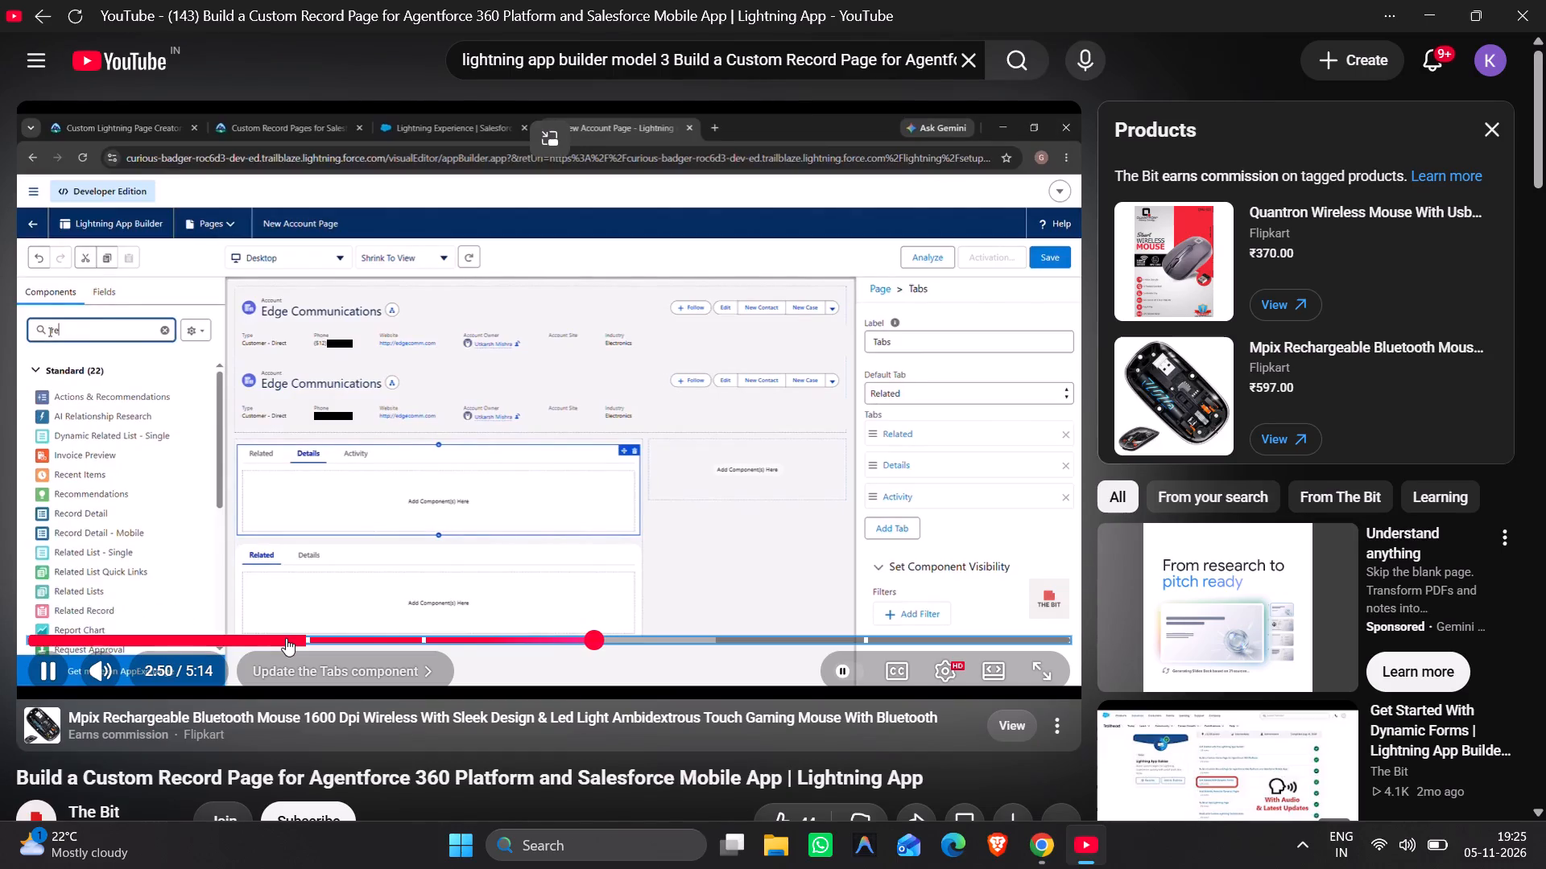
pyautogui.press('Right')
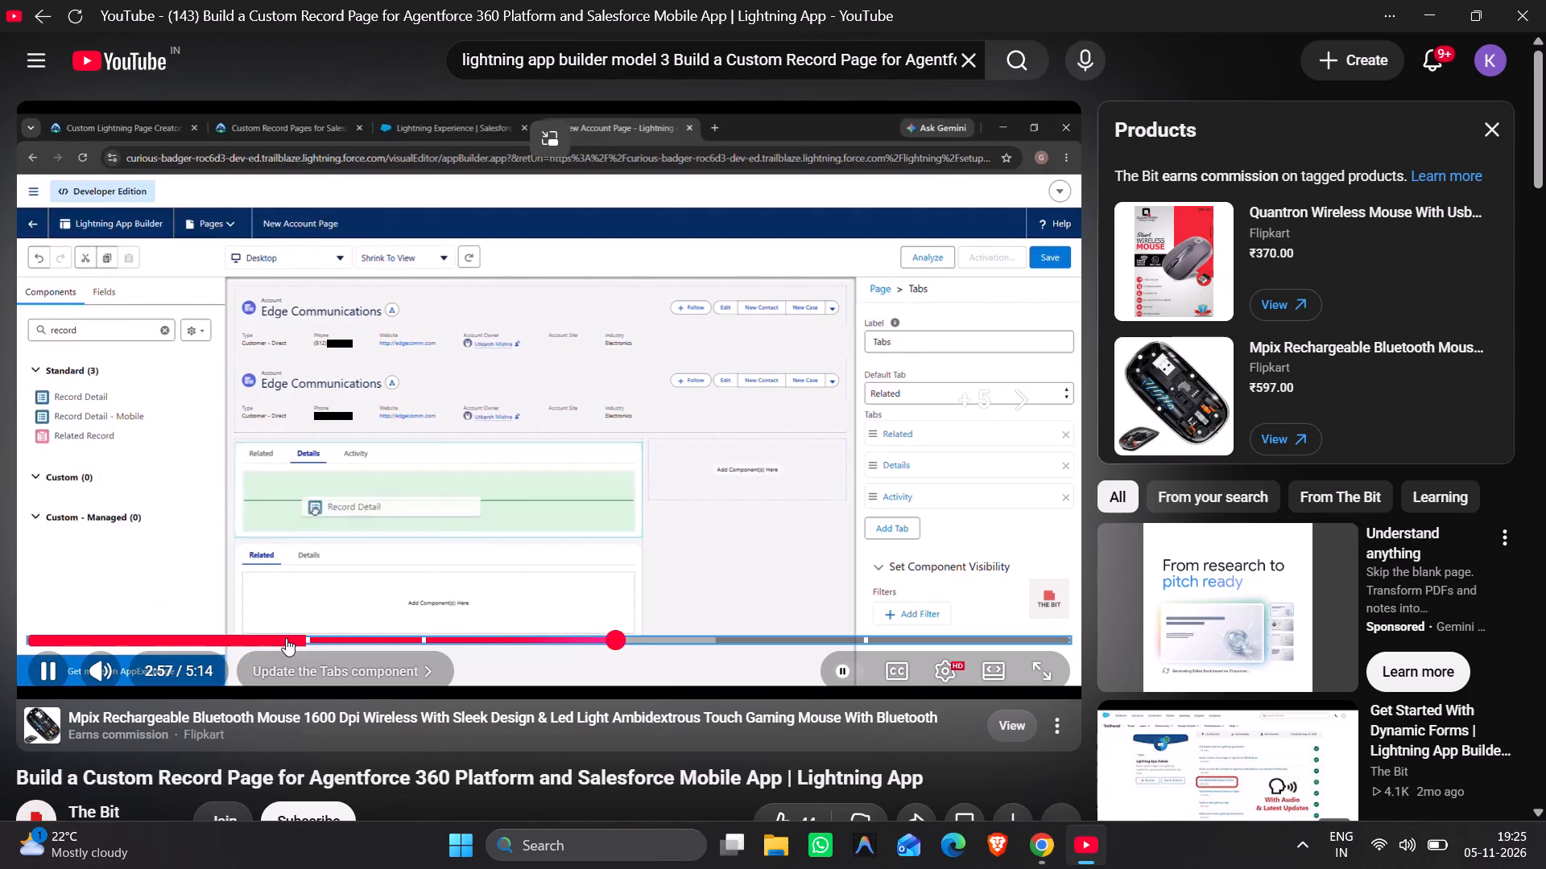
pyautogui.press('Right')
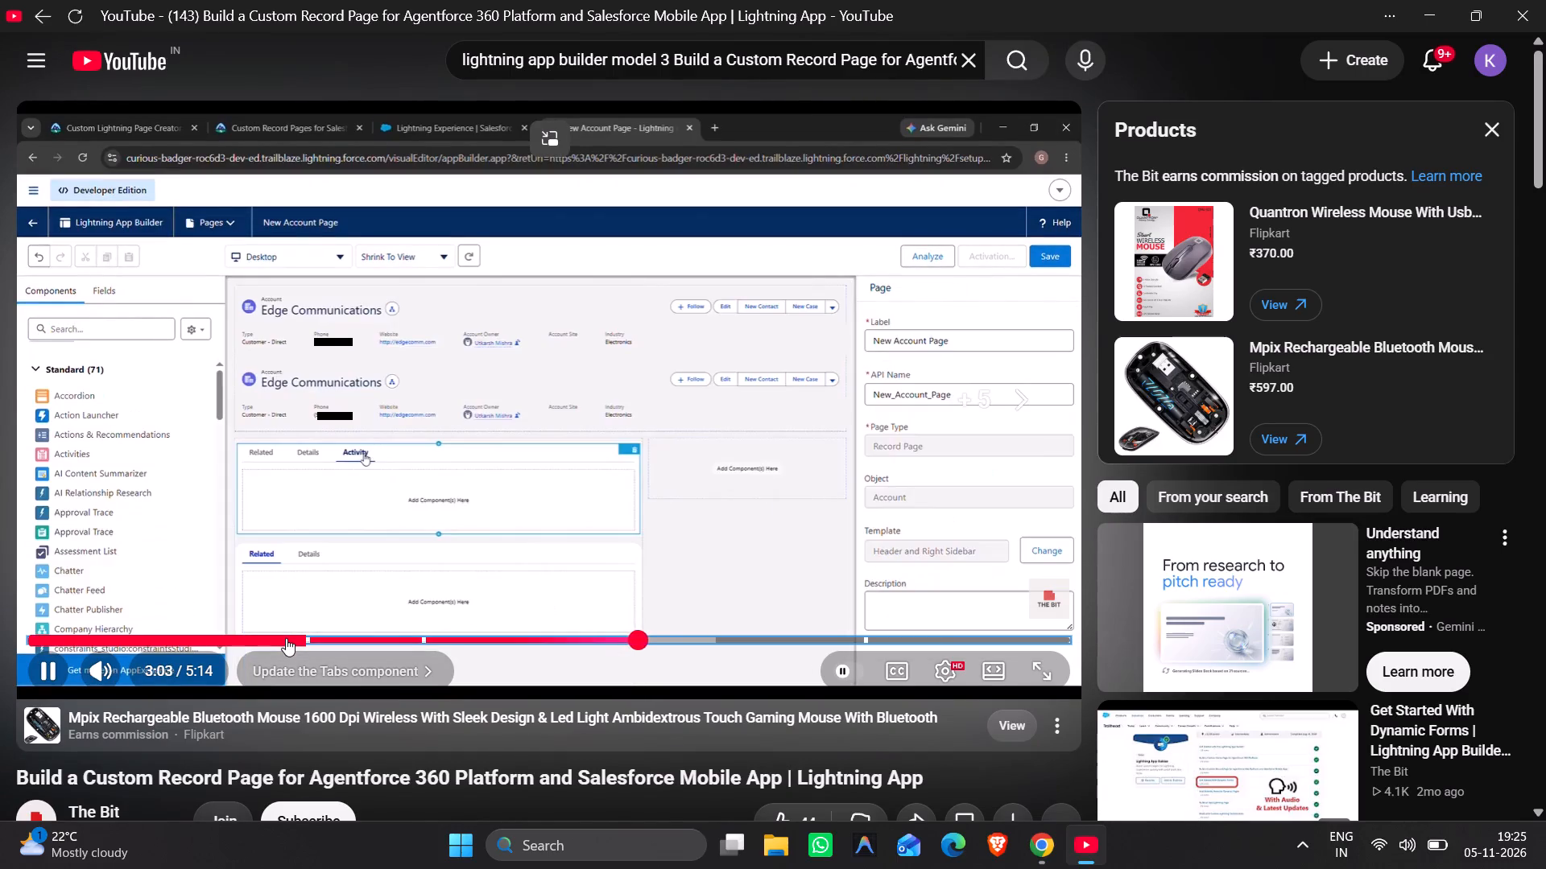
pyautogui.press('Right')
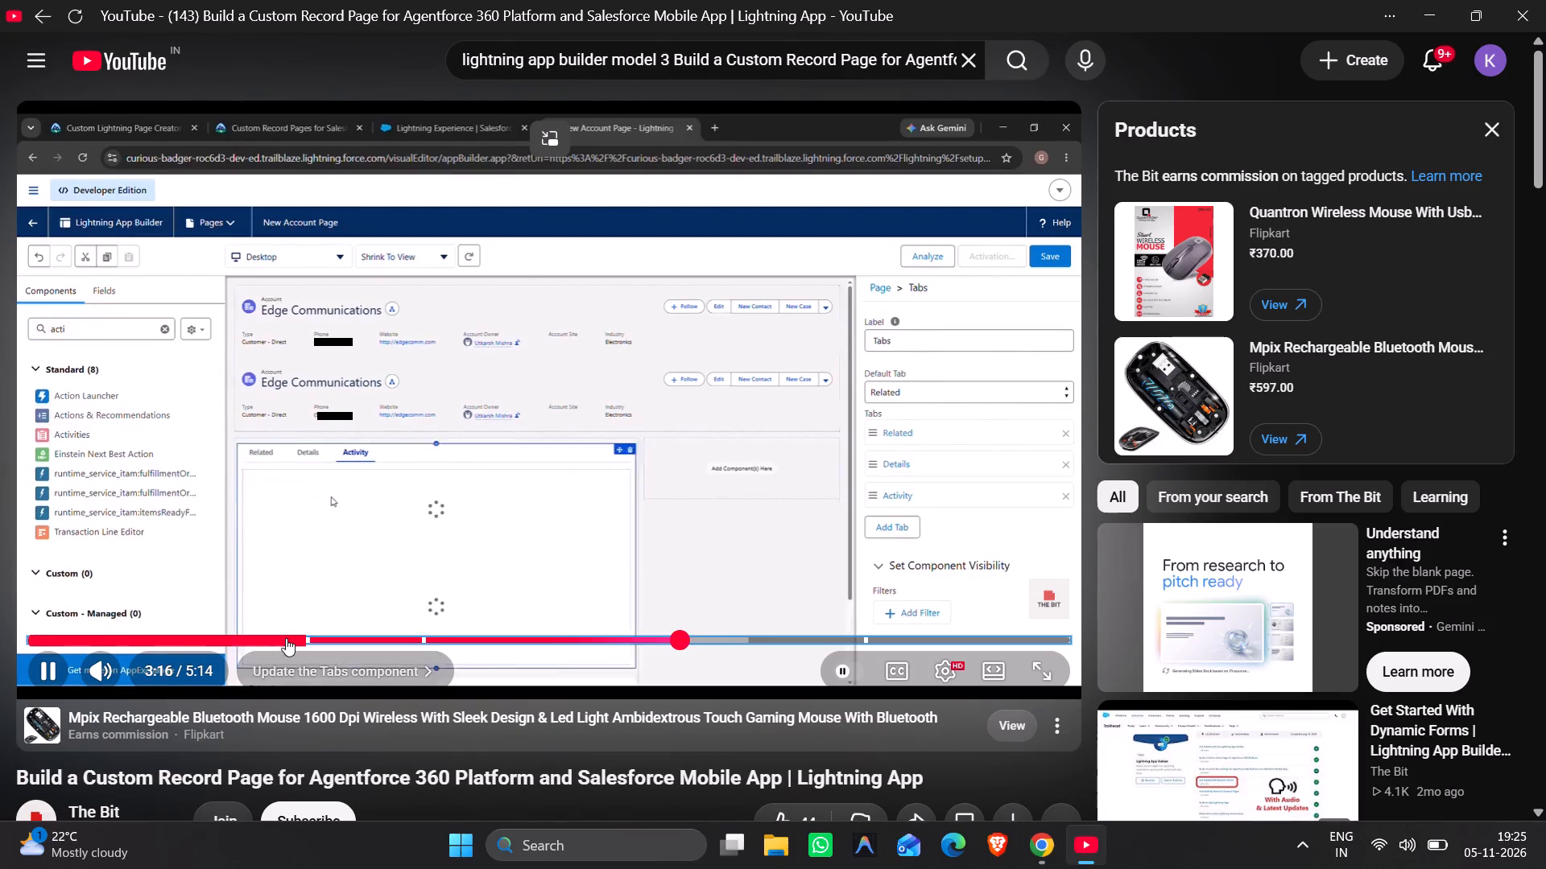
pyautogui.press('Left')
pyautogui.press('Left')
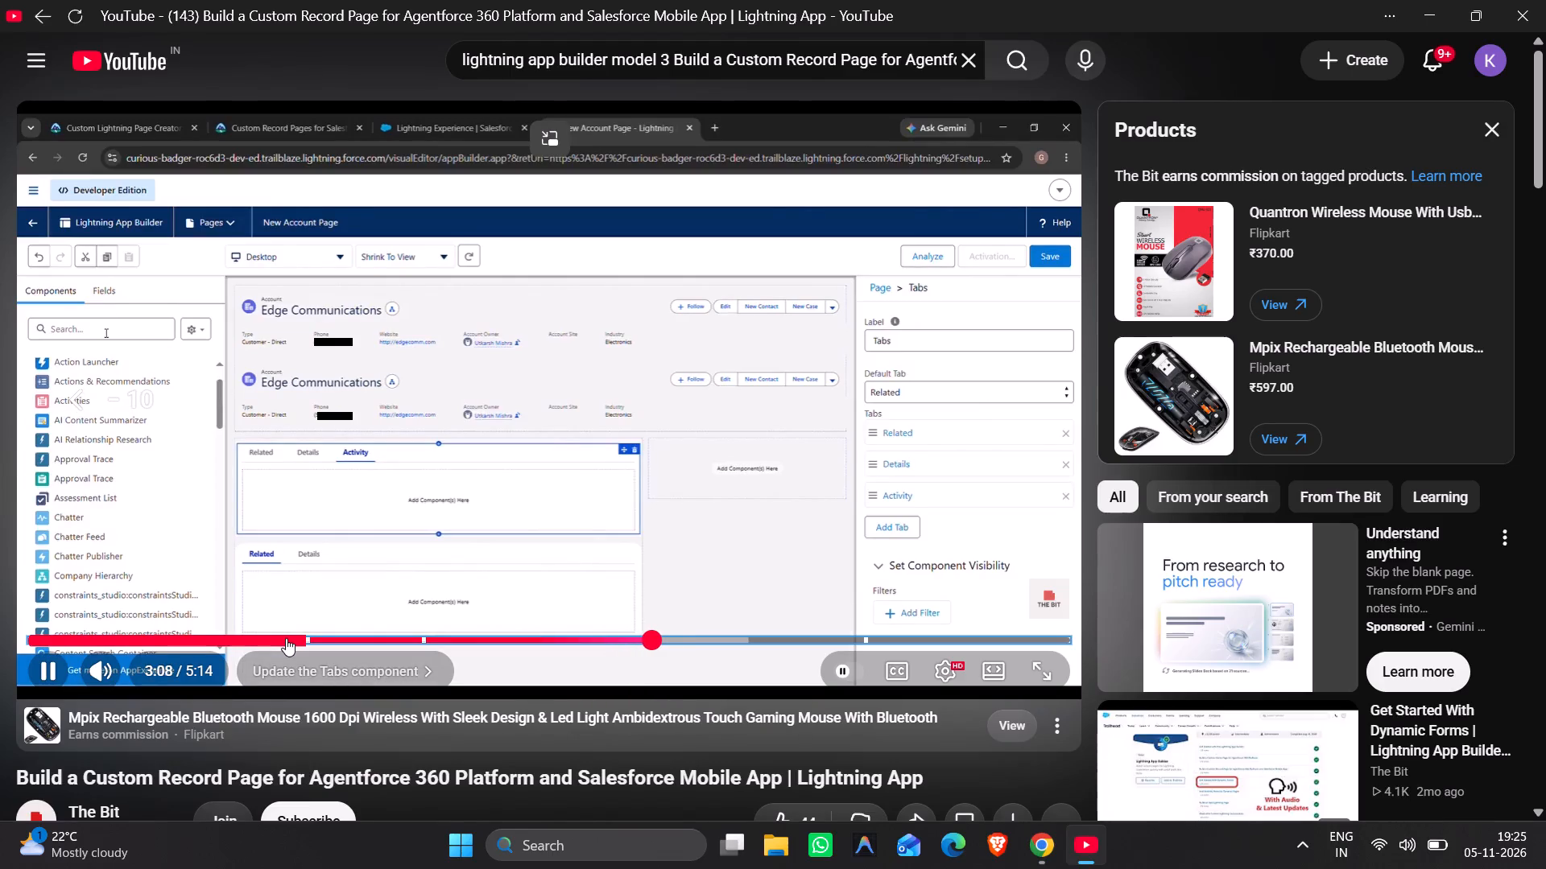
pyautogui.press('Right')
pyautogui.press('Right')
pyautogui.press('Right')
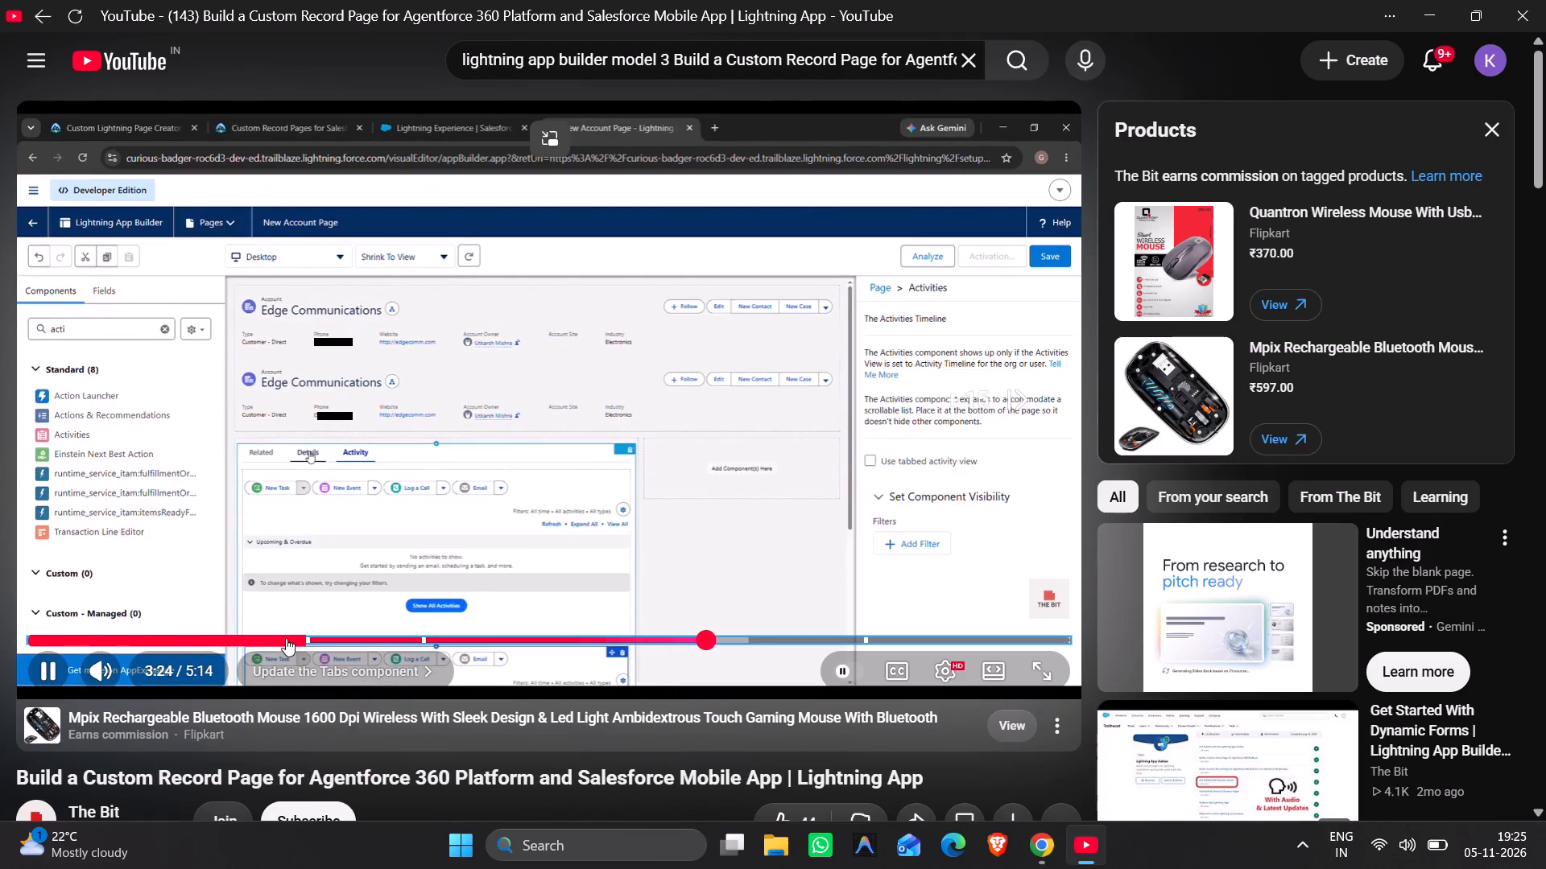
pyautogui.press('Right')
pyautogui.press('Right')
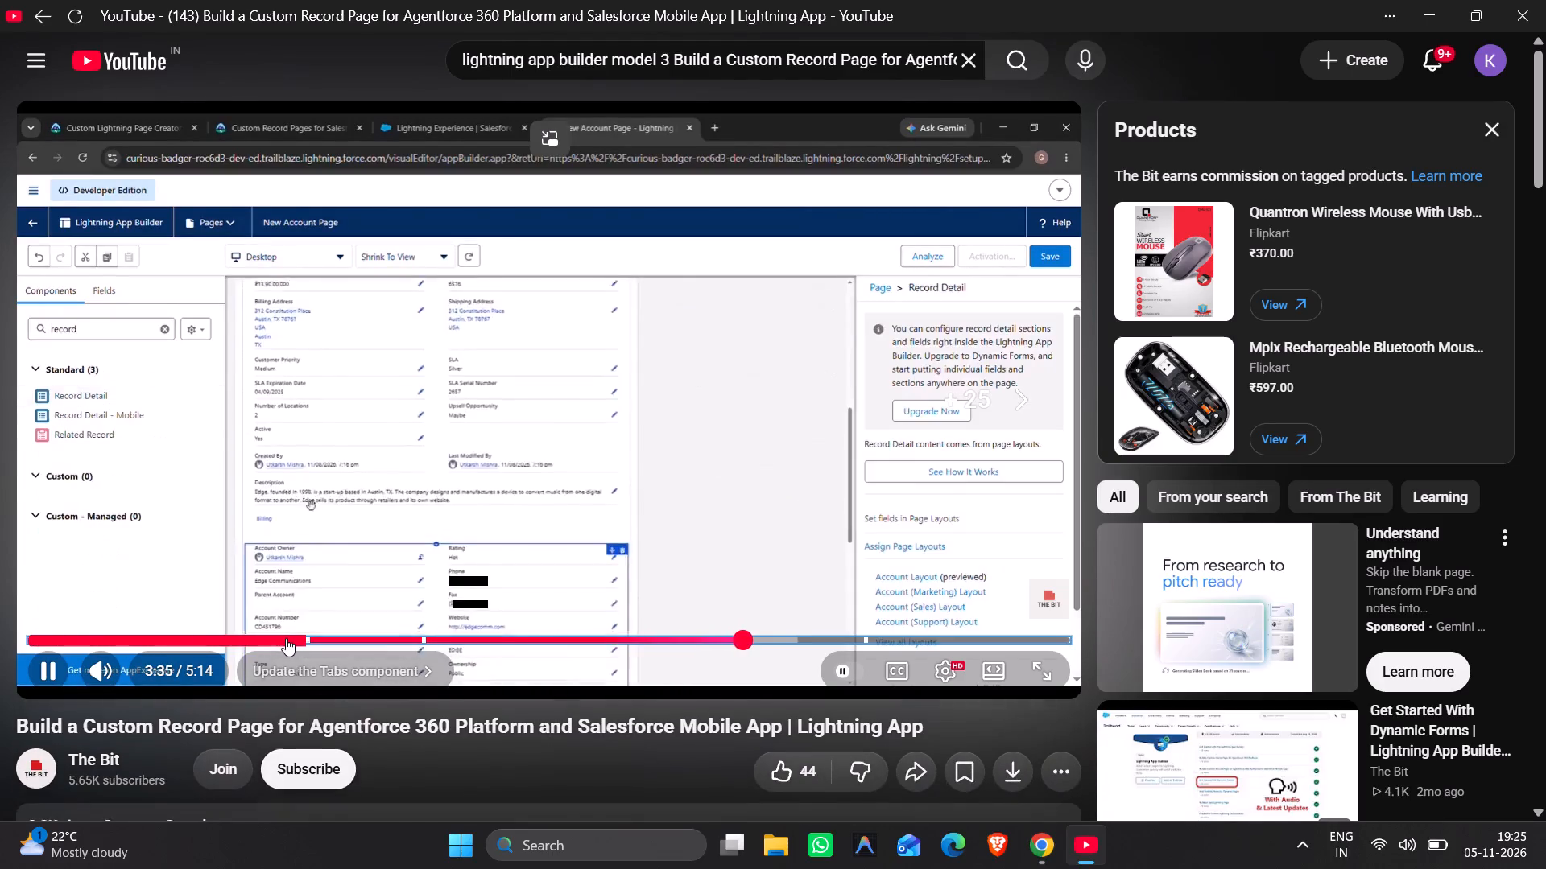
pyautogui.press('Right')
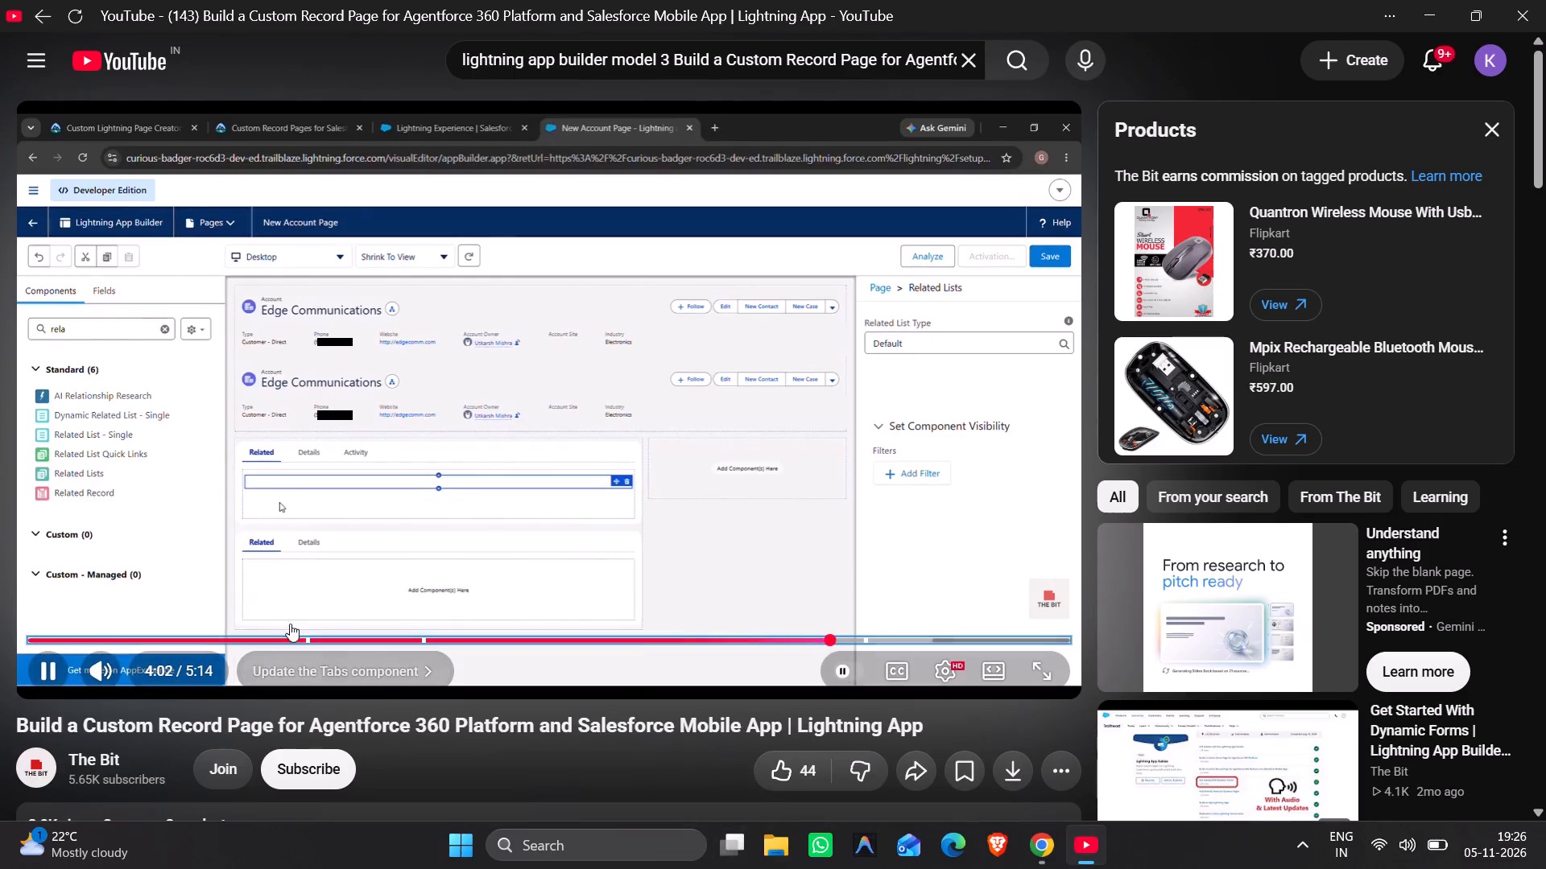
pyautogui.click(51, 667)
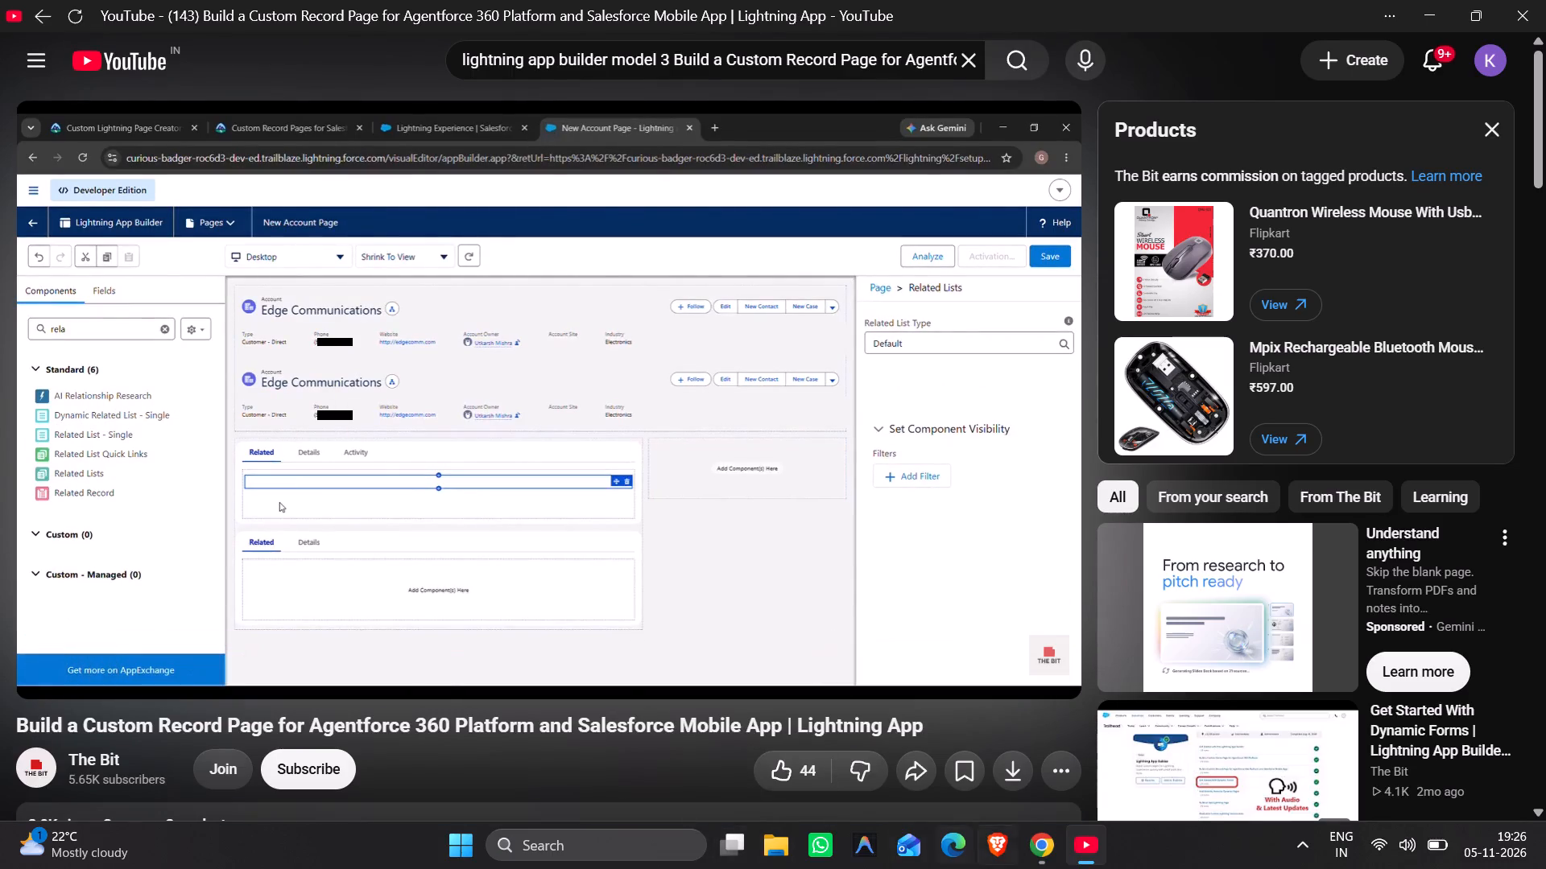
# Switch to Chrome and open New Account Page for editing from the Lightning Pages list.
pyautogui.click(1039, 852)
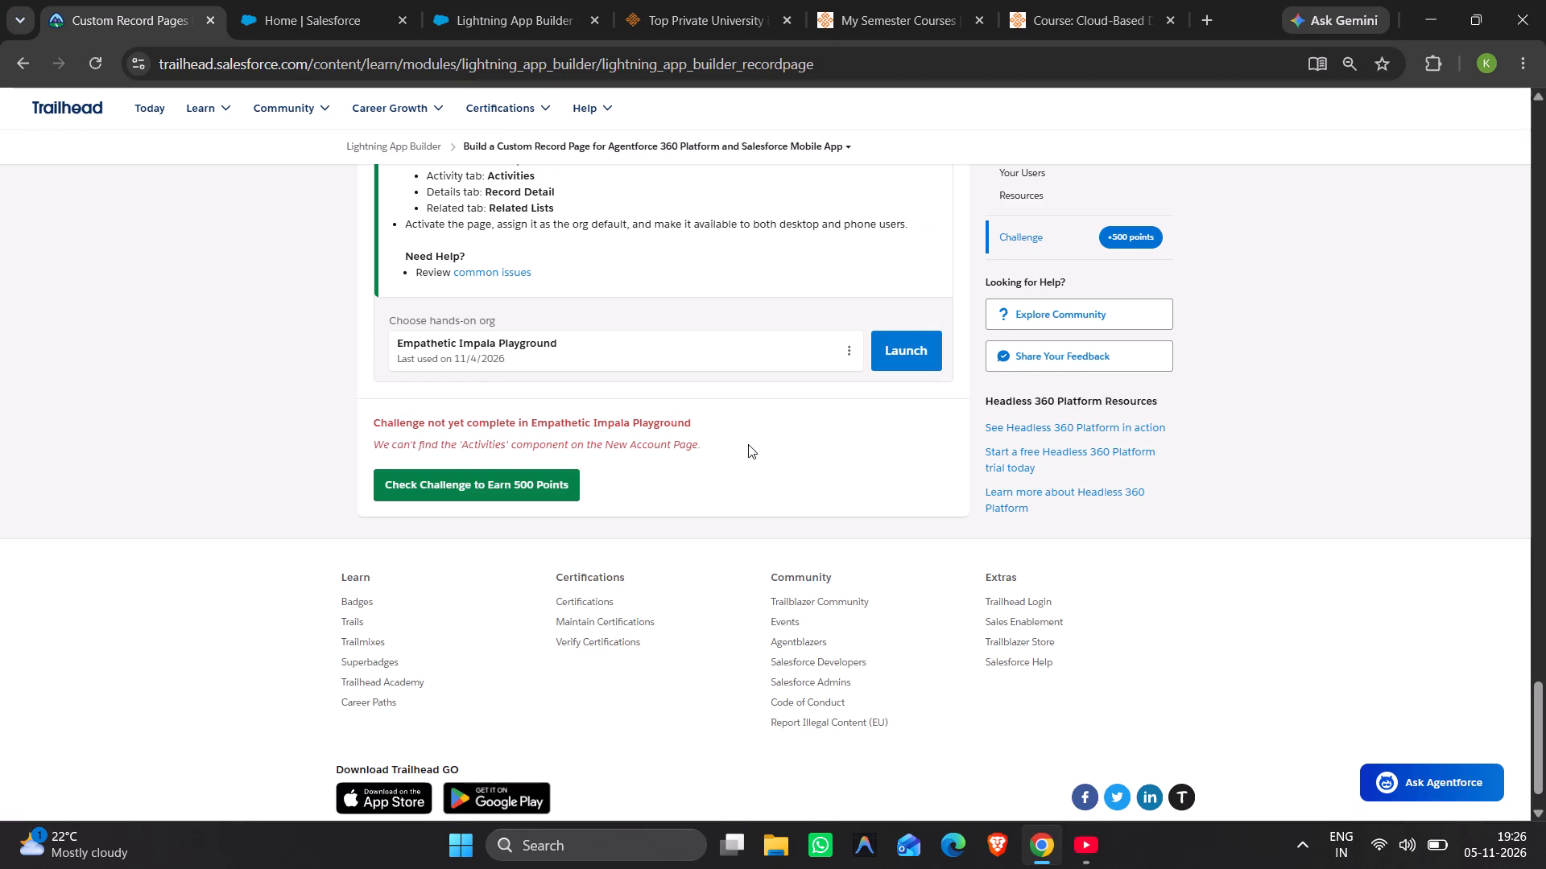
pyautogui.click(499, 21)
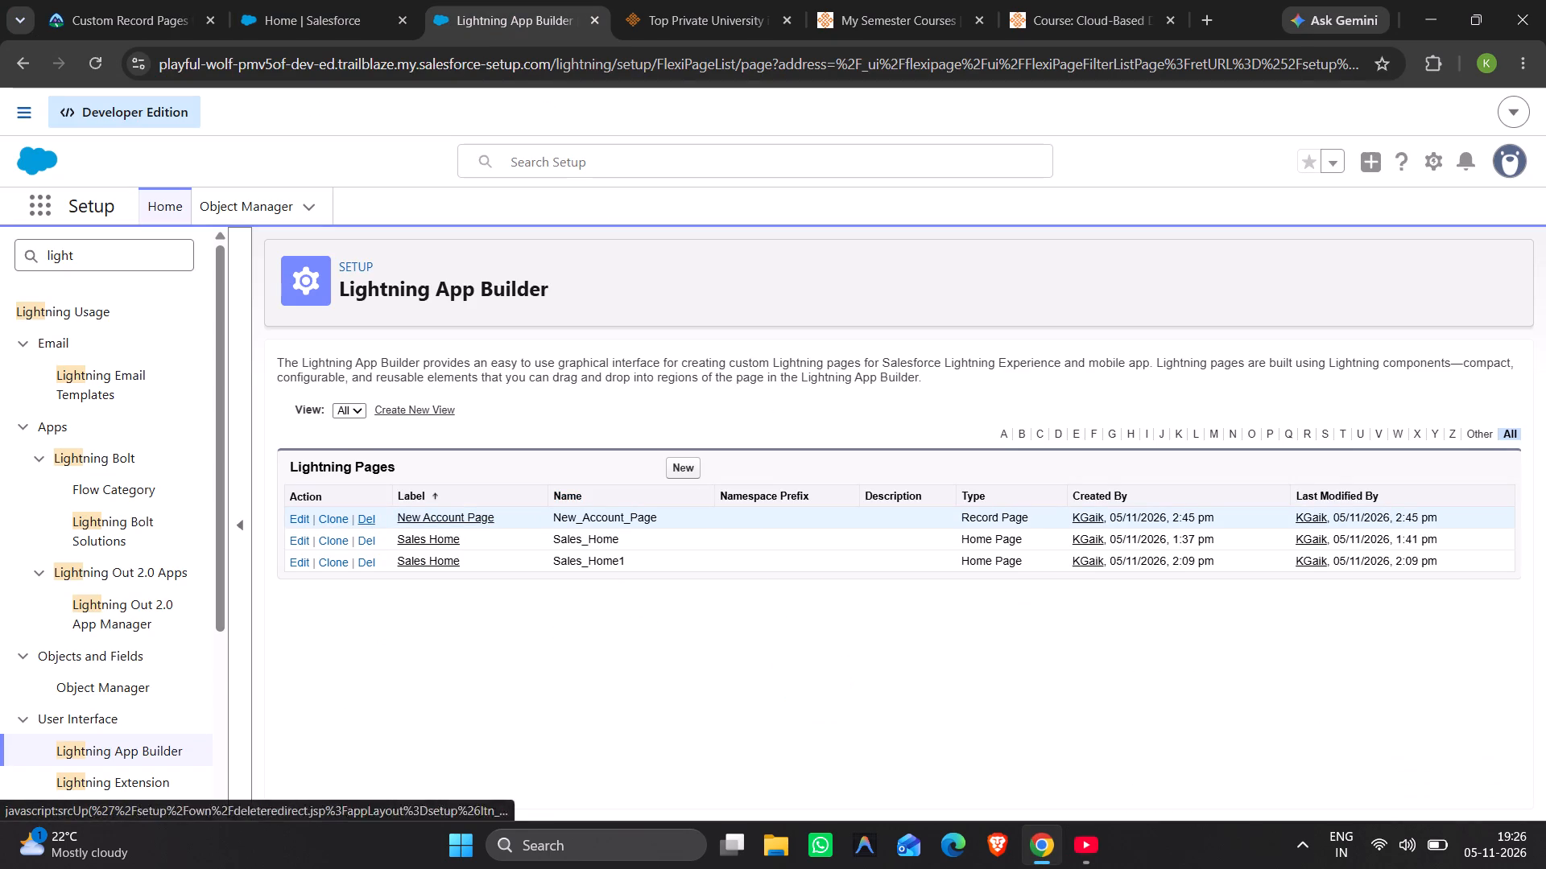
pyautogui.click(295, 513)
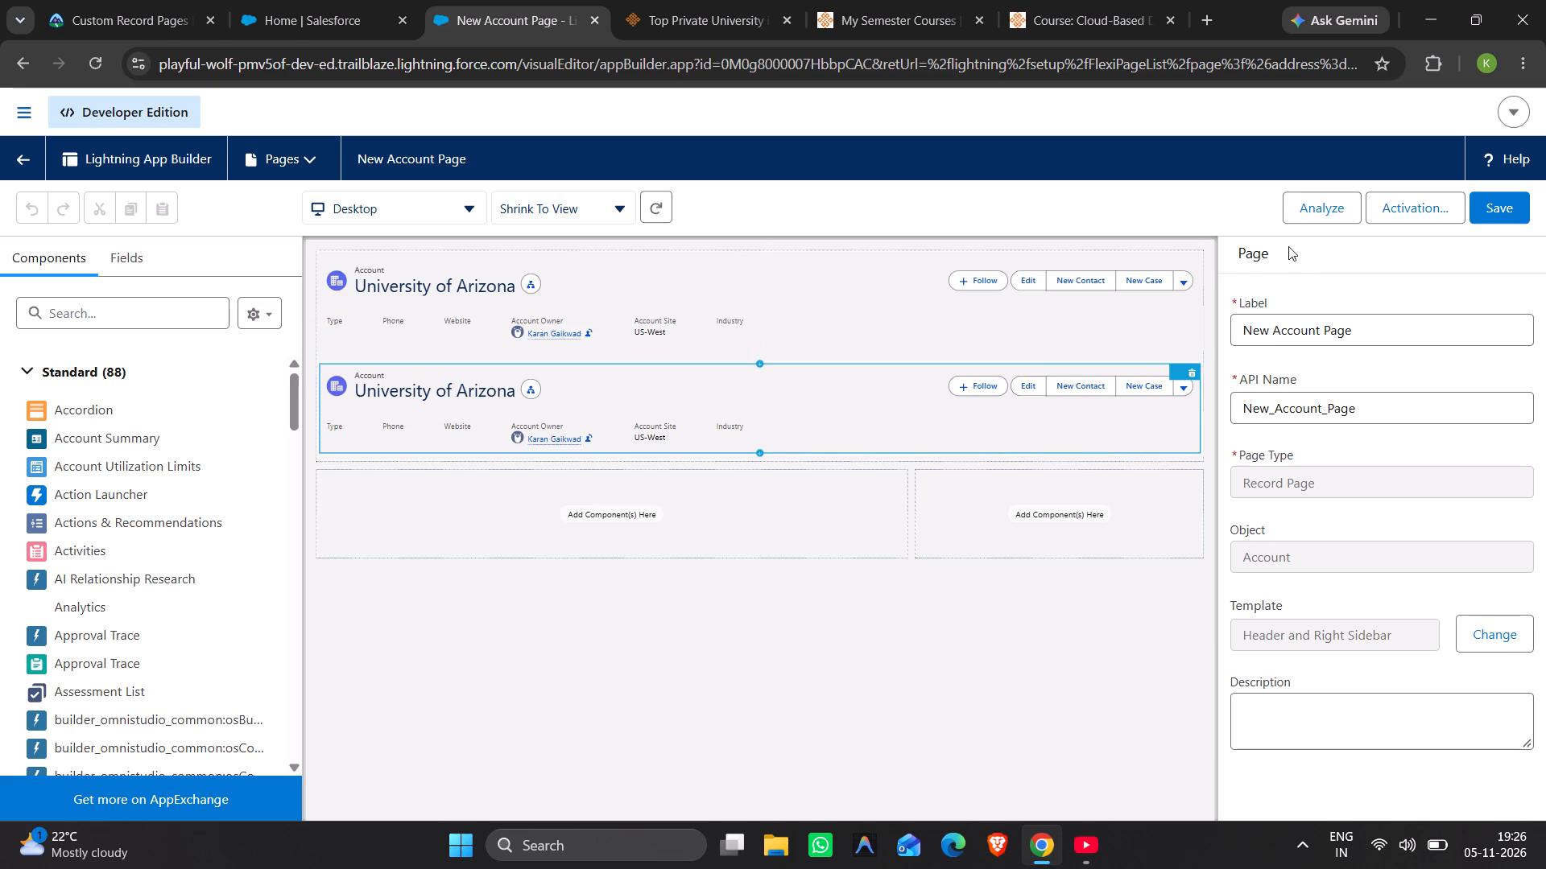
# Delete both Highlights Panel components from the header region of New Account Page.
pyautogui.doubleClick(1251, 254)
pyautogui.scroll(-4, 1262, 587)
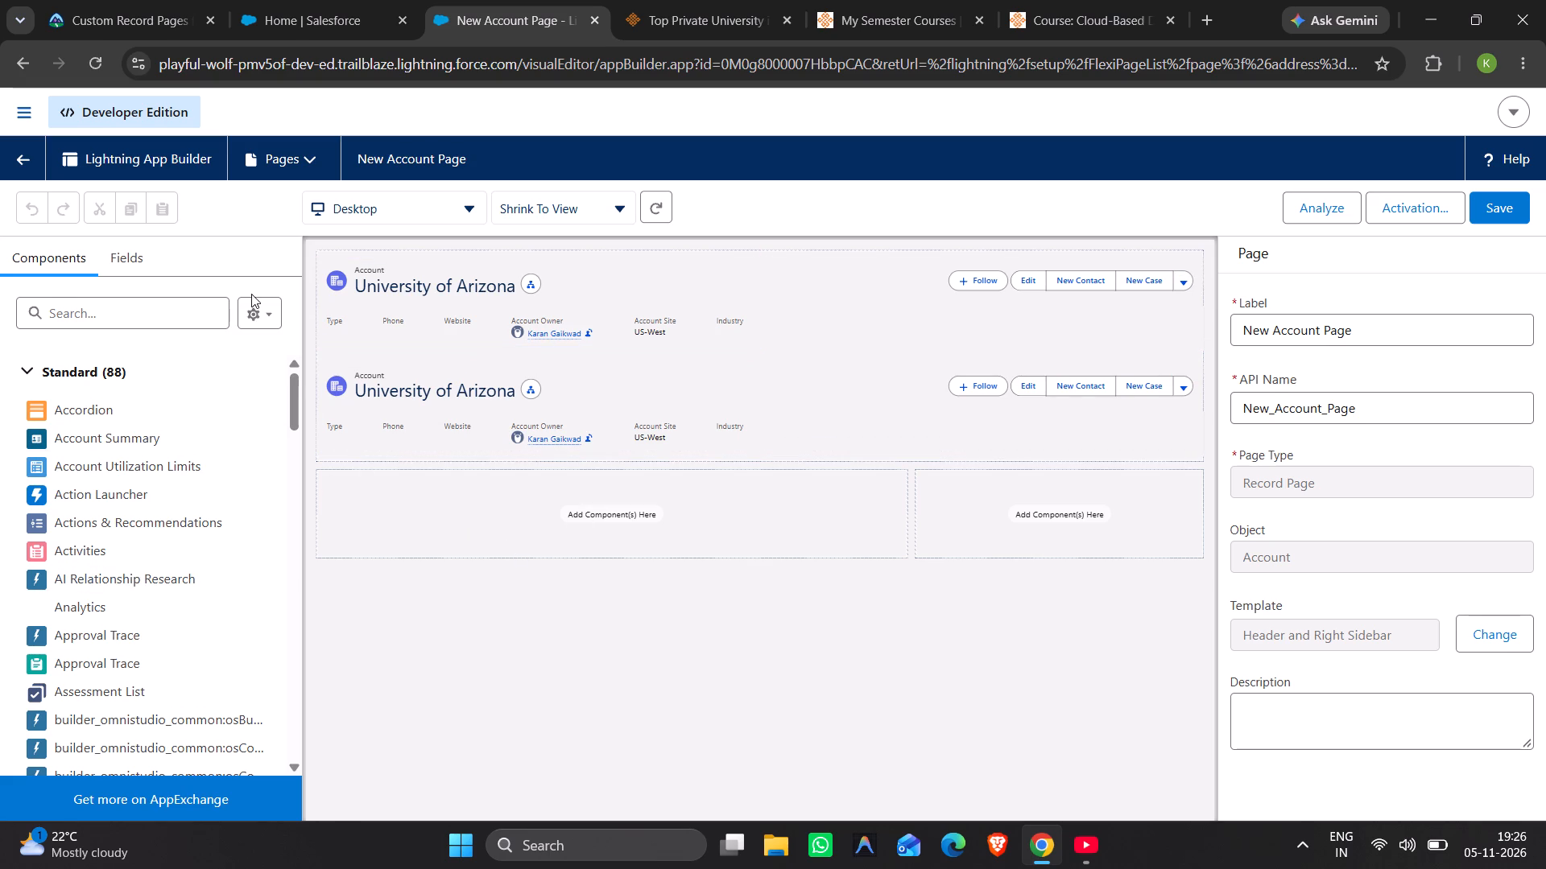
pyautogui.click(141, 324)
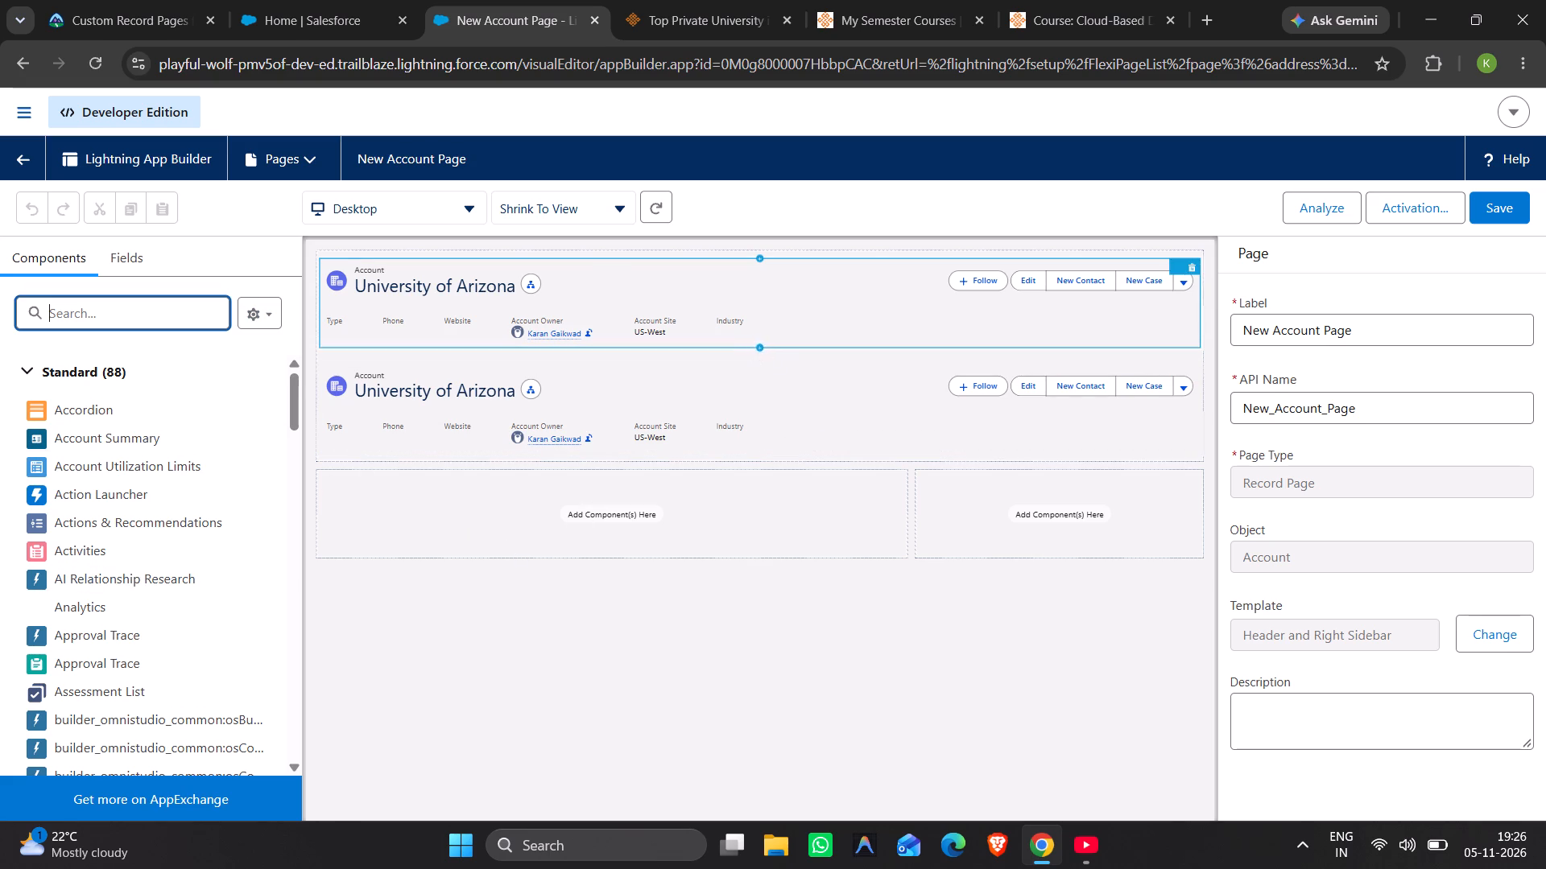
pyautogui.click(1193, 273)
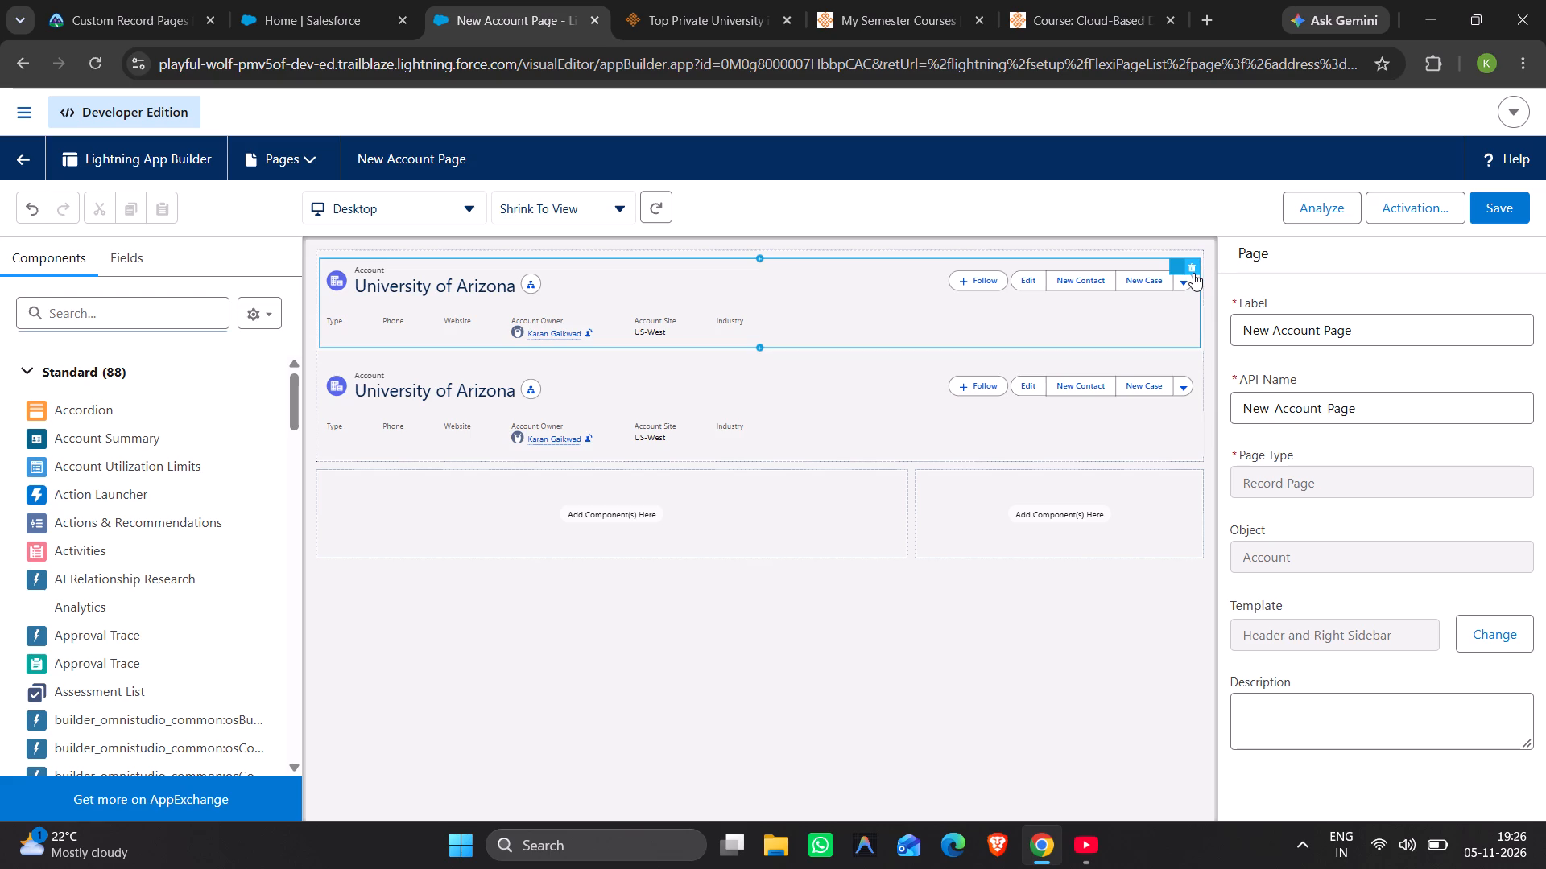
pyautogui.click(1193, 273)
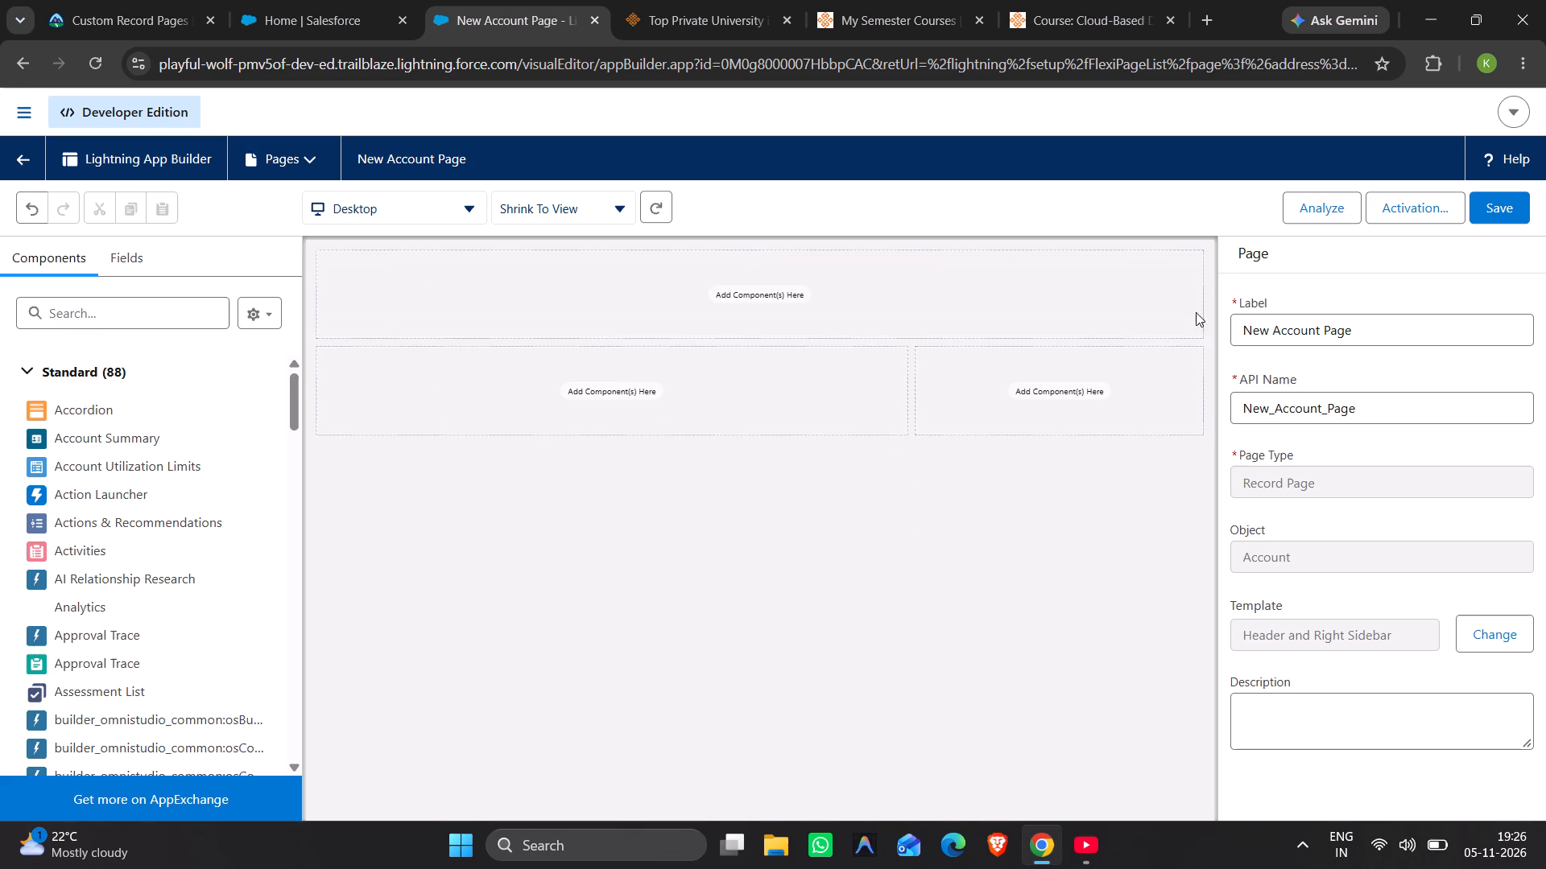
# Refresh the page canvas, run the page analysis on New Account Page, and close it.
pyautogui.click(655, 205)
pyautogui.click(1286, 283)
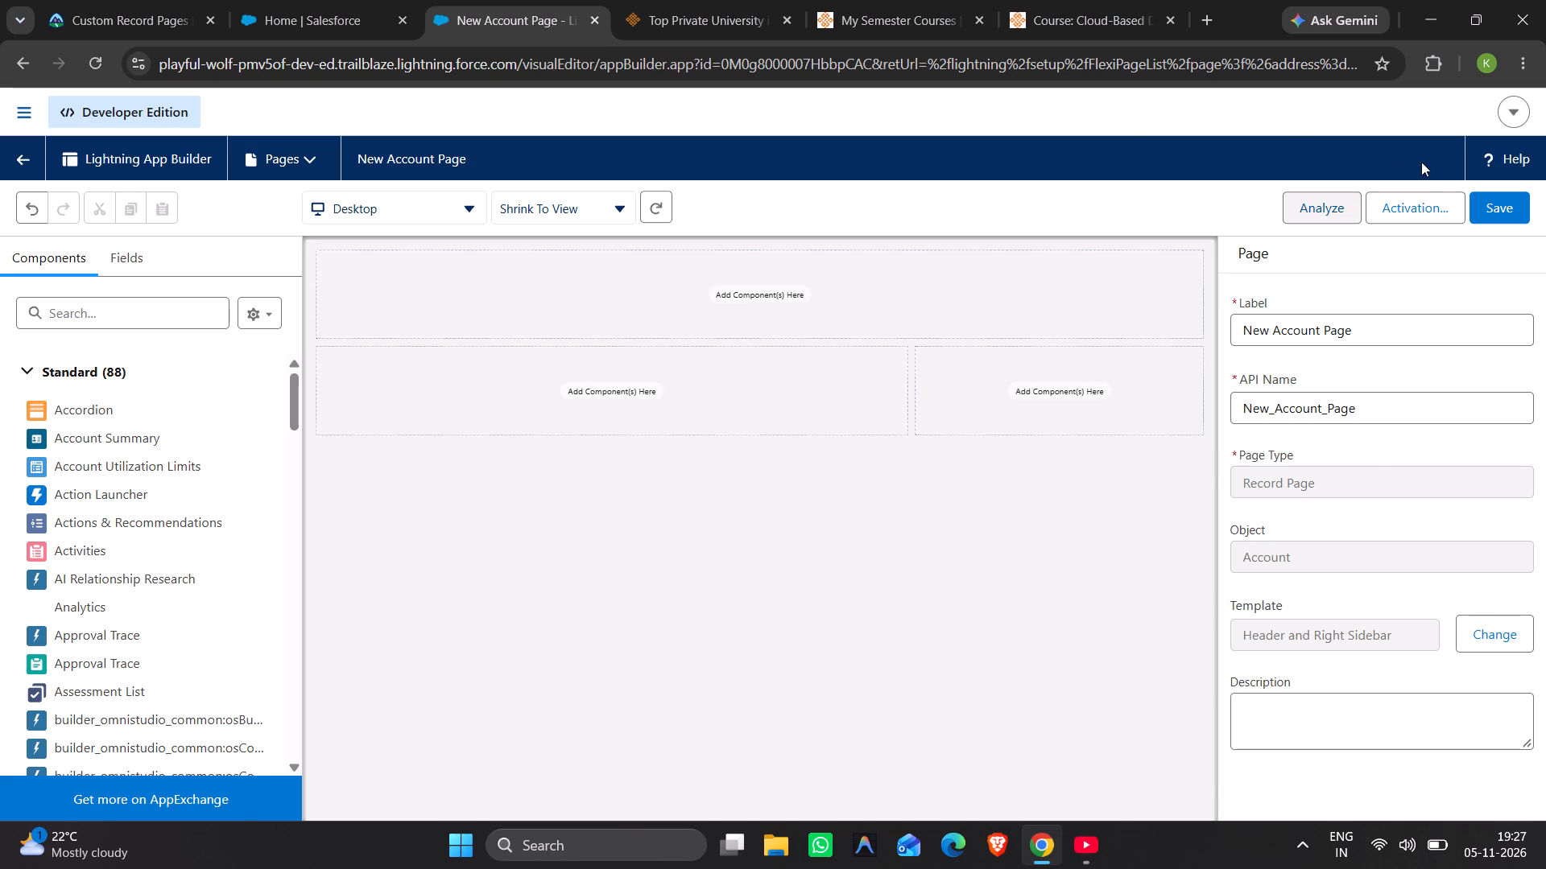
pyautogui.click(1346, 212)
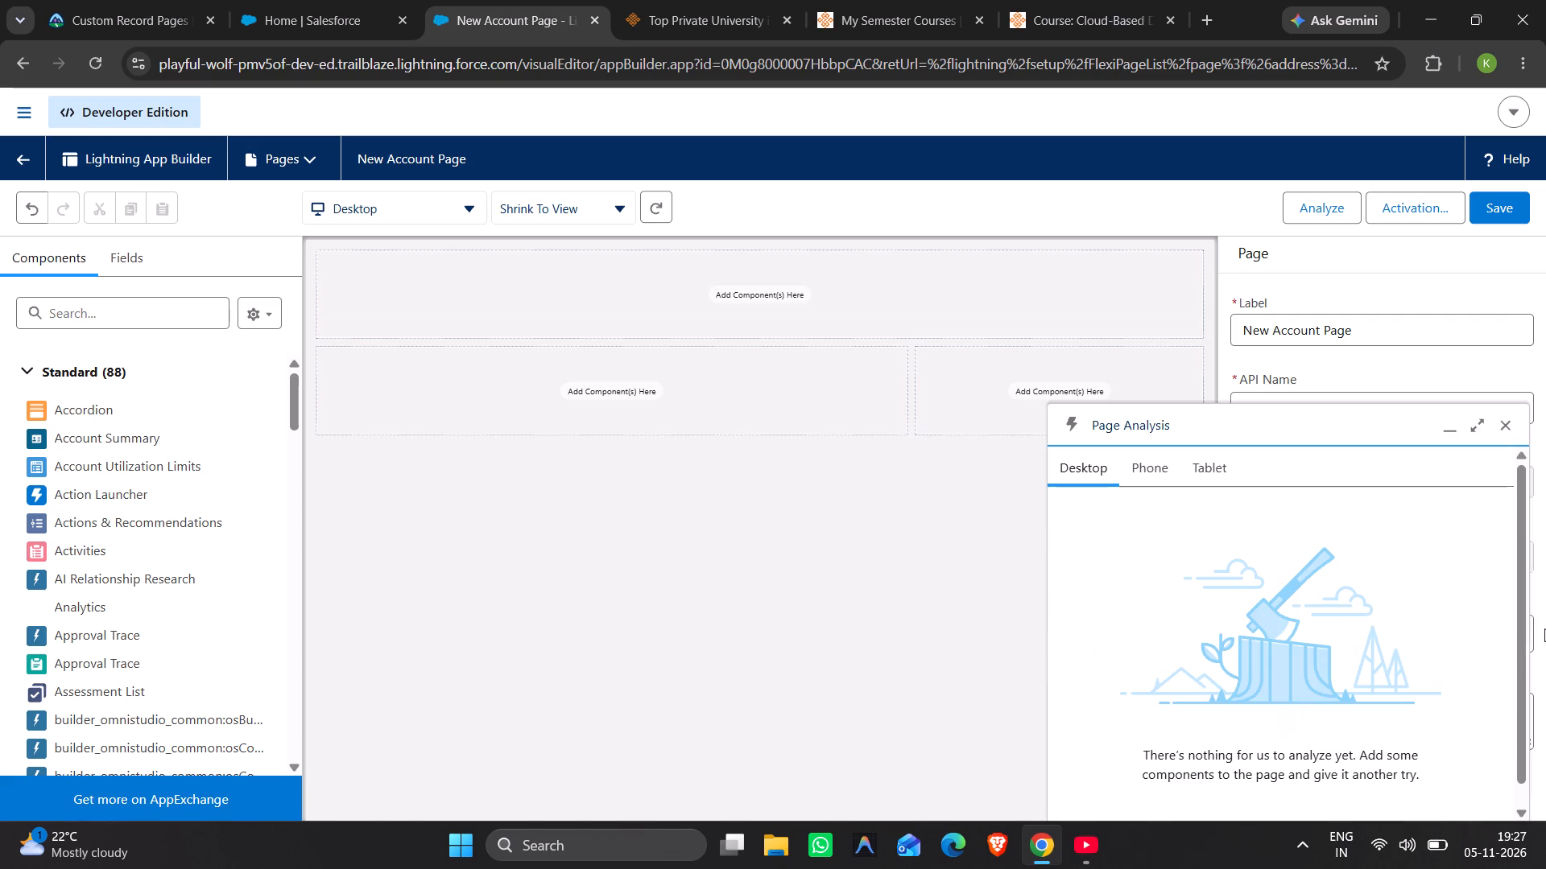
pyautogui.click(1515, 423)
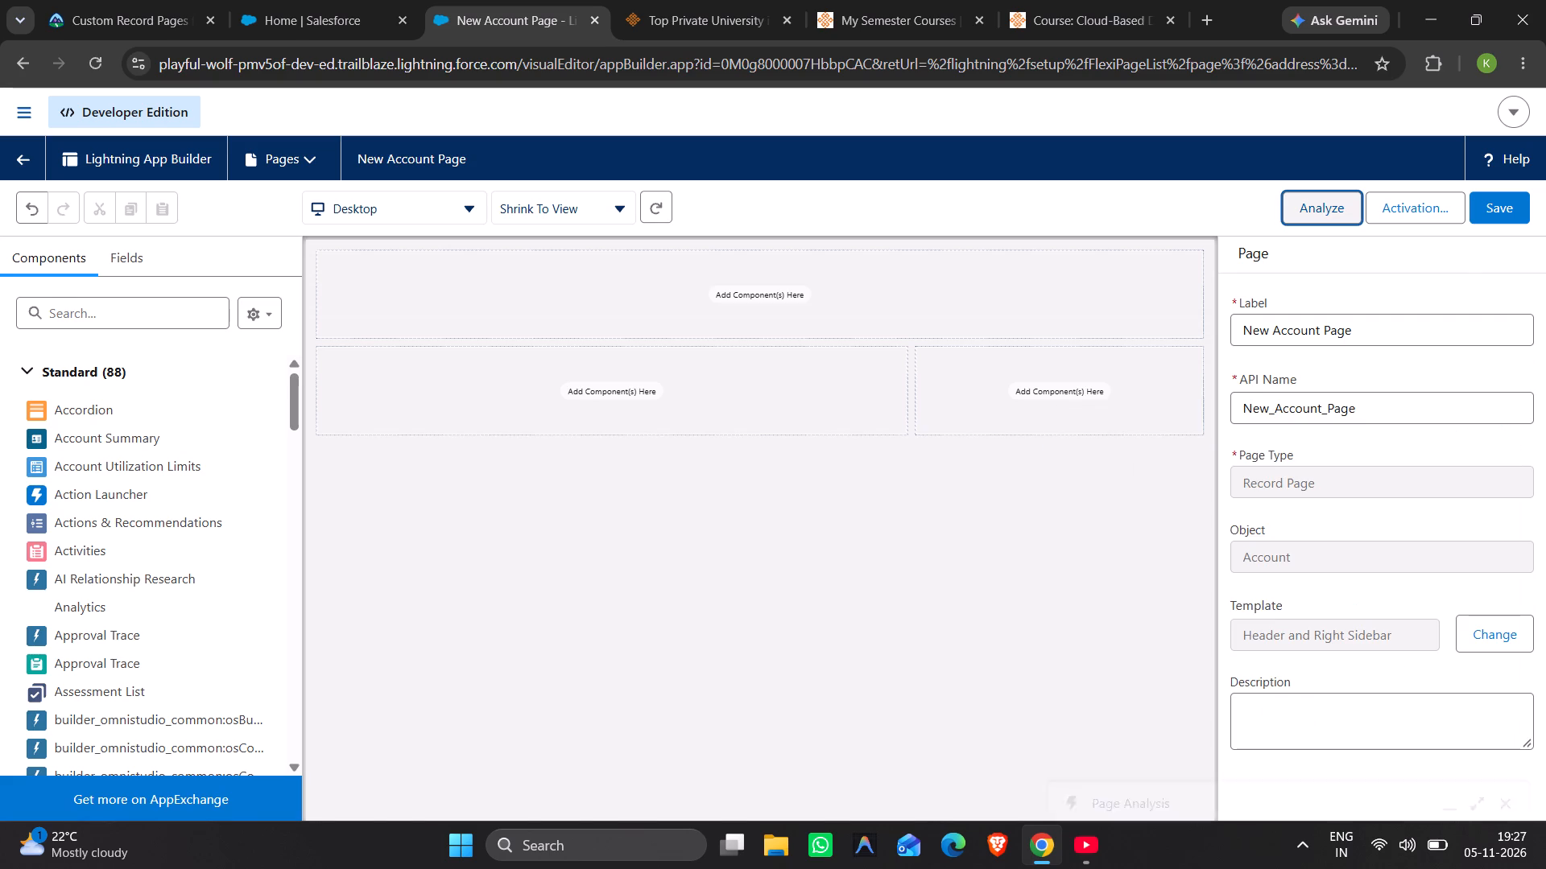
# Remove New Account Page as org default for desktop and phone, and save the assignment change.
pyautogui.click(1417, 200)
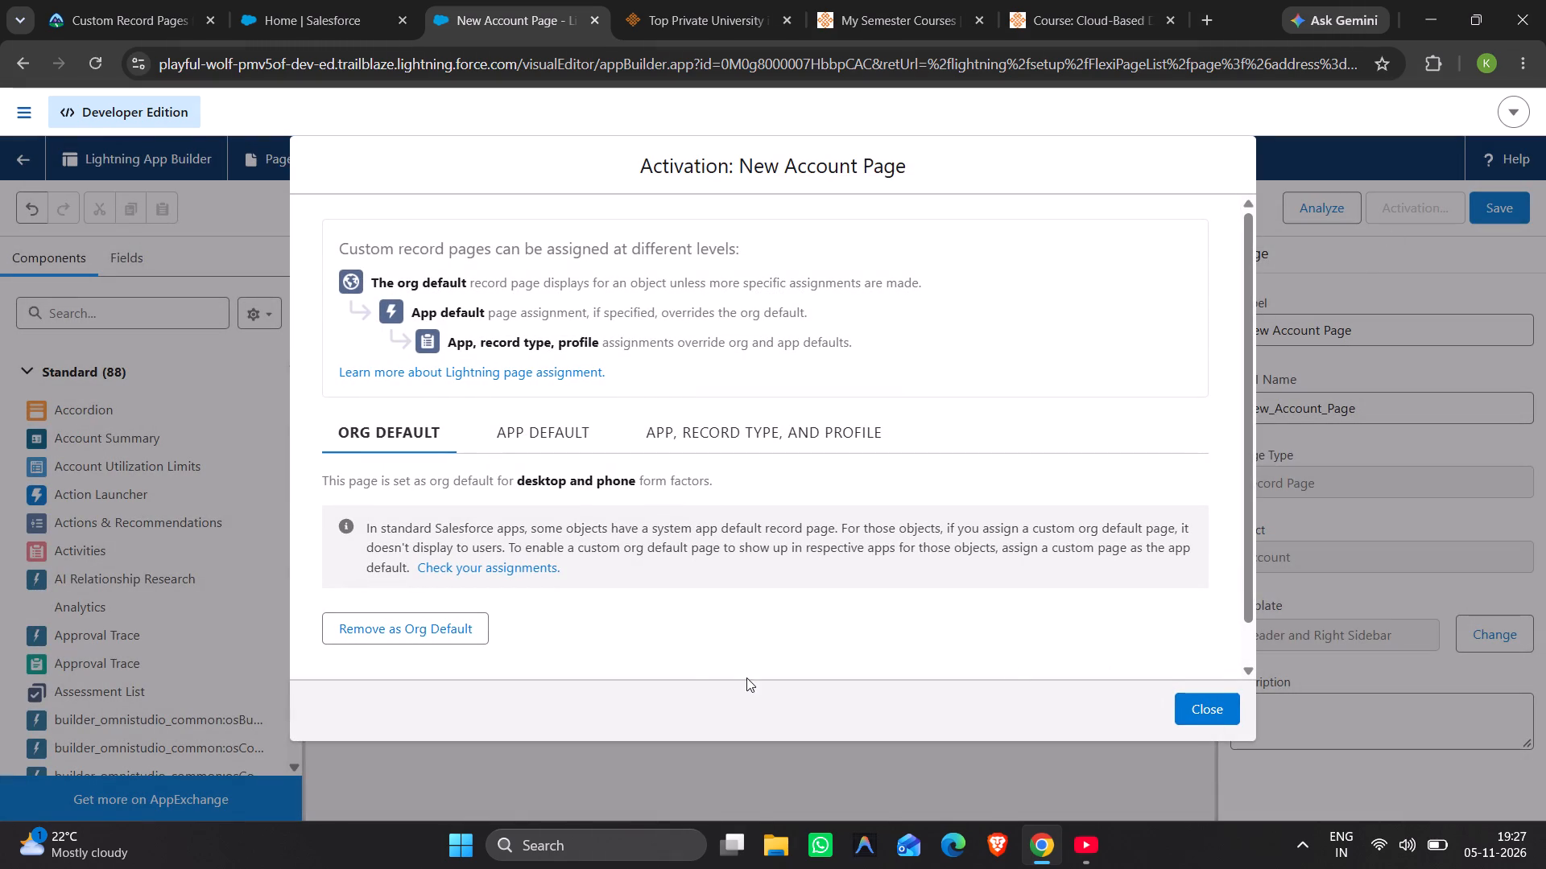
pyautogui.click(470, 622)
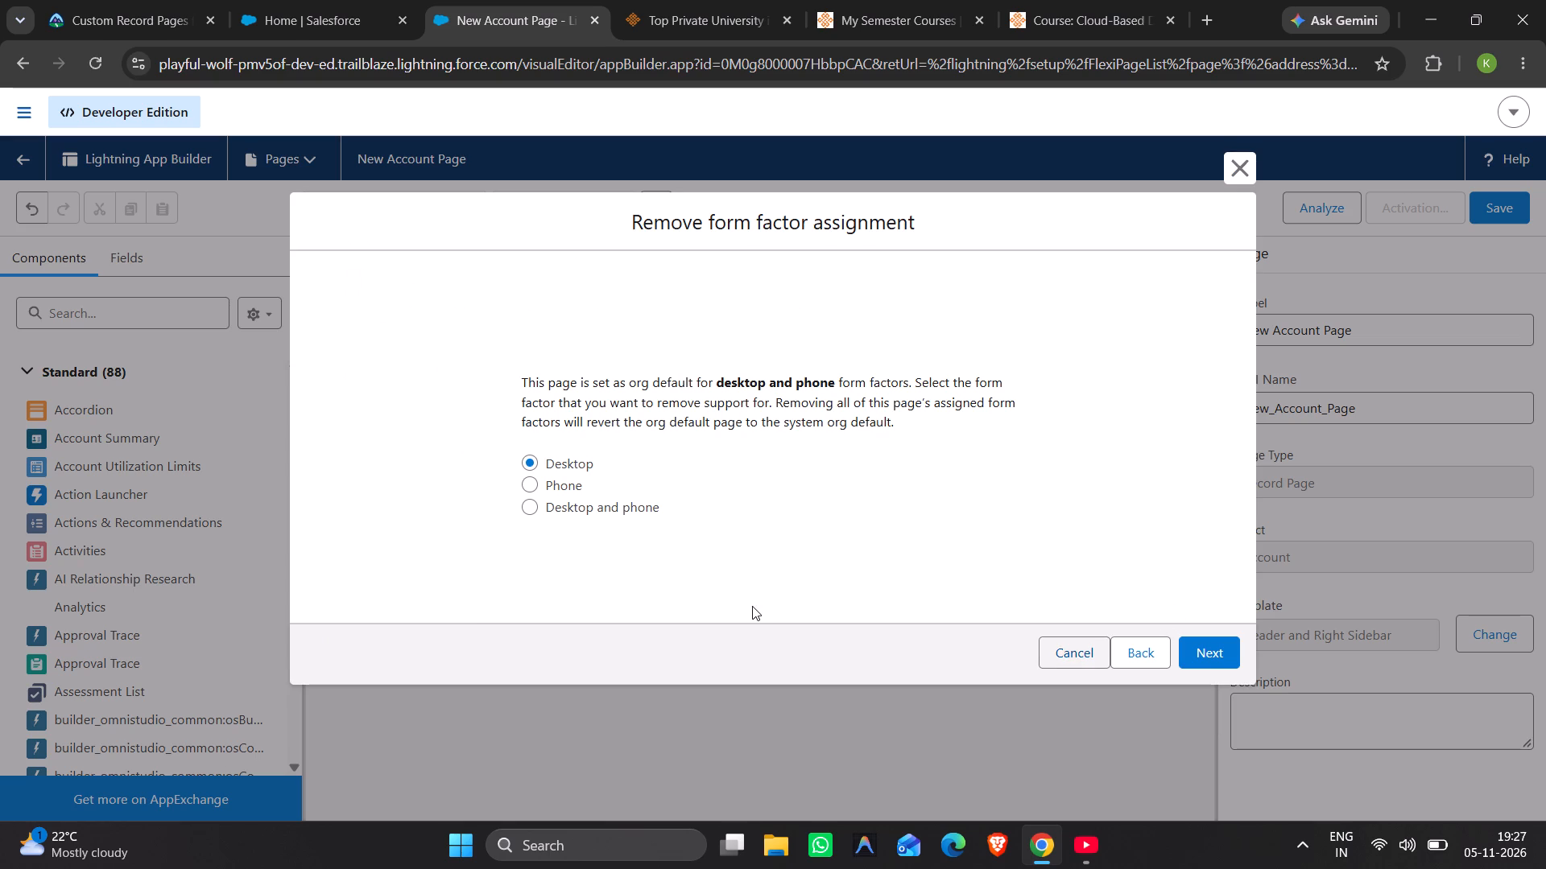
pyautogui.click(639, 509)
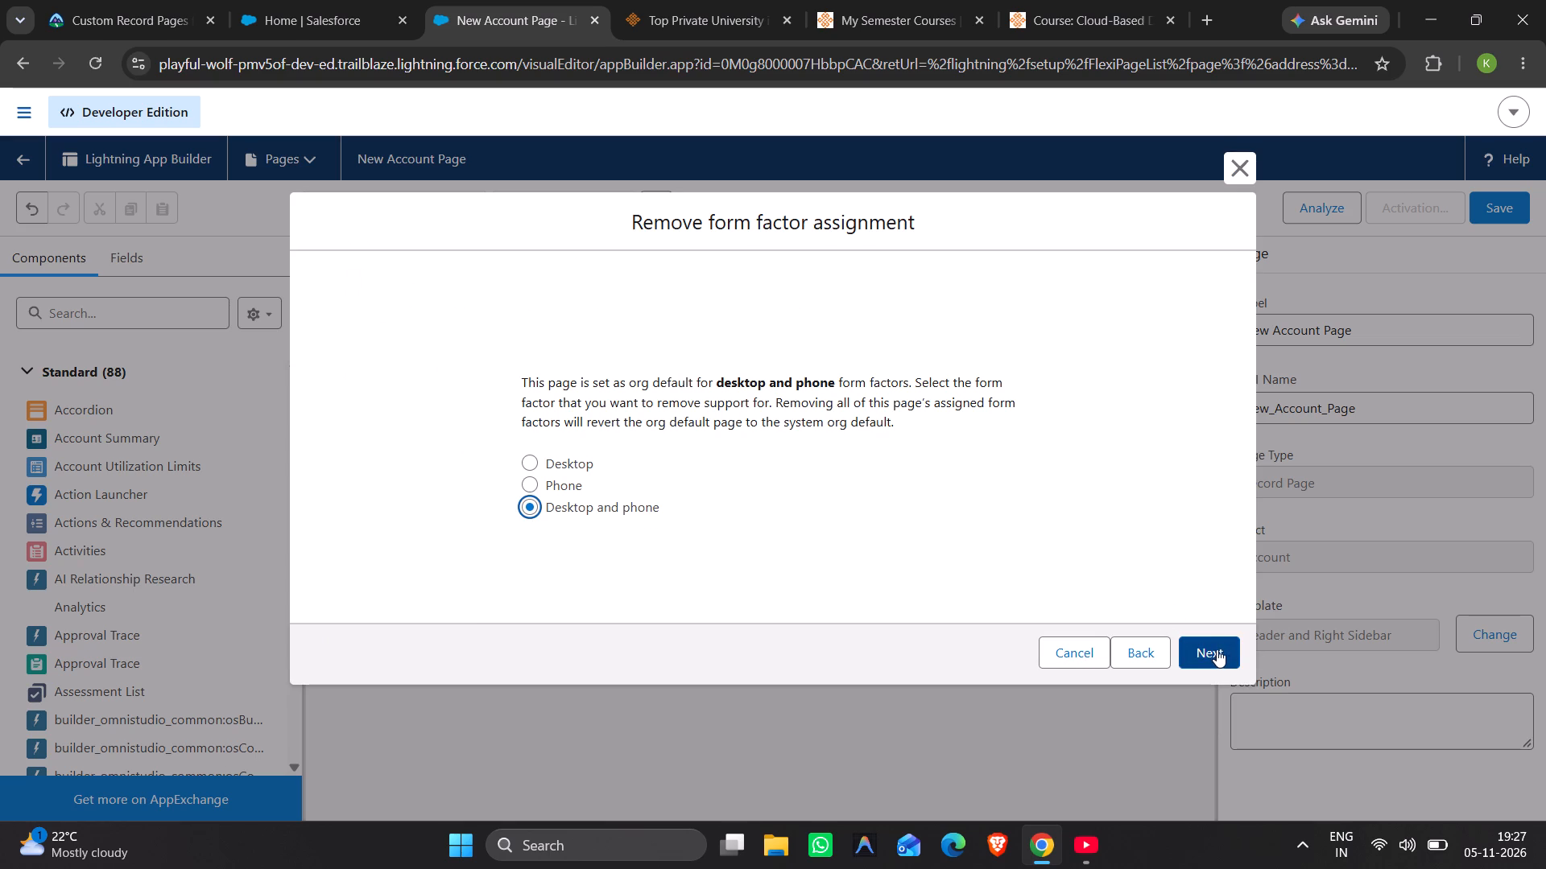
pyautogui.click(1214, 649)
pyautogui.click(1214, 649)
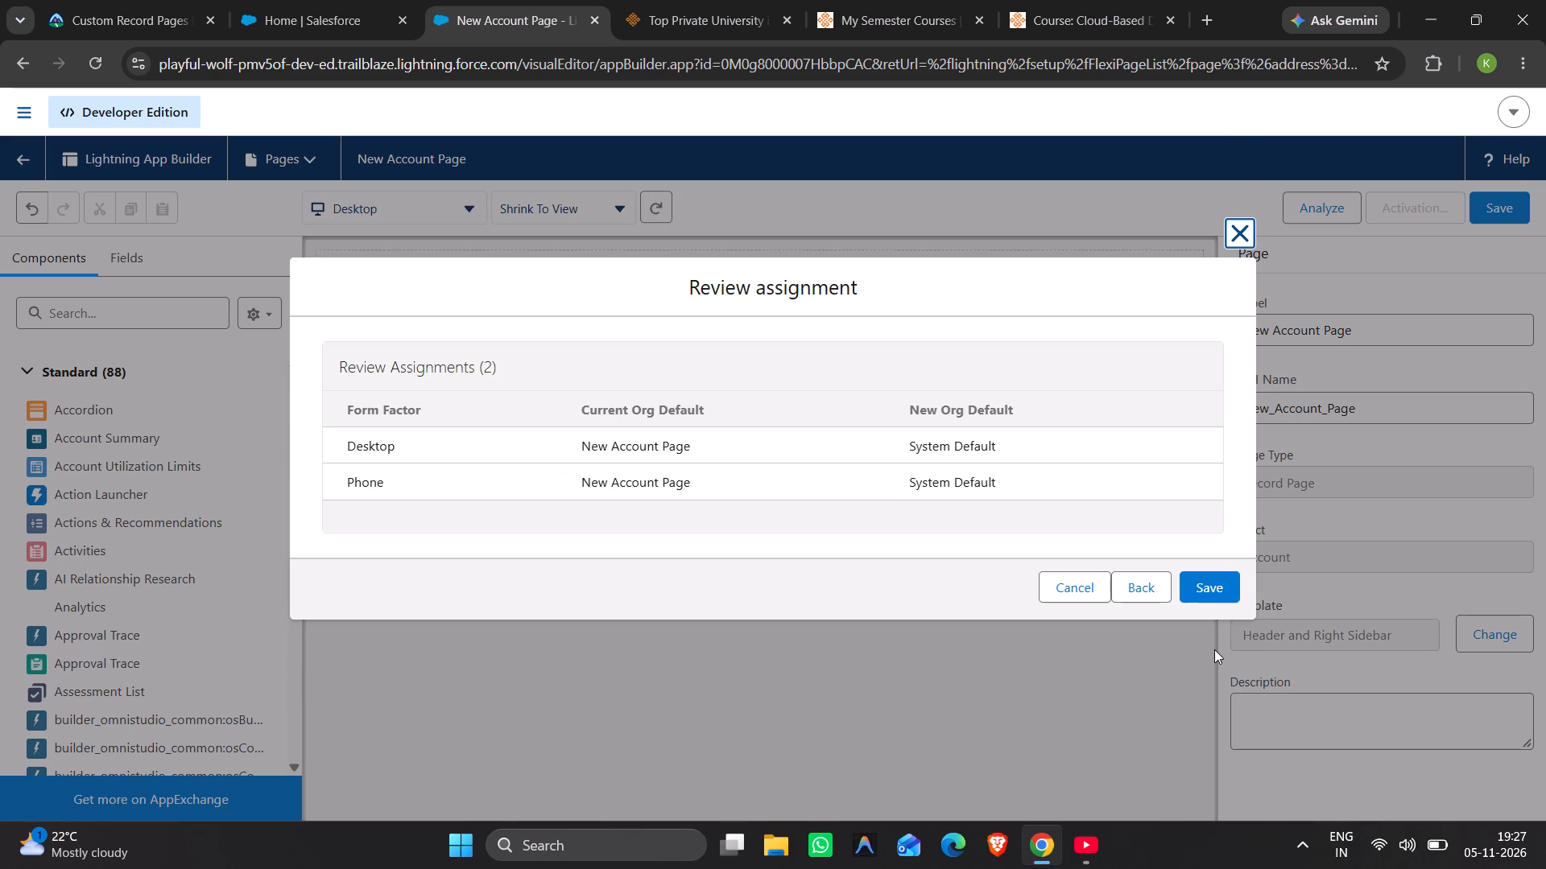
pyautogui.click(1214, 584)
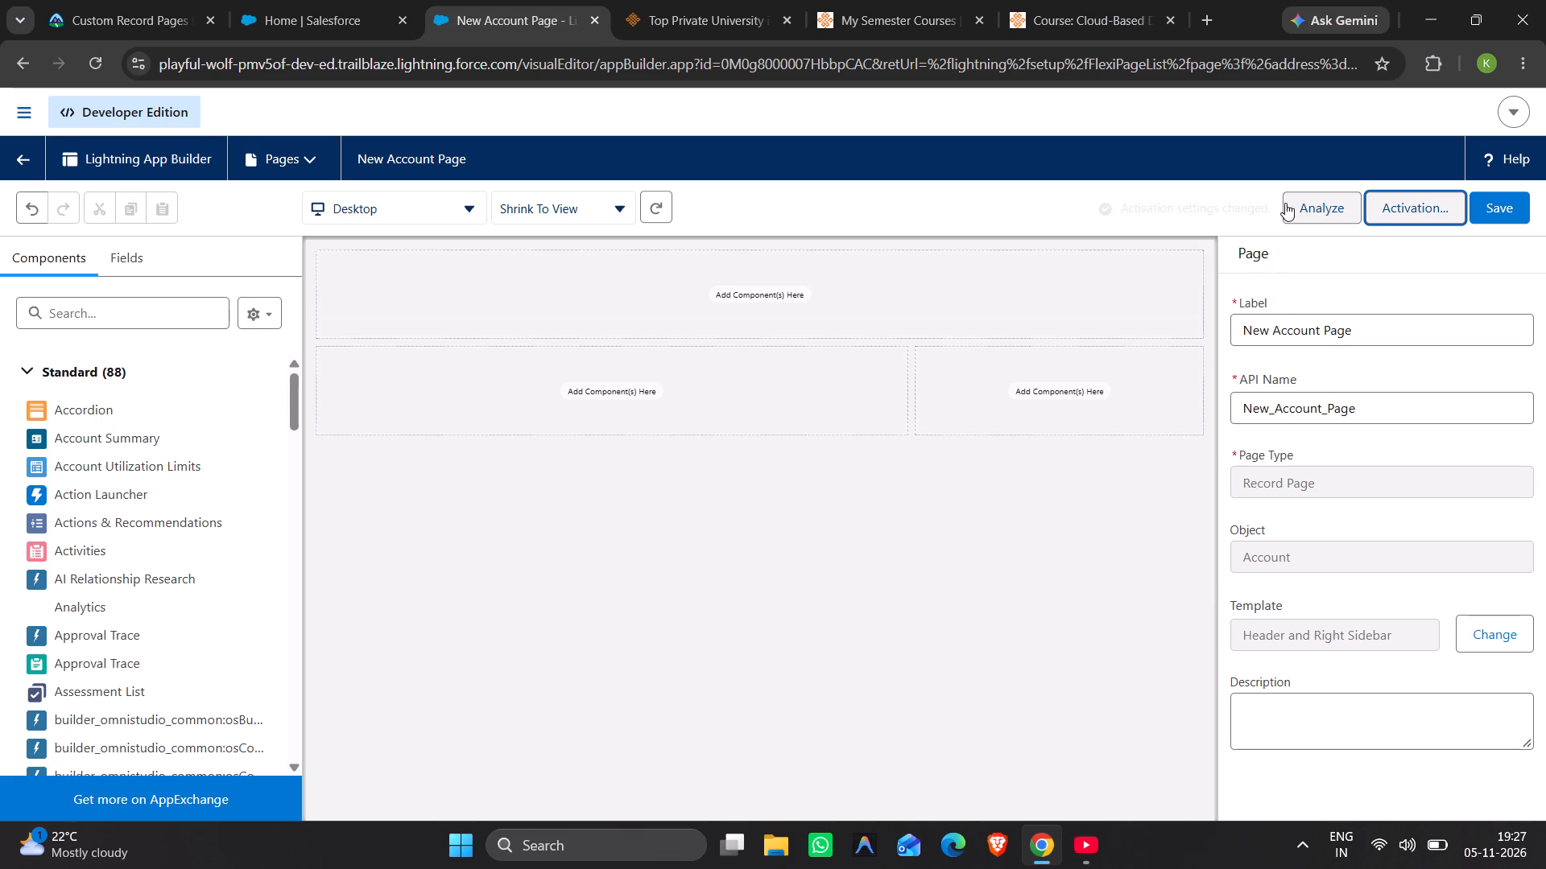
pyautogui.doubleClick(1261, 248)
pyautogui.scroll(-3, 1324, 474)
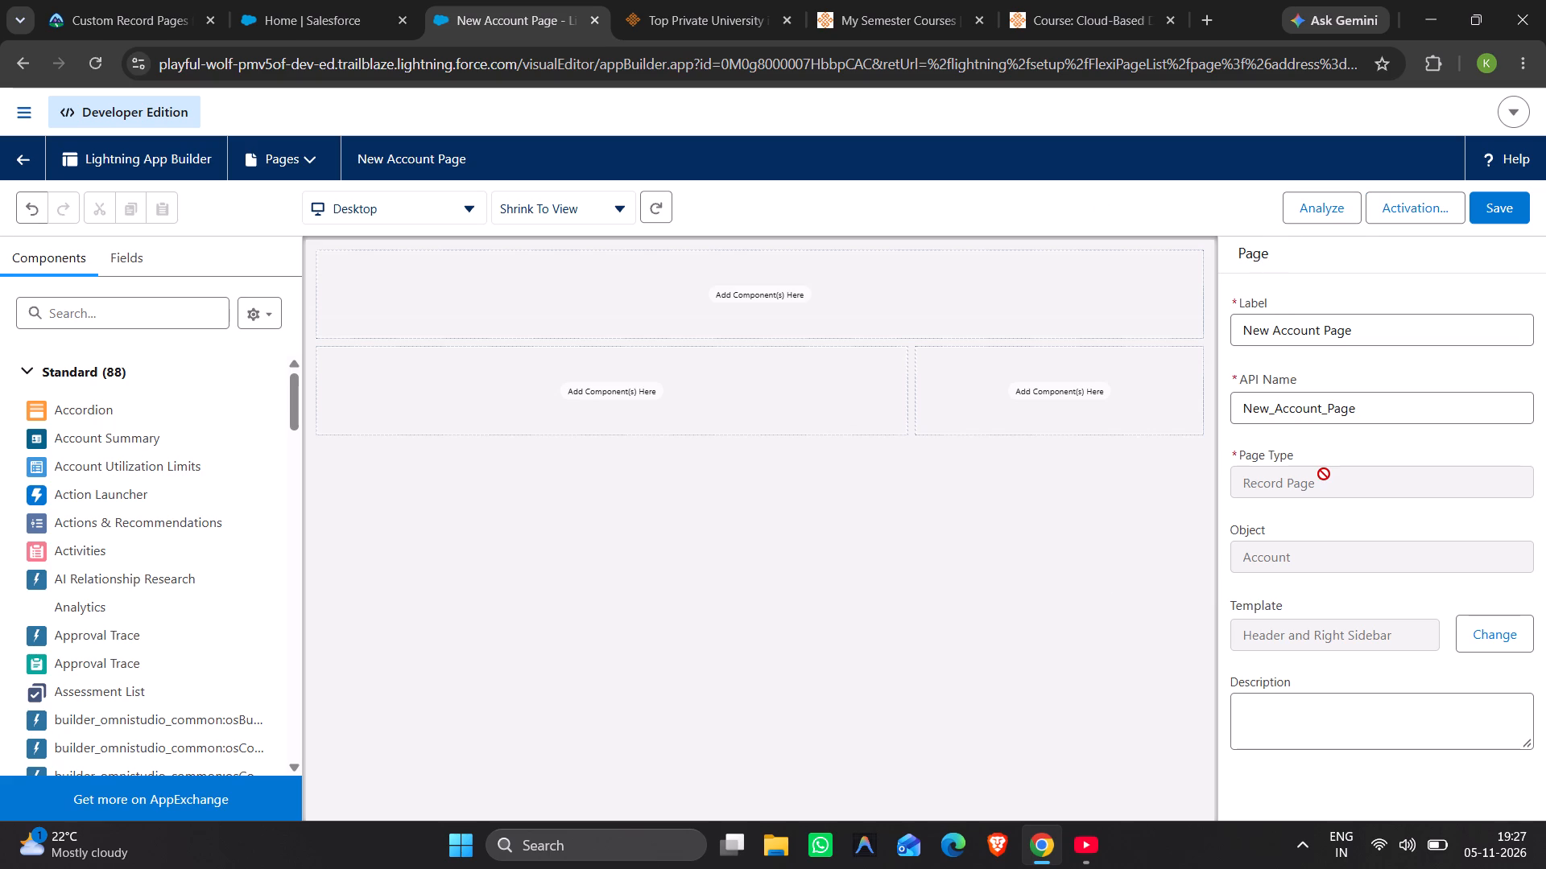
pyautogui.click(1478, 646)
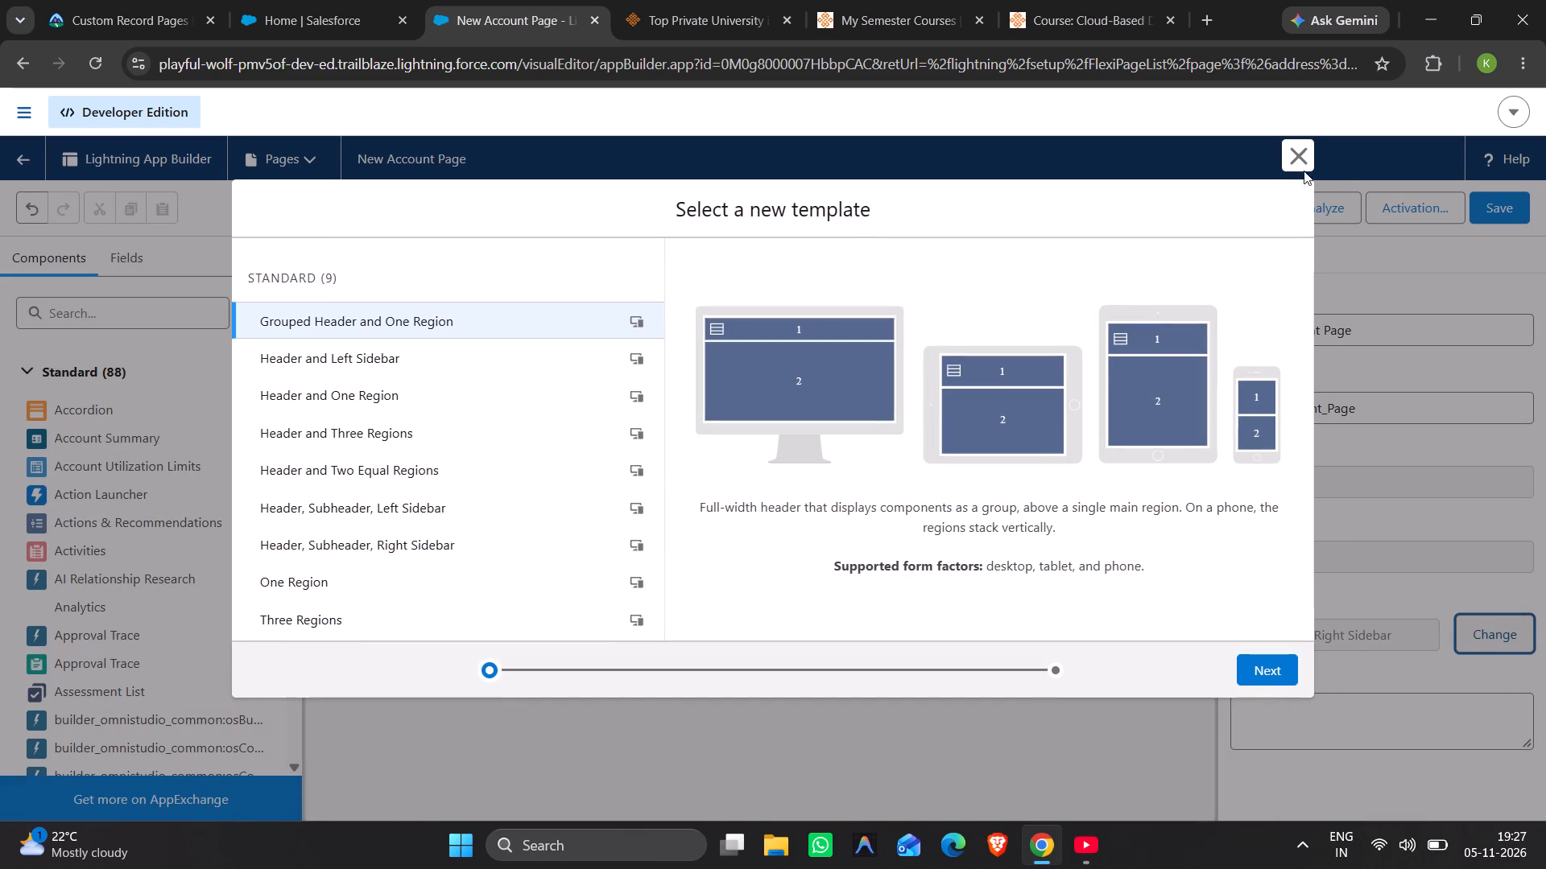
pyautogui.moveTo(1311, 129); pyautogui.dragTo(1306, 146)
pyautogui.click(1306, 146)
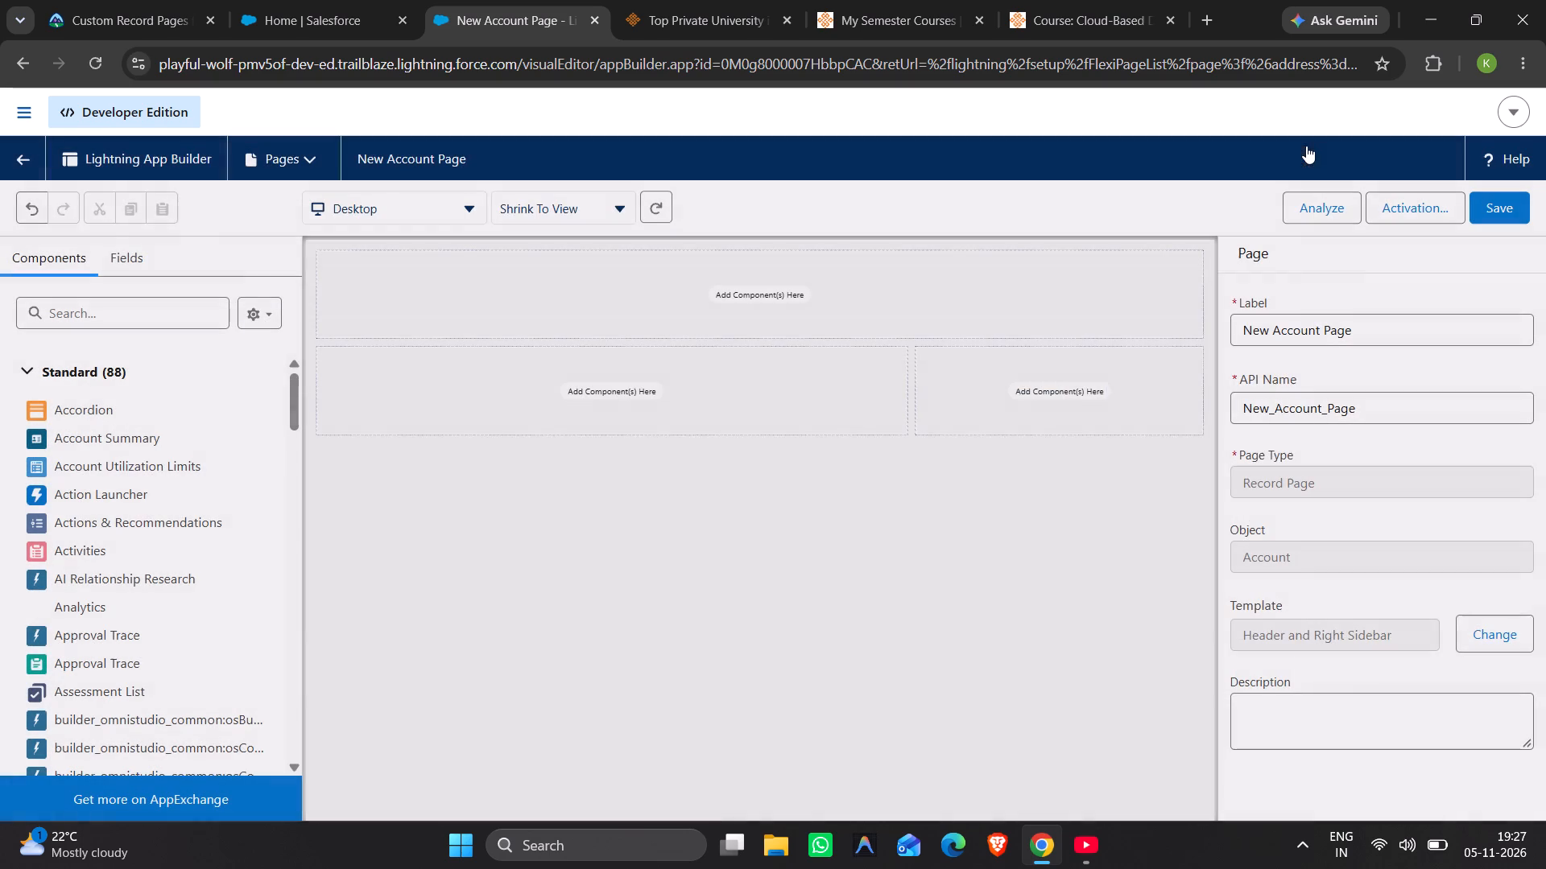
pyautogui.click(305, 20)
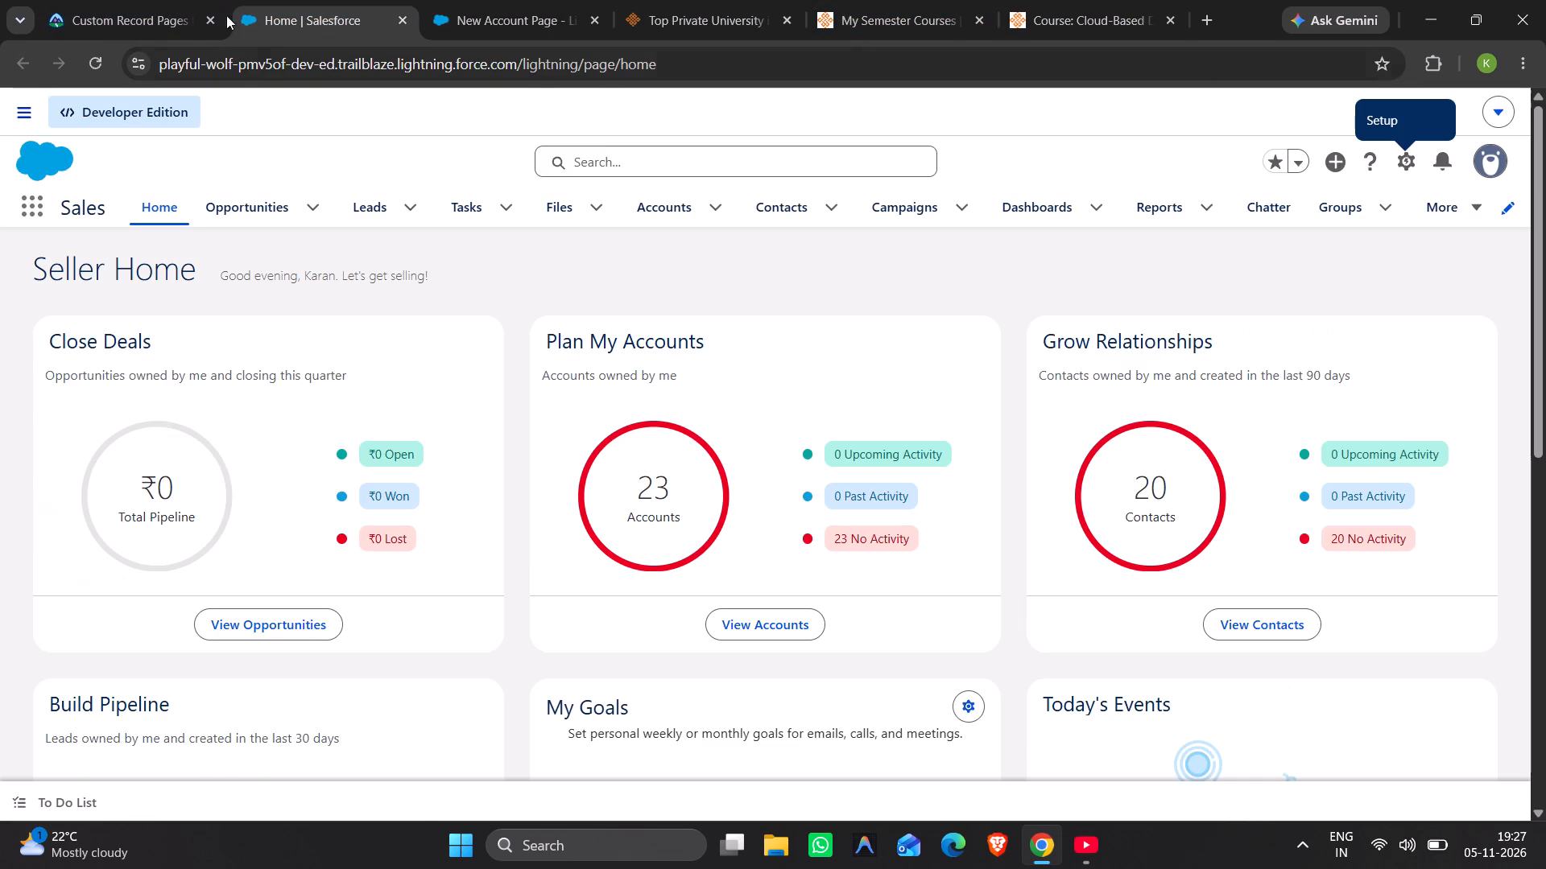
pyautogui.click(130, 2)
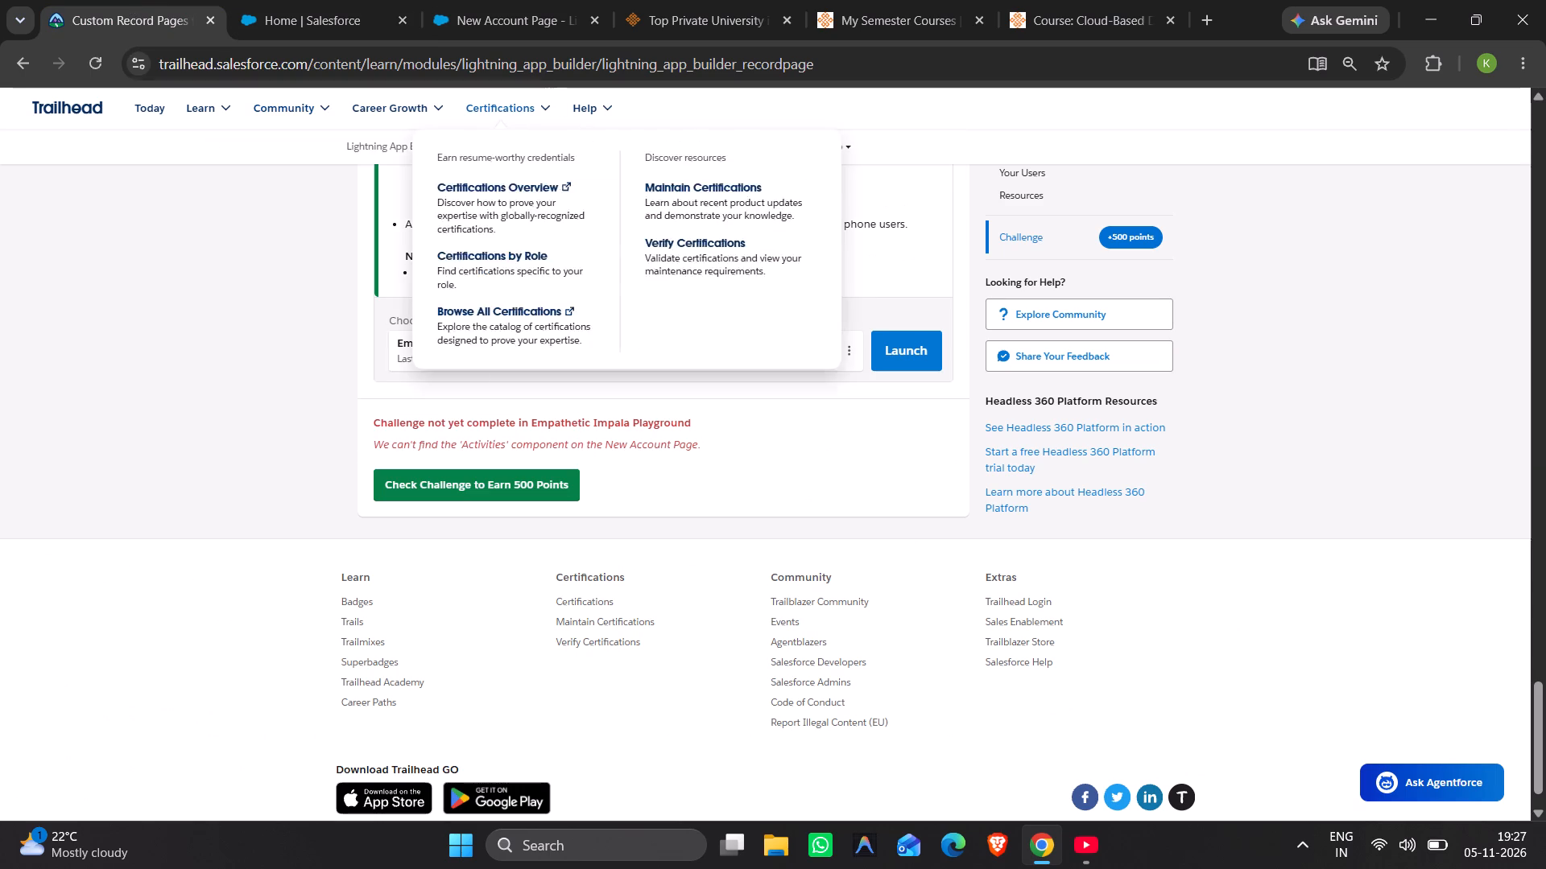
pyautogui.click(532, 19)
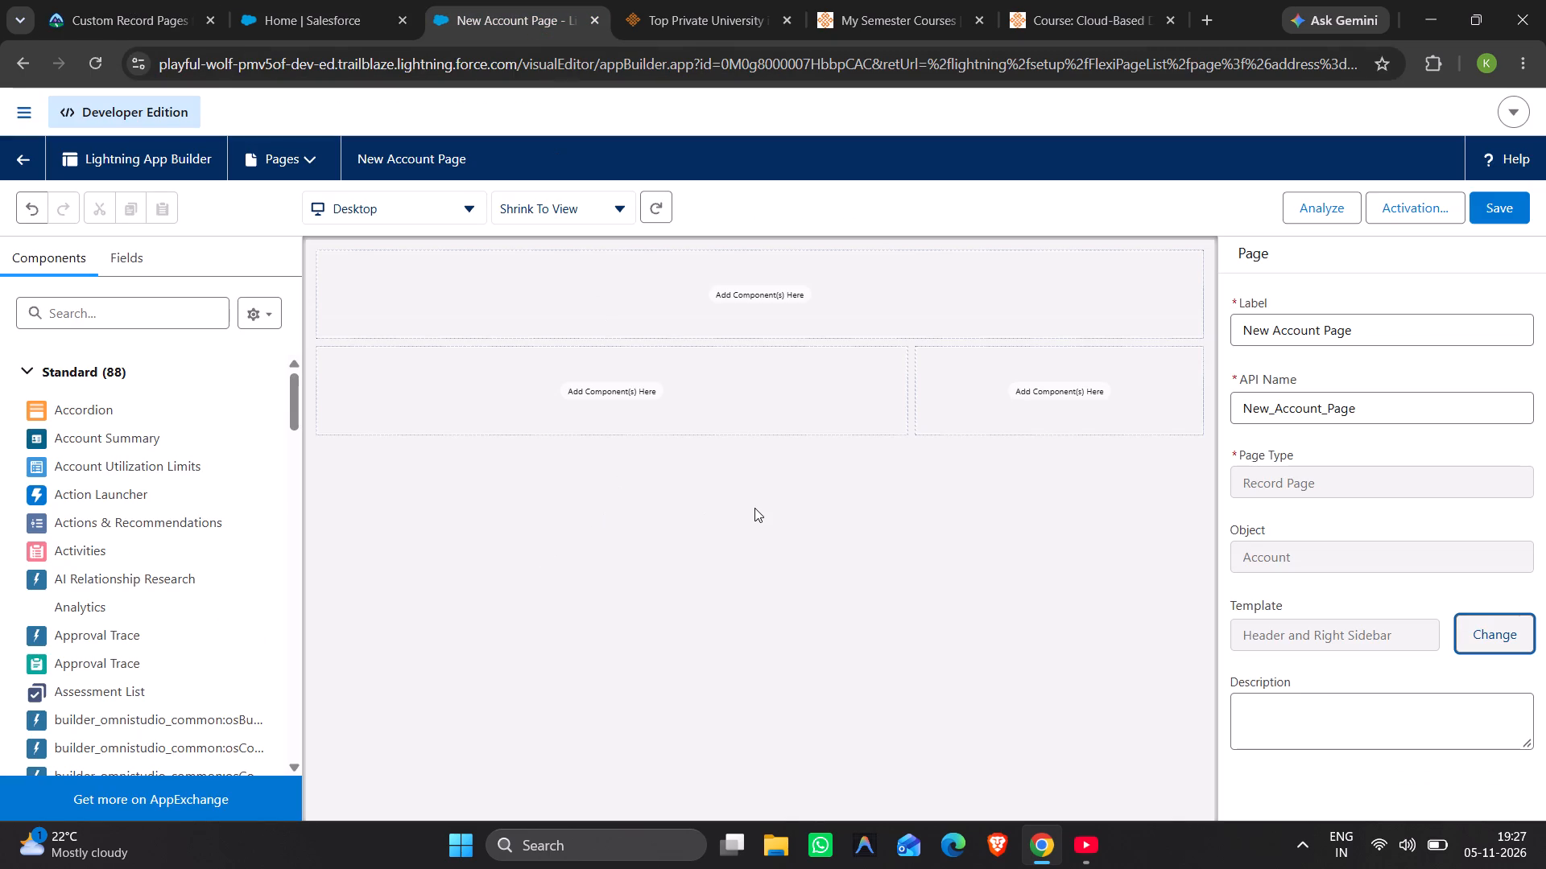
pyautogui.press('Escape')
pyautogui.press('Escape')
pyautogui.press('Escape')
# Find the Highlights Panel component and add it to the header region of New Account Page.
pyautogui.click(134, 299)
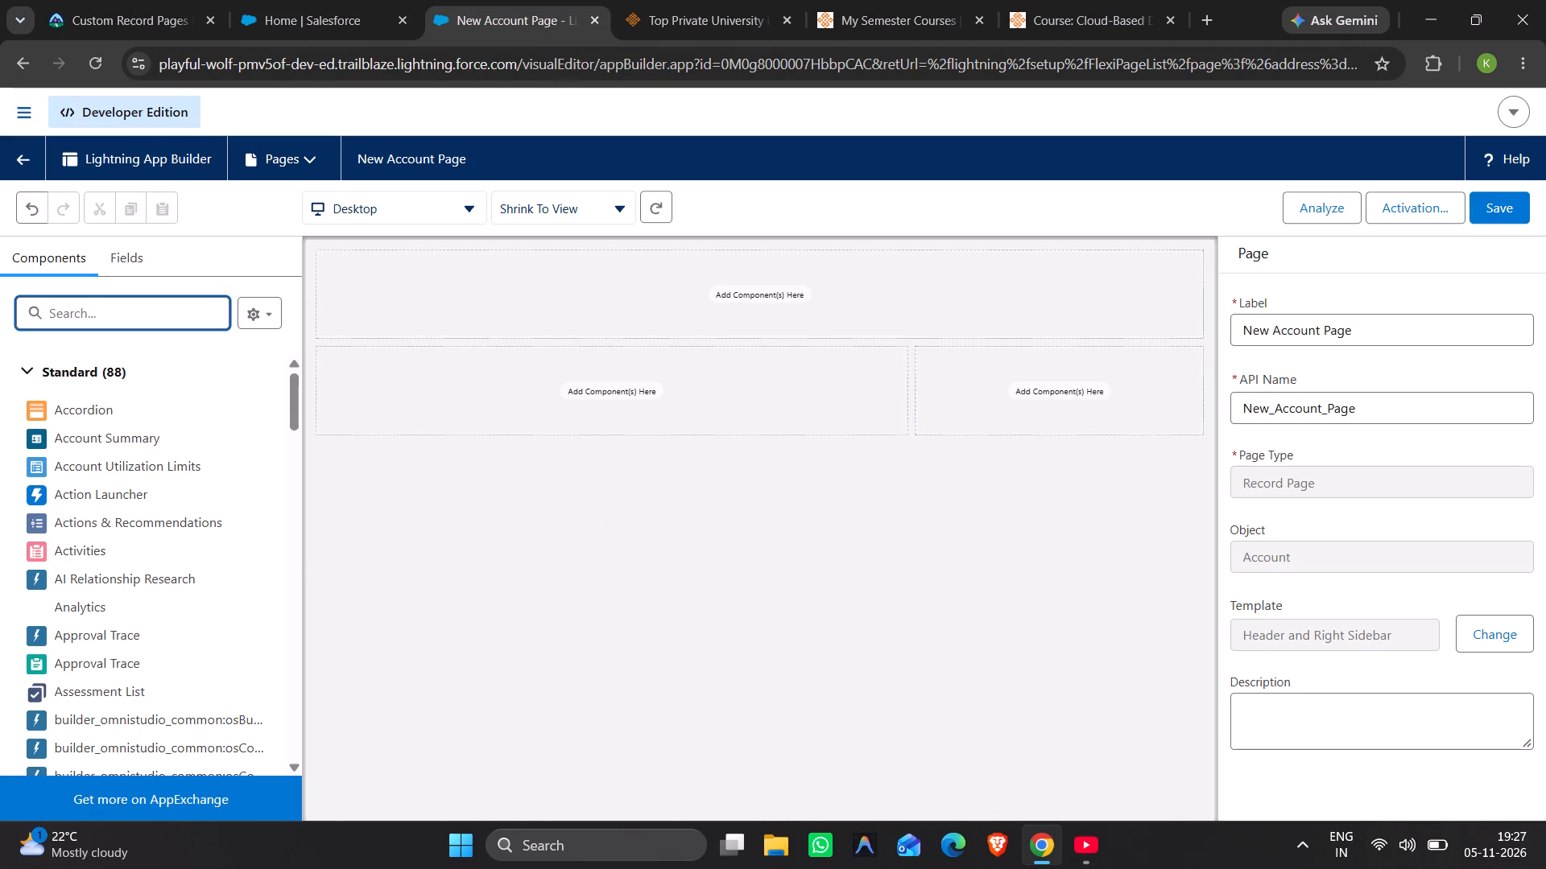
pyautogui.write('hi')
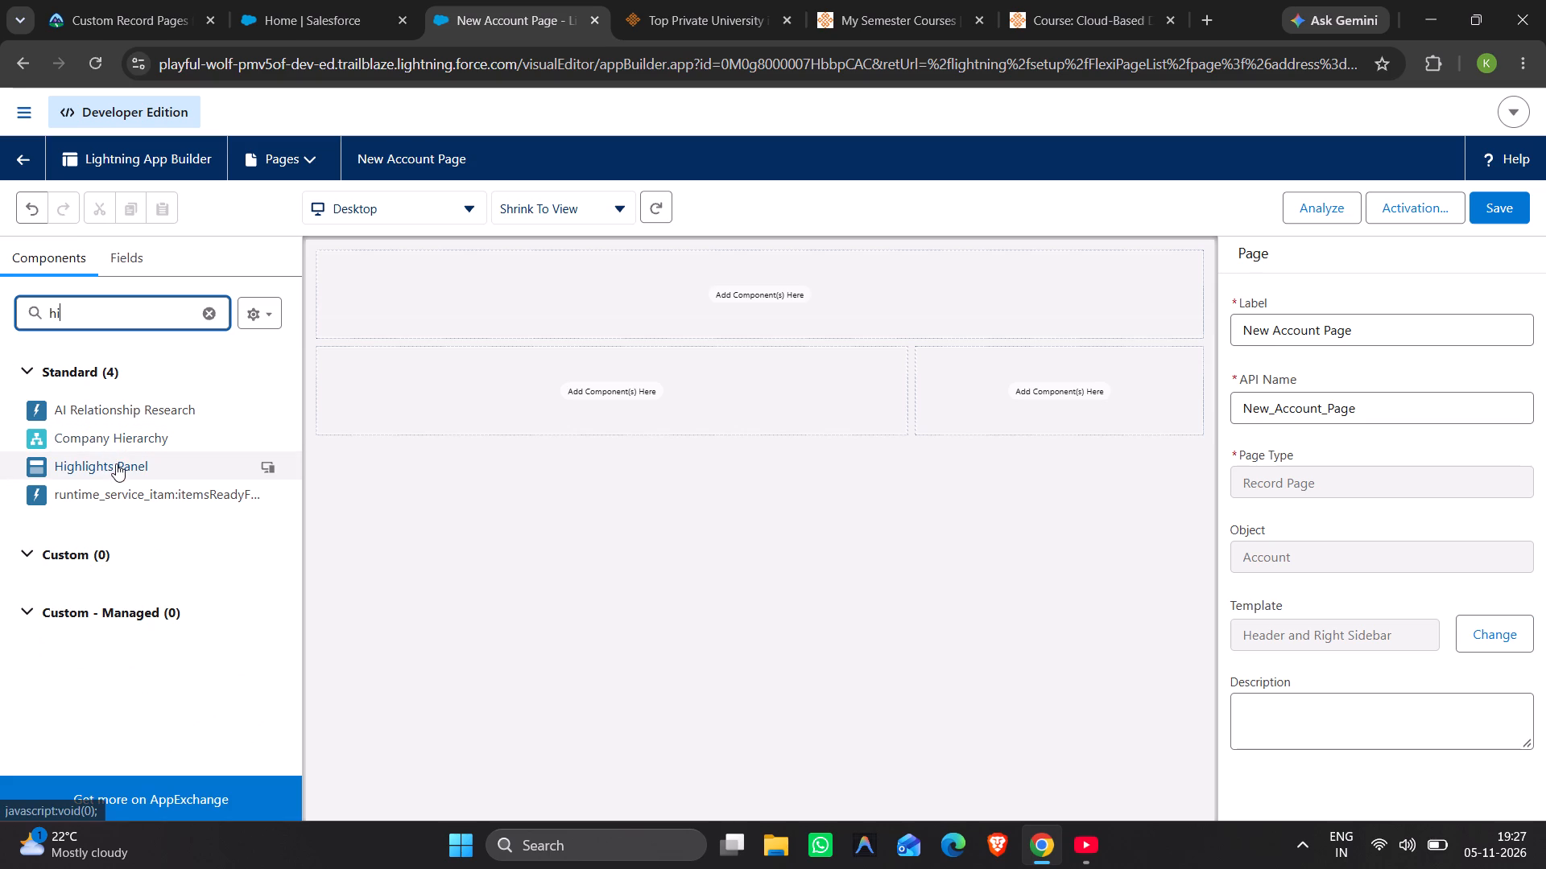
pyautogui.moveTo(116, 463); pyautogui.dragTo(440, 304)
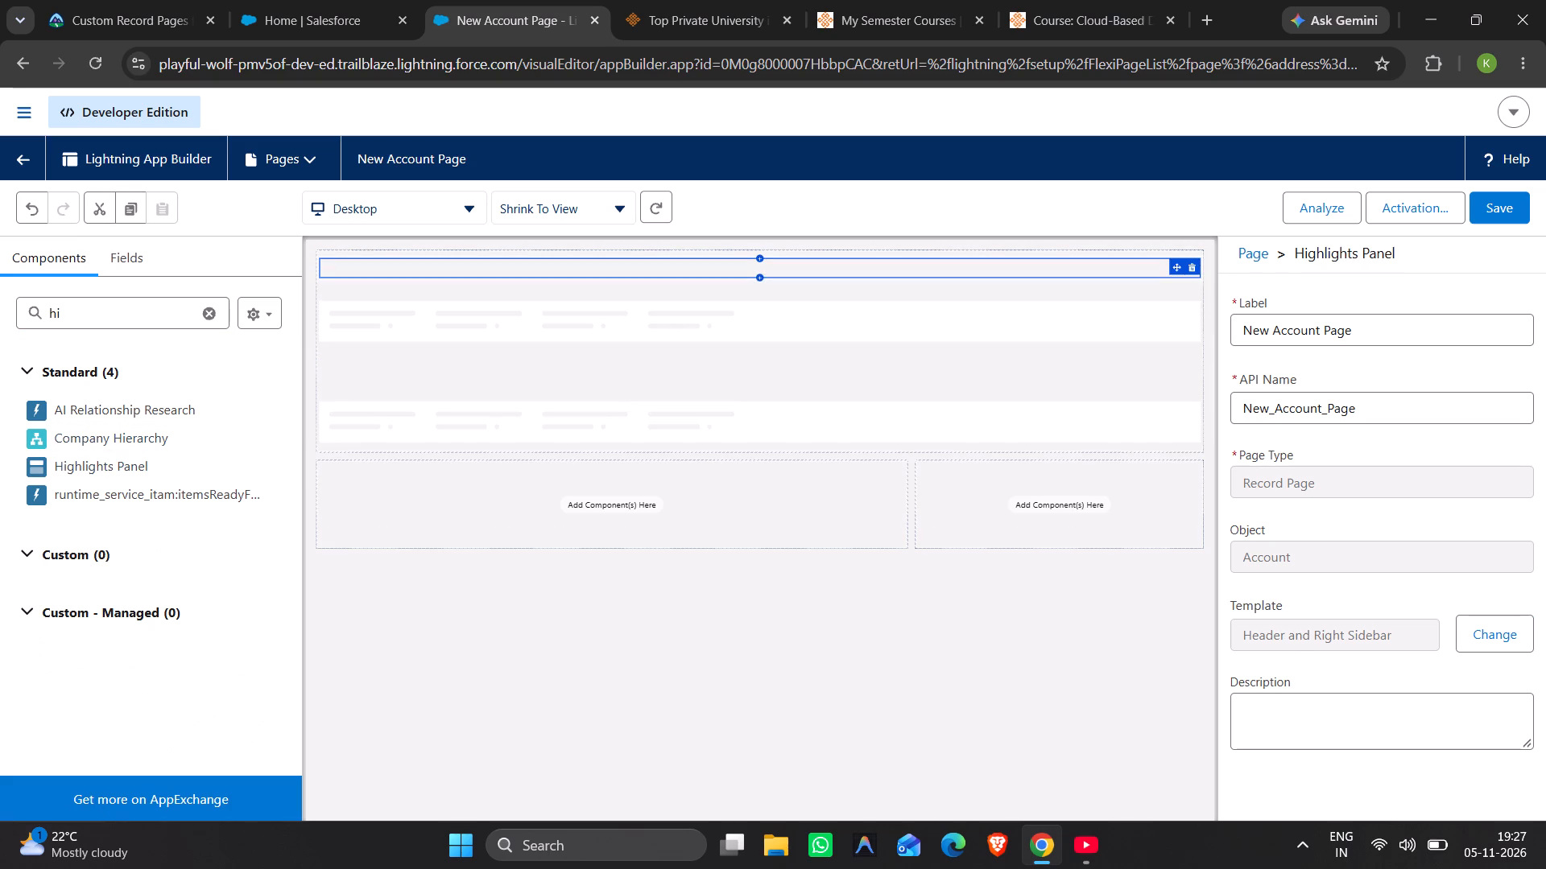
# Find the Tabs component and add it to the main region below the header of New Account Page.
pyautogui.click(106, 320)
pyautogui.press('BackSpace')
pyautogui.press('BackSpace')
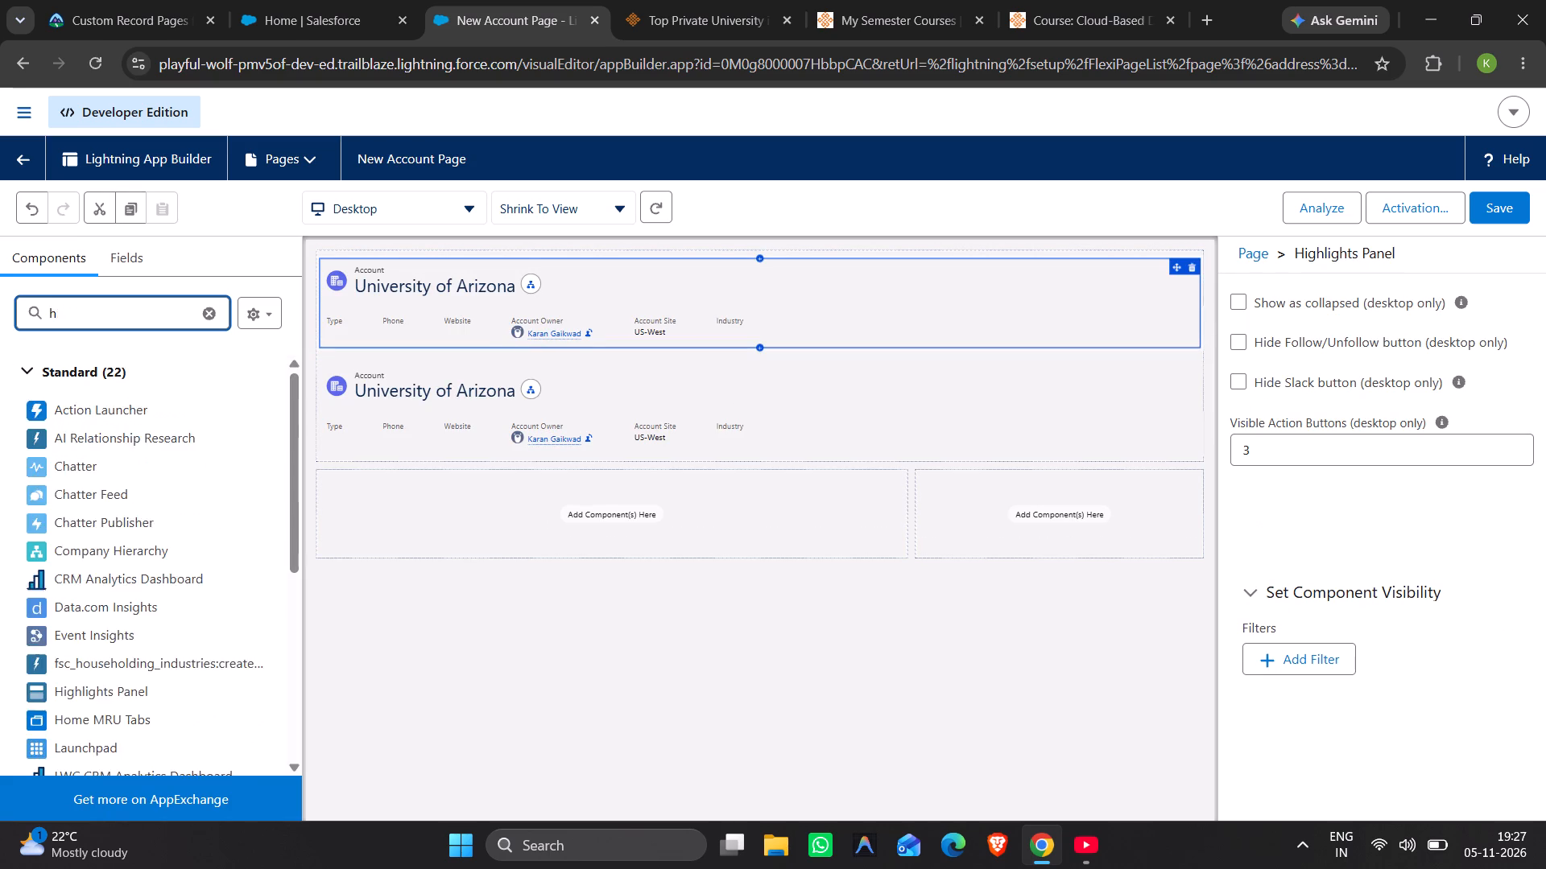
pyautogui.write('ta')
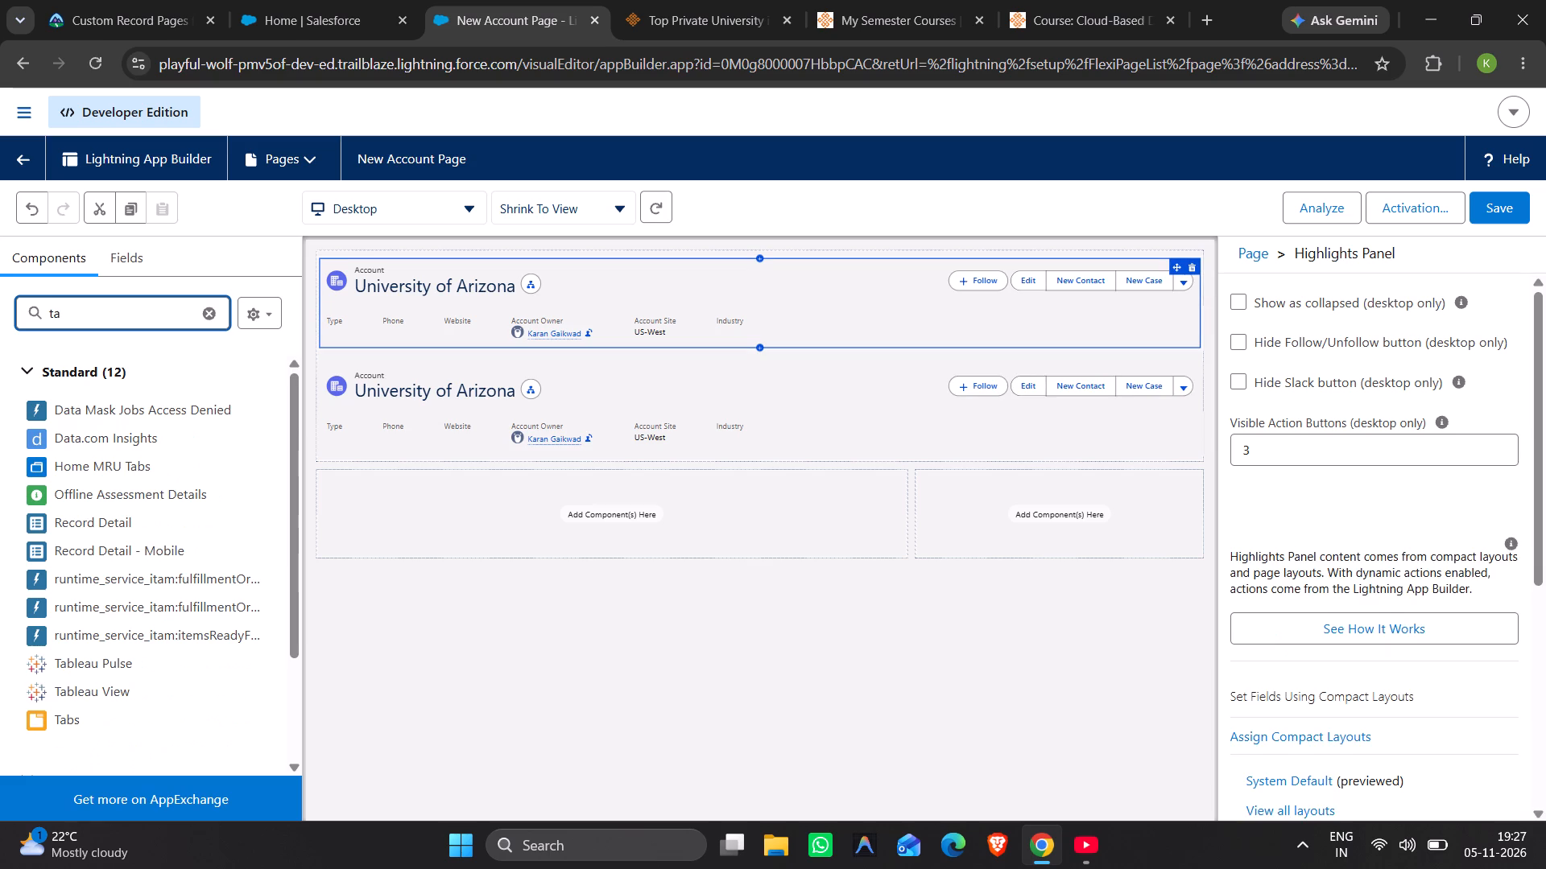
pyautogui.press('b')
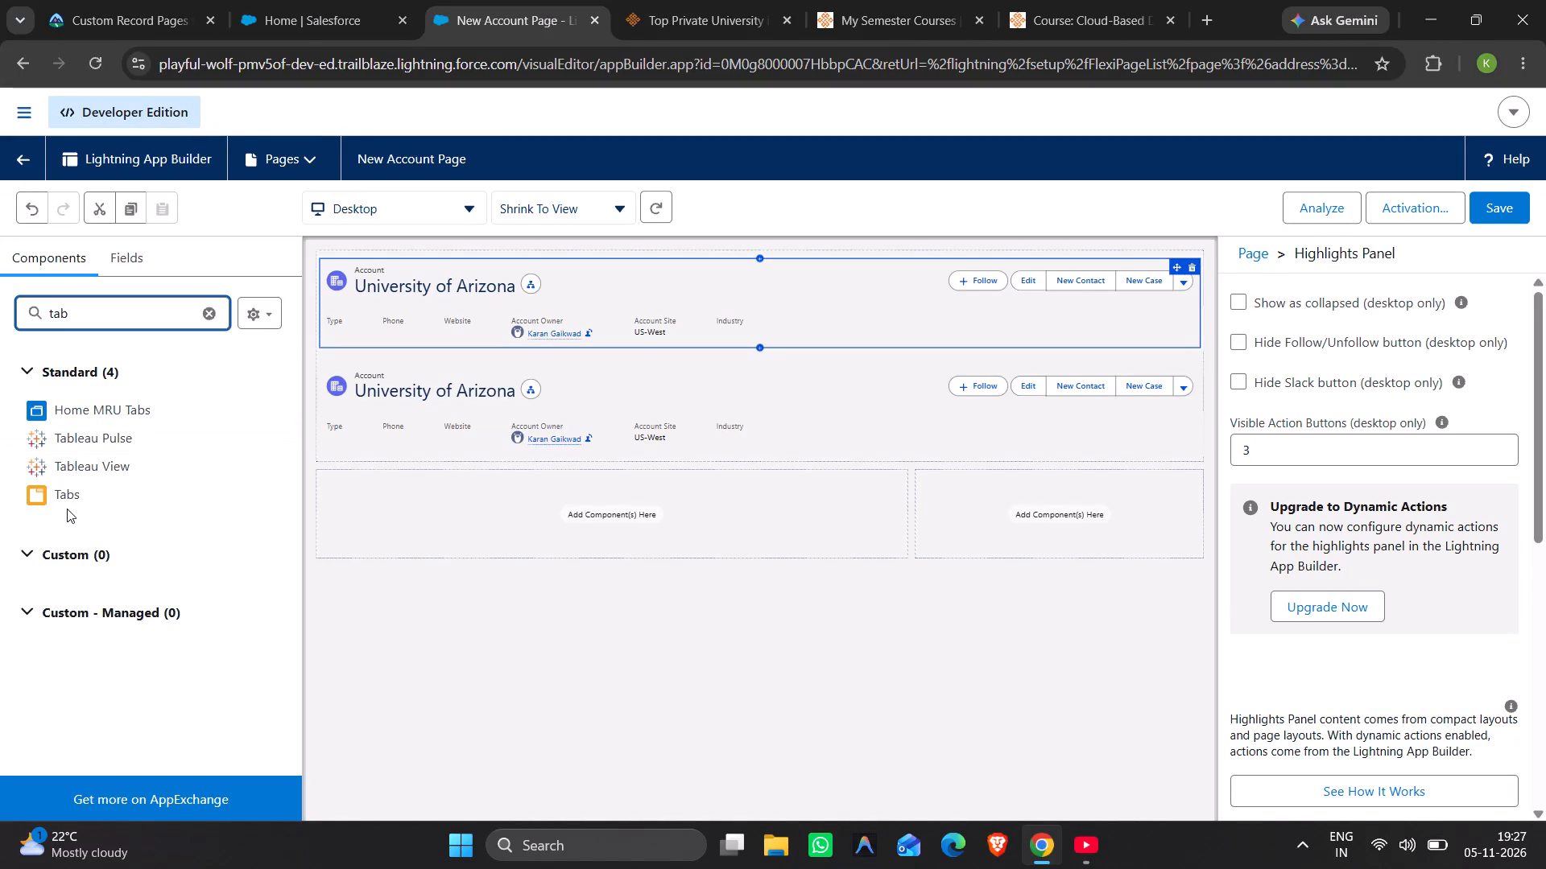
pyautogui.moveTo(72, 490); pyautogui.dragTo(262, 528)
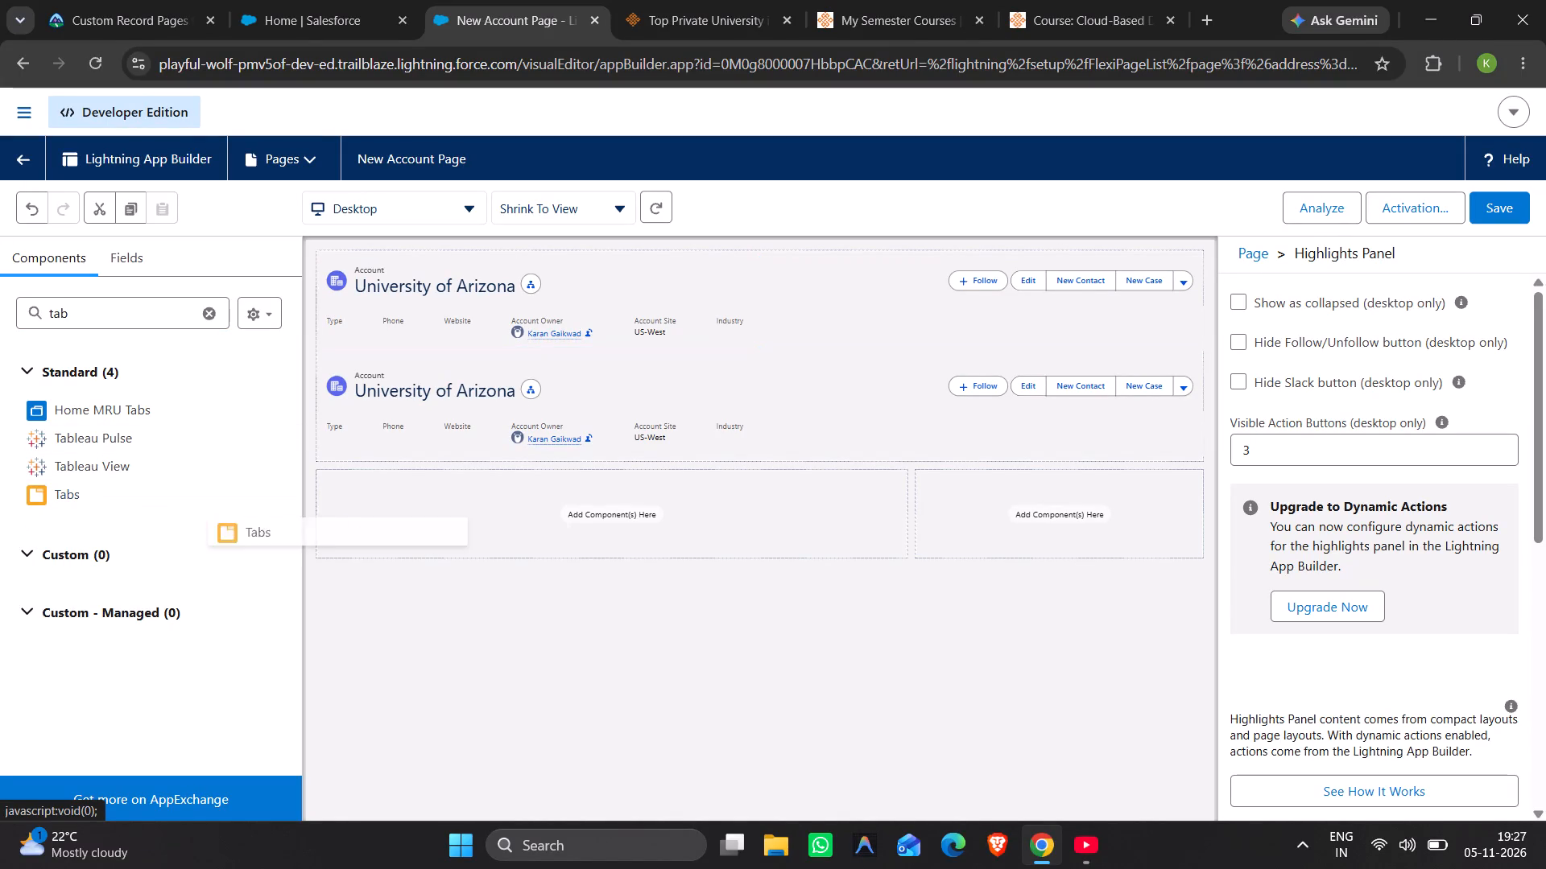
pyautogui.moveTo(262, 528); pyautogui.dragTo(420, 526)
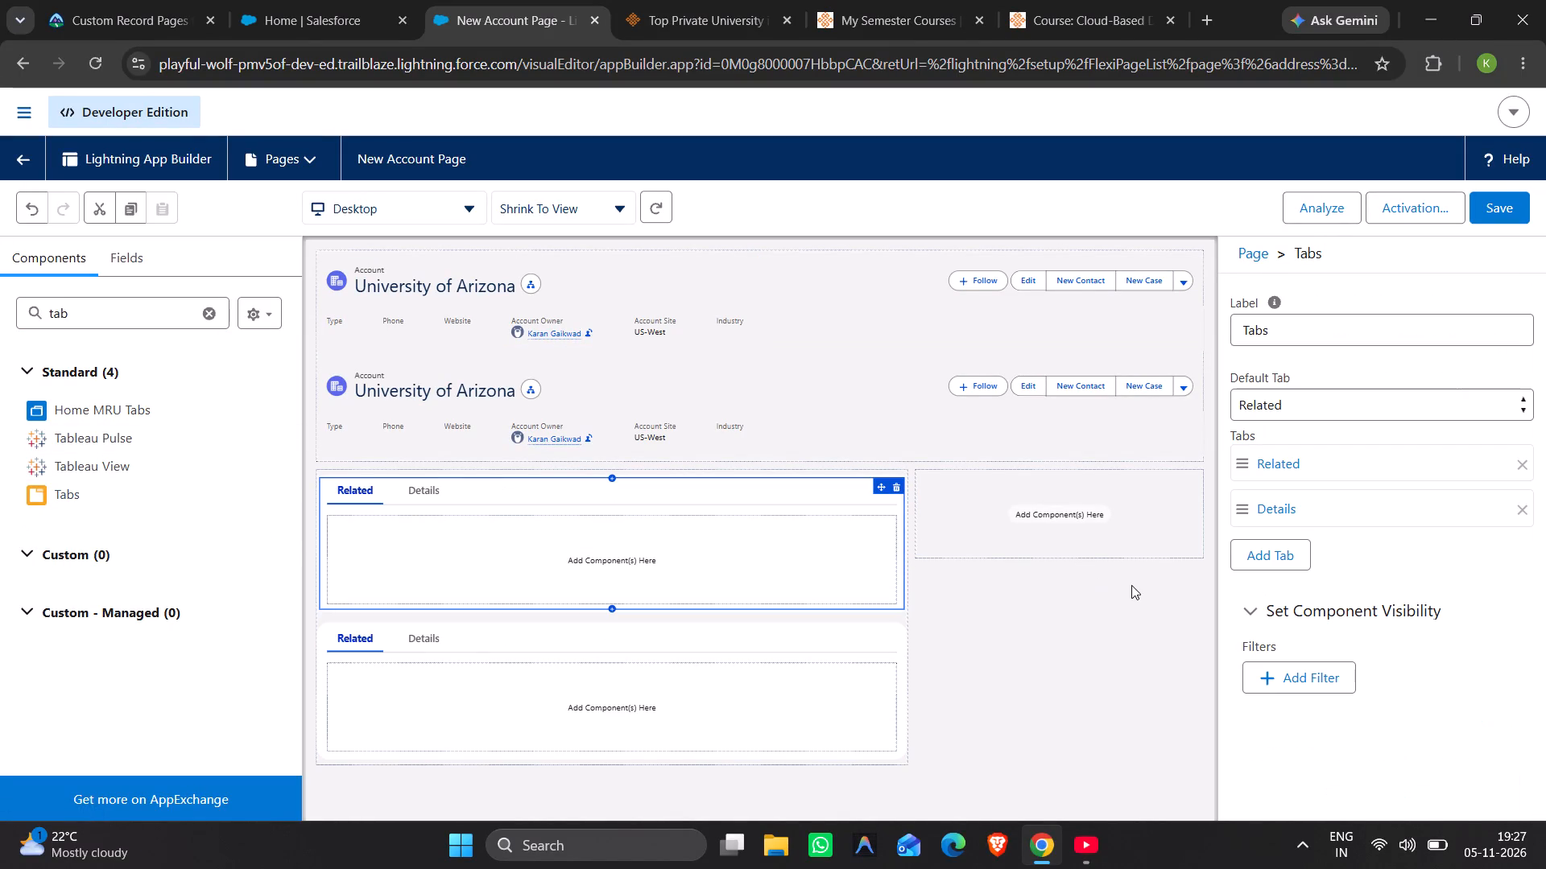
# Add a third tab to the upper Tabs component, label it Activity, and clear the component search.
pyautogui.click(1274, 542)
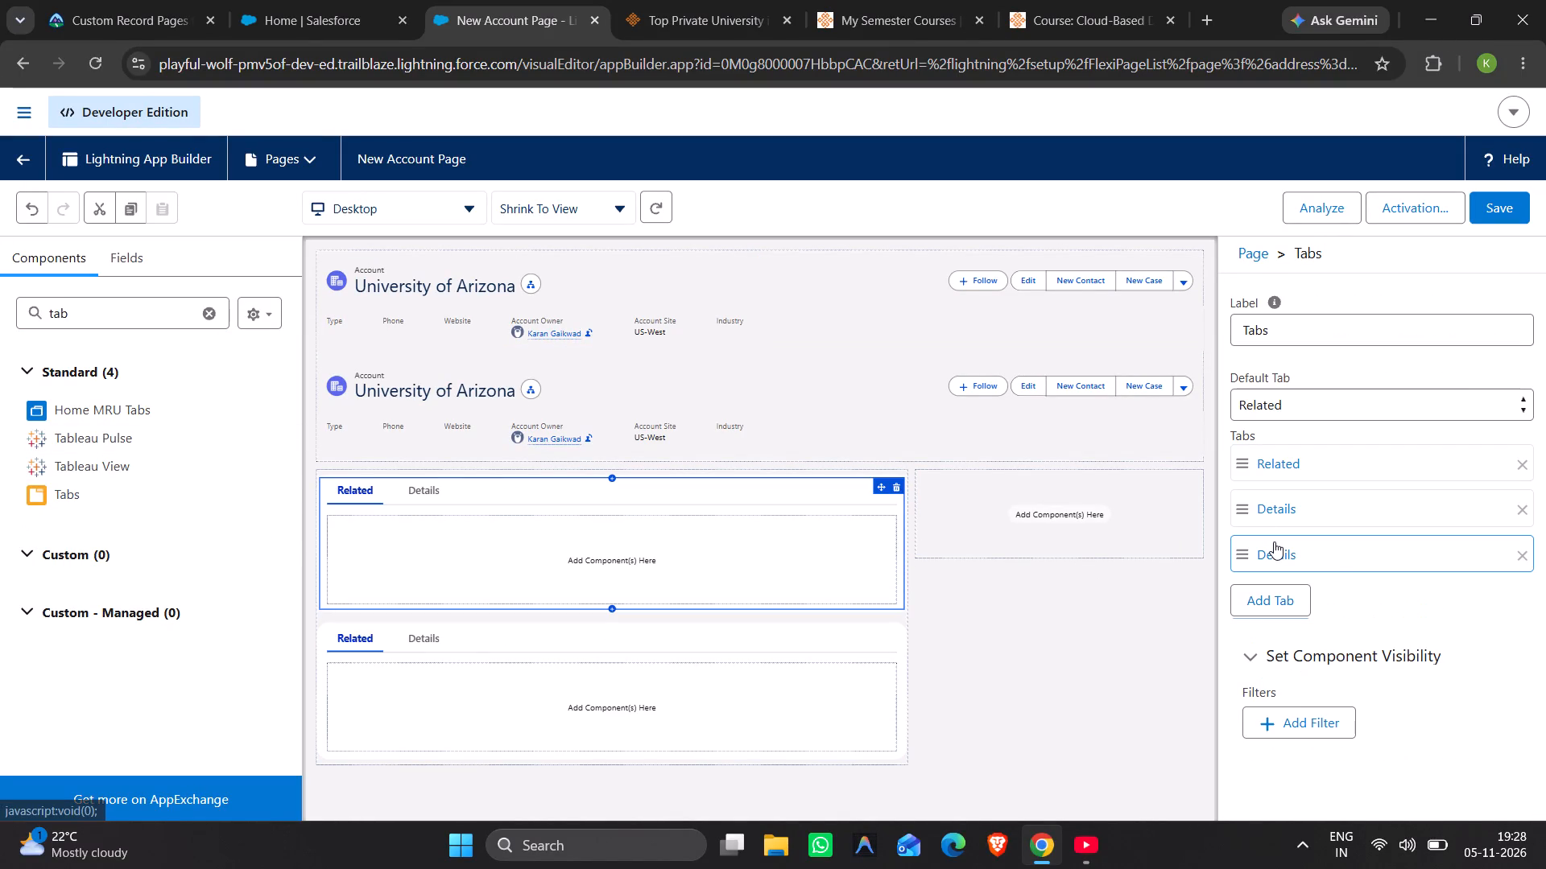
pyautogui.click(1284, 554)
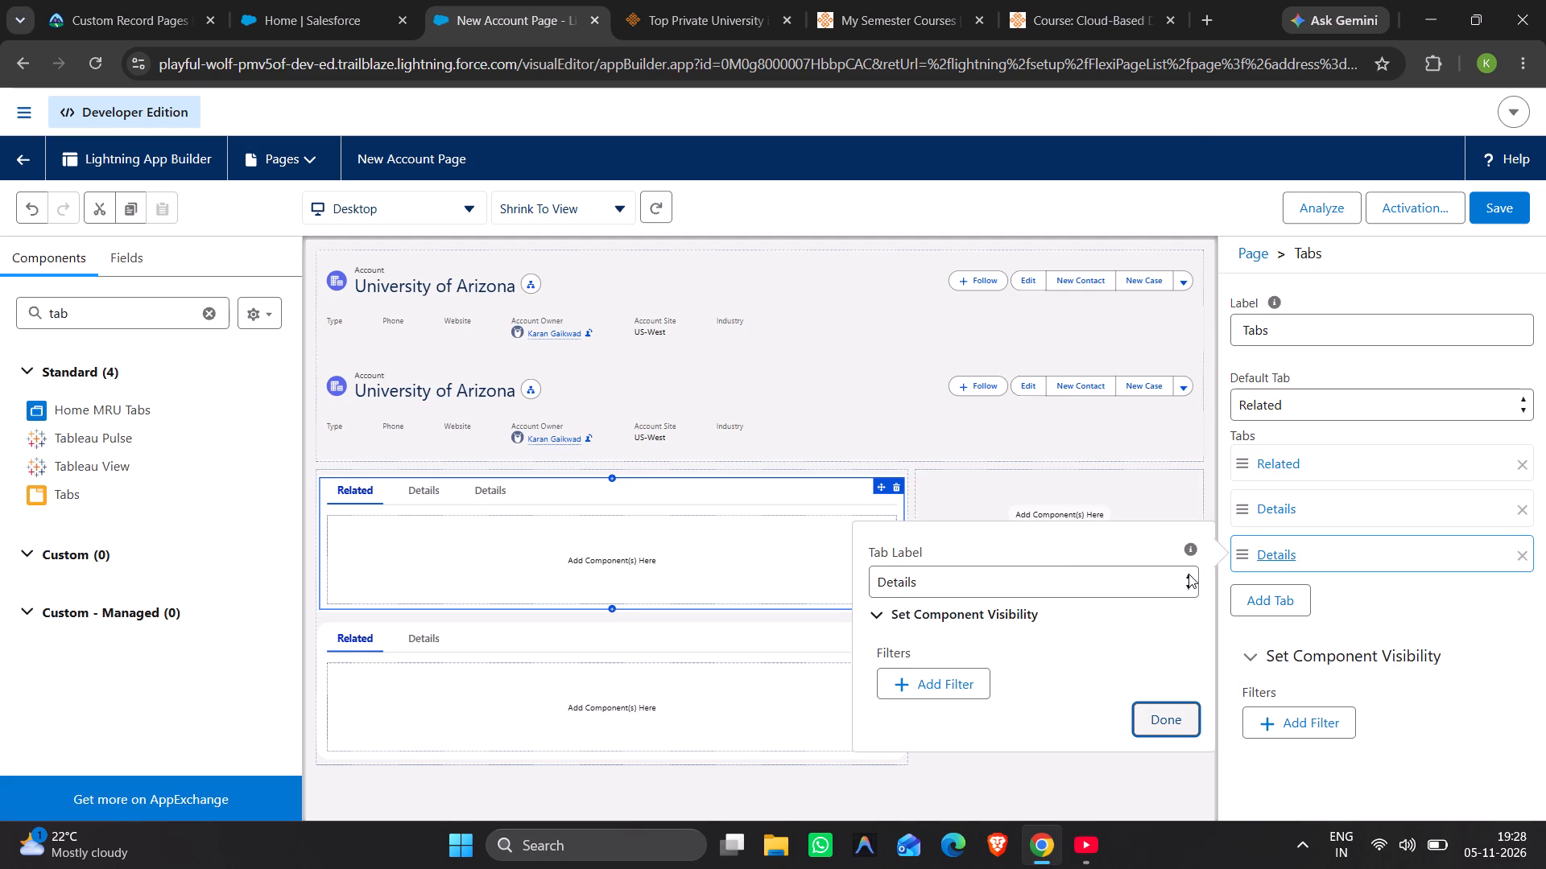
pyautogui.click(1189, 575)
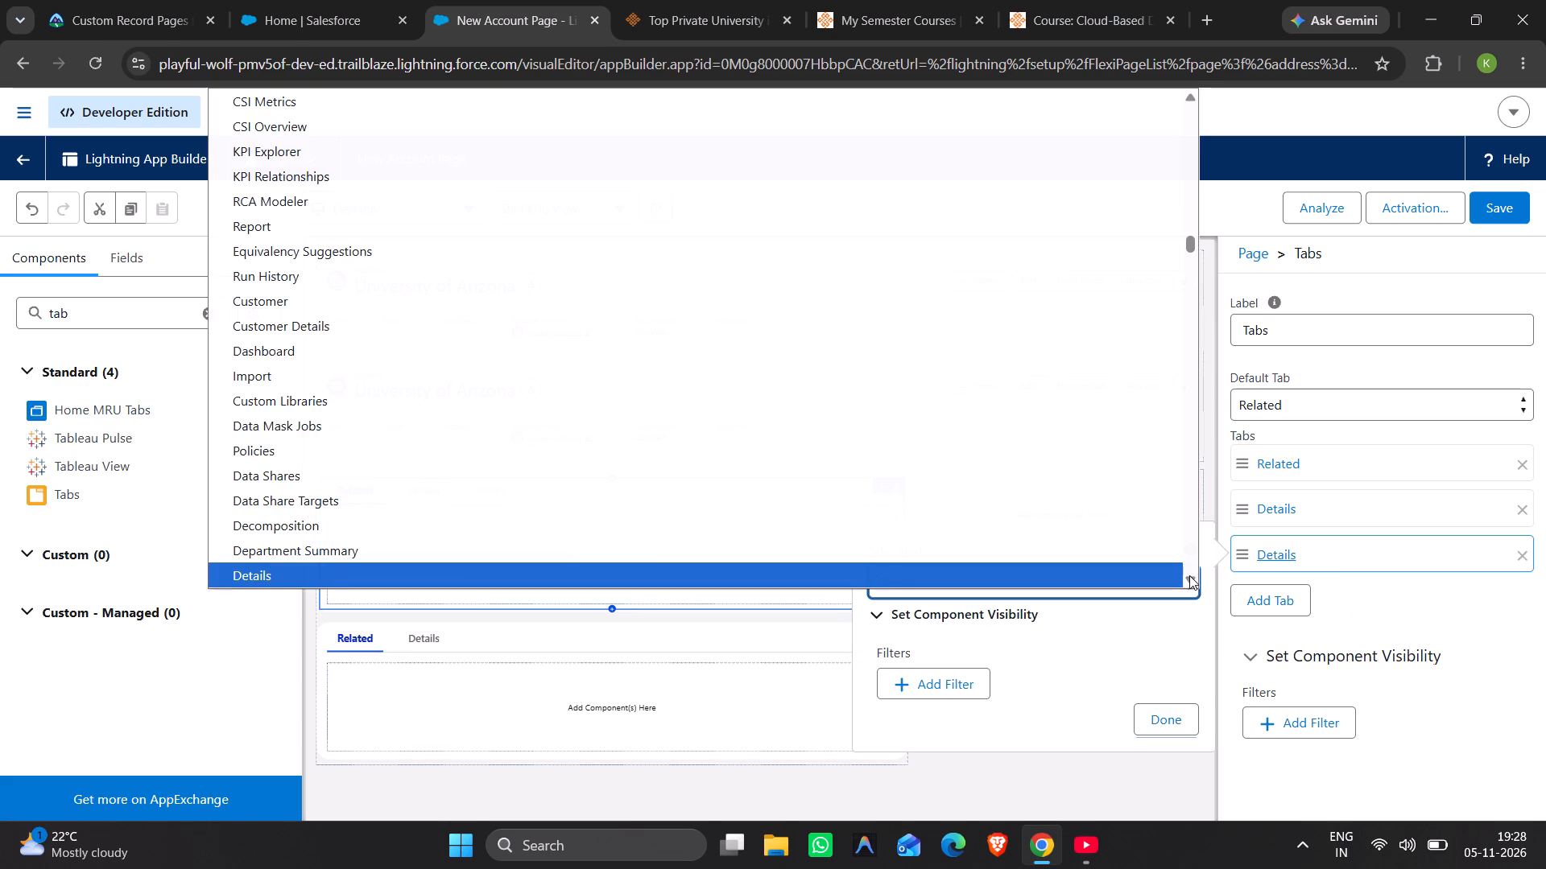
pyautogui.write('ac')
pyautogui.scroll(2, 1189, 575)
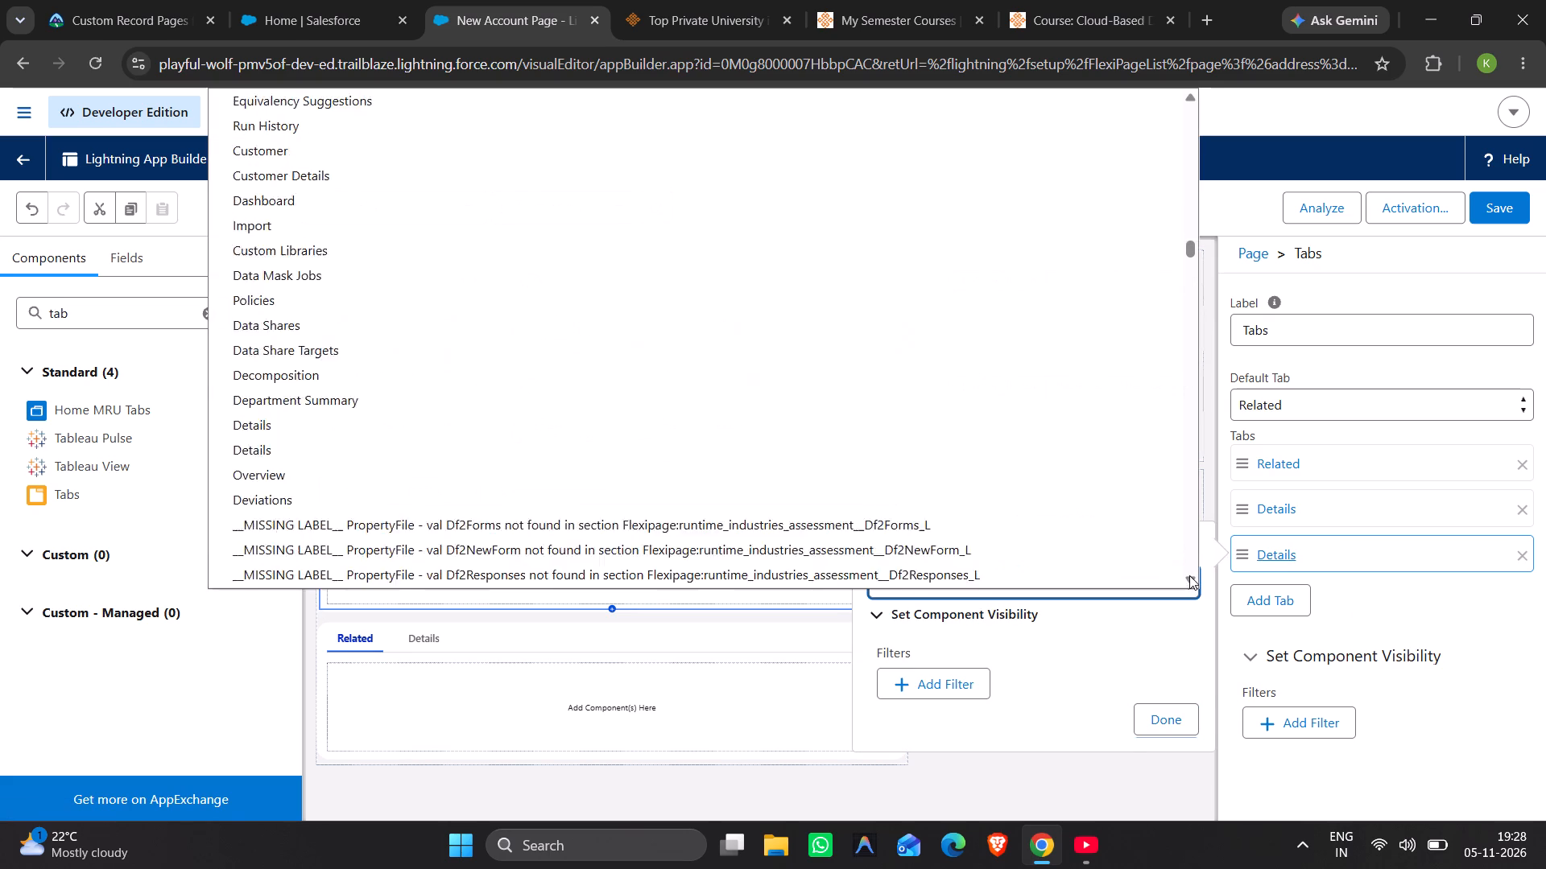
pyautogui.scroll(11, 1189, 575)
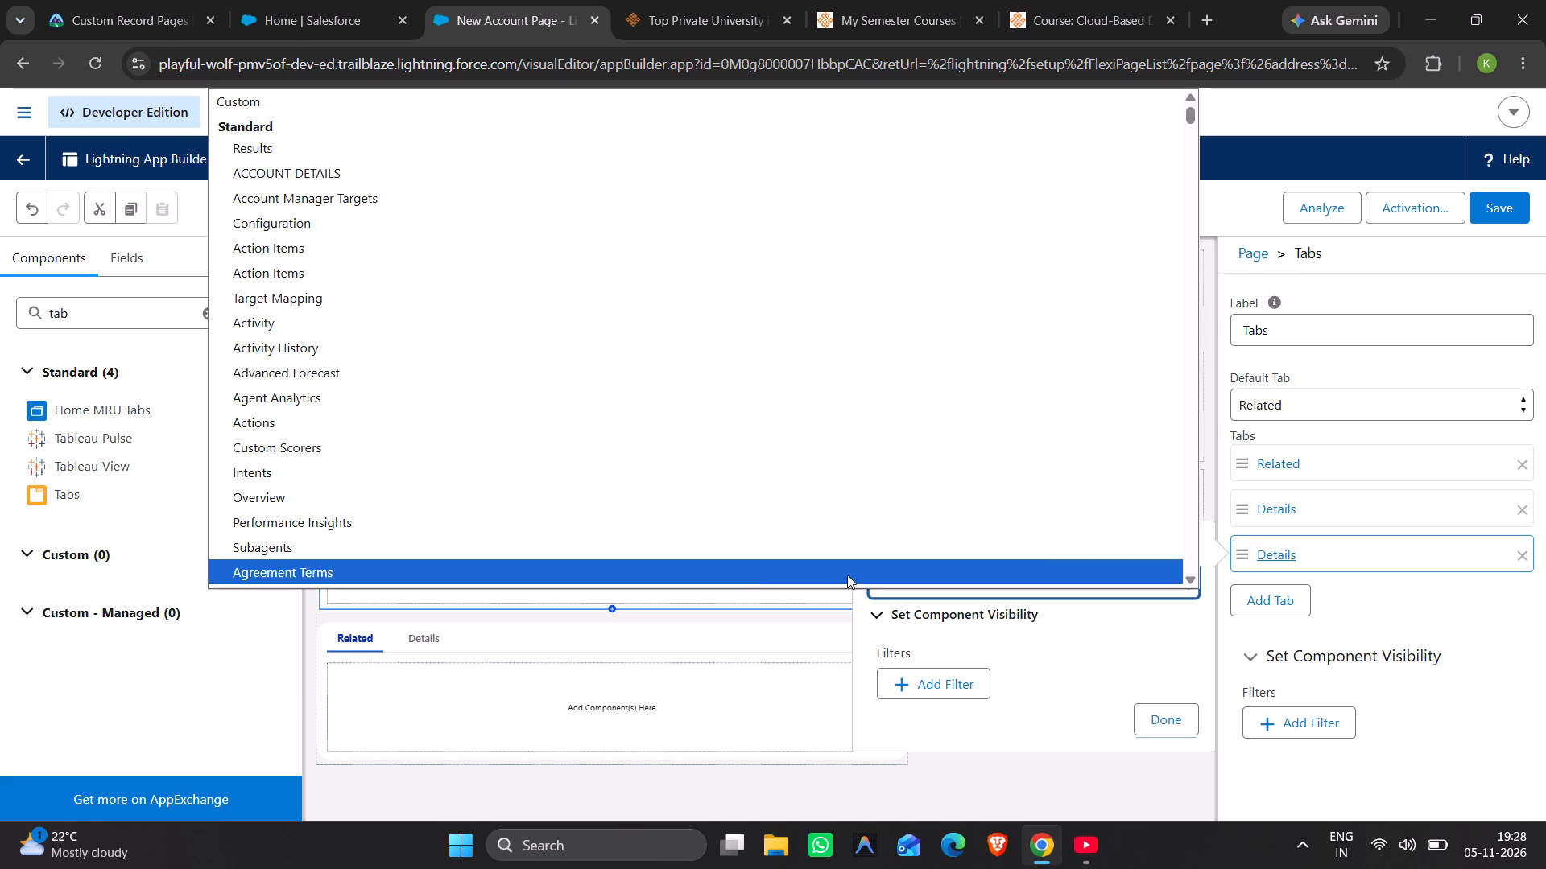
pyautogui.click(485, 331)
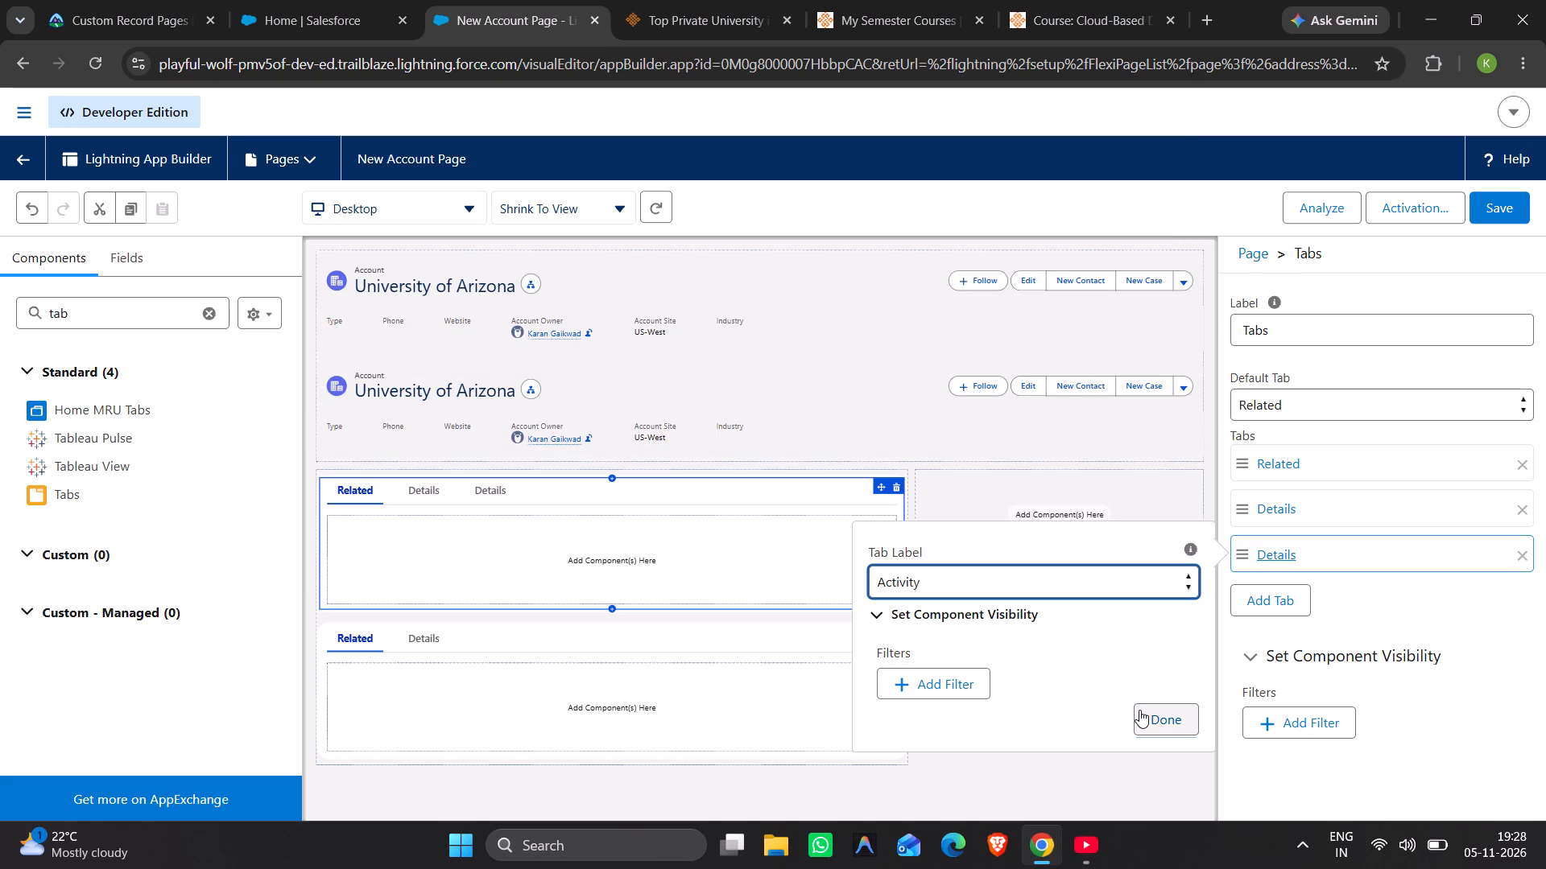
pyautogui.click(1139, 710)
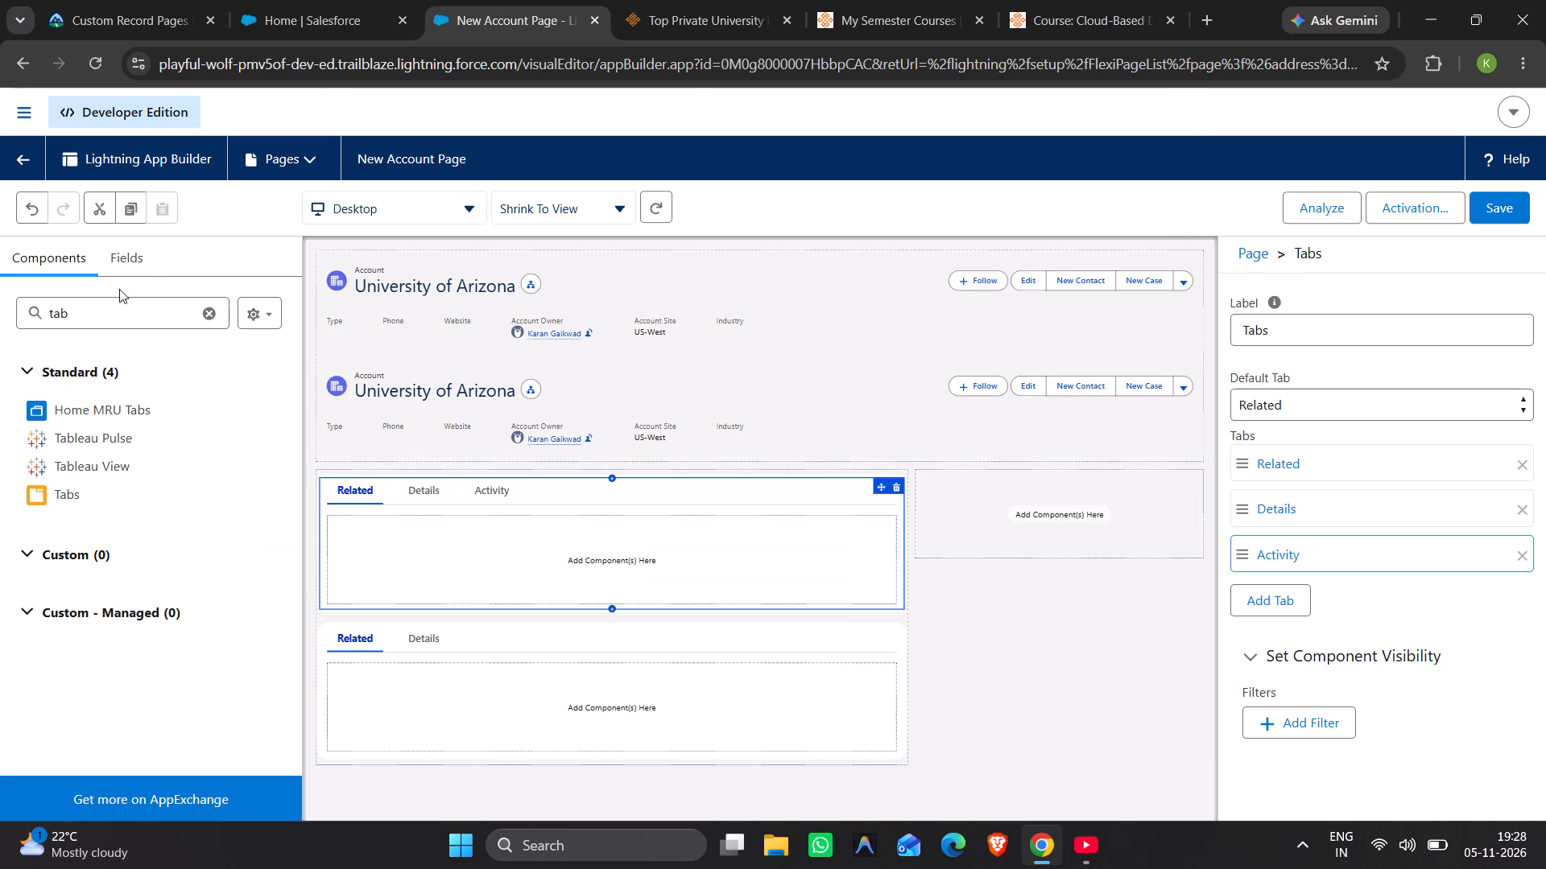
pyautogui.click(218, 312)
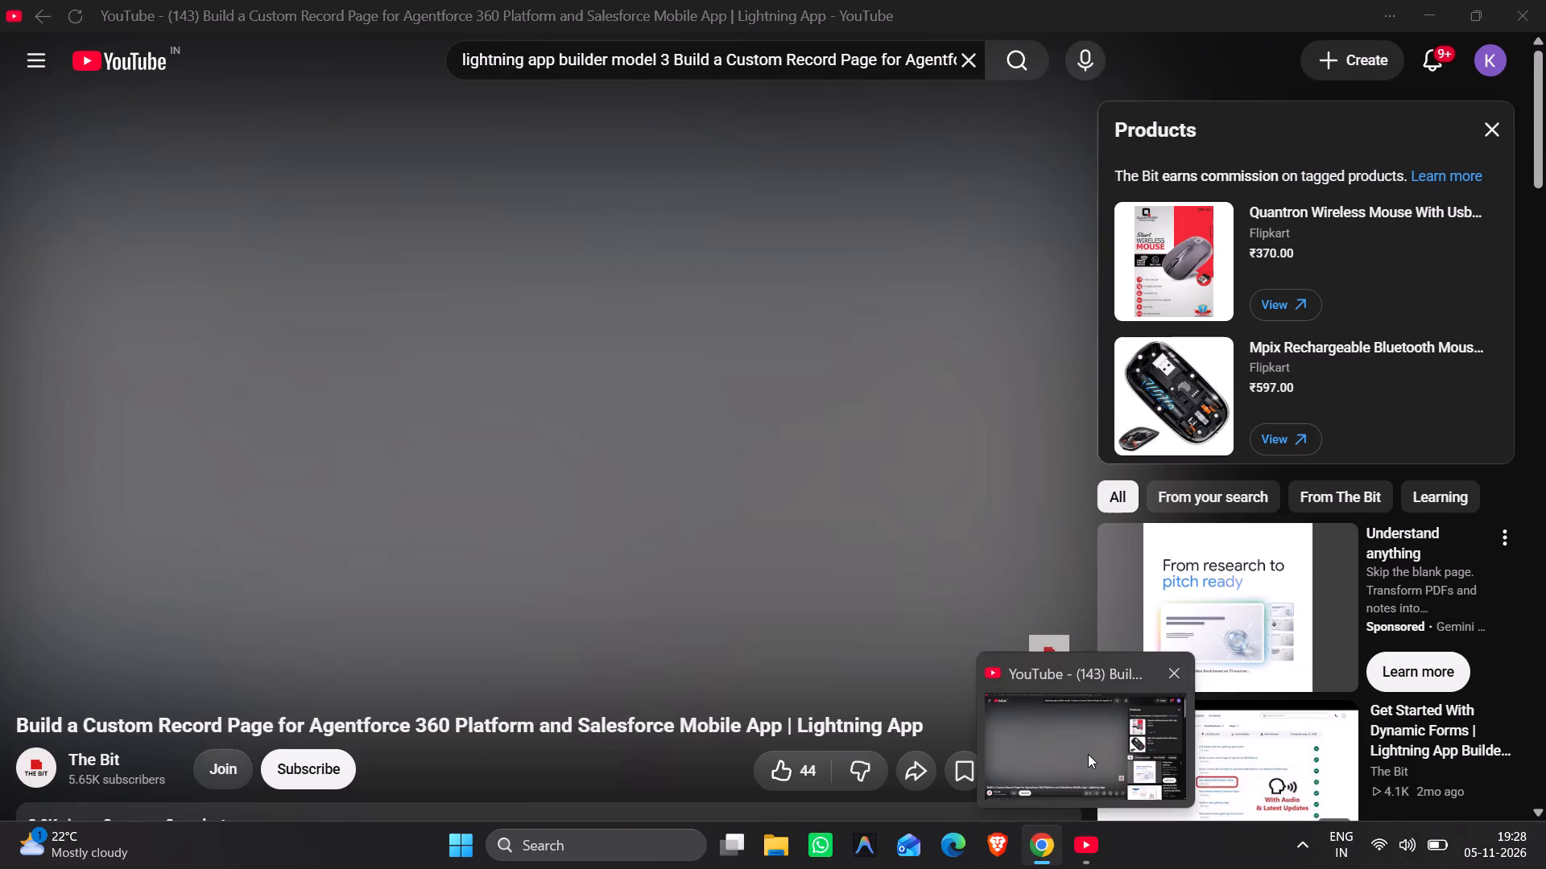
# Switch to the YouTube tutorial, rewind it to the section on adding standard components, and pause it side by side with Lightning App Builder.
pyautogui.click(1088, 753)
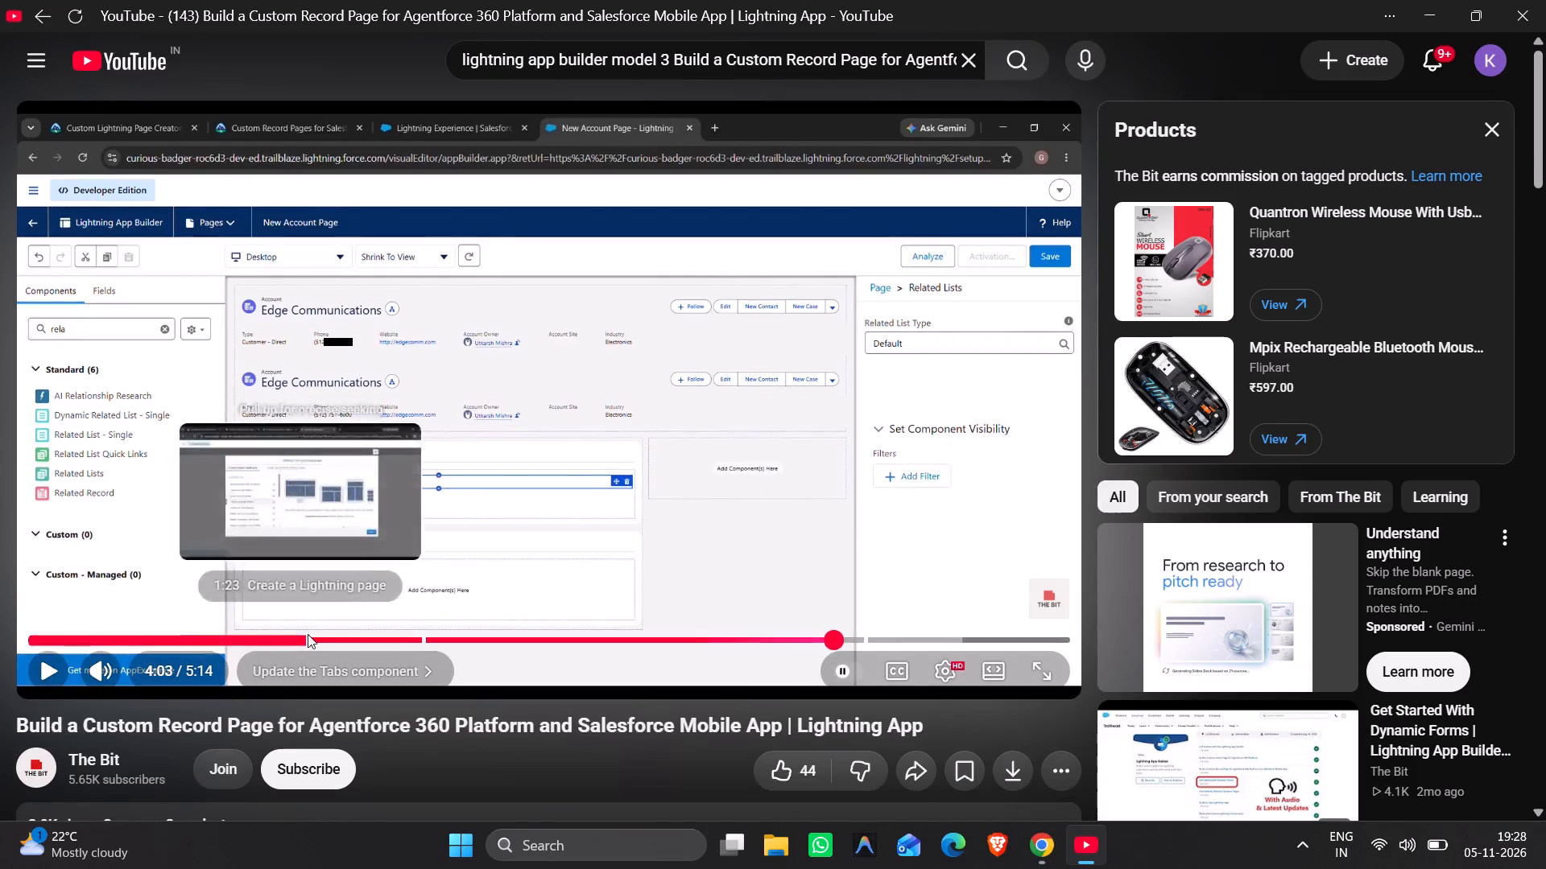
pyautogui.click(326, 630)
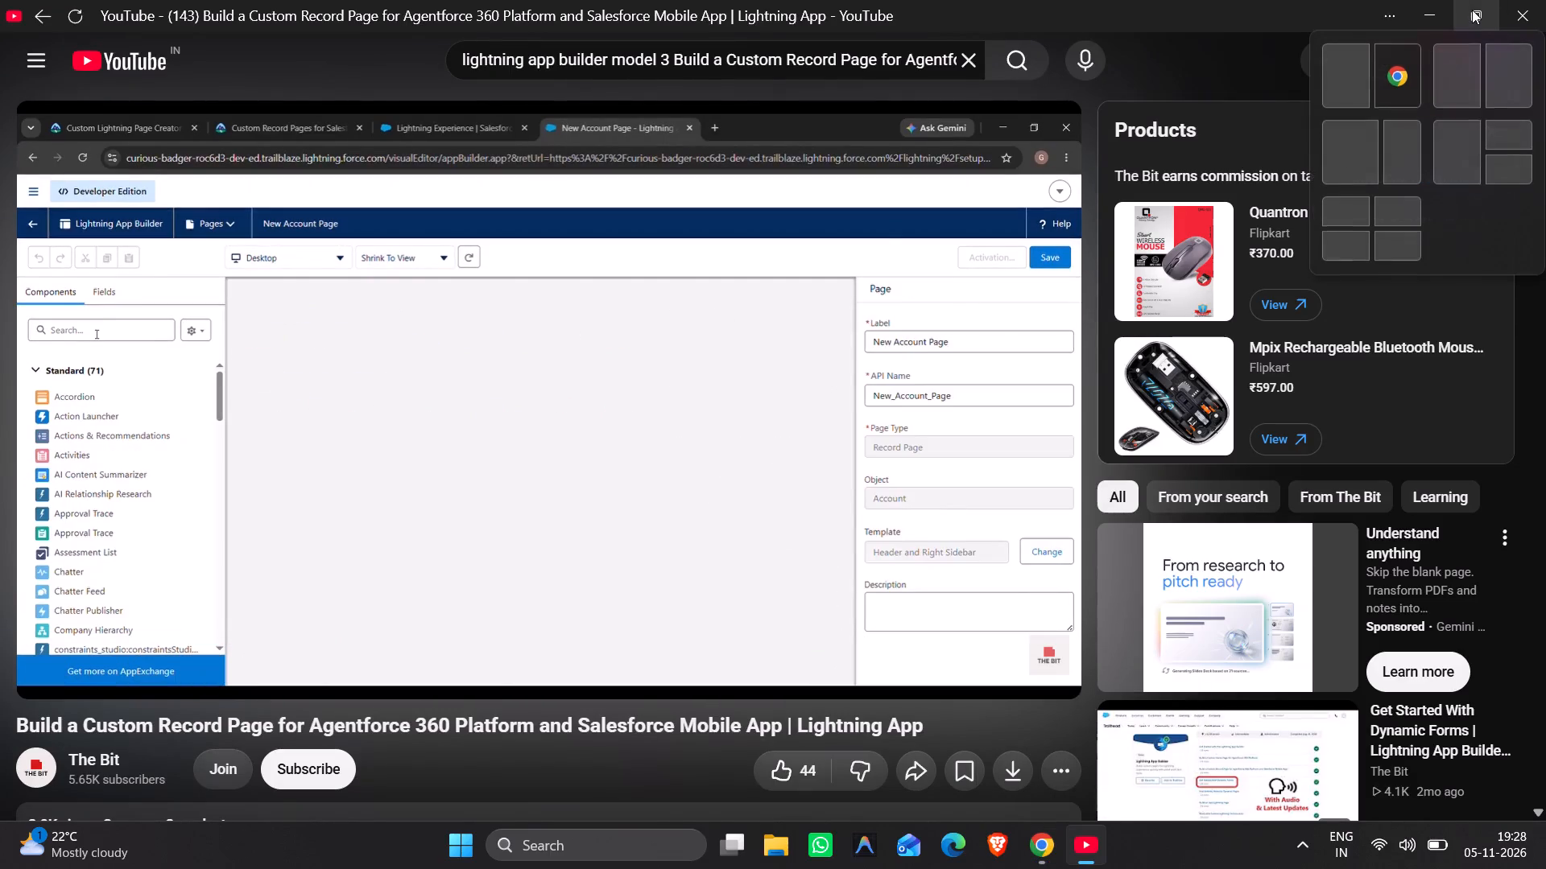
pyautogui.click(1356, 68)
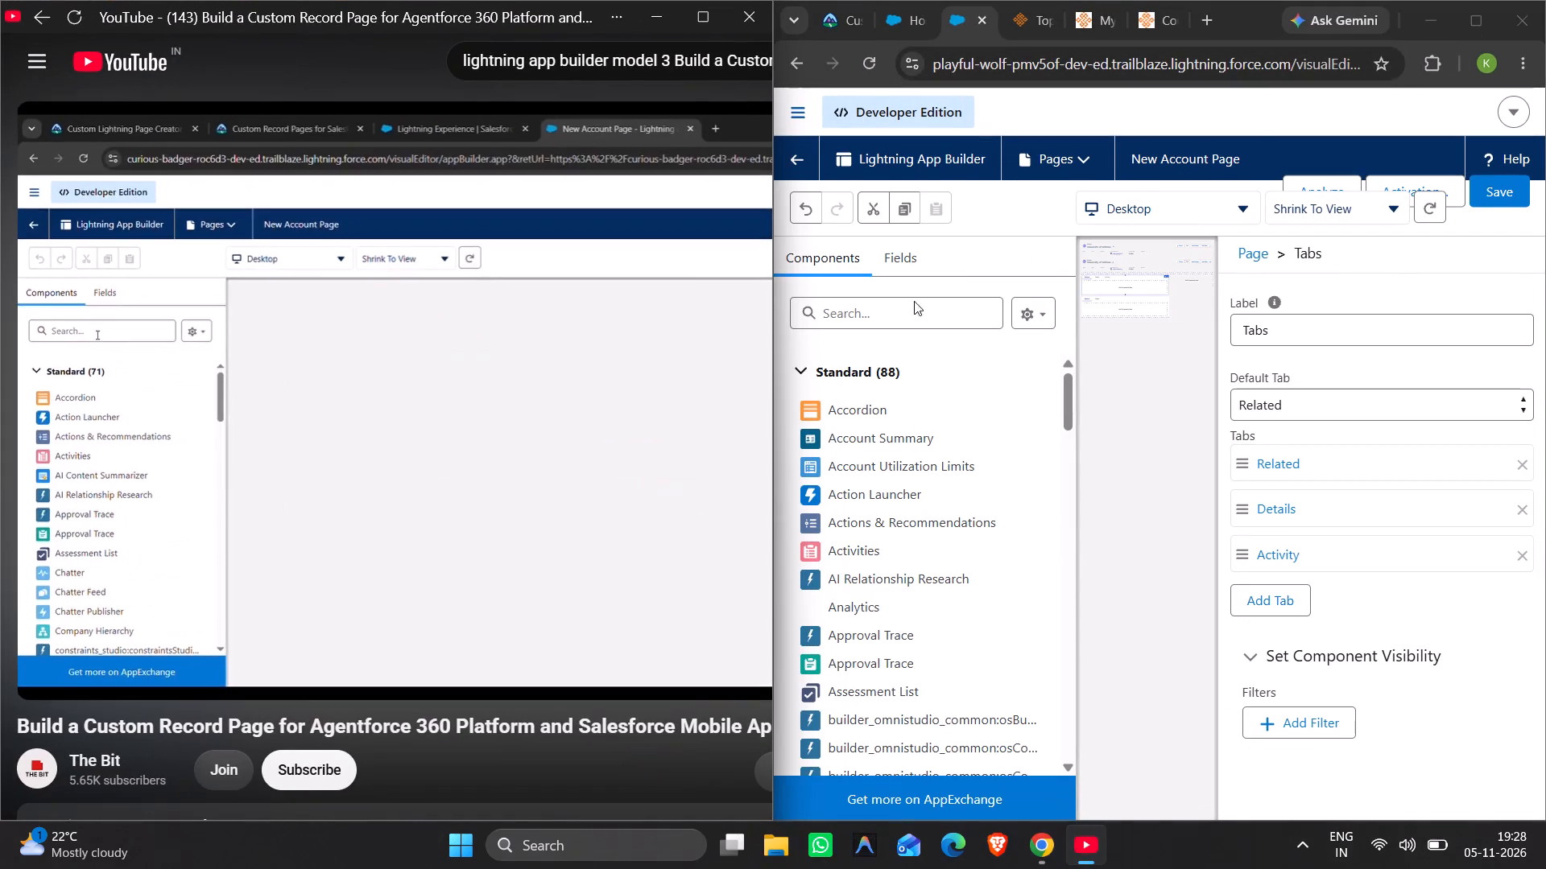
pyautogui.click(41, 491)
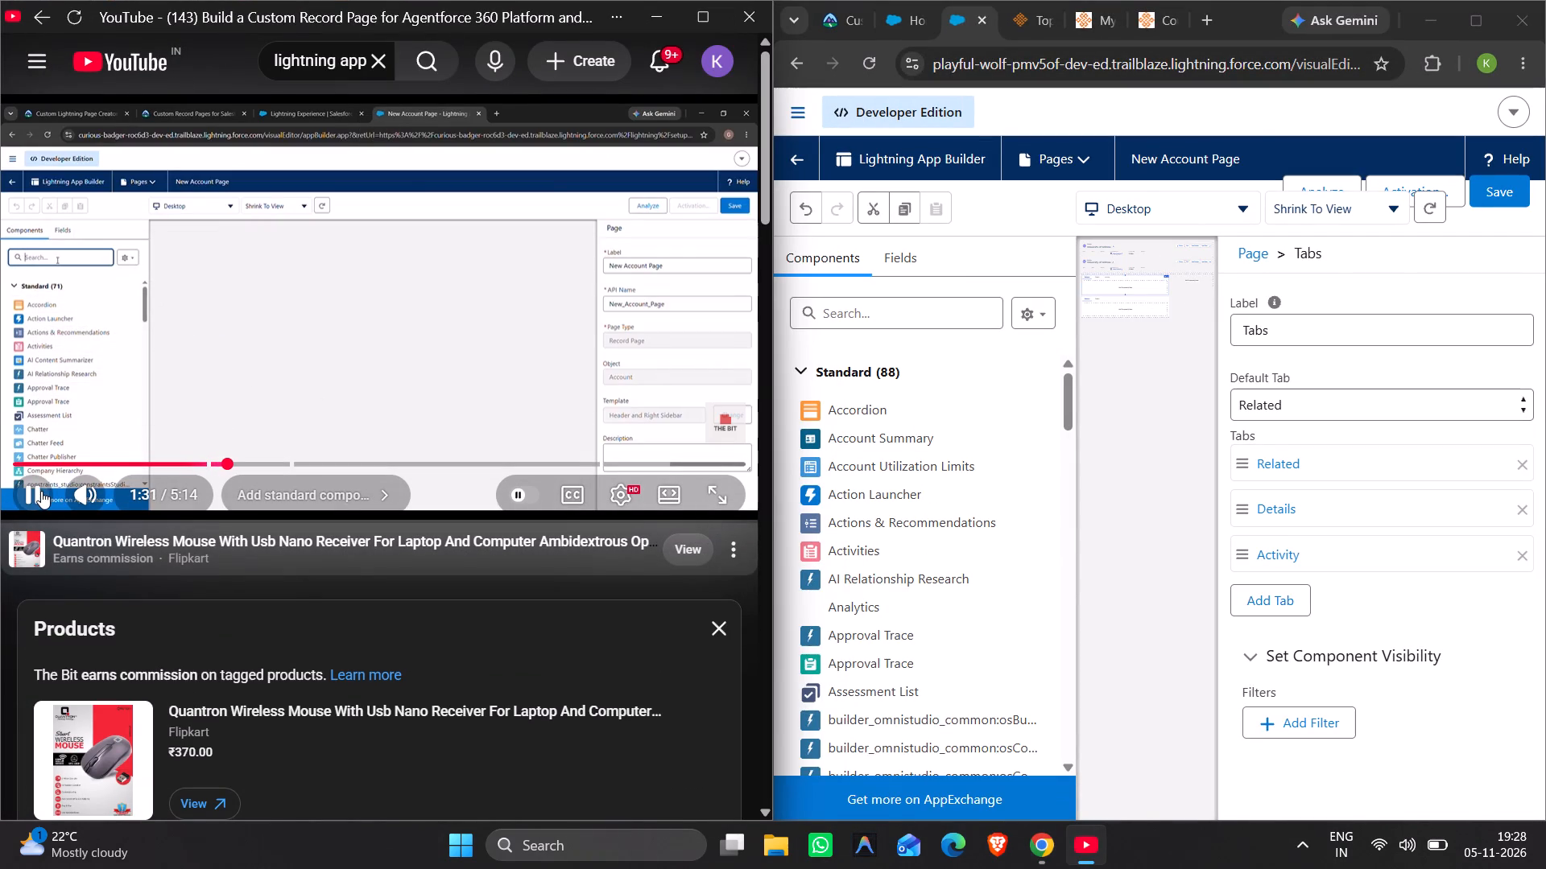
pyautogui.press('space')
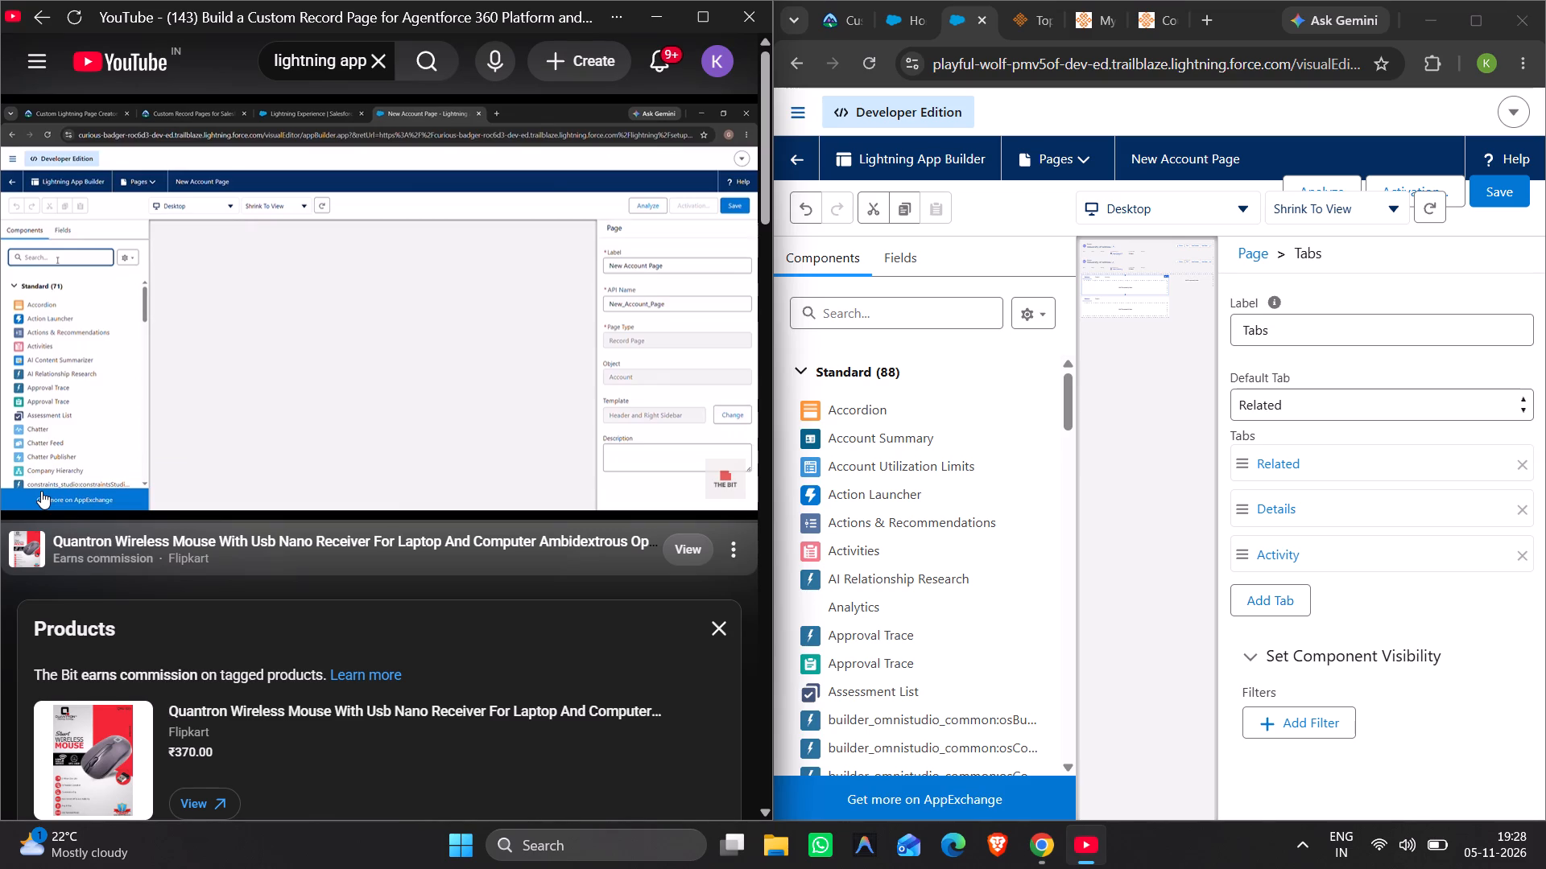
# Turn on Bluetooth in the system quick settings.
pyautogui.click(1406, 848)
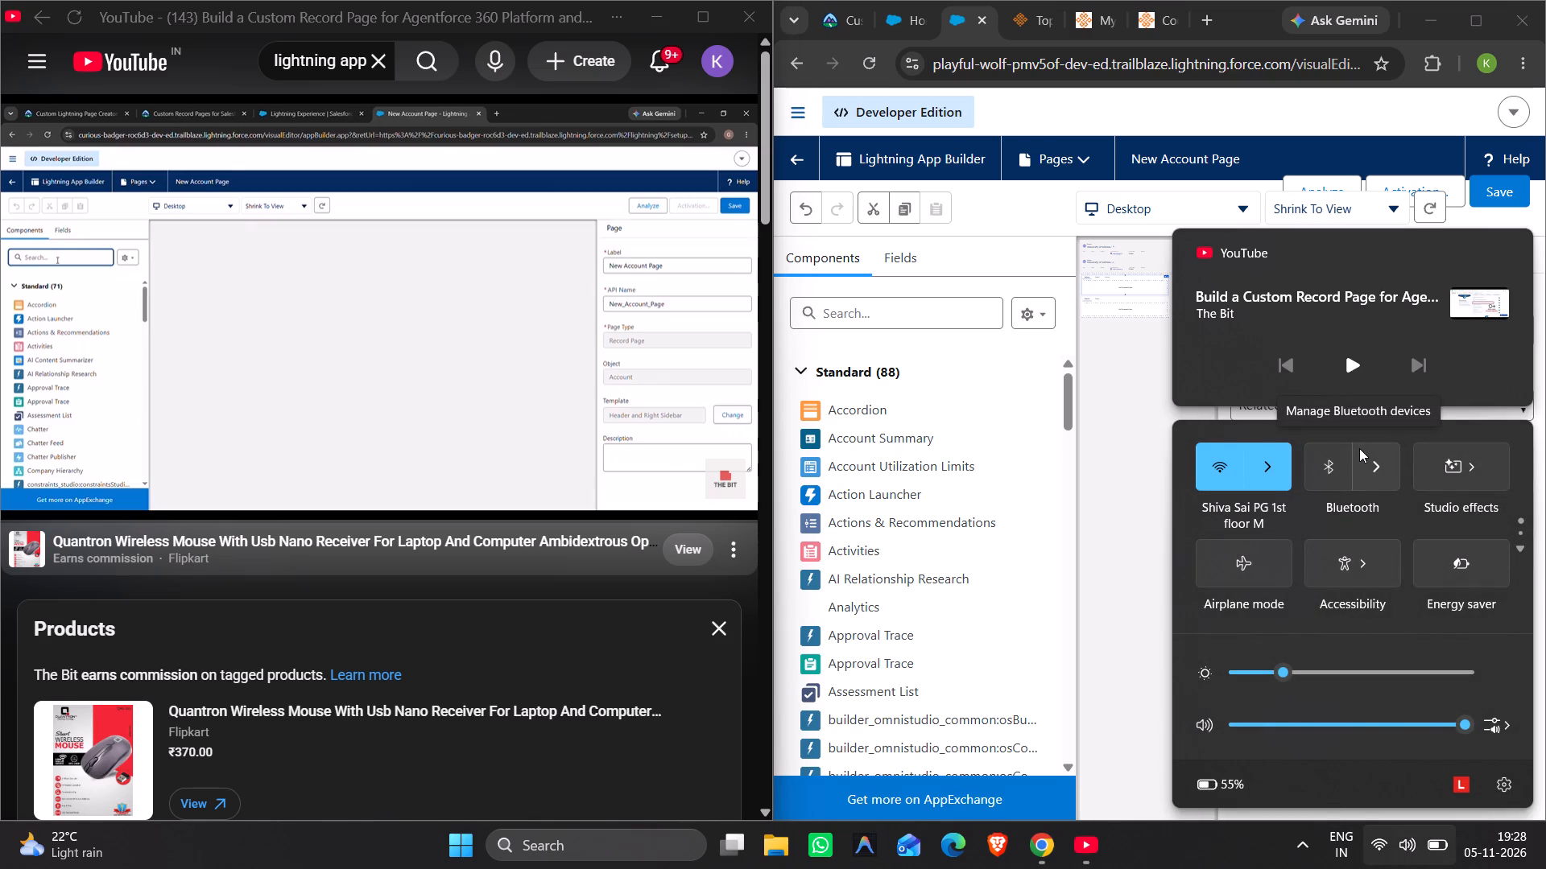
pyautogui.click(1340, 484)
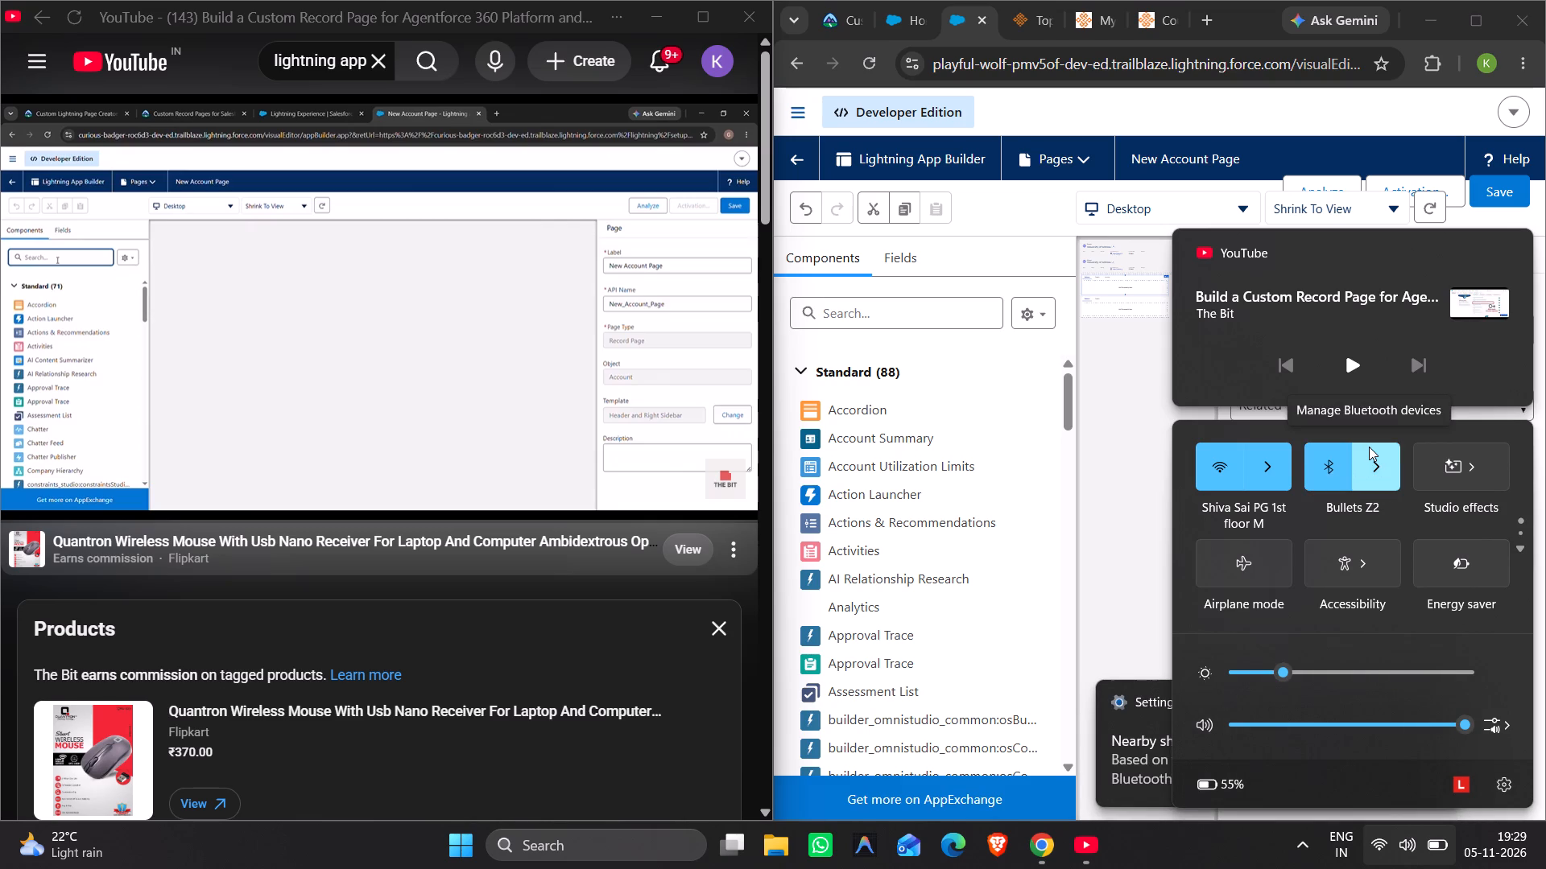
# Resume the tutorial and skip forward to the part on adding a third tab to the Tabs component.
pyautogui.click(28, 496)
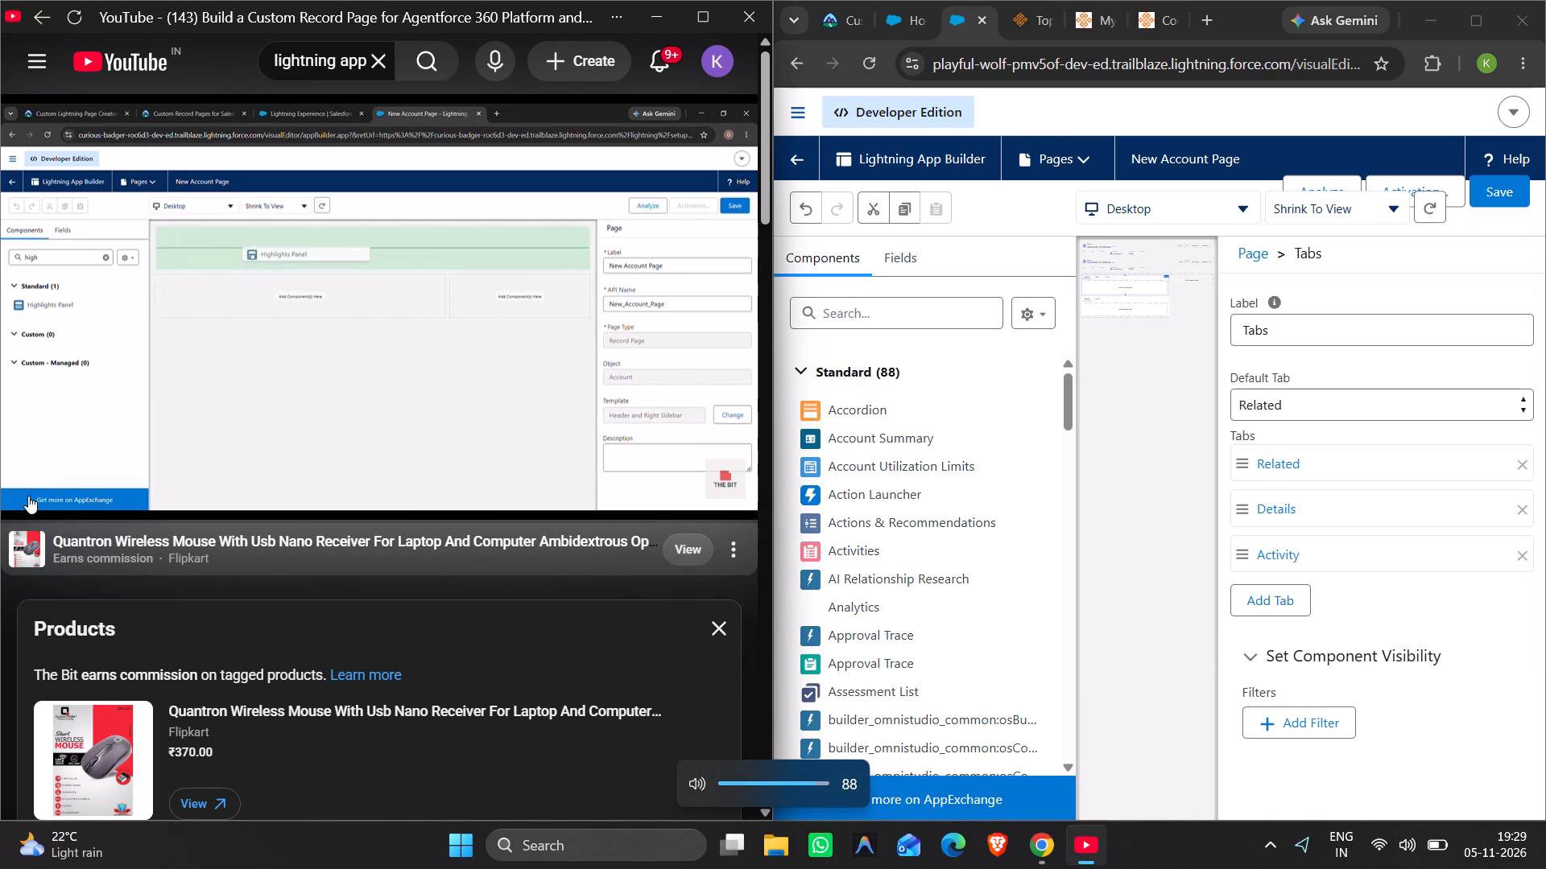
pyautogui.press('Right')
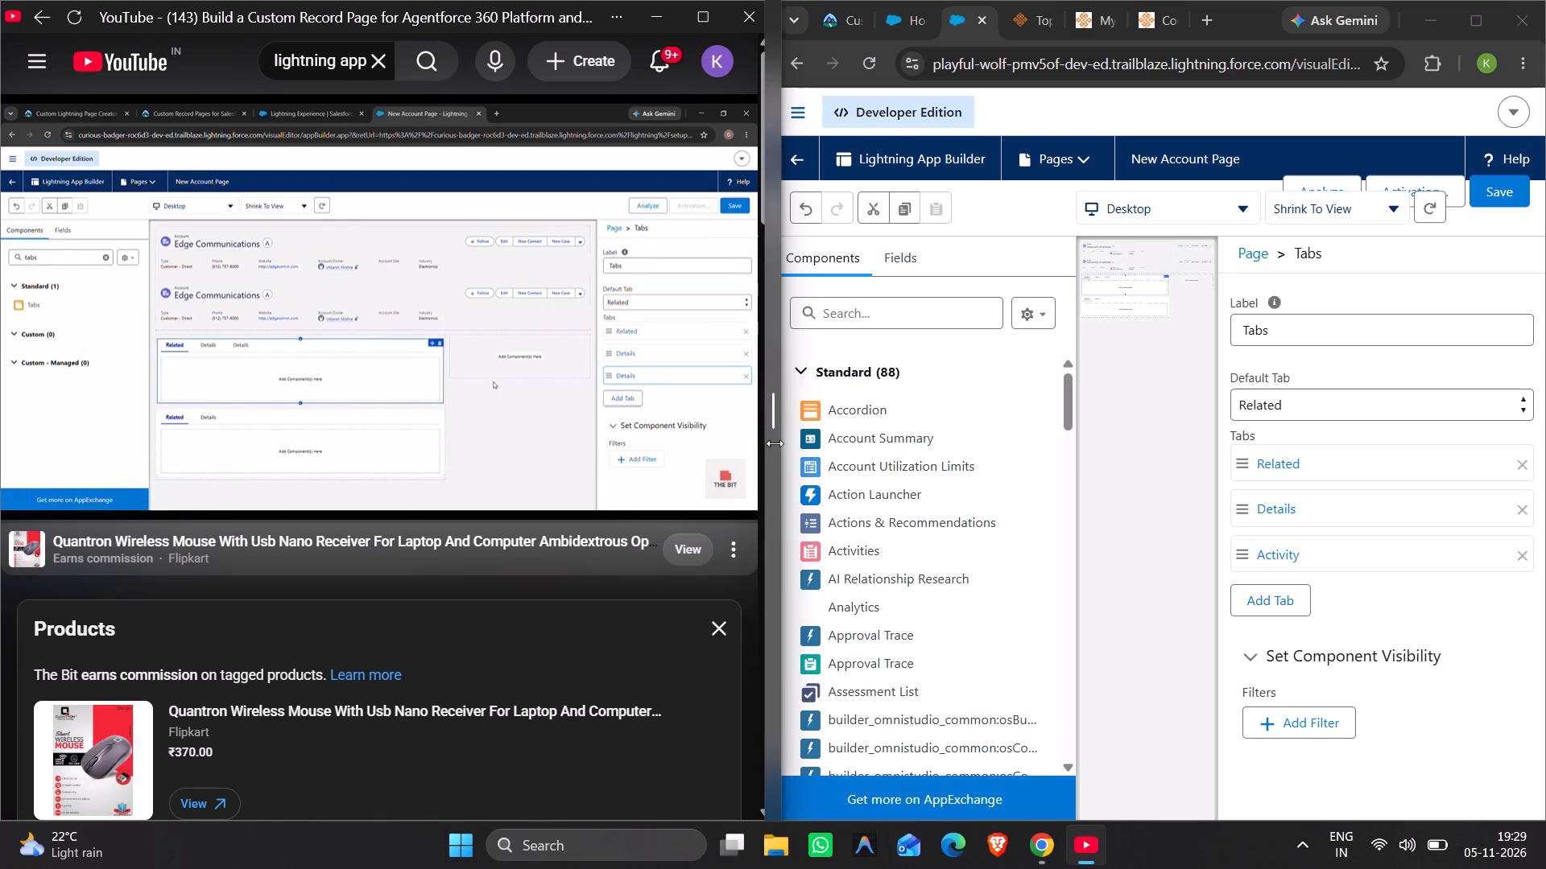
# Widen the Lightning App Builder side of the split screen to about two thirds of the width.
pyautogui.moveTo(776, 442); pyautogui.dragTo(538, 463)
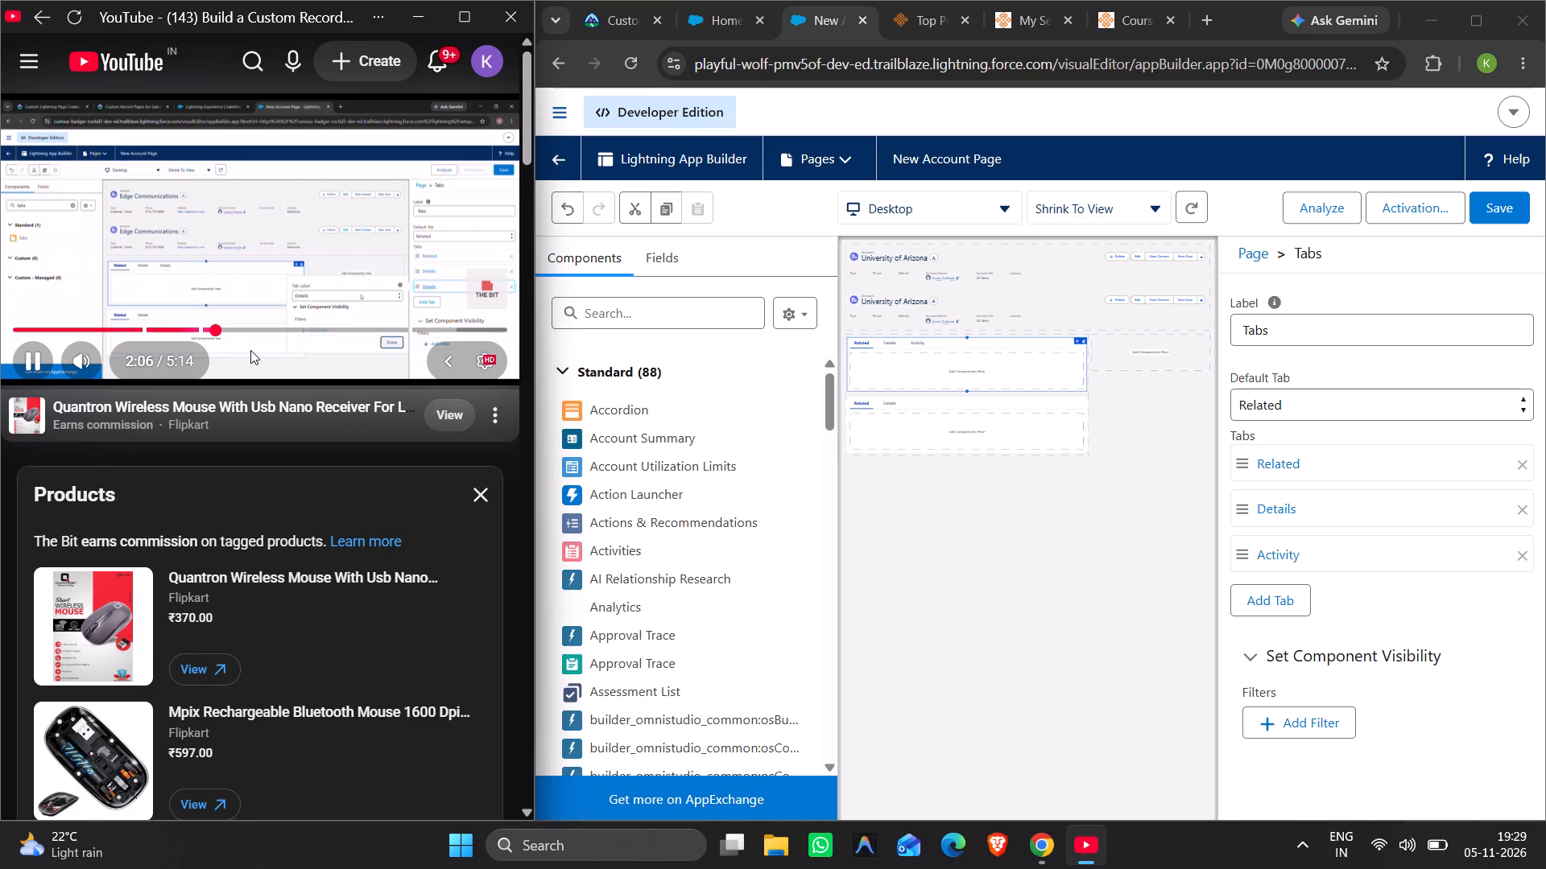
# Review the walkthrough's part on labelling the Activity tab and placing the Activities component.
pyautogui.press('Right')
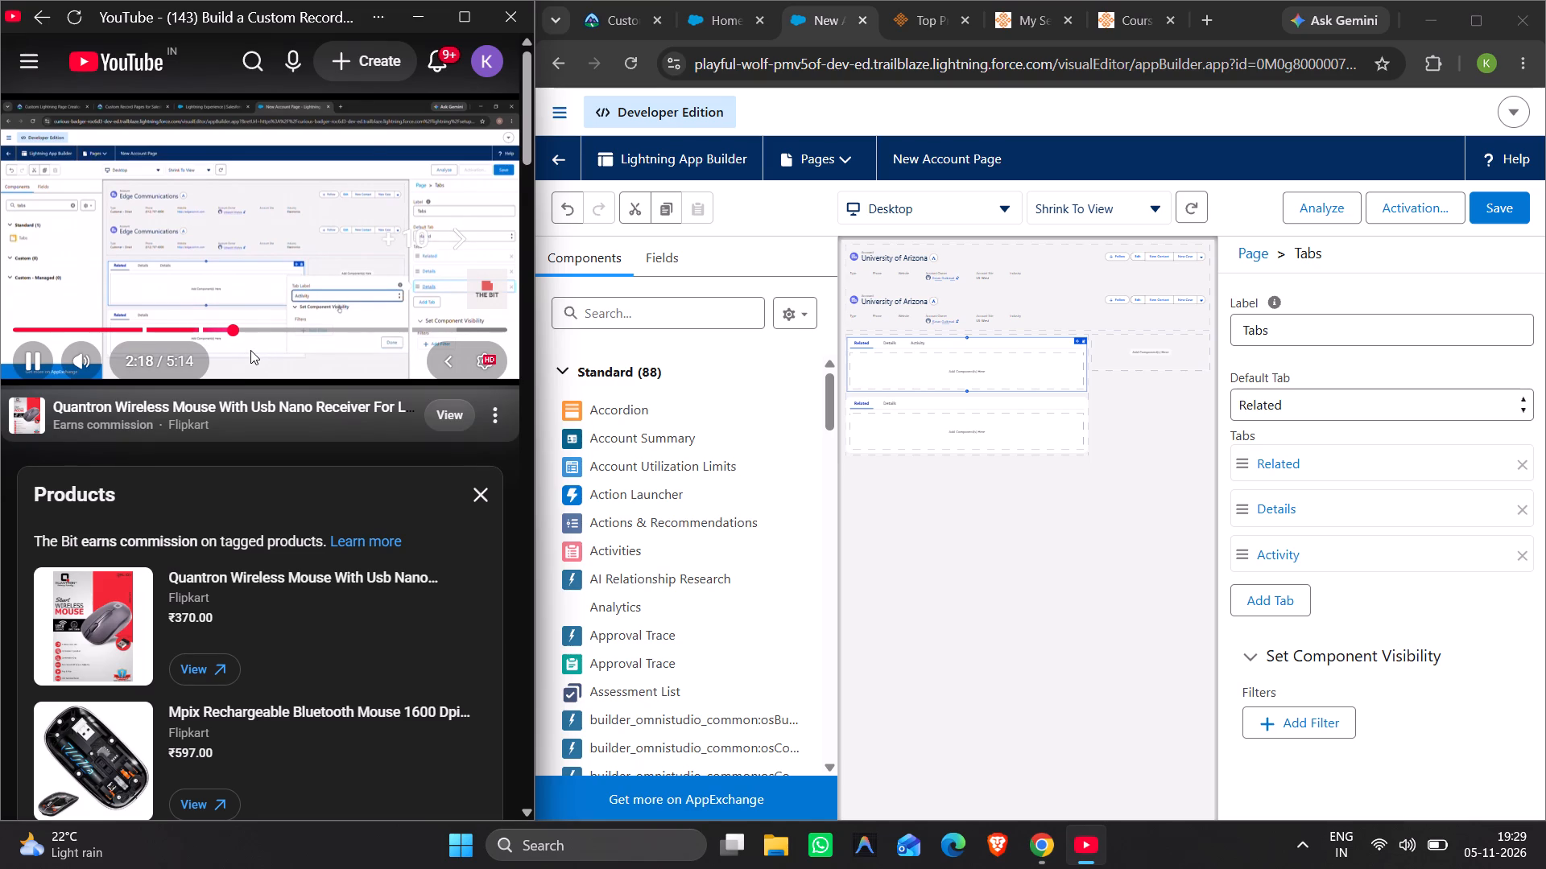
pyautogui.press('Right')
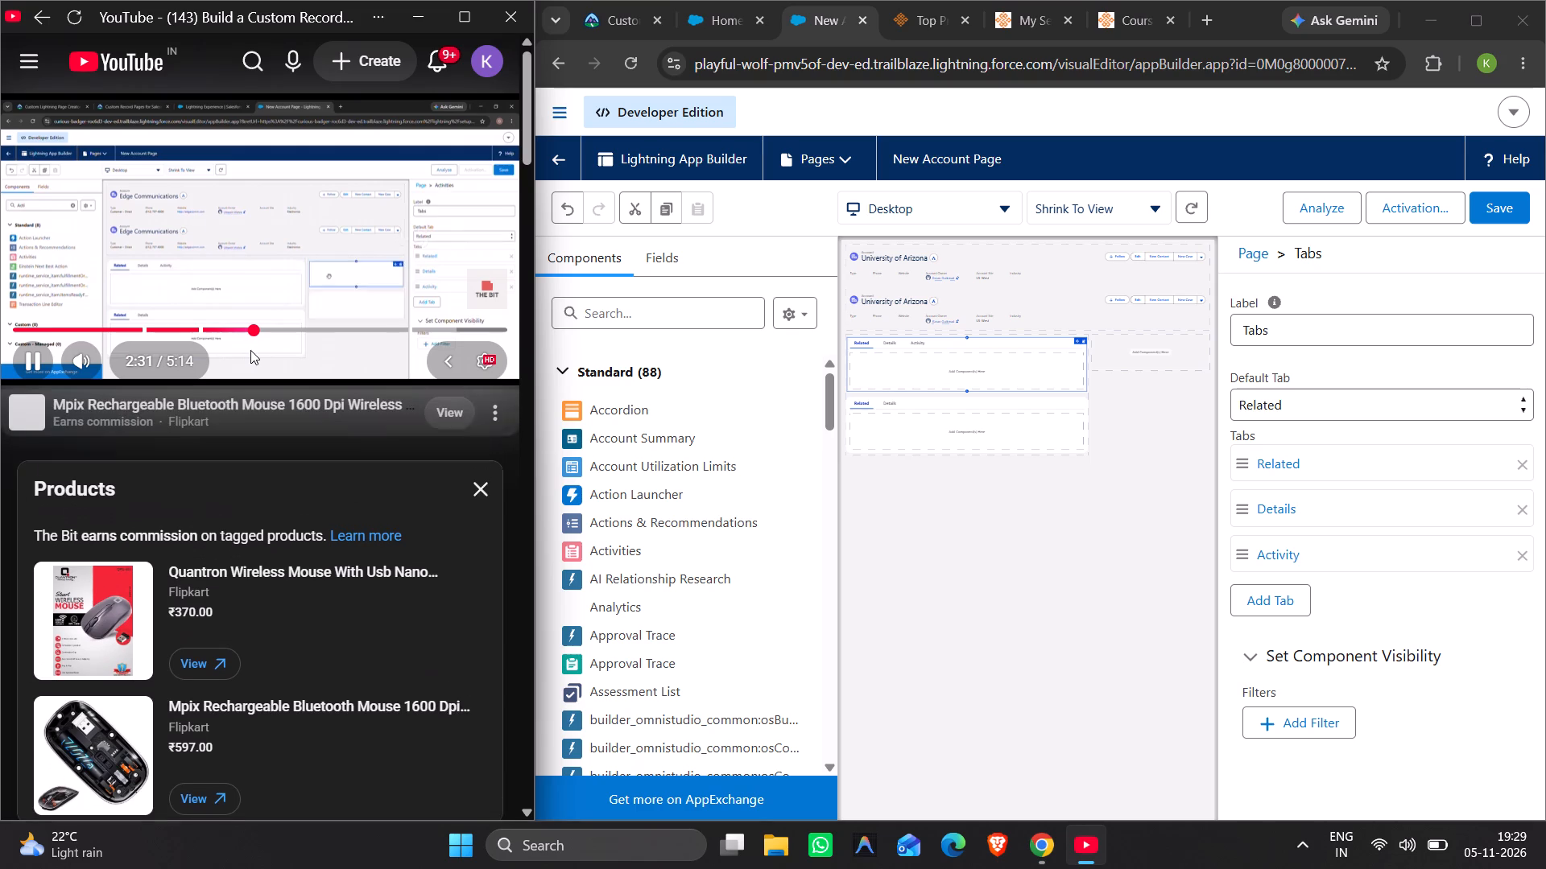
pyautogui.press('Left')
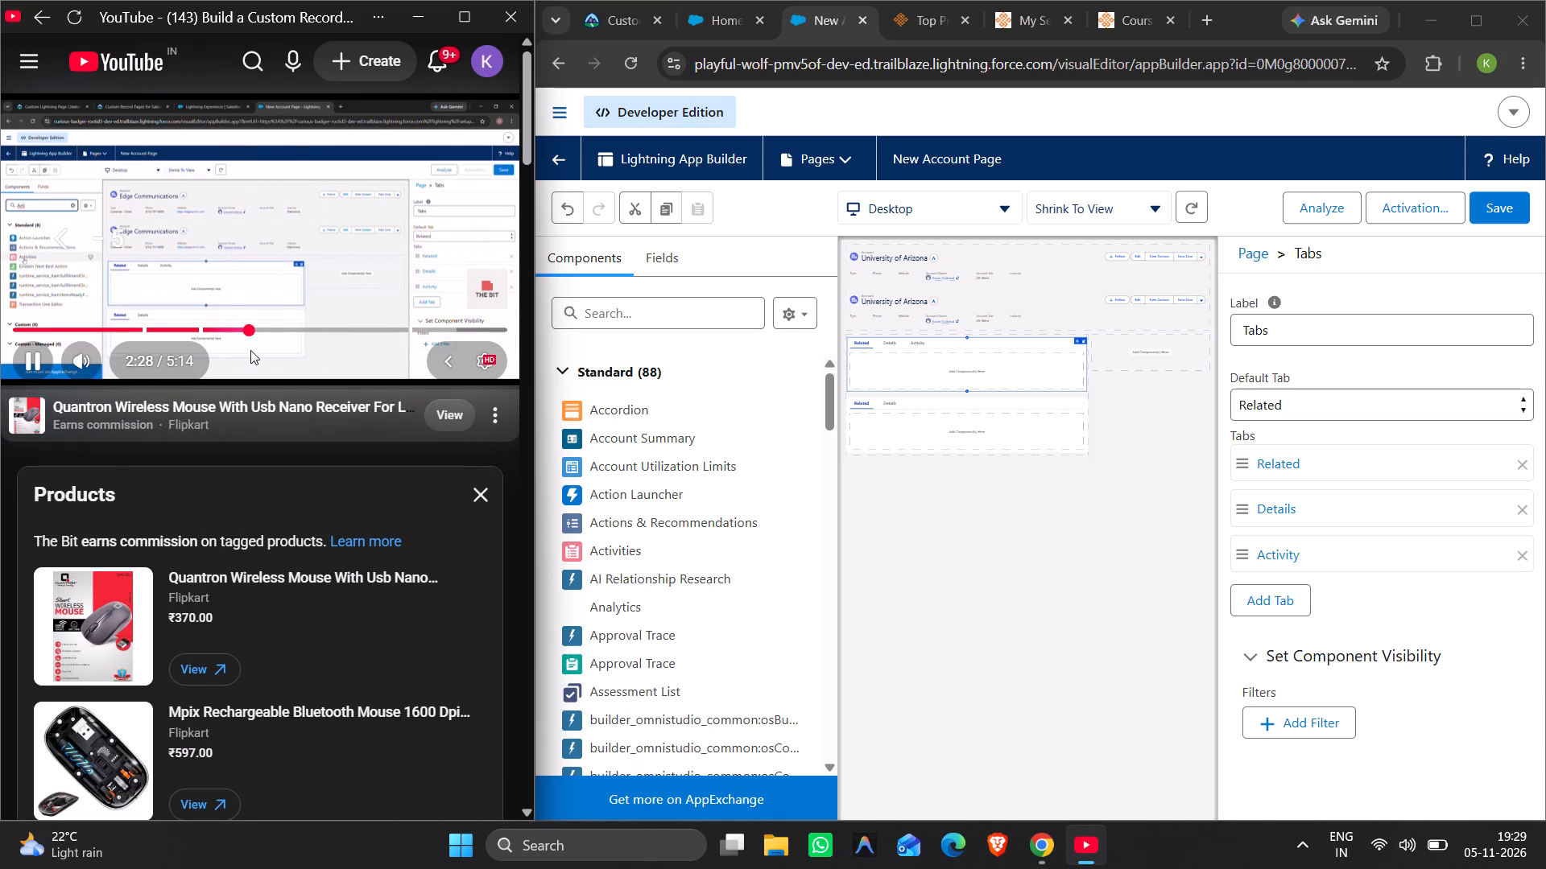
pyautogui.press('Left')
pyautogui.press('Left')
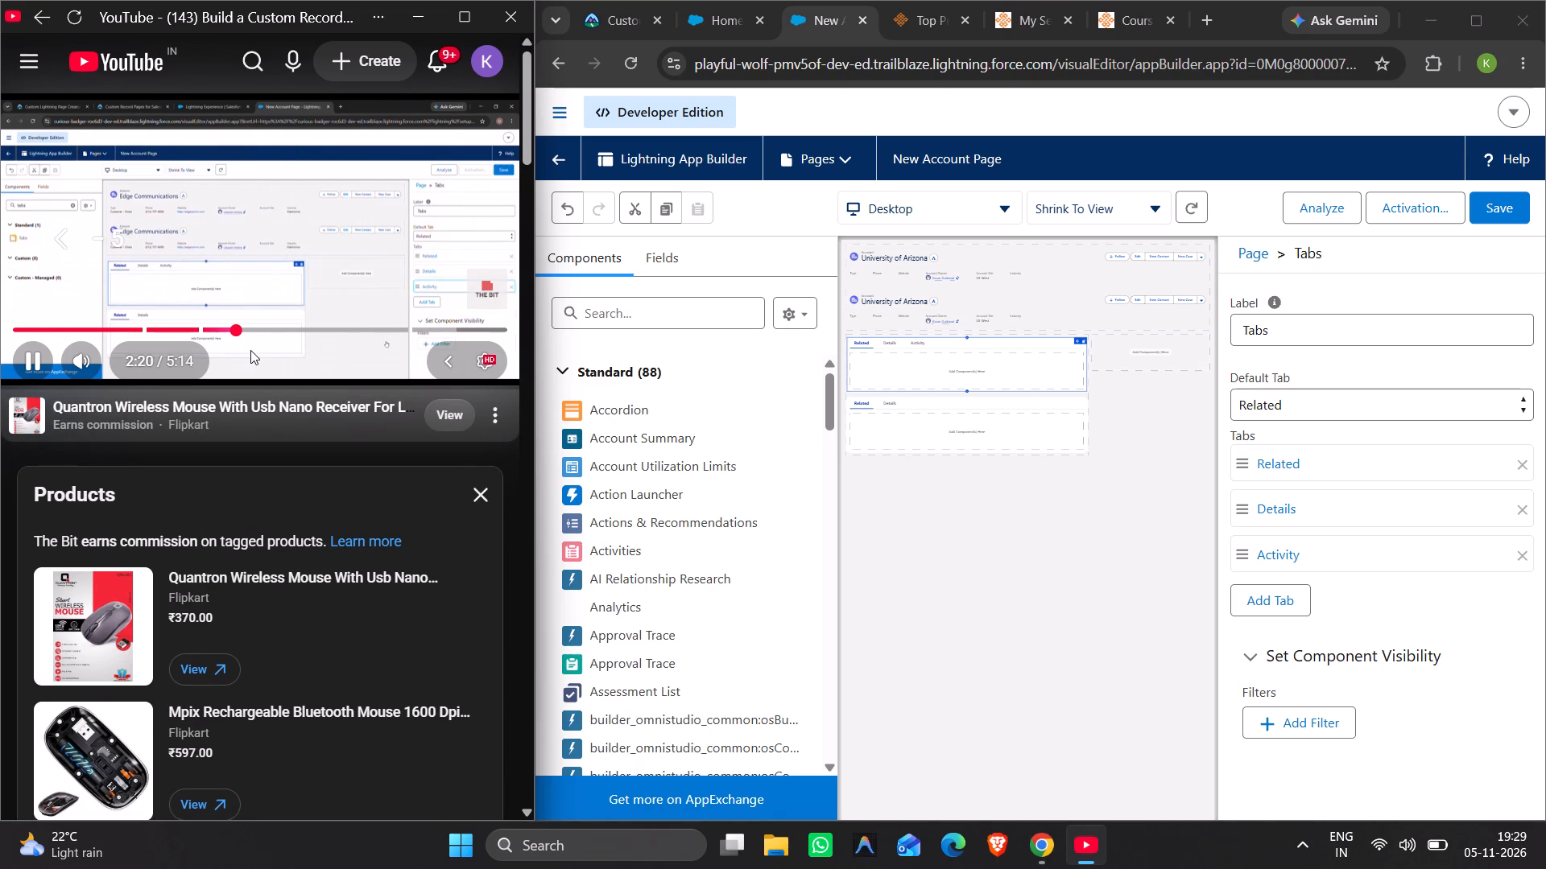
# In Chrome, search the components for "act" and add Activities to the sidebar region of New Account Page.
pyautogui.click(671, 303)
pyautogui.write('act')
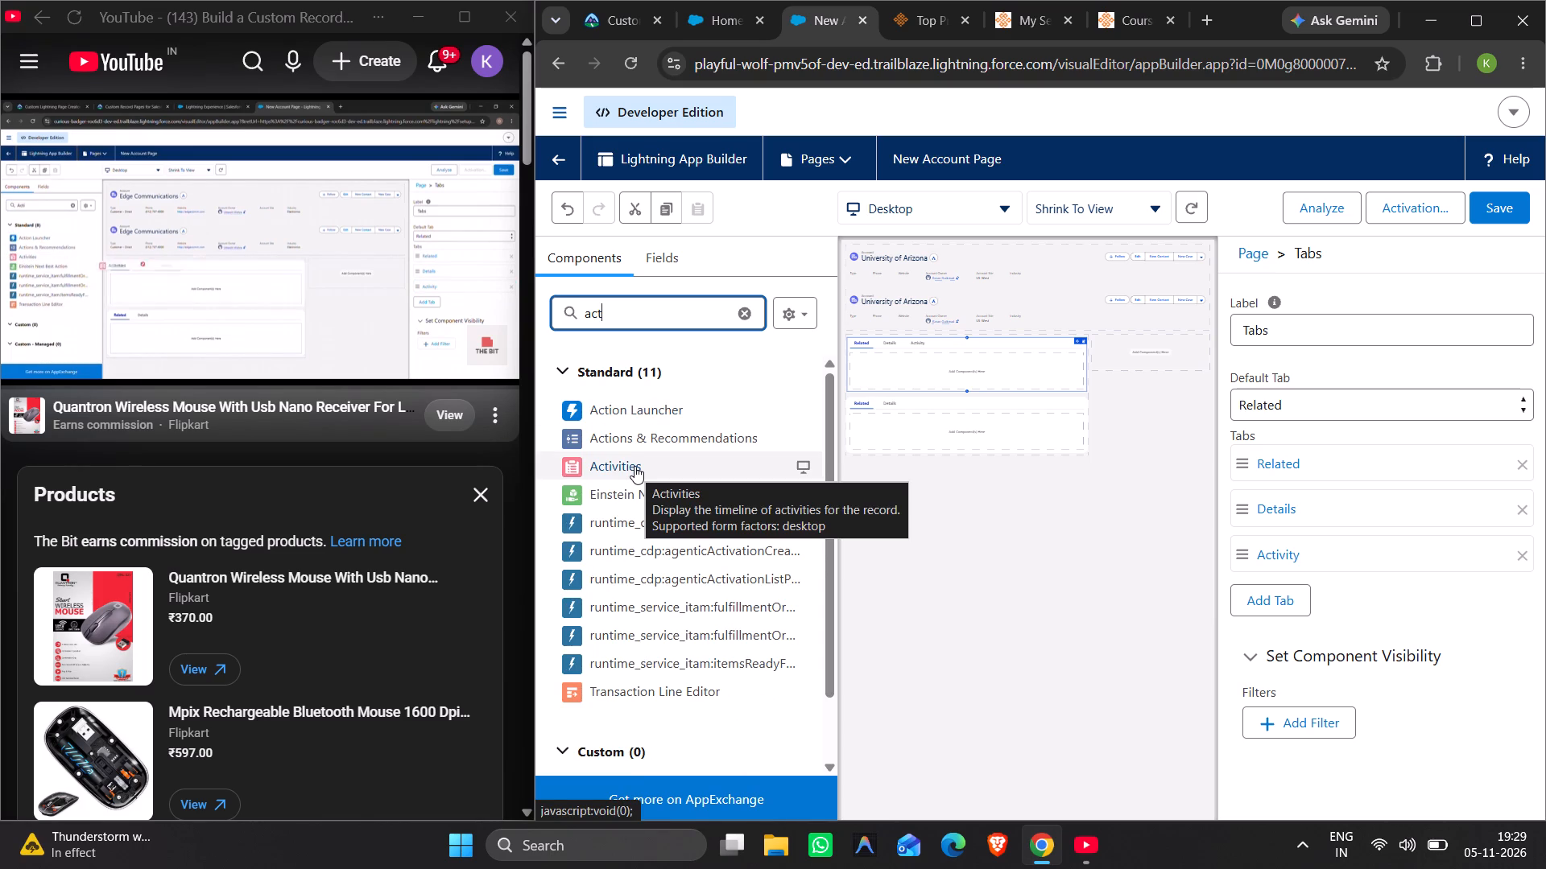
pyautogui.moveTo(630, 466); pyautogui.dragTo(1116, 346)
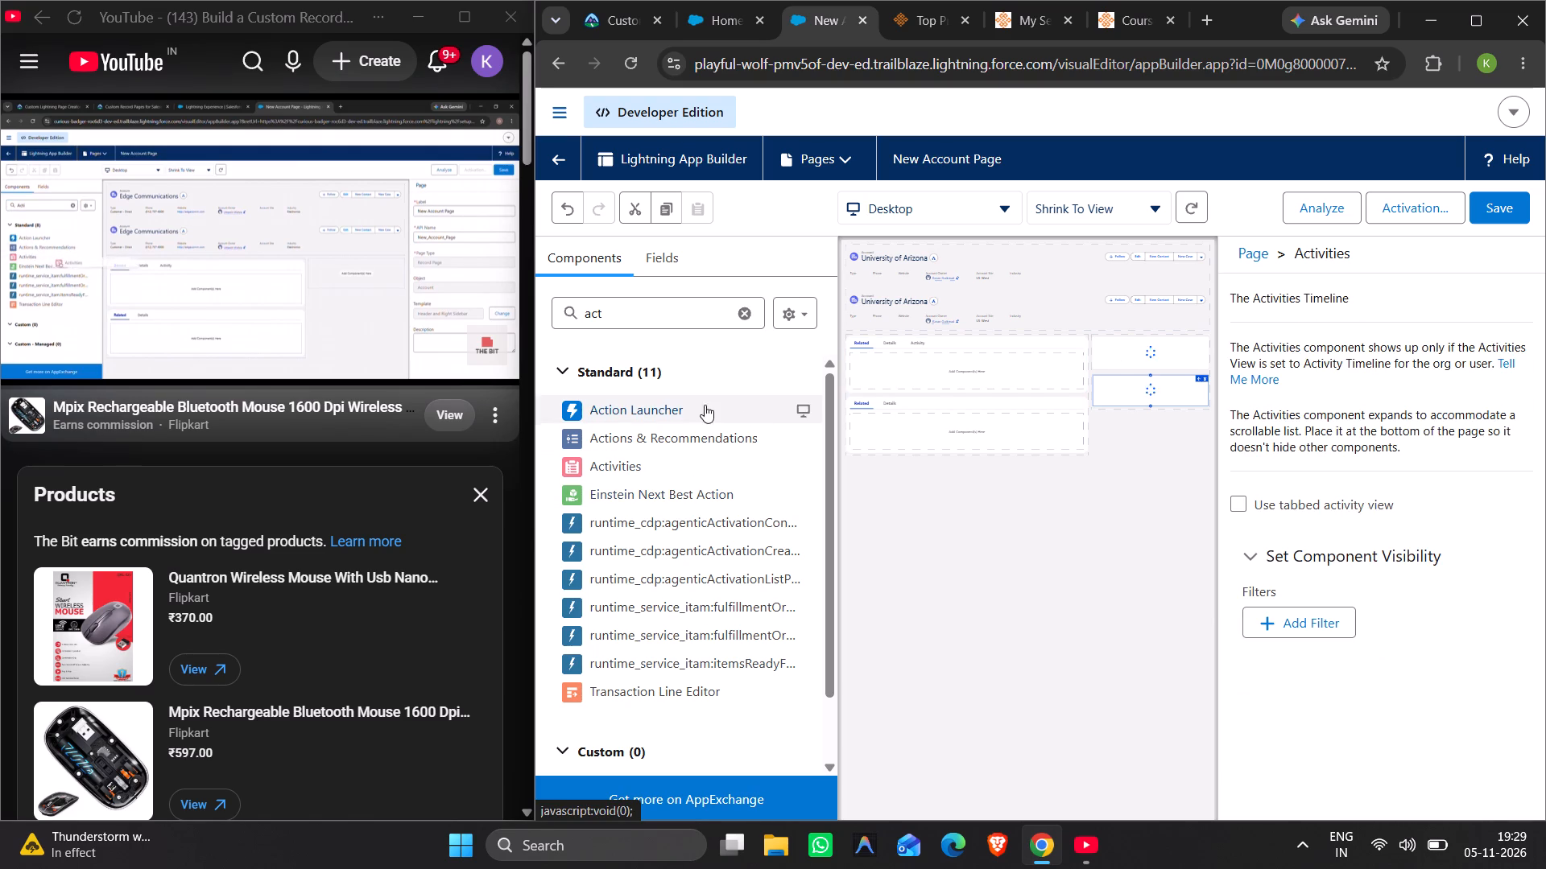
# Add an Activities component inside the Related tab of the upper Tabs component.
pyautogui.moveTo(619, 467); pyautogui.dragTo(927, 359)
pyautogui.click(927, 359)
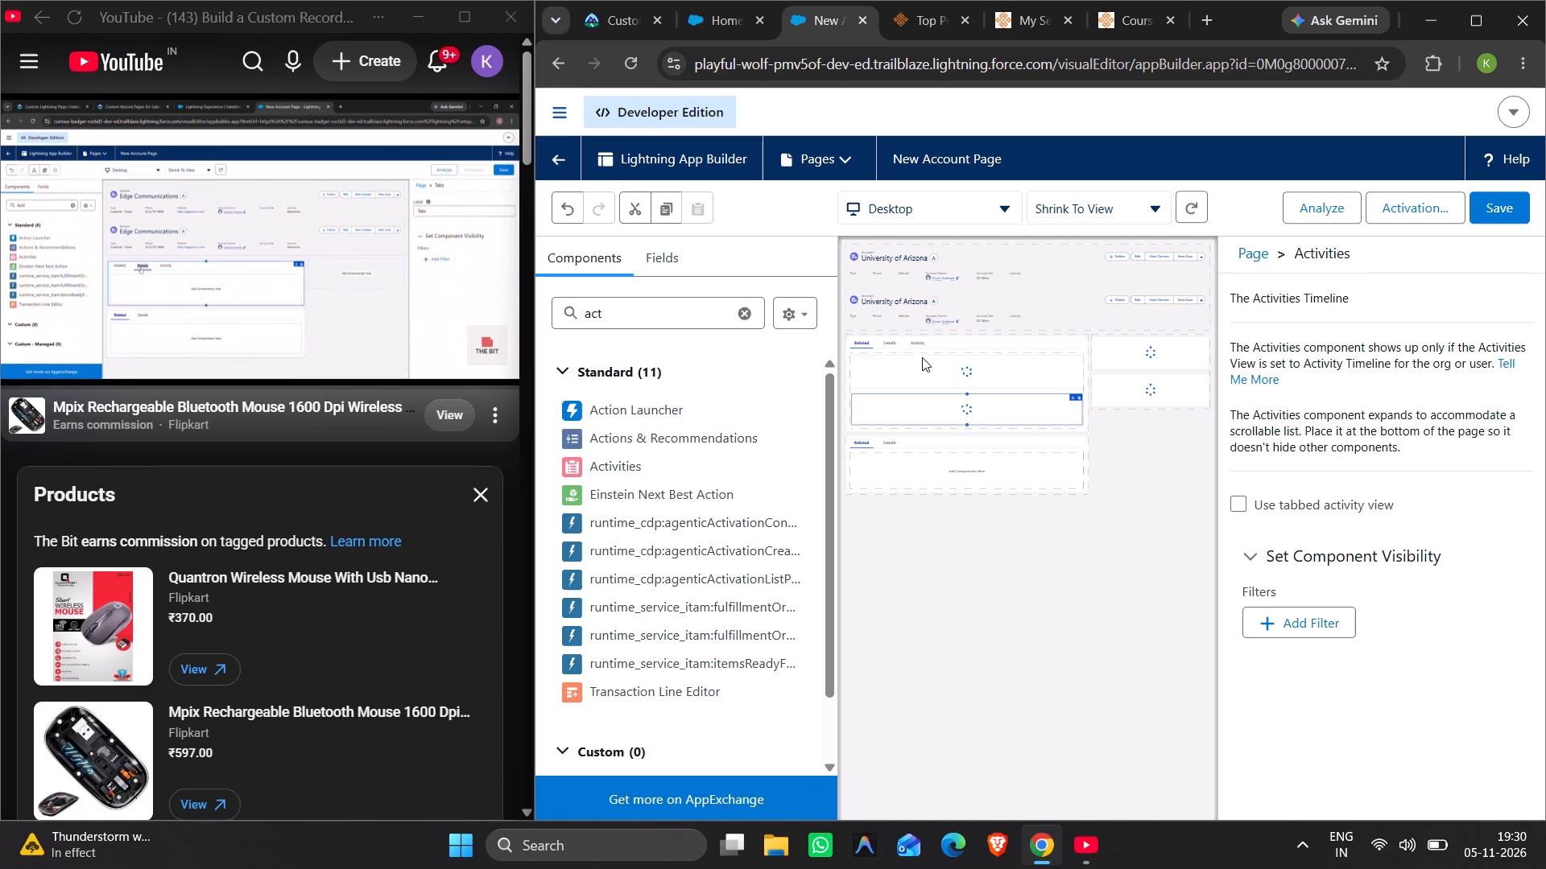
# Search the components for "record" and add Record Detail inside the Details tab of the upper Tabs component.
pyautogui.click(889, 342)
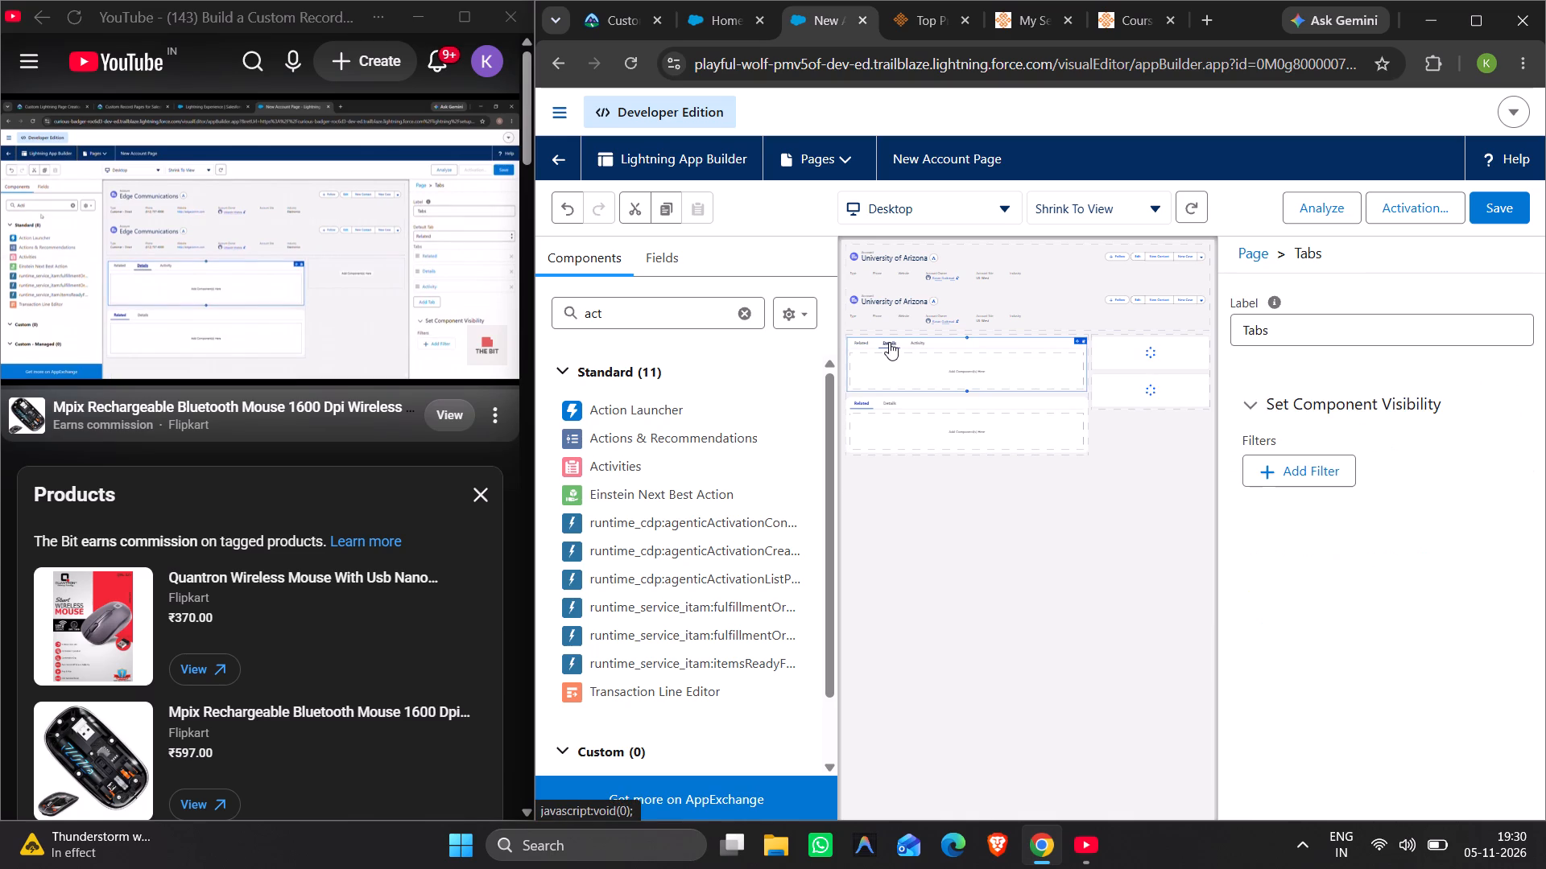
pyautogui.click(655, 314)
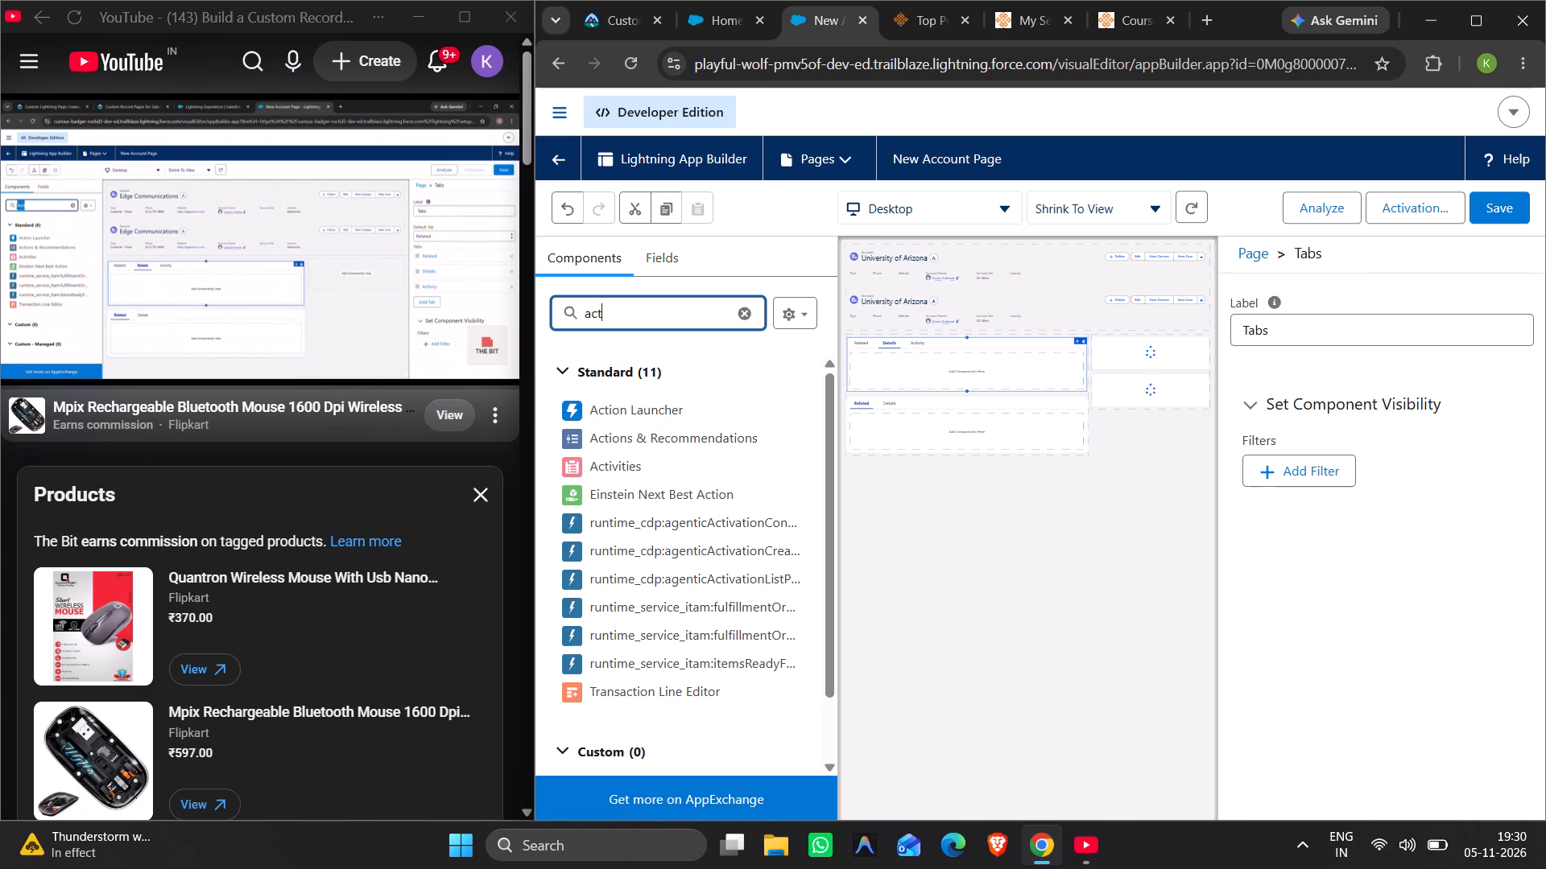
pyautogui.press('BackSpace')
pyautogui.press('BackSpace')
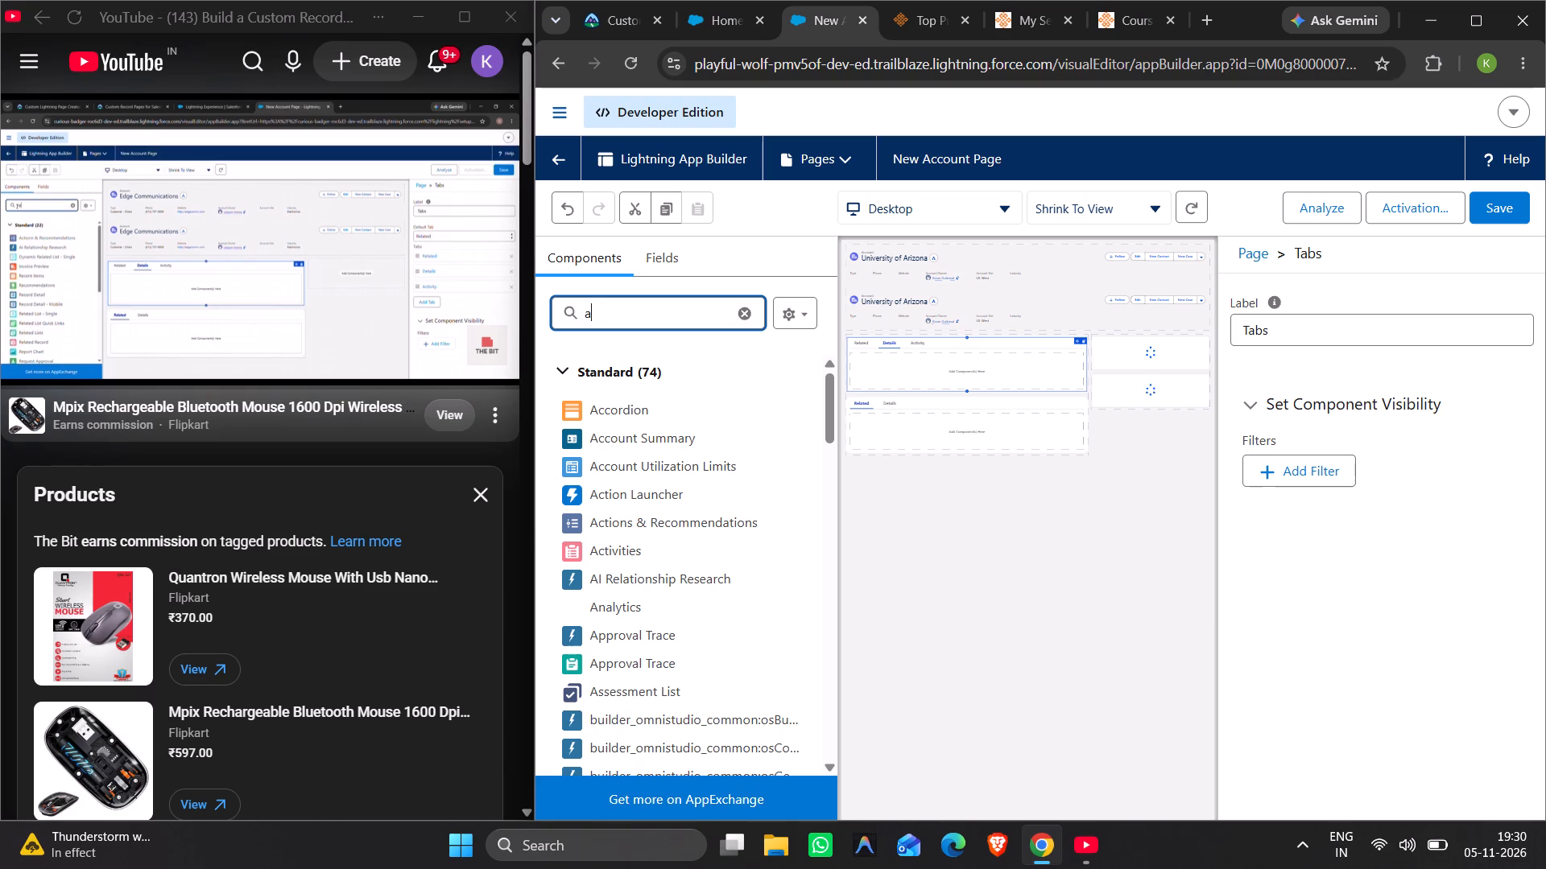
pyautogui.press('BackSpace')
pyautogui.press('r')
pyautogui.write('ecord')
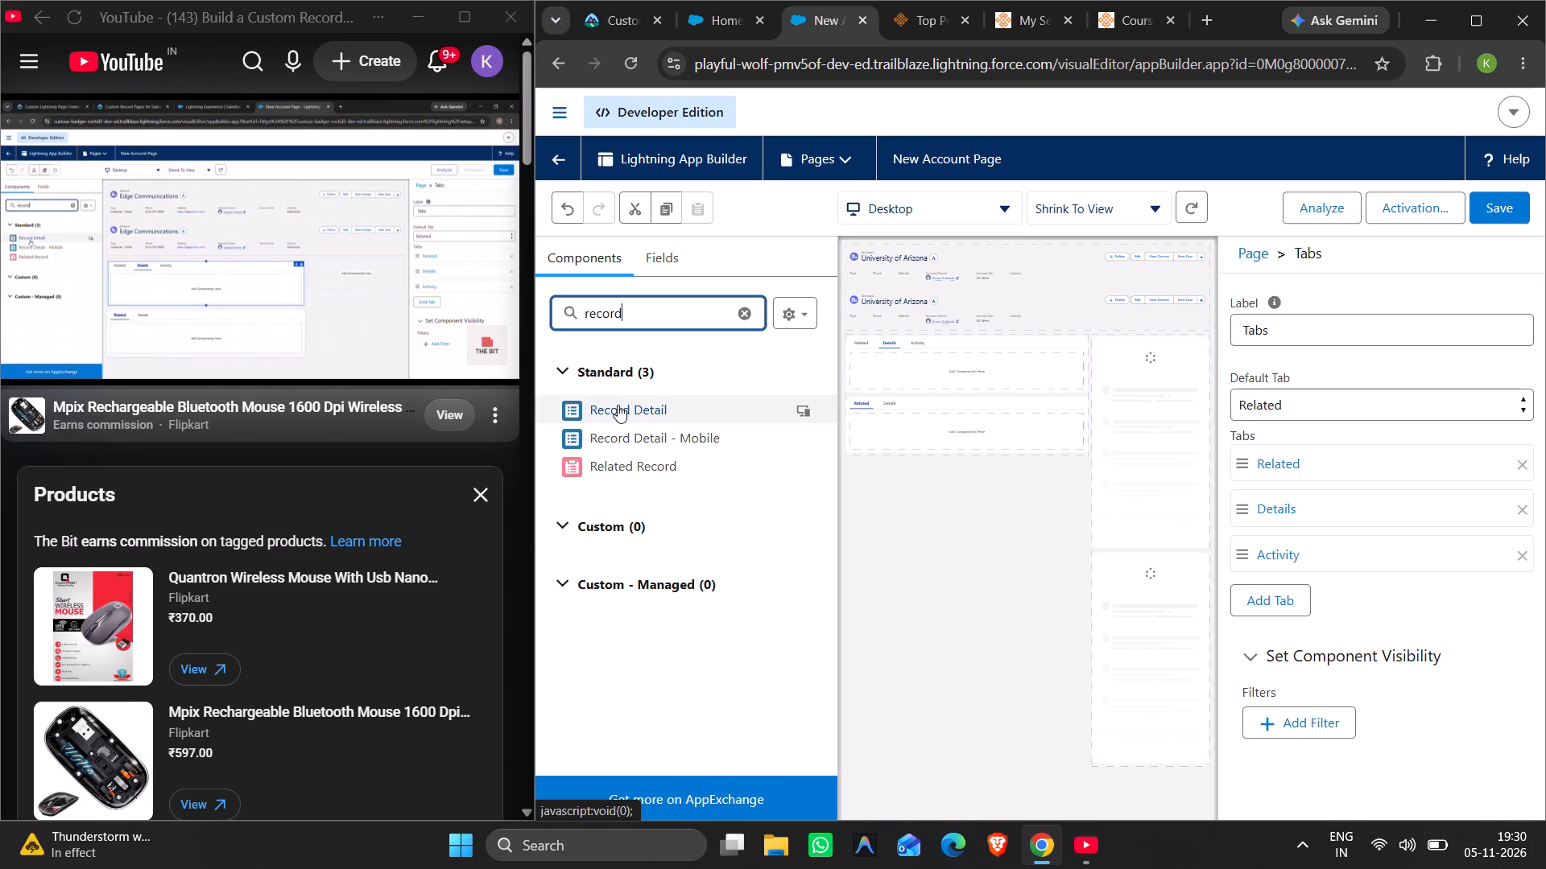
pyautogui.moveTo(618, 405); pyautogui.dragTo(942, 364)
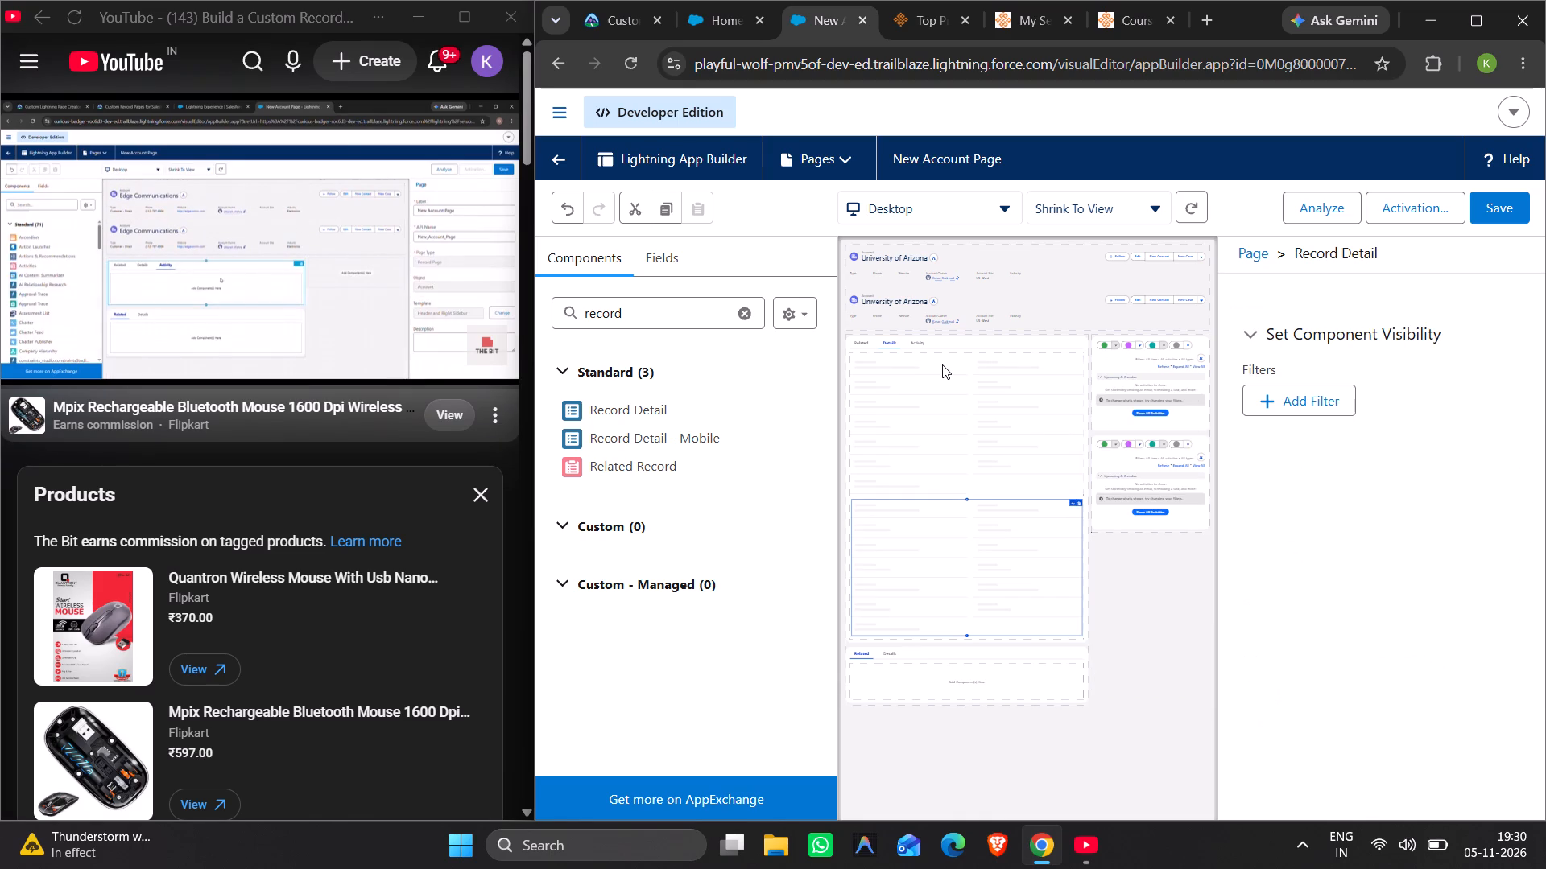
# Search the components for "act" and add Activities inside the Activity tab of the upper Tabs component.
pyautogui.click(912, 336)
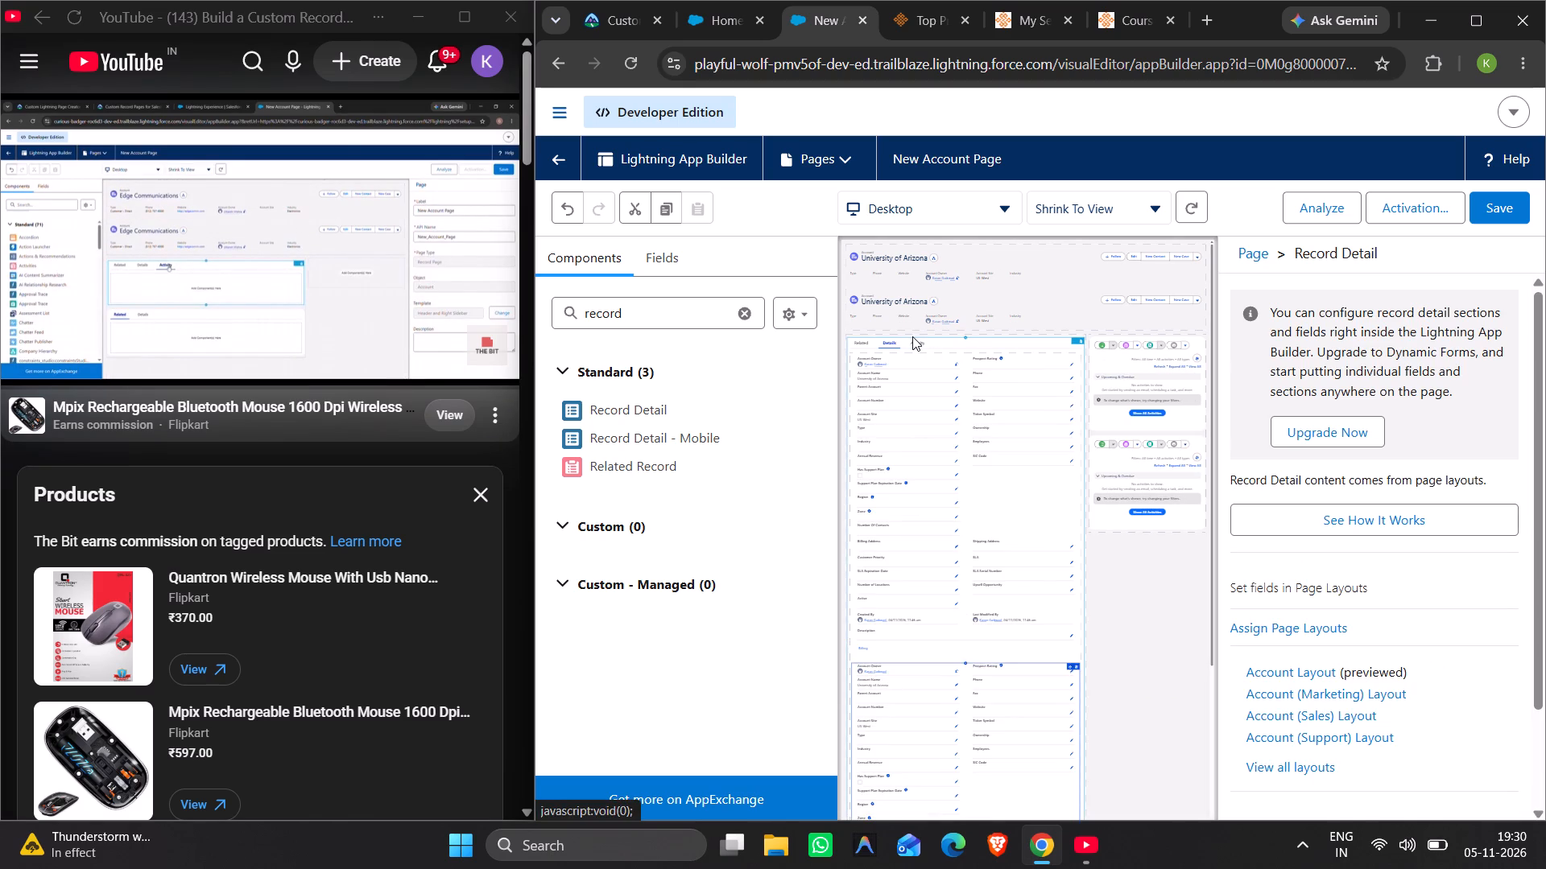
pyautogui.click(917, 344)
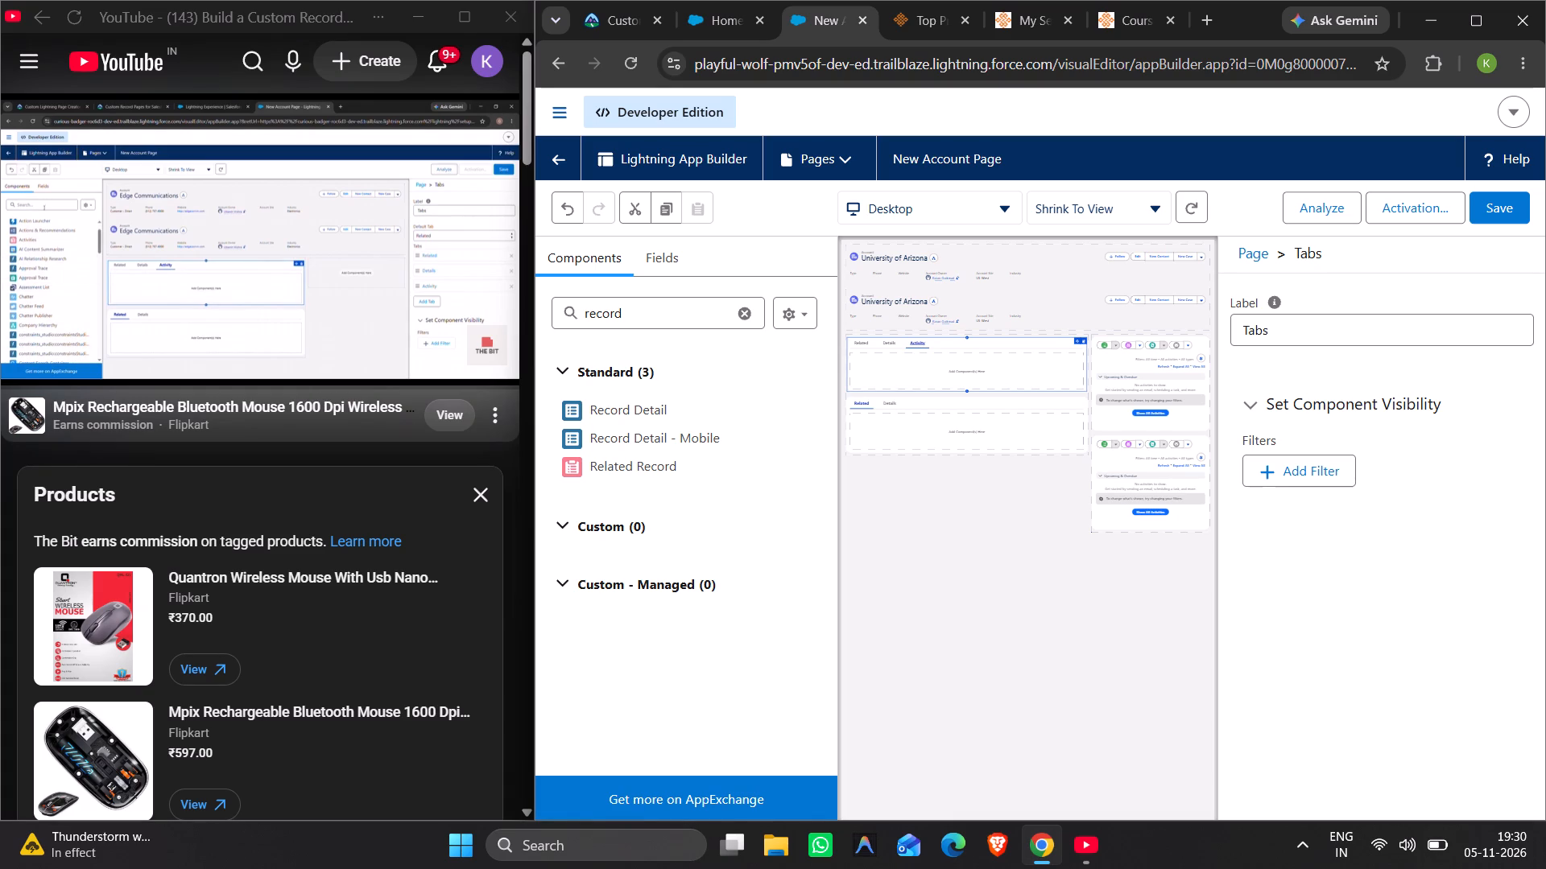
pyautogui.click(753, 310)
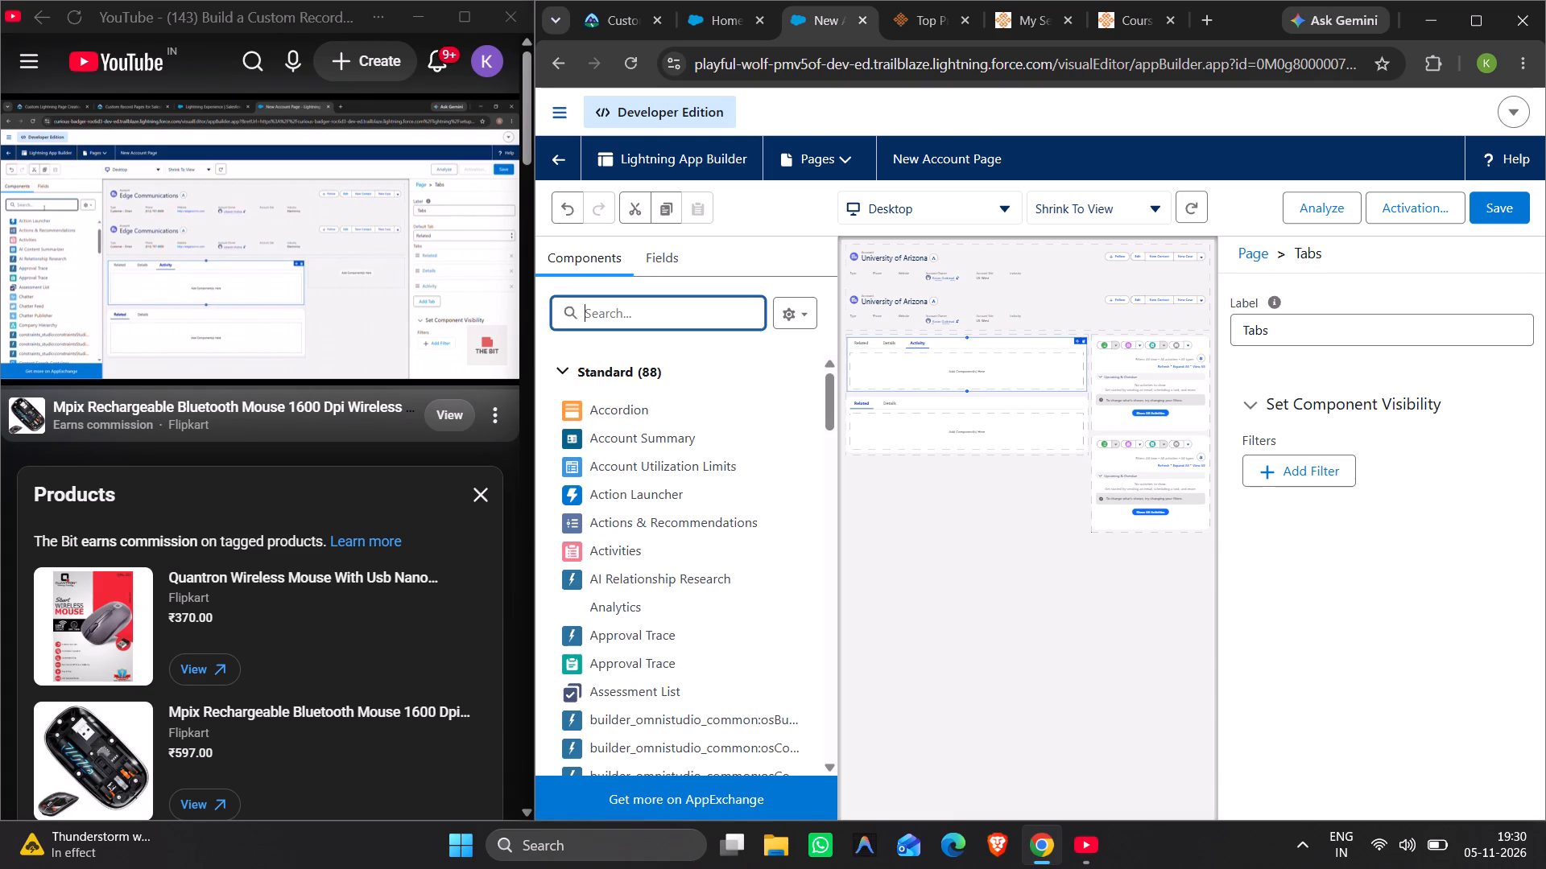
pyautogui.write('act')
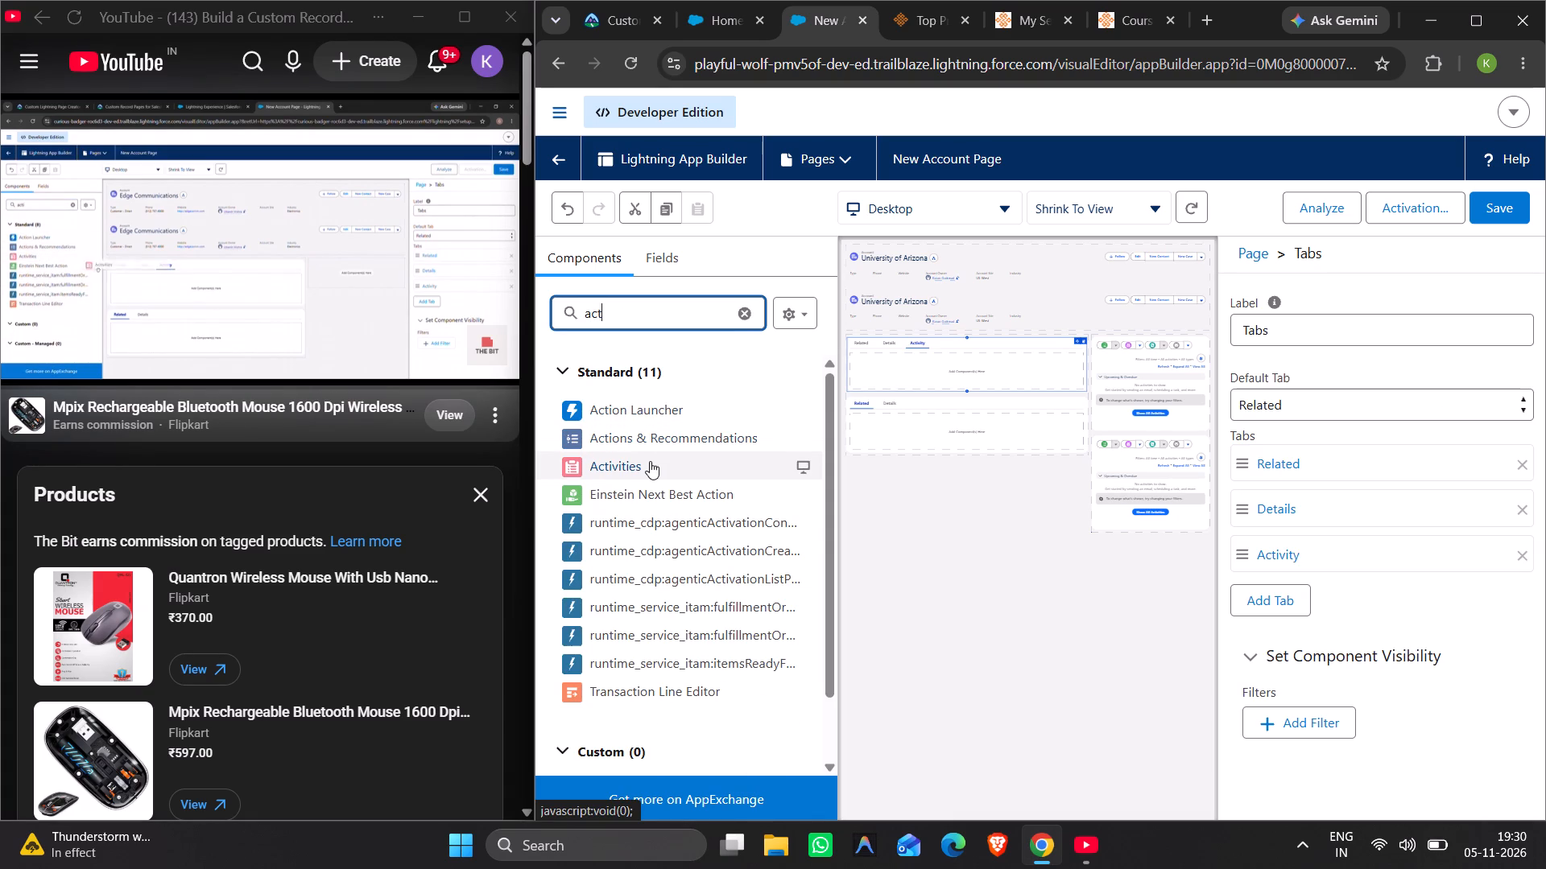
pyautogui.moveTo(639, 463); pyautogui.dragTo(955, 354)
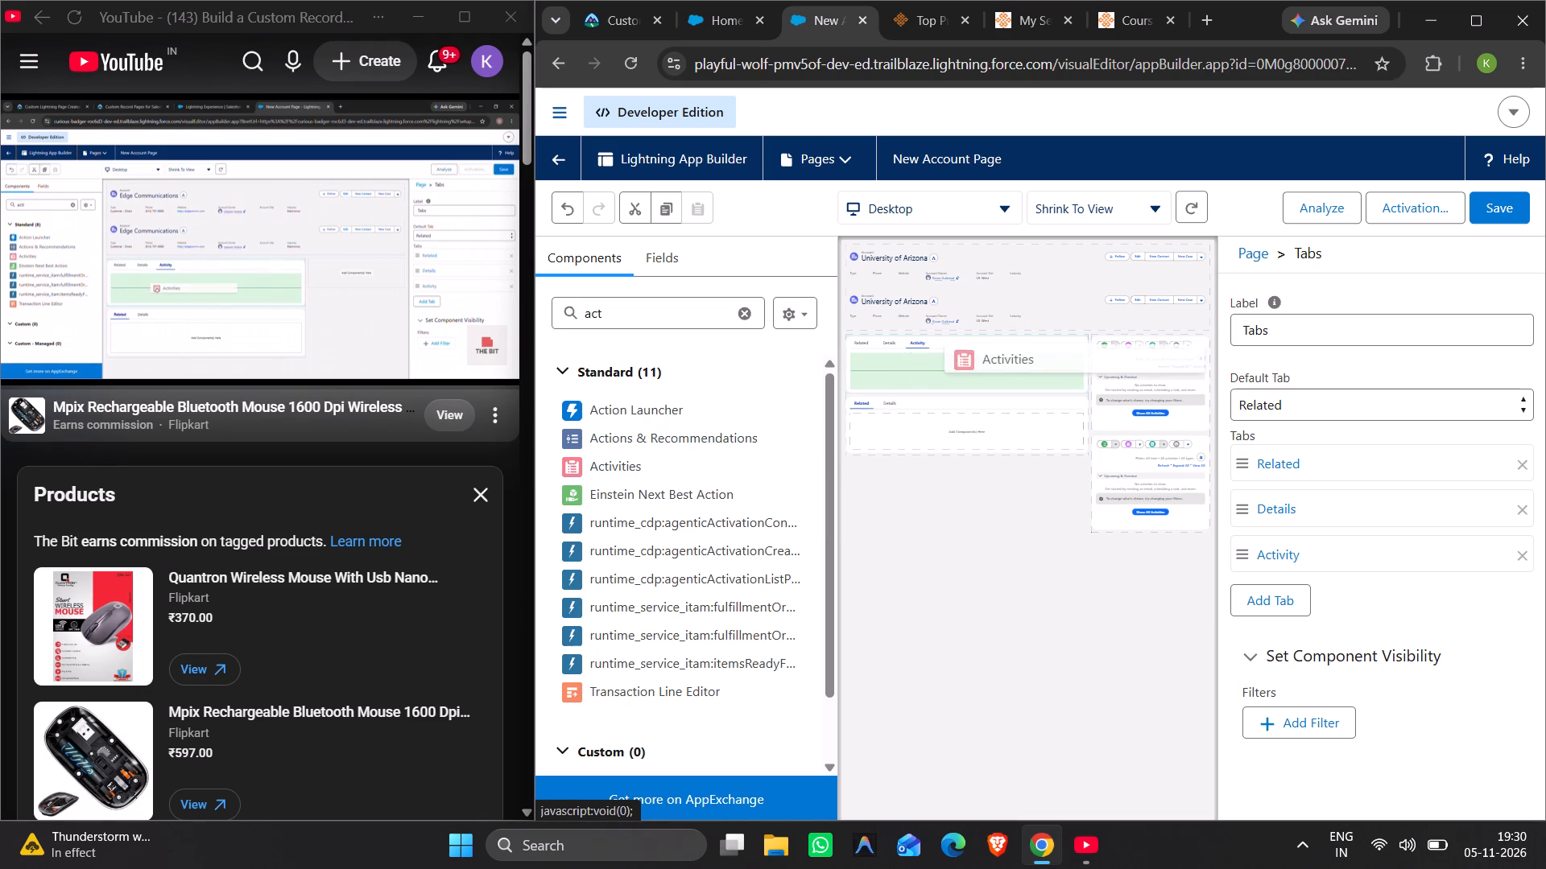
pyautogui.moveTo(955, 354); pyautogui.dragTo(949, 354)
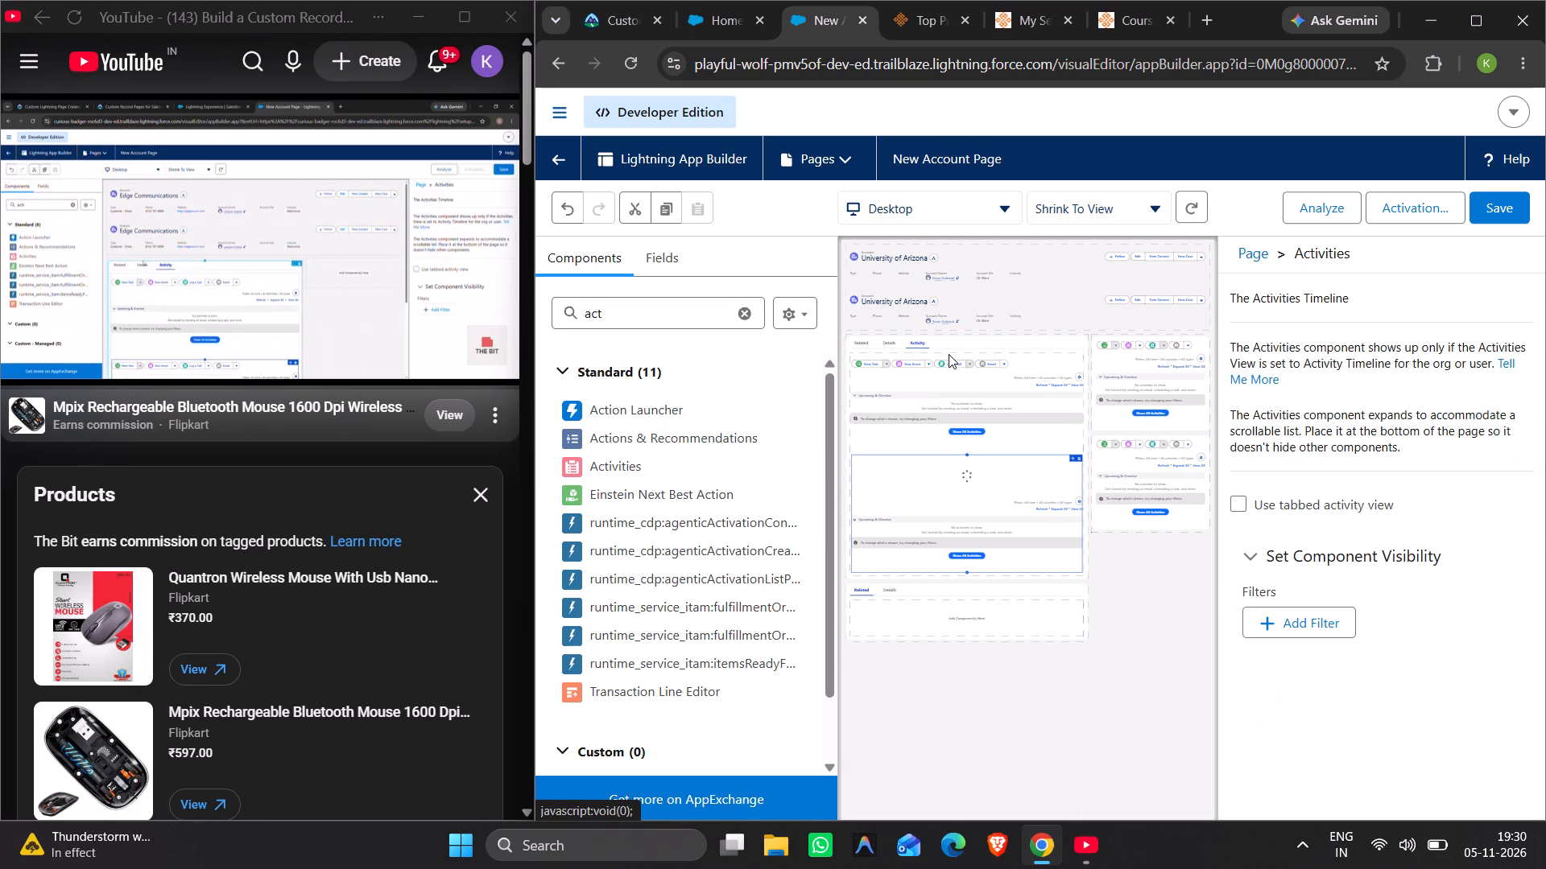
# Return to the Details tab of the upper Tabs component and search the components for "re".
pyautogui.click(889, 339)
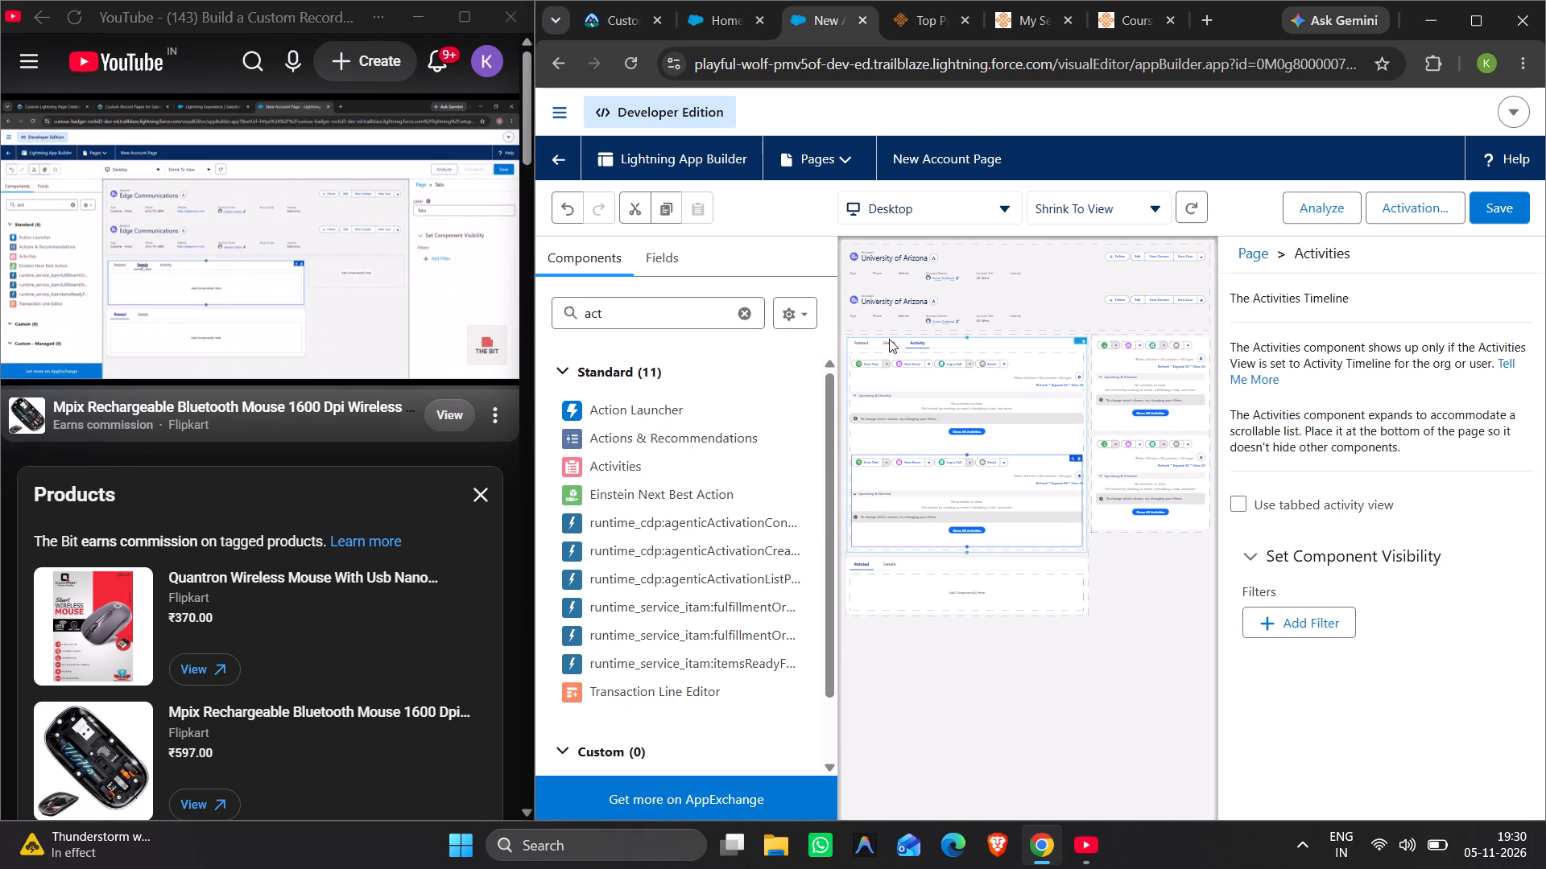
pyautogui.click(890, 342)
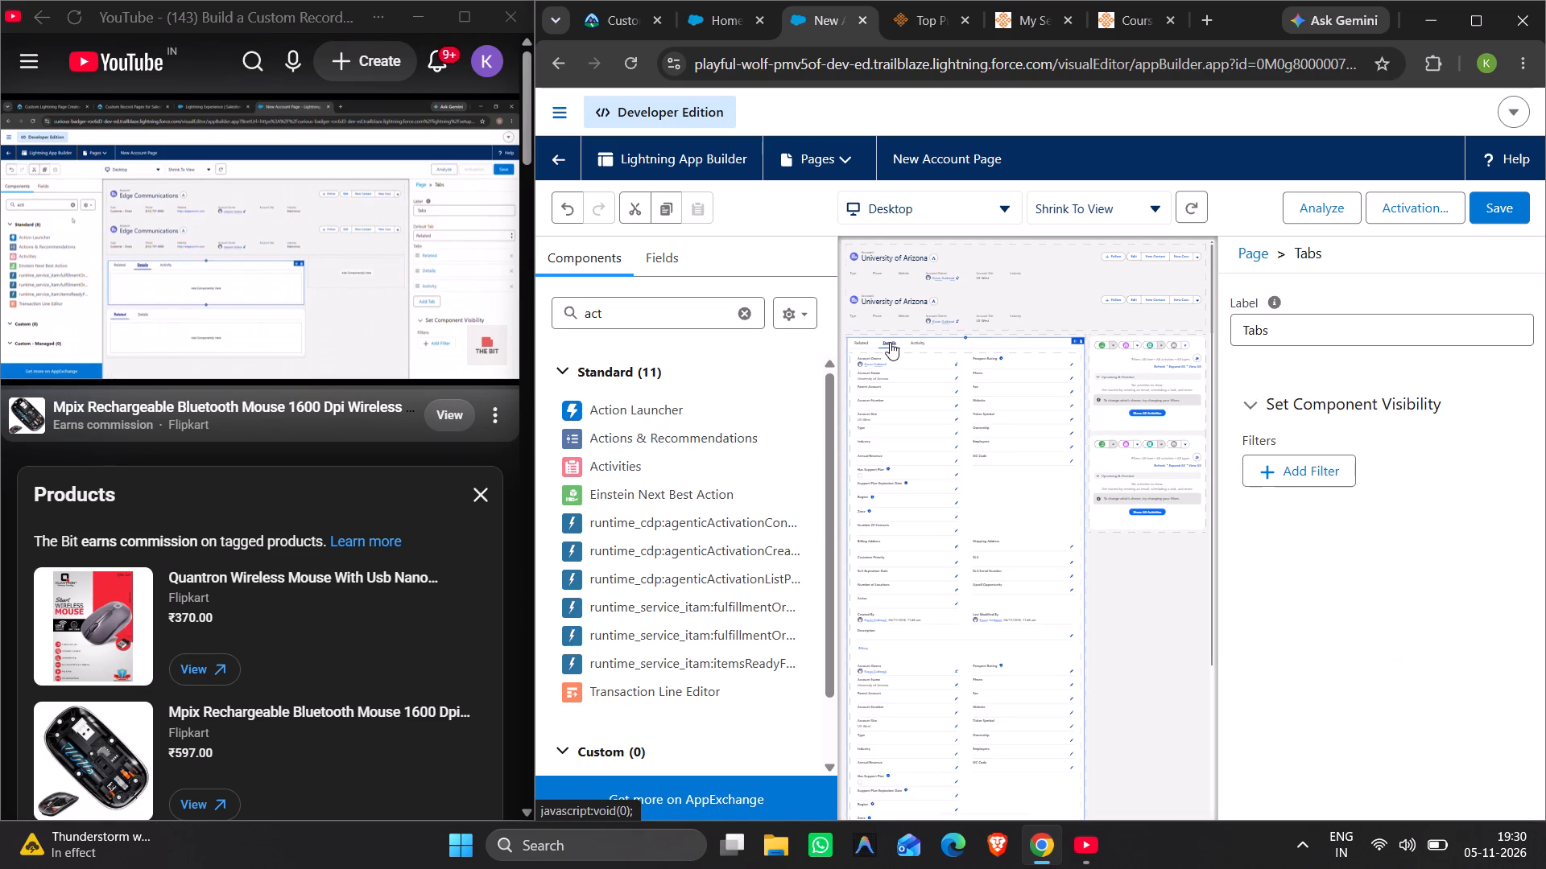
pyautogui.click(684, 320)
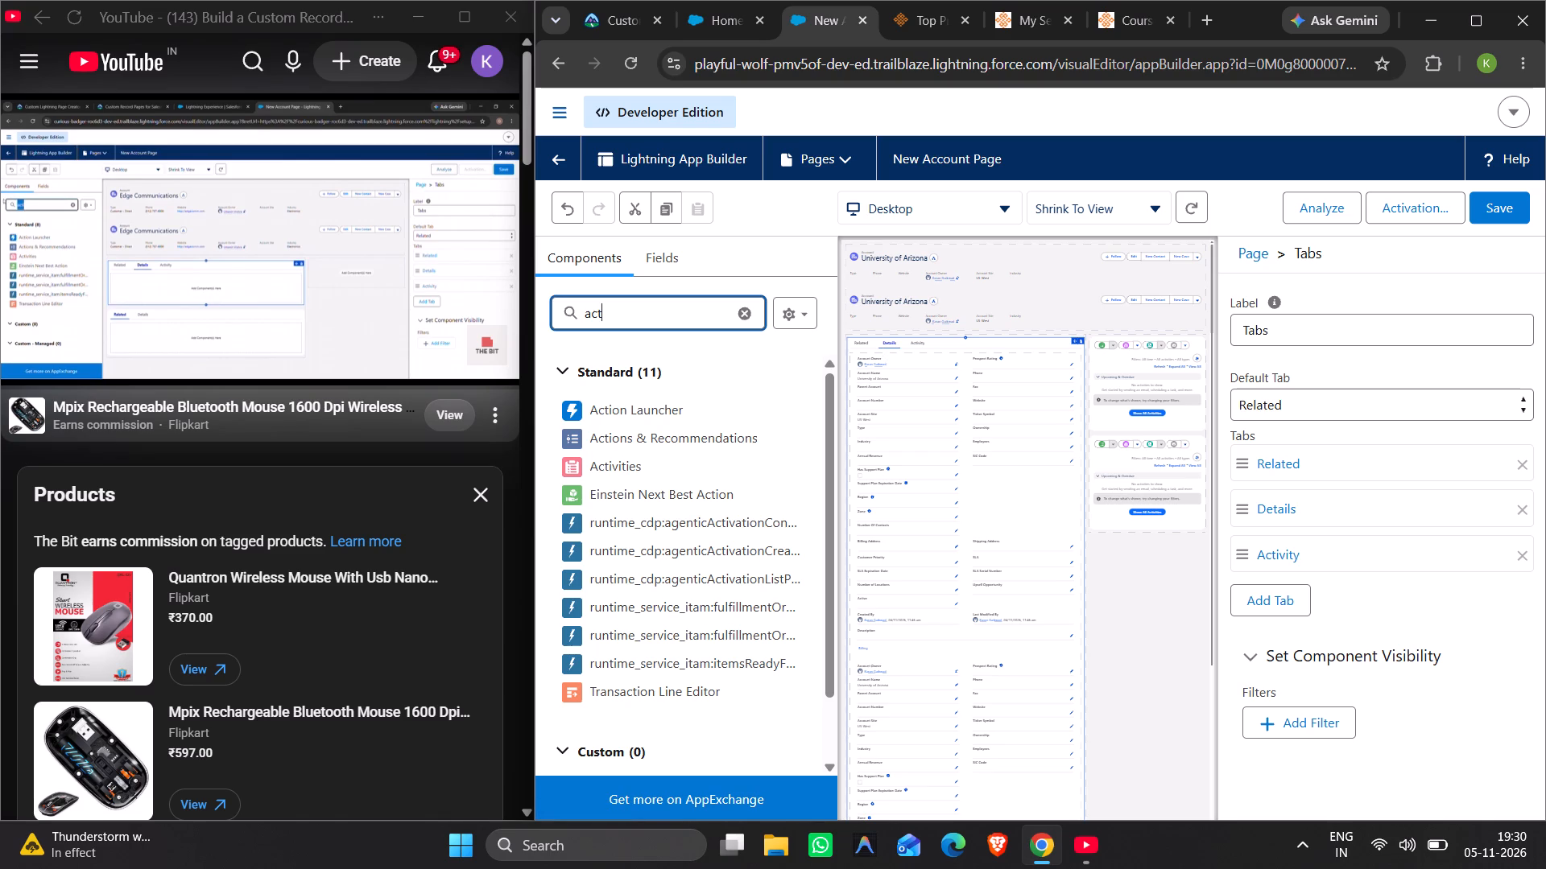
pyautogui.press('BackSpace')
pyautogui.press('BackSpace')
pyautogui.press('BackSpace')
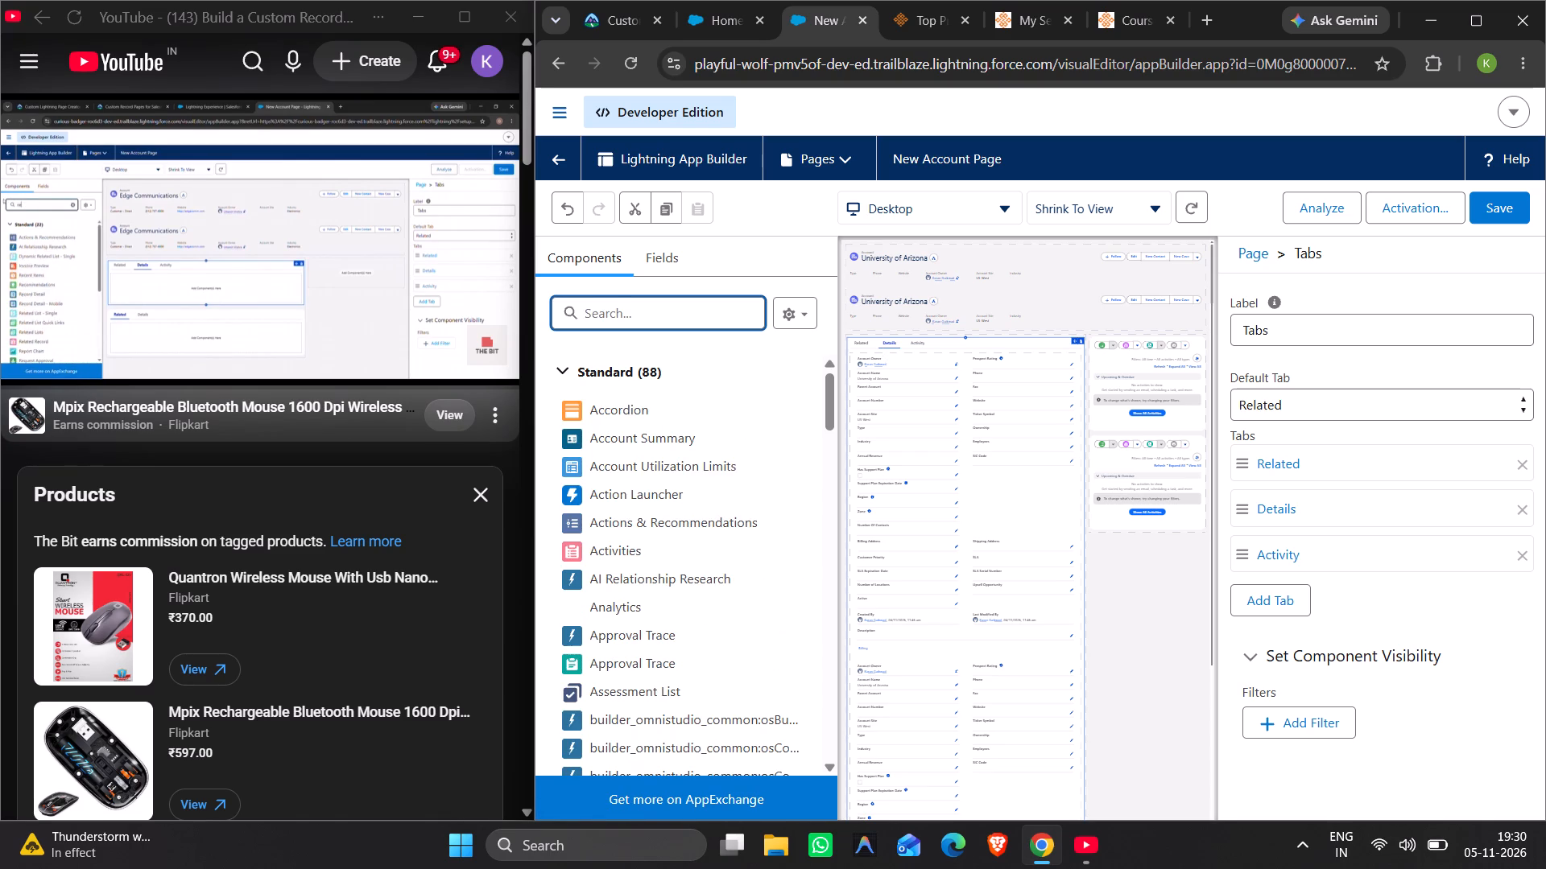
pyautogui.write('re')
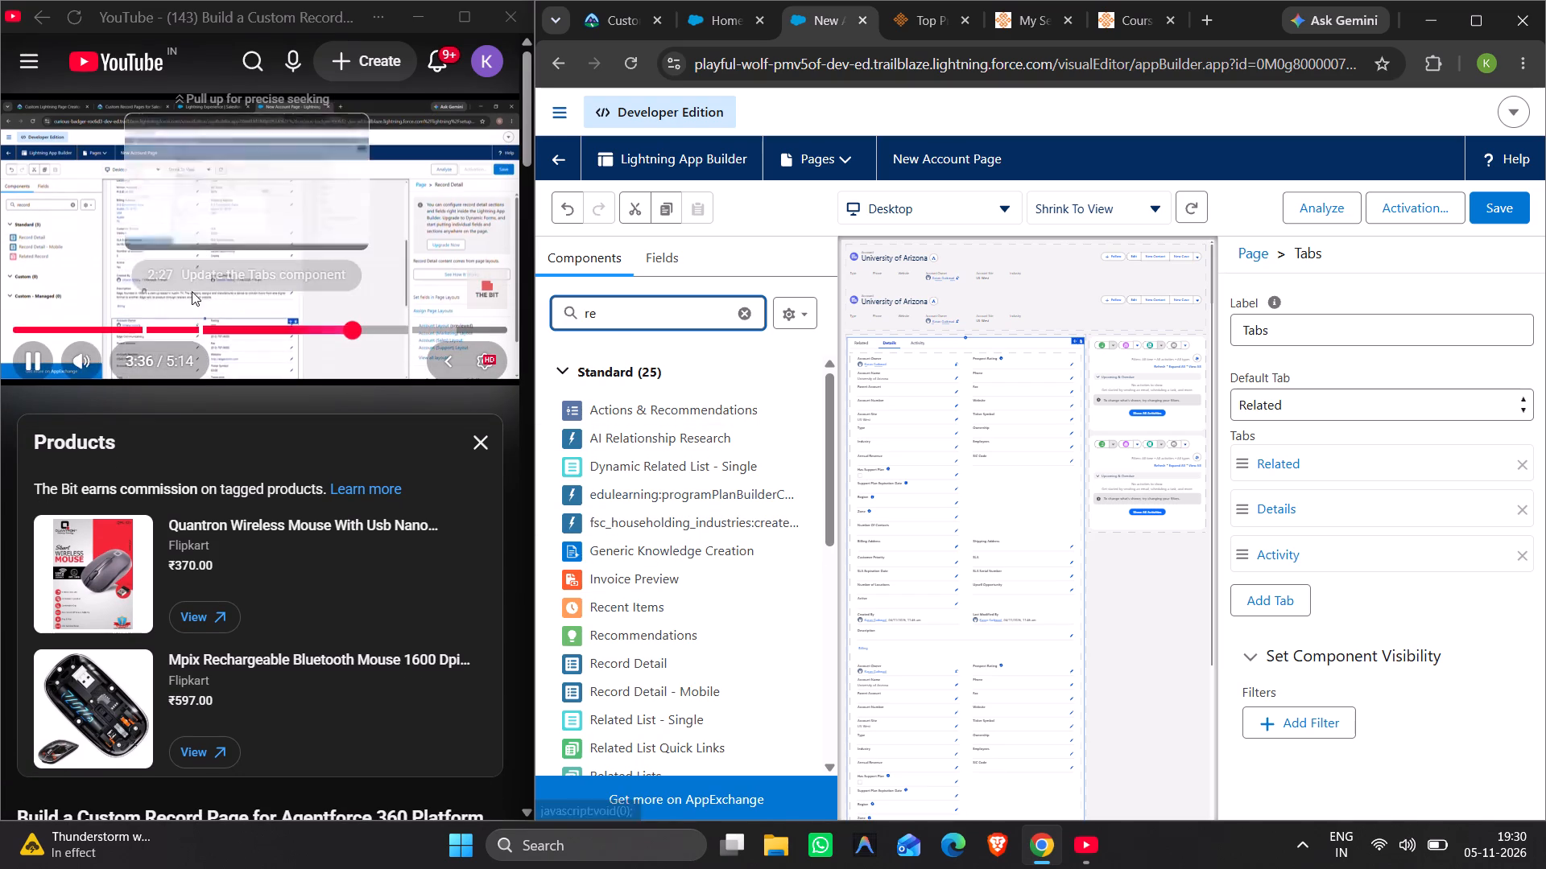
# Pause the YouTube walkthrough, maximize Chrome, and examine the contents of the upper Activity and Details tabs.
pyautogui.click(36, 364)
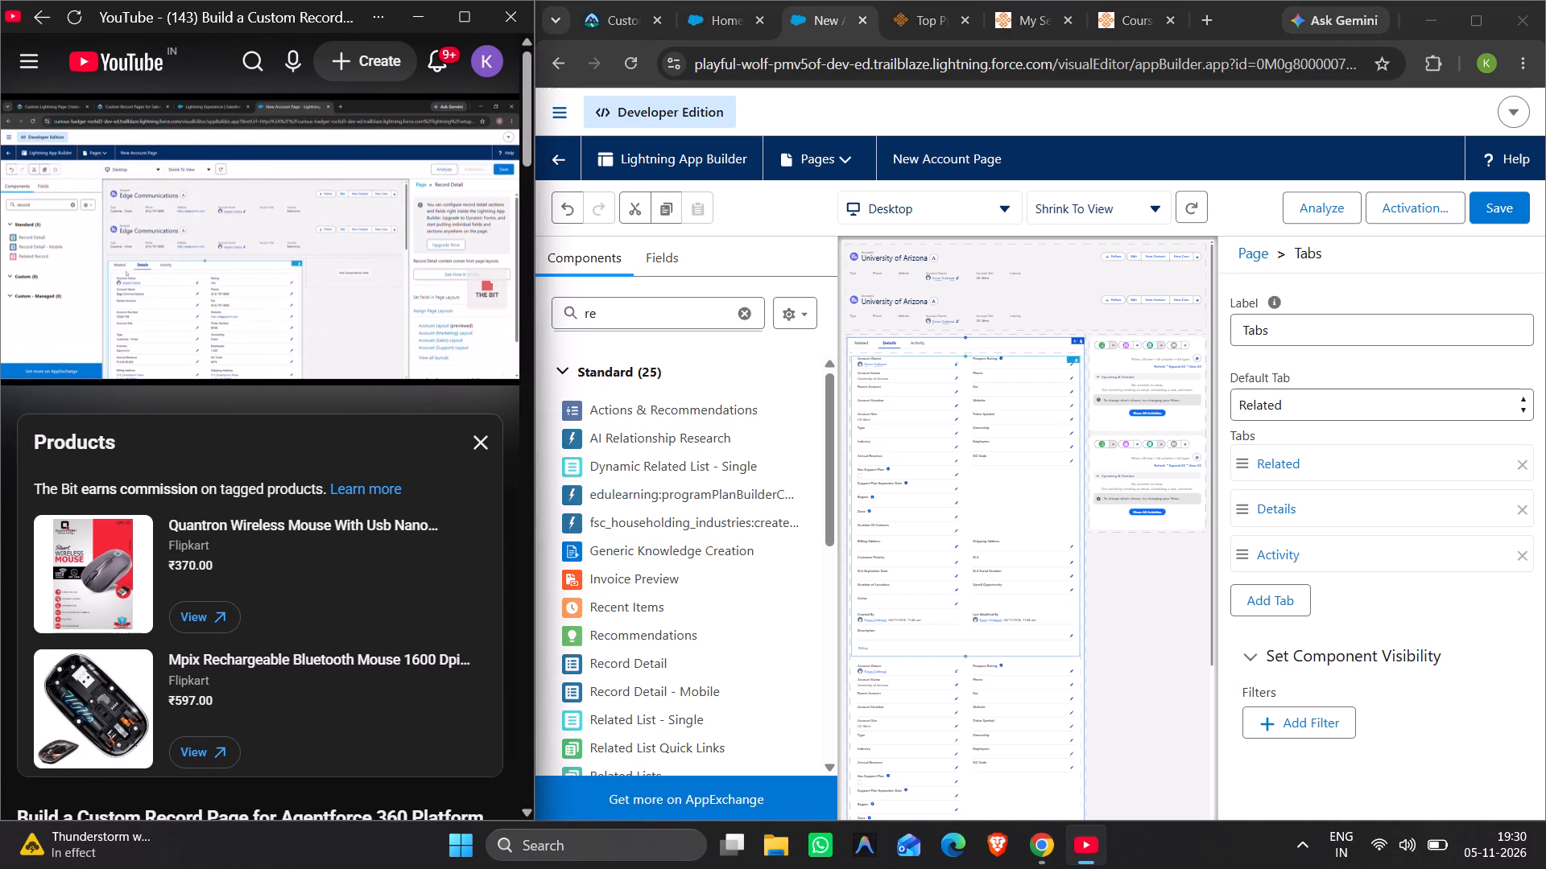
pyautogui.click(916, 344)
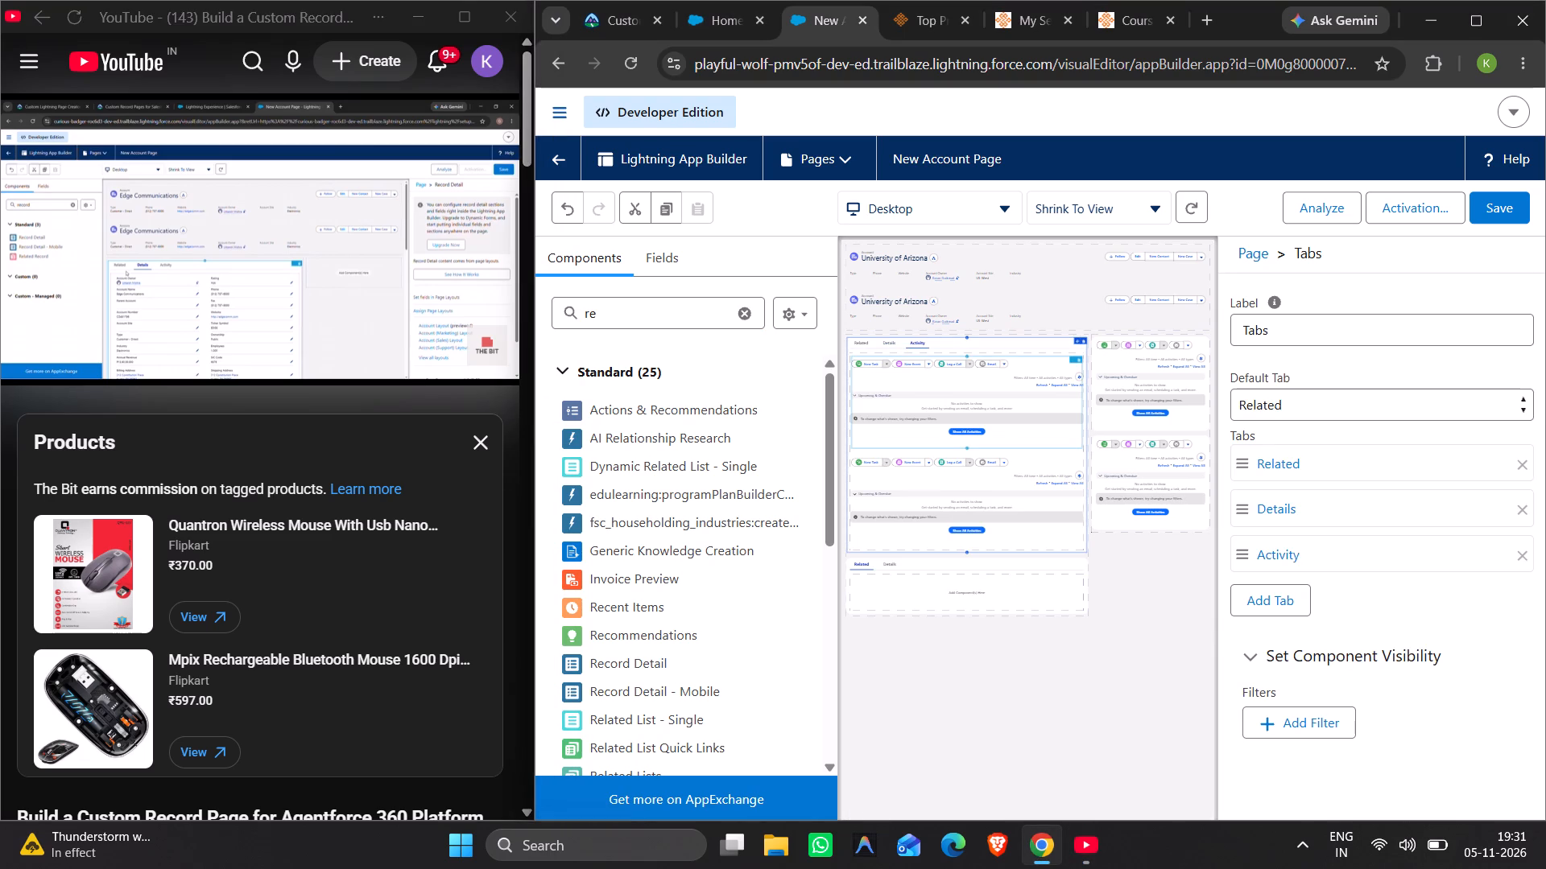
pyautogui.click(1485, 19)
pyautogui.scroll(-1, 531, 579)
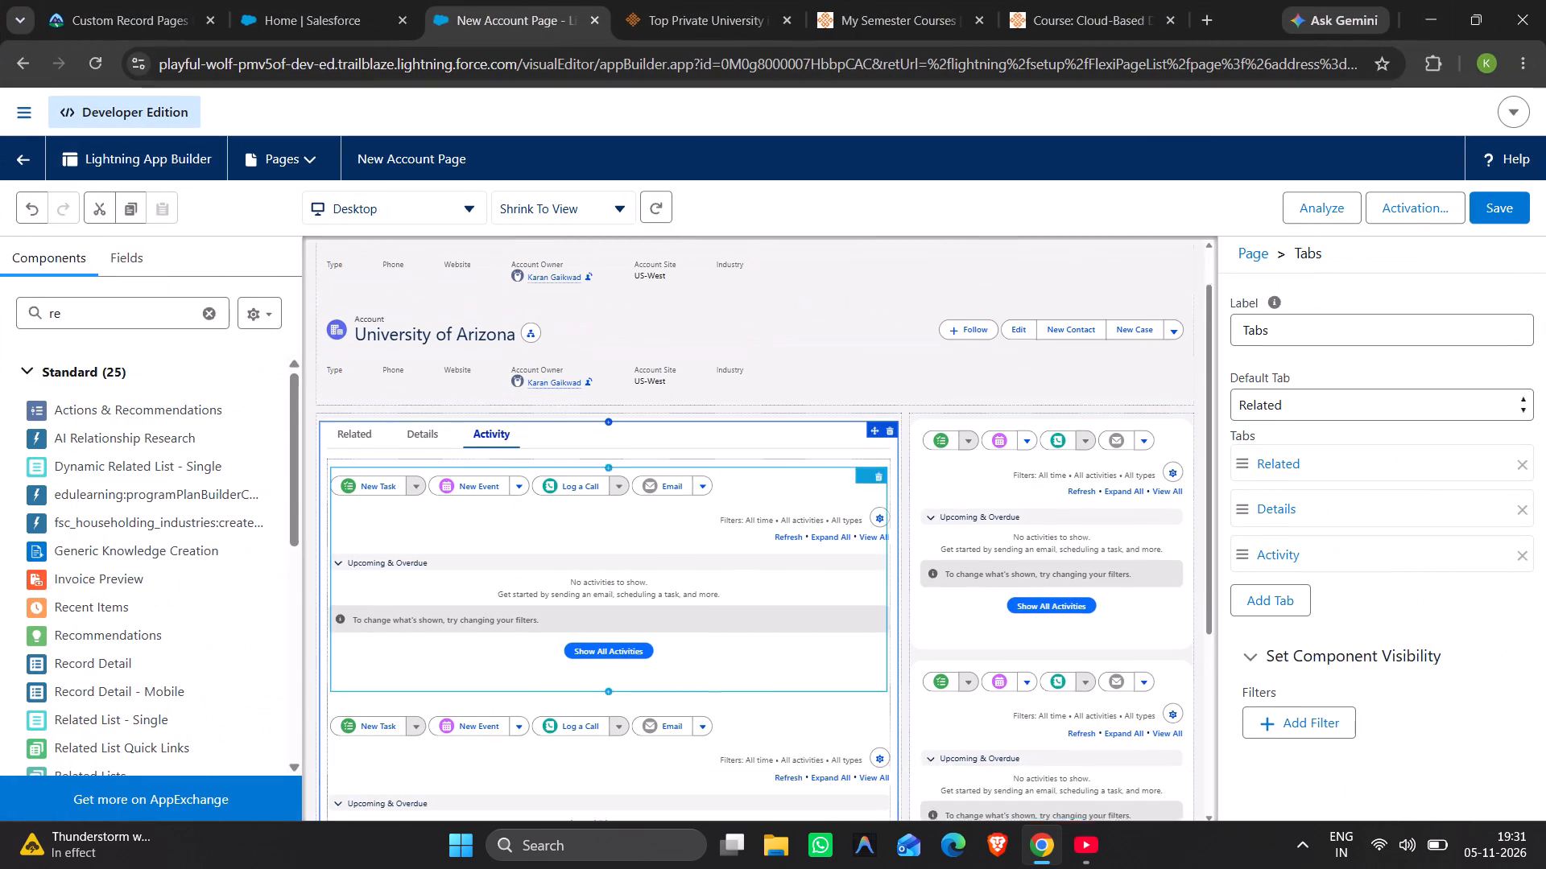
pyautogui.scroll(-3, 531, 579)
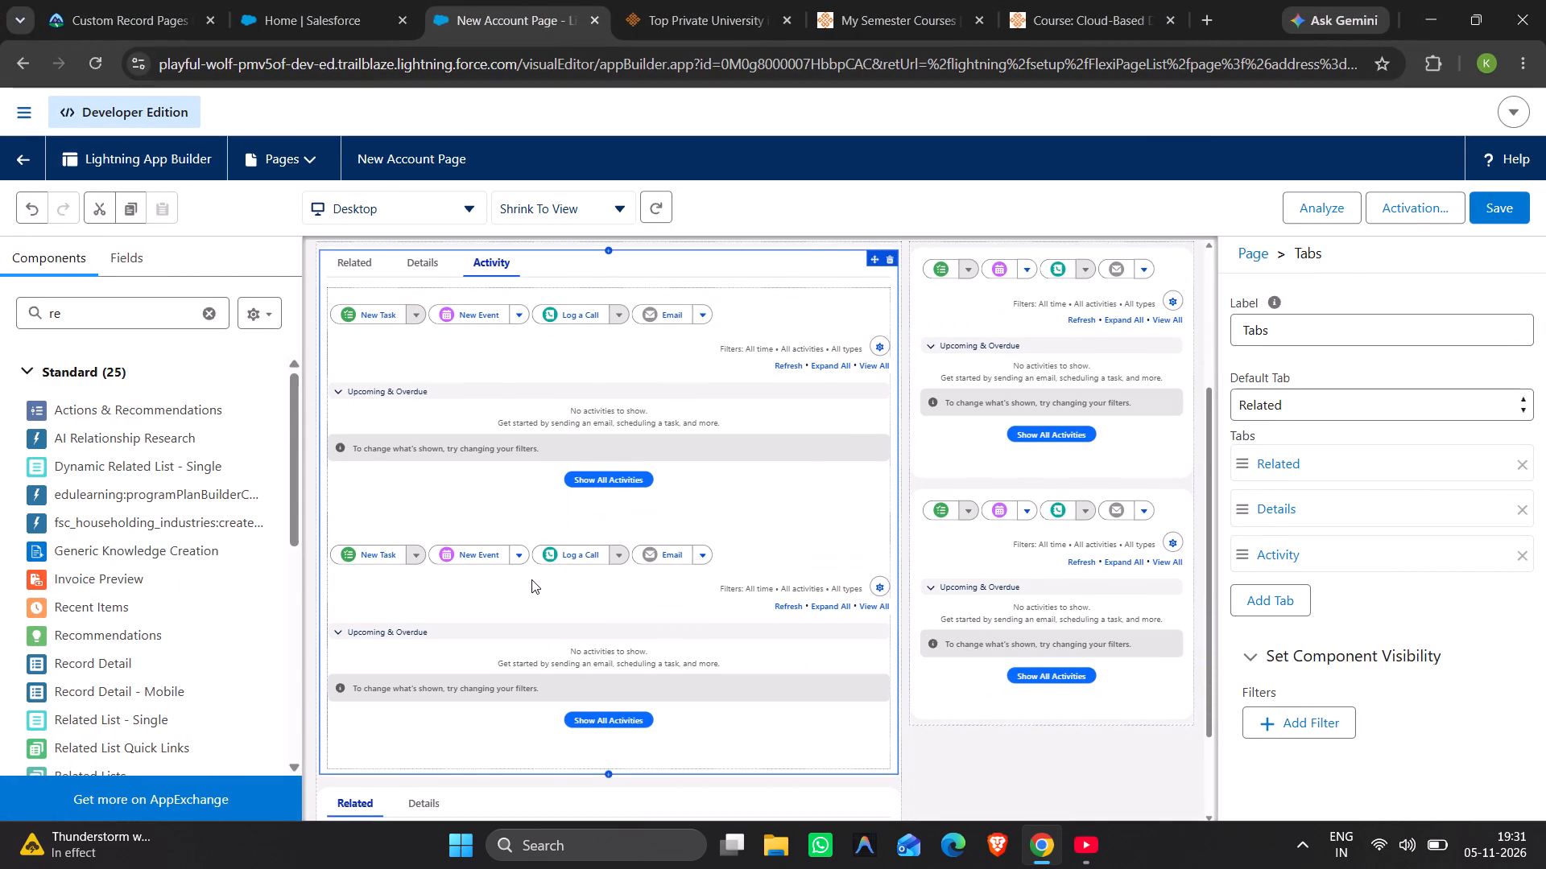
pyautogui.scroll(3, 470, 329)
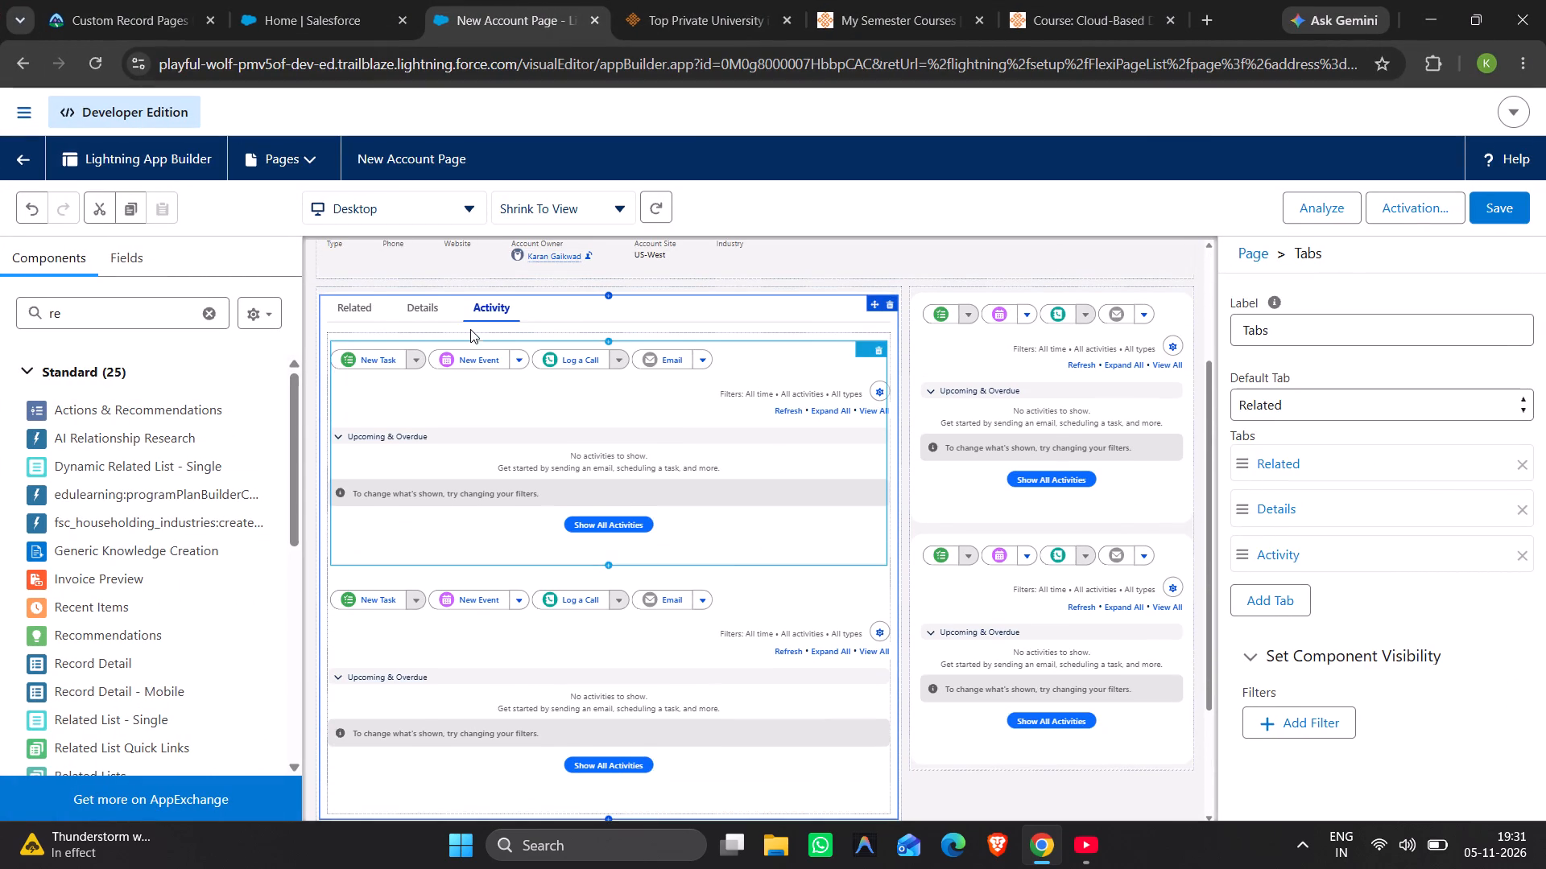
pyautogui.click(416, 317)
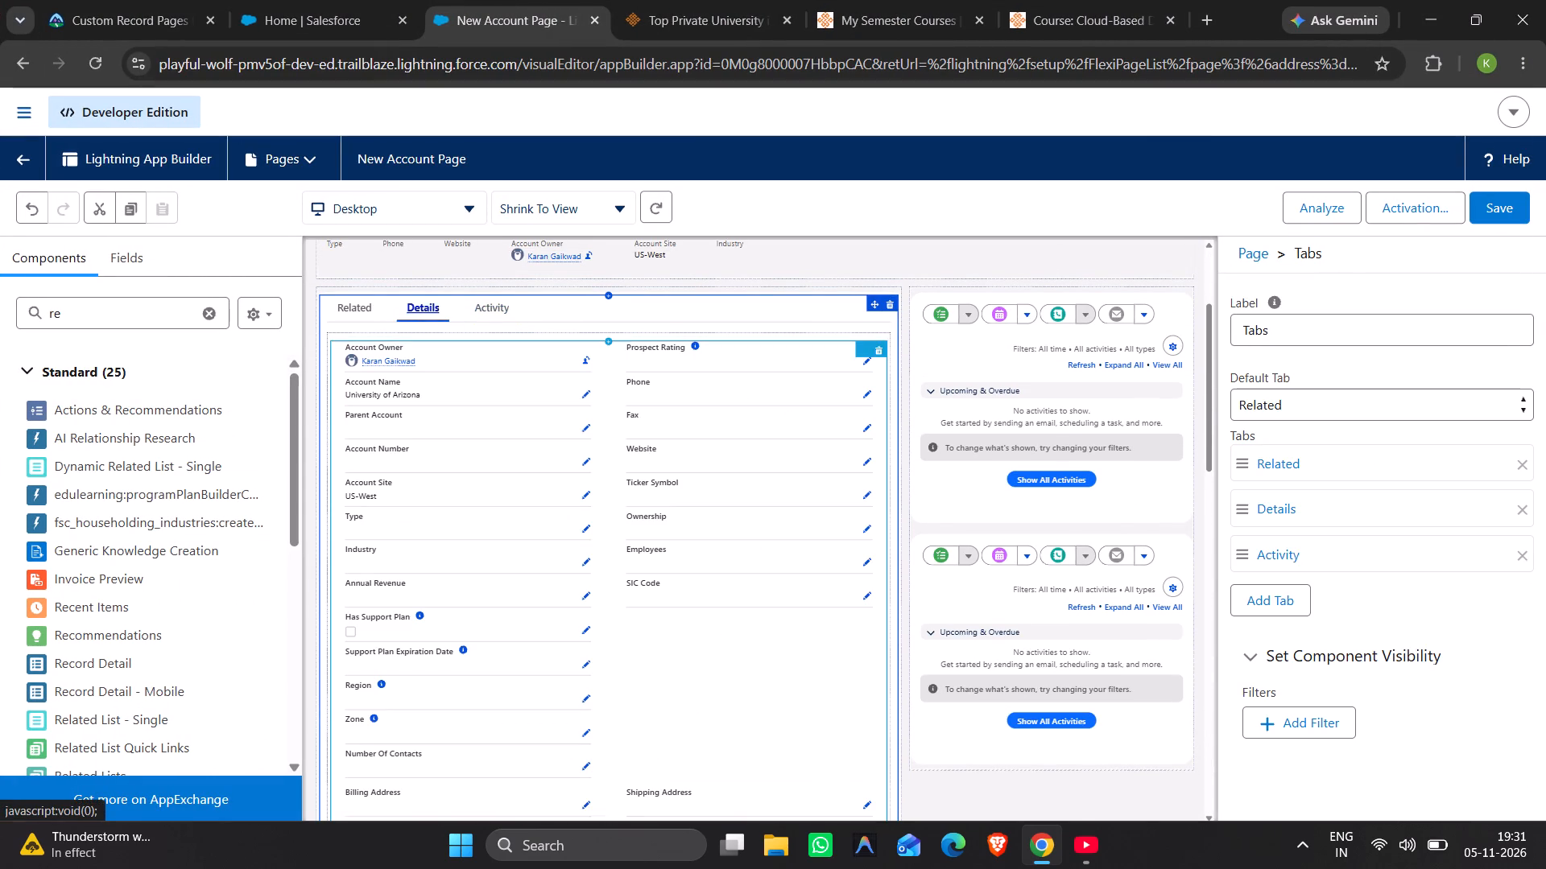
pyautogui.scroll(2, 538, 454)
pyautogui.scroll(-4, 538, 454)
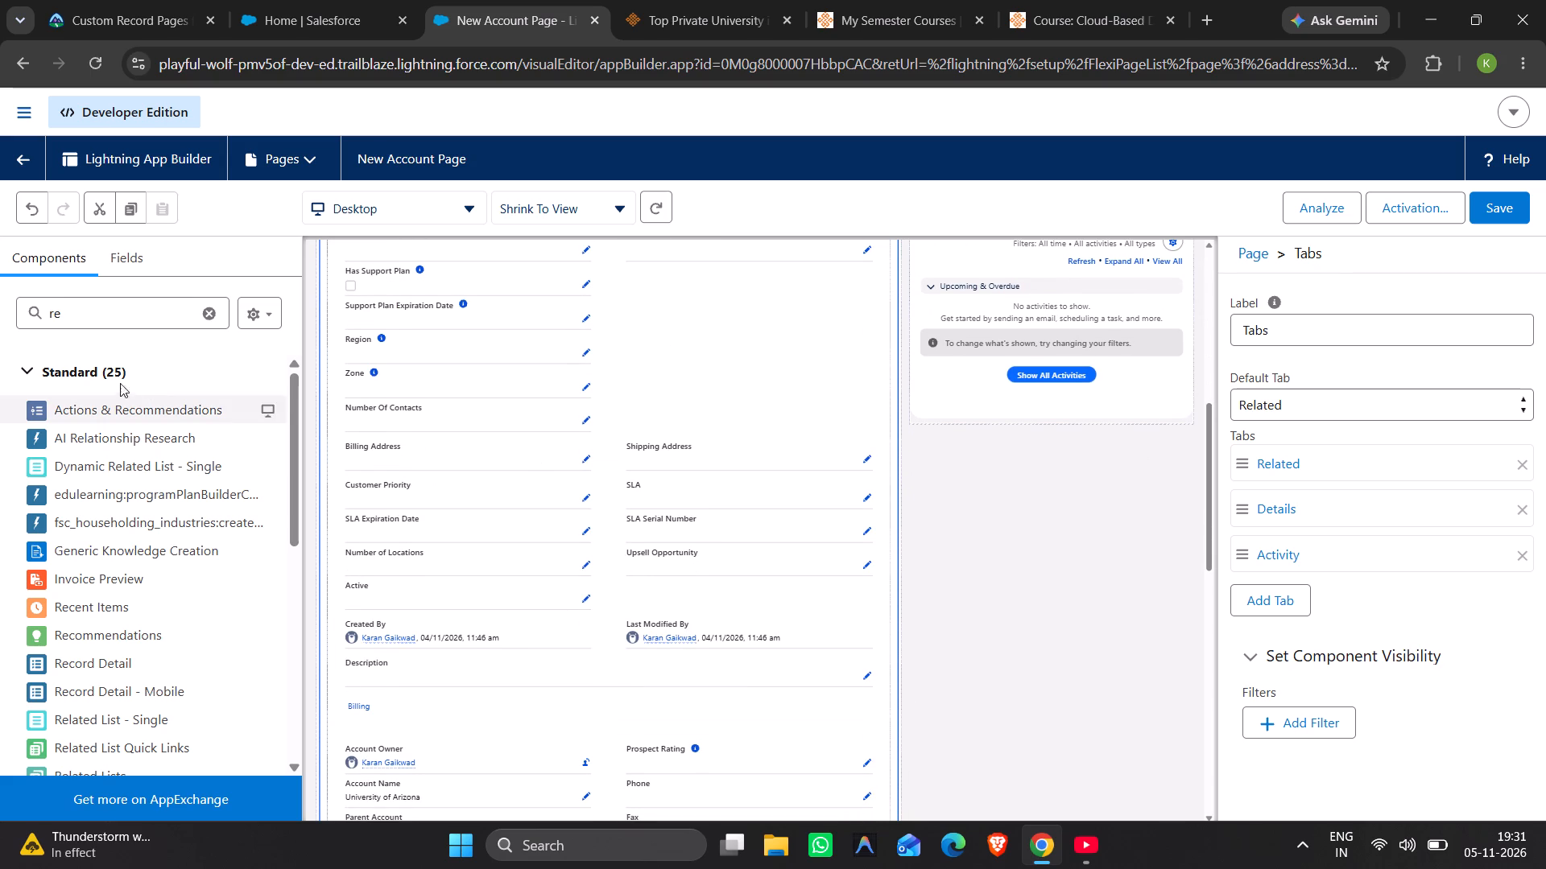
# Narrow the component search to "reco" and add another Record Detail inside the upper Details tab.
pyautogui.click(132, 323)
pyautogui.write('co')
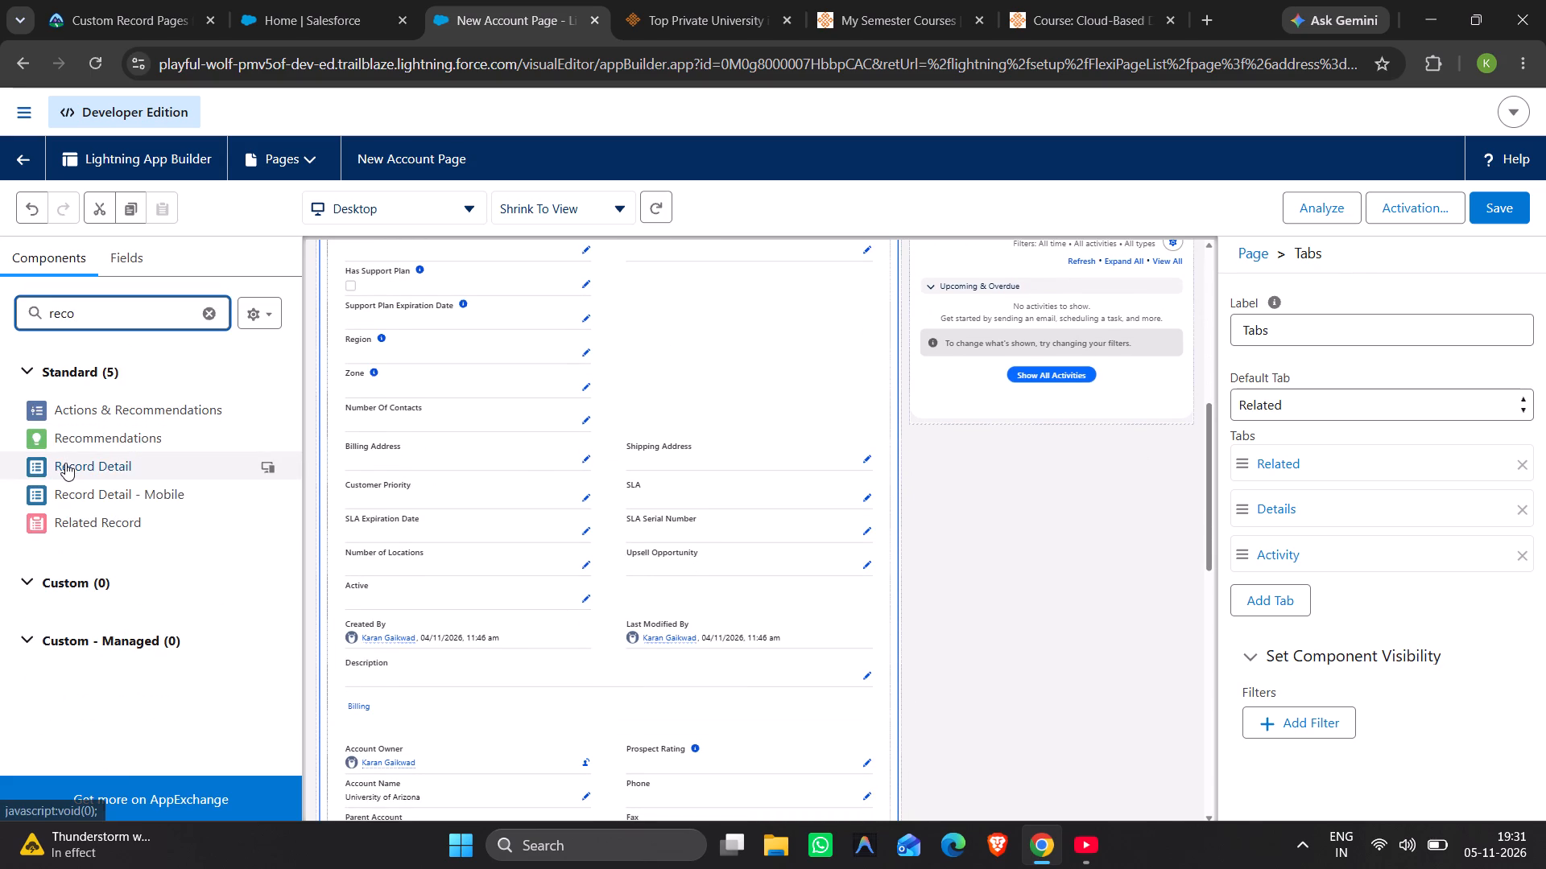
pyautogui.moveTo(65, 463); pyautogui.dragTo(411, 373)
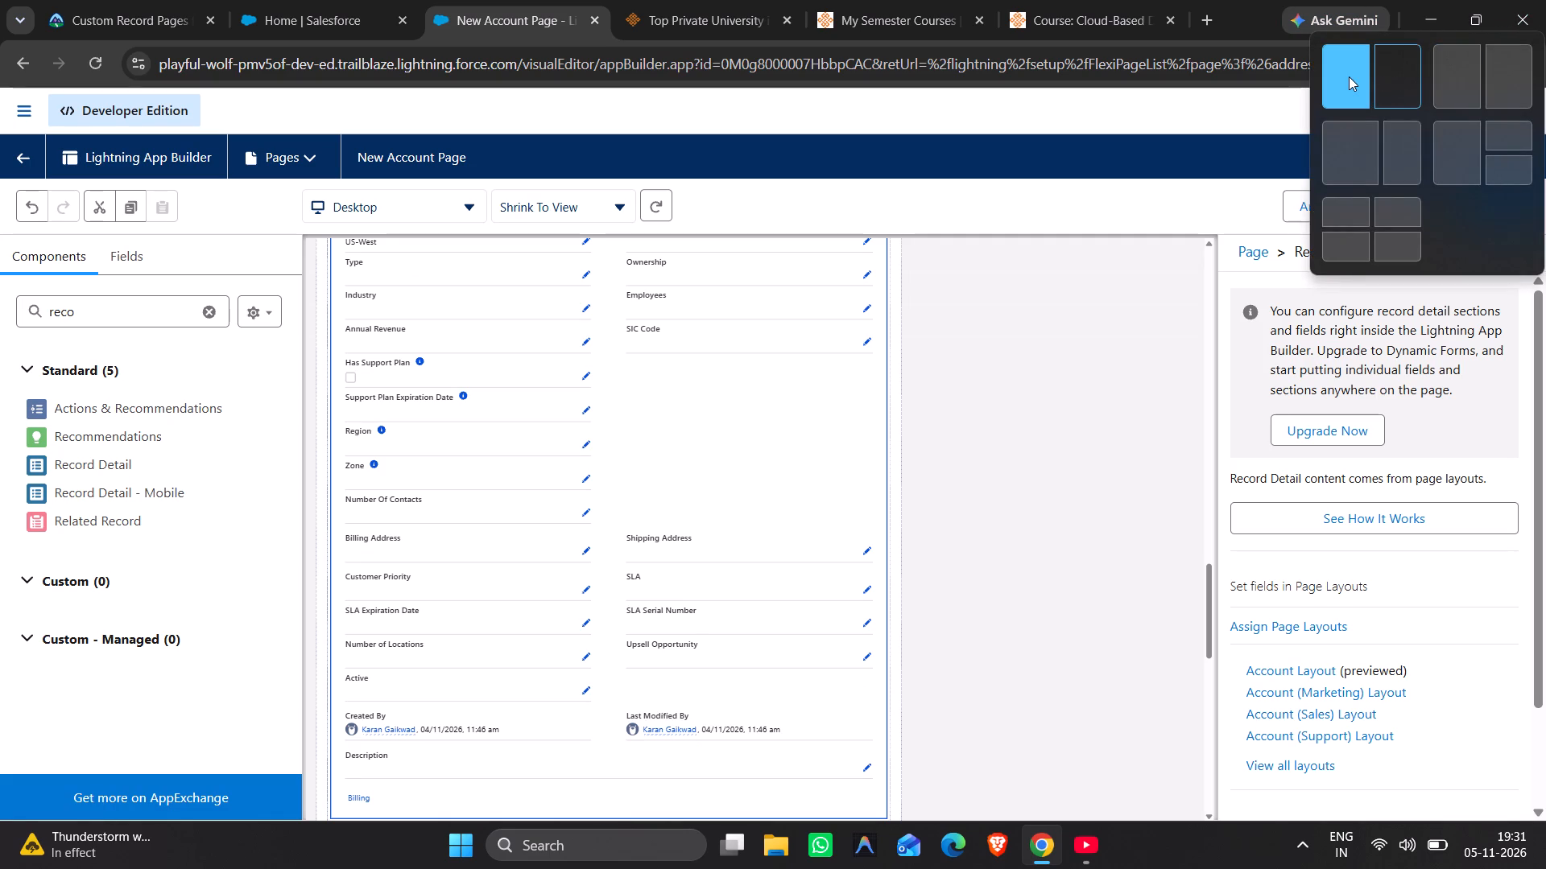
# Tile Chrome beside the YouTube walkthrough, play its part on the Related tab, and pause it at 3:42.
pyautogui.click(1349, 76)
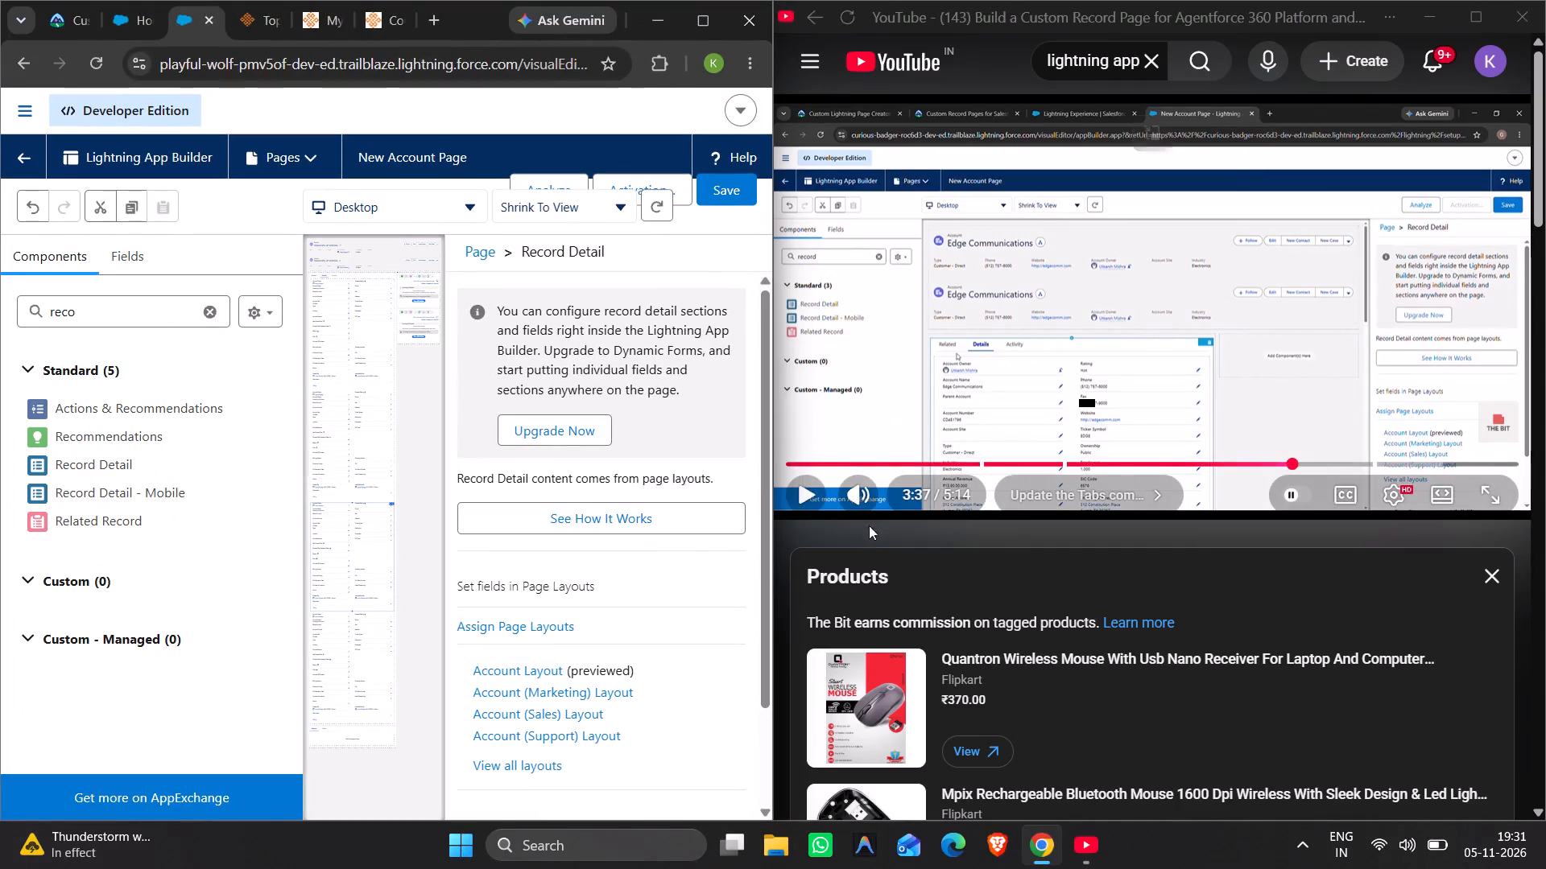
pyautogui.click(804, 498)
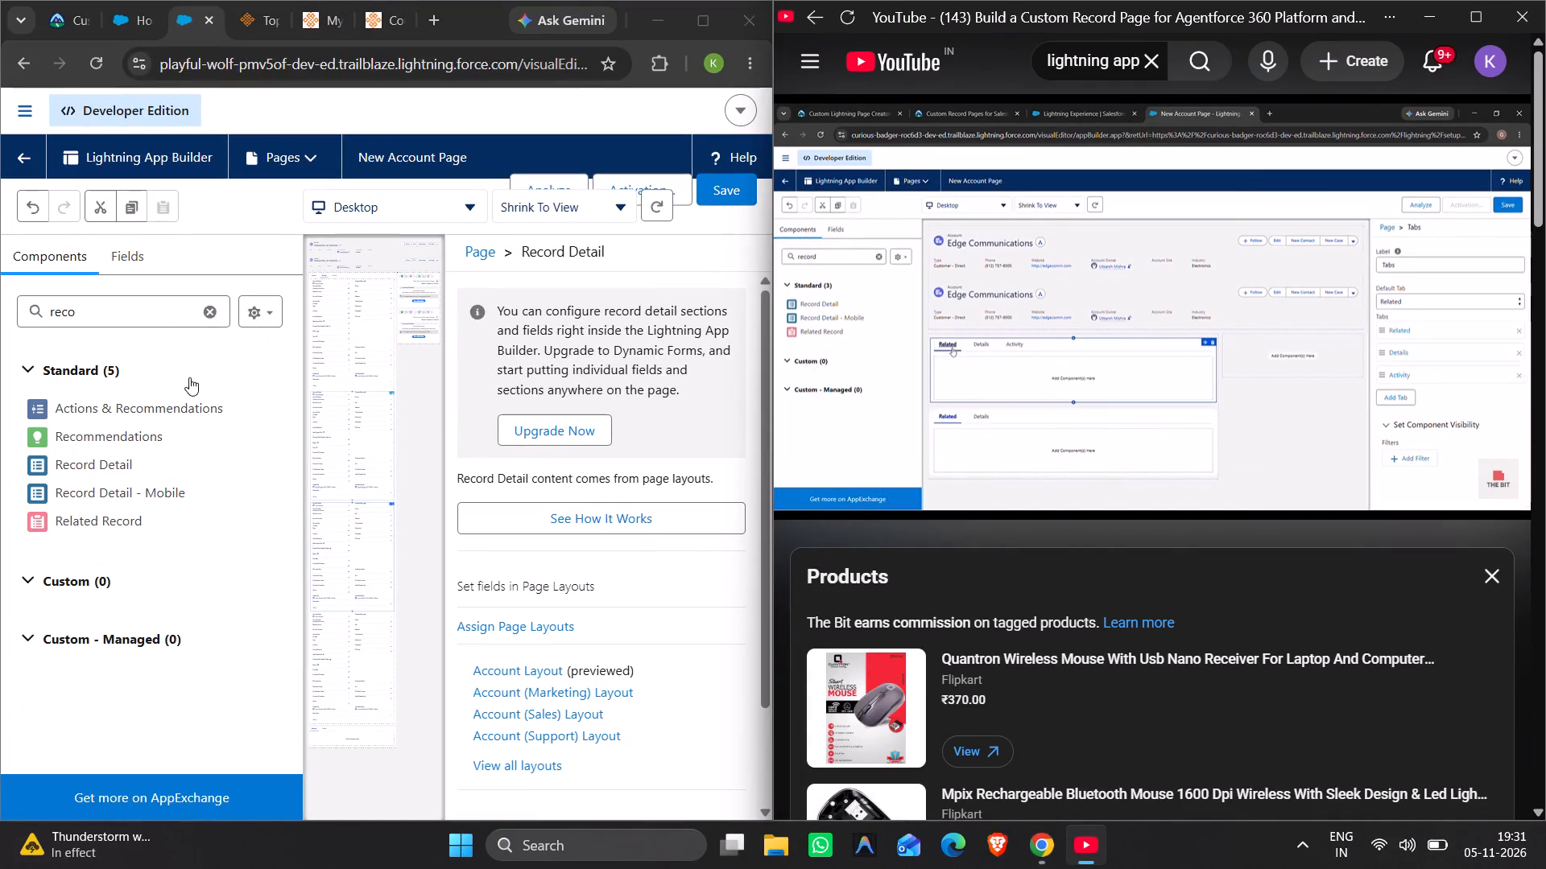
pyautogui.click(803, 494)
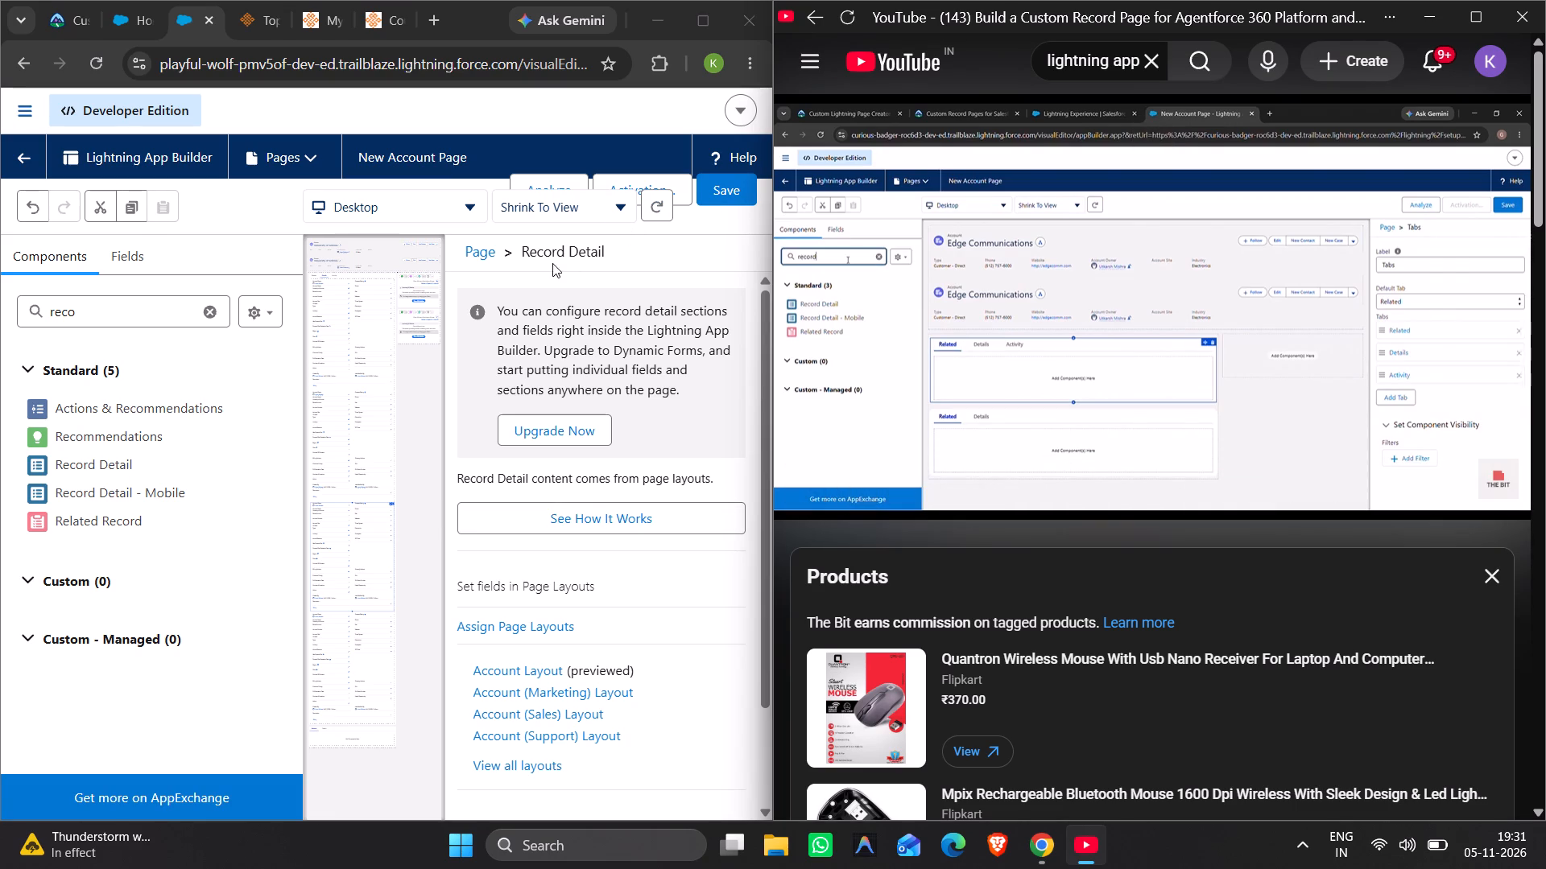
# Maximize Chrome and review the contents of the Details and Related tabs in the upper Tabs component.
pyautogui.click(707, 15)
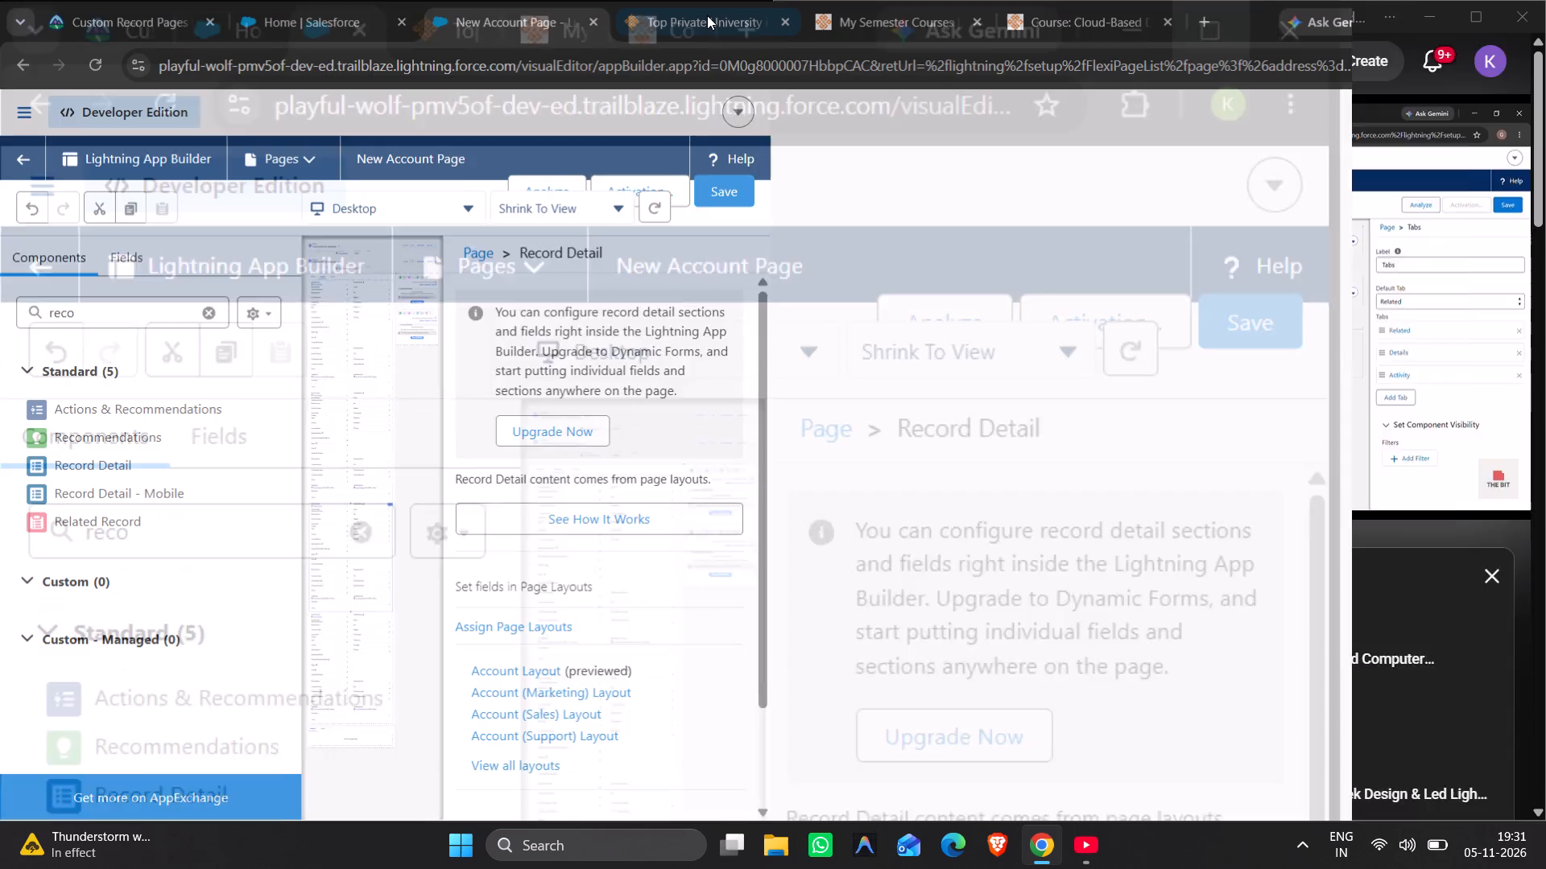
pyautogui.scroll(-7, 849, 475)
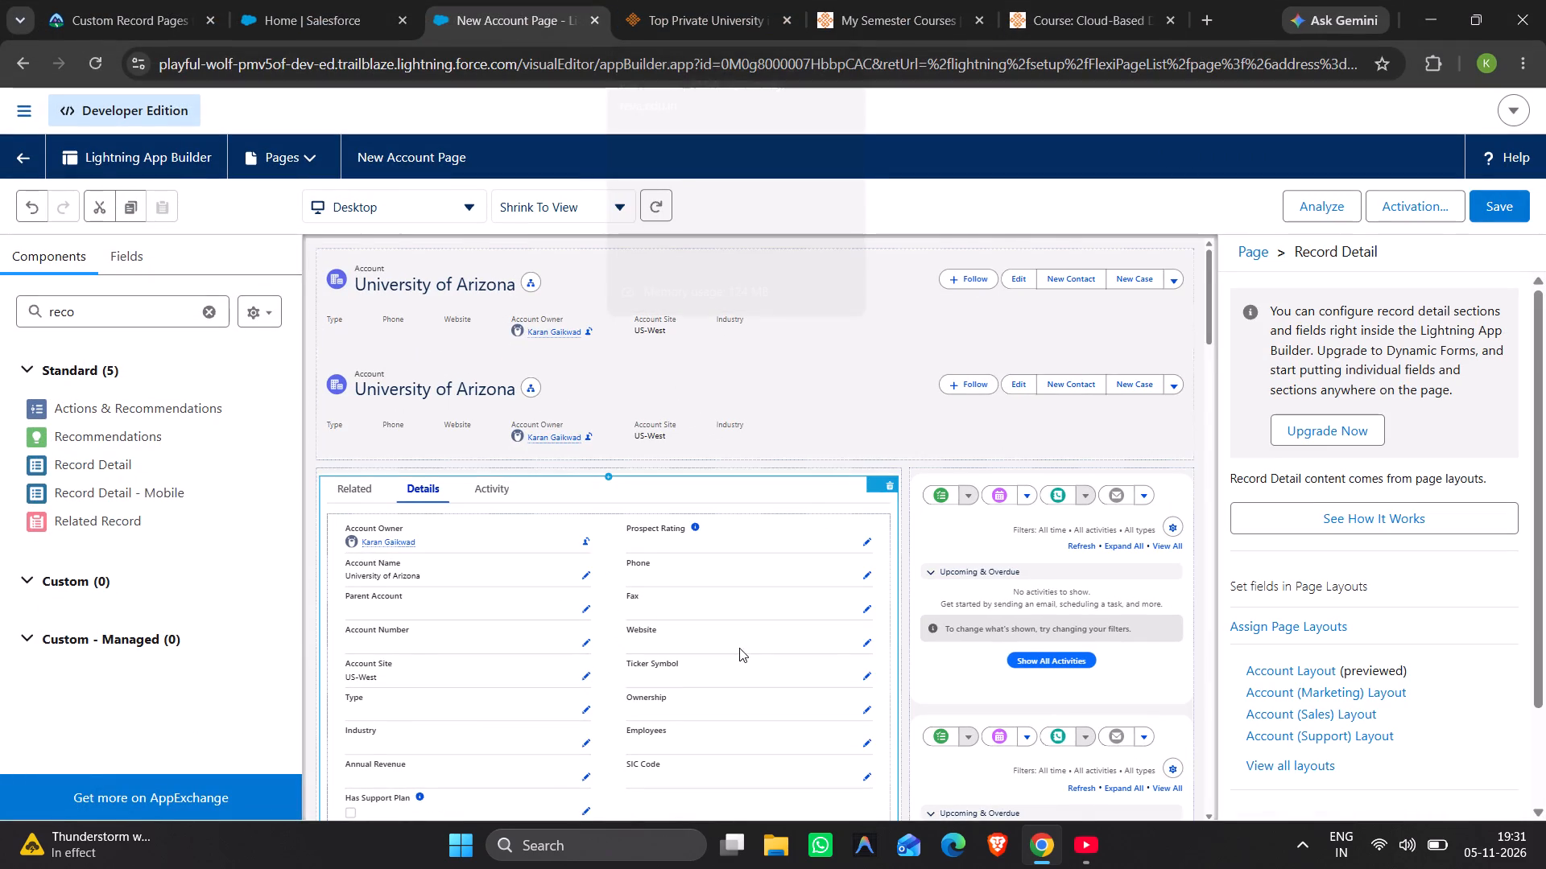
pyautogui.scroll(-9, 739, 648)
pyautogui.scroll(4, 739, 648)
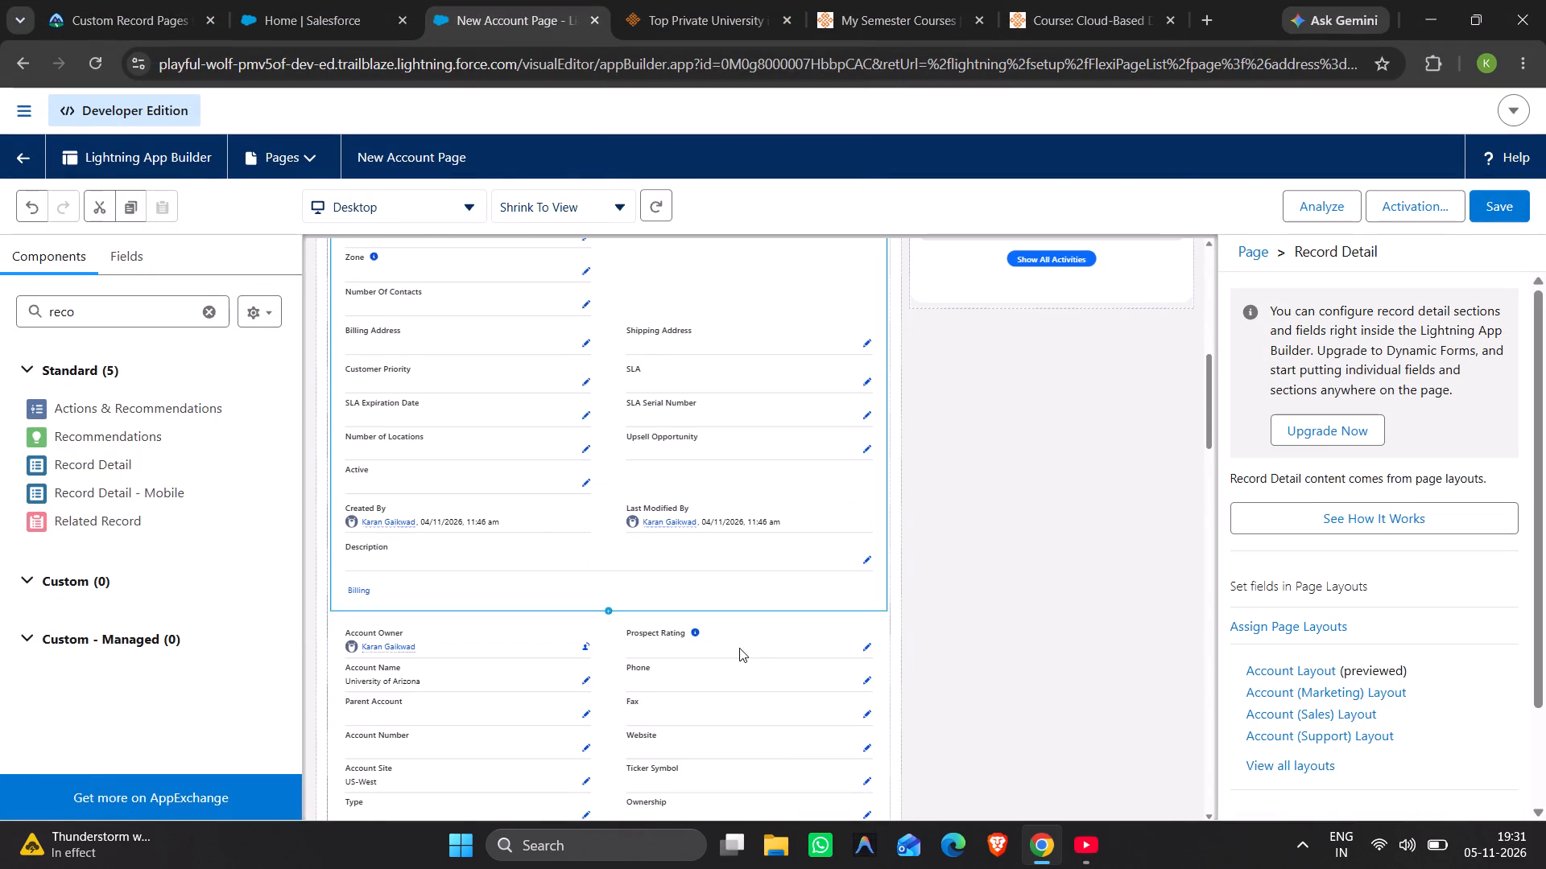
pyautogui.scroll(-4, 551, 543)
pyautogui.scroll(7, 551, 543)
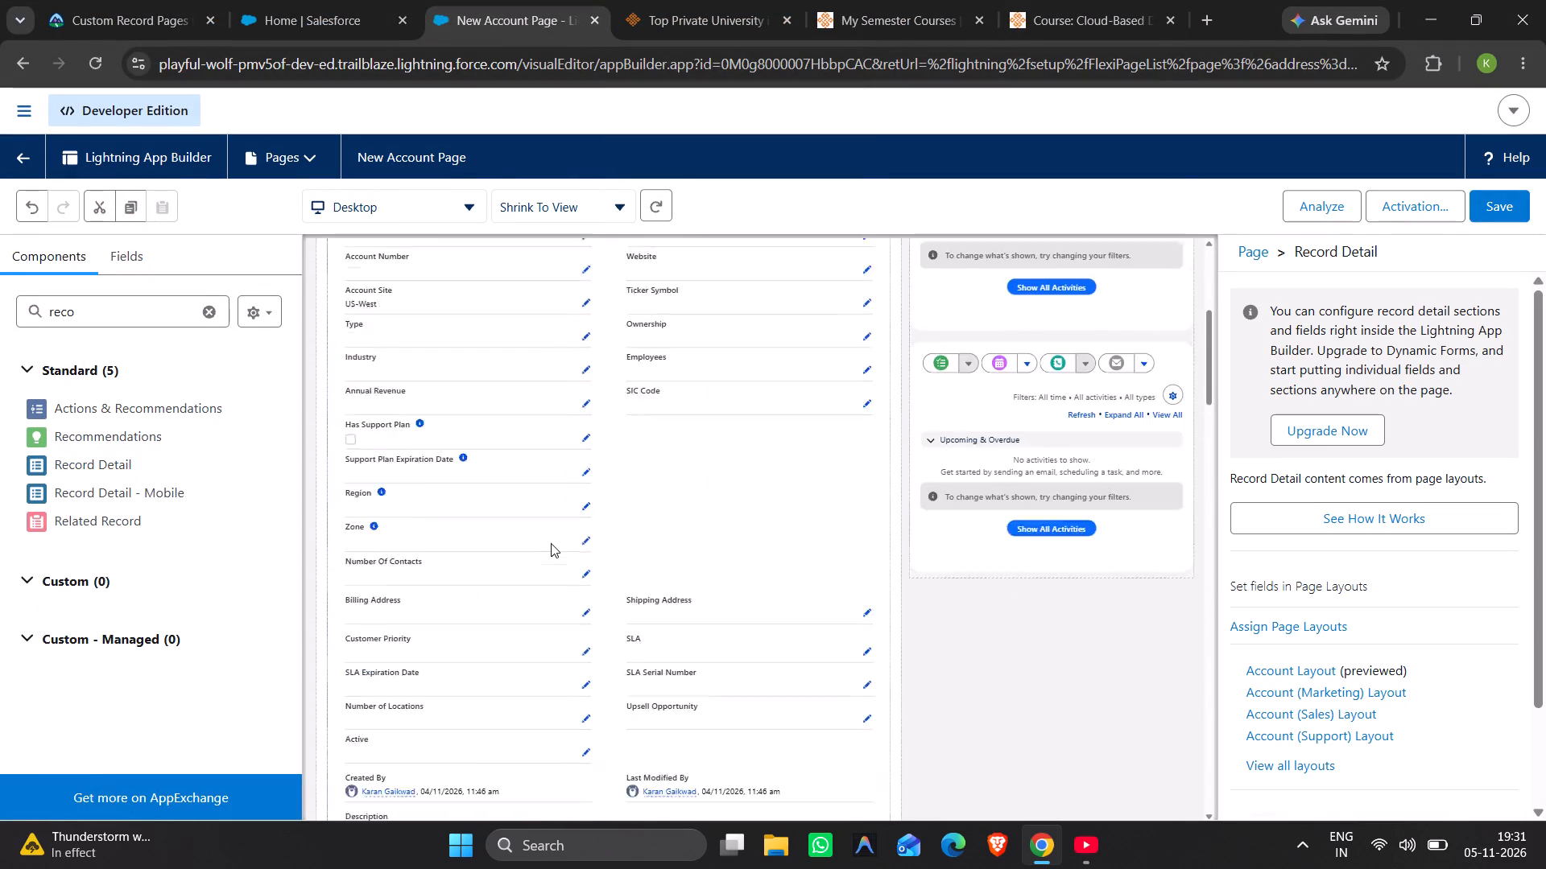
pyautogui.click(356, 489)
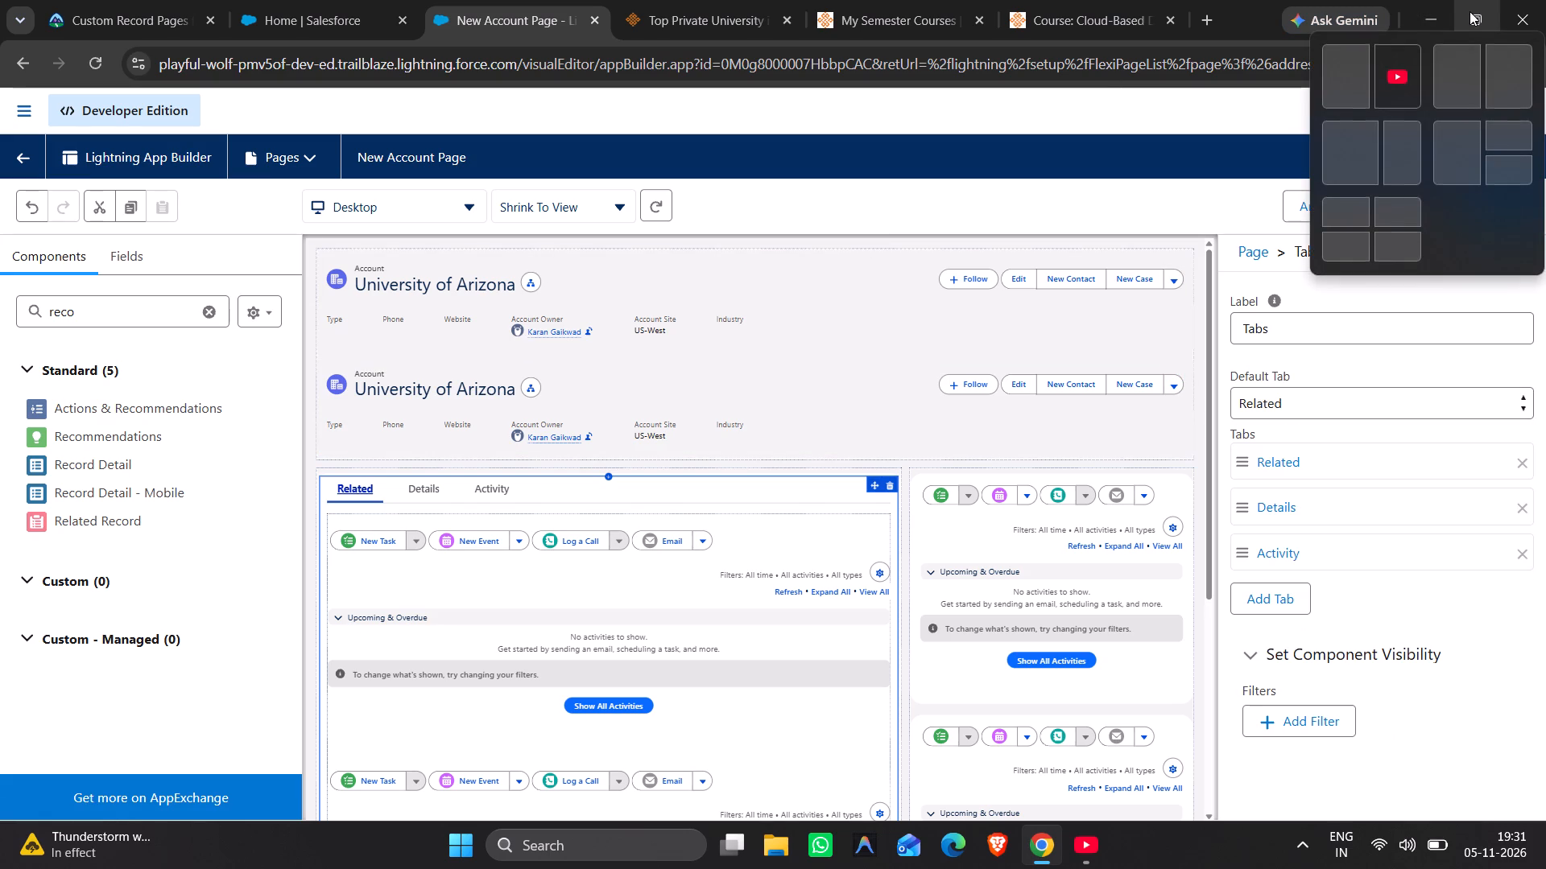
# Tile Chrome beside the YouTube walkthrough again, giving Chrome the wider share of the screen.
pyautogui.click(1403, 78)
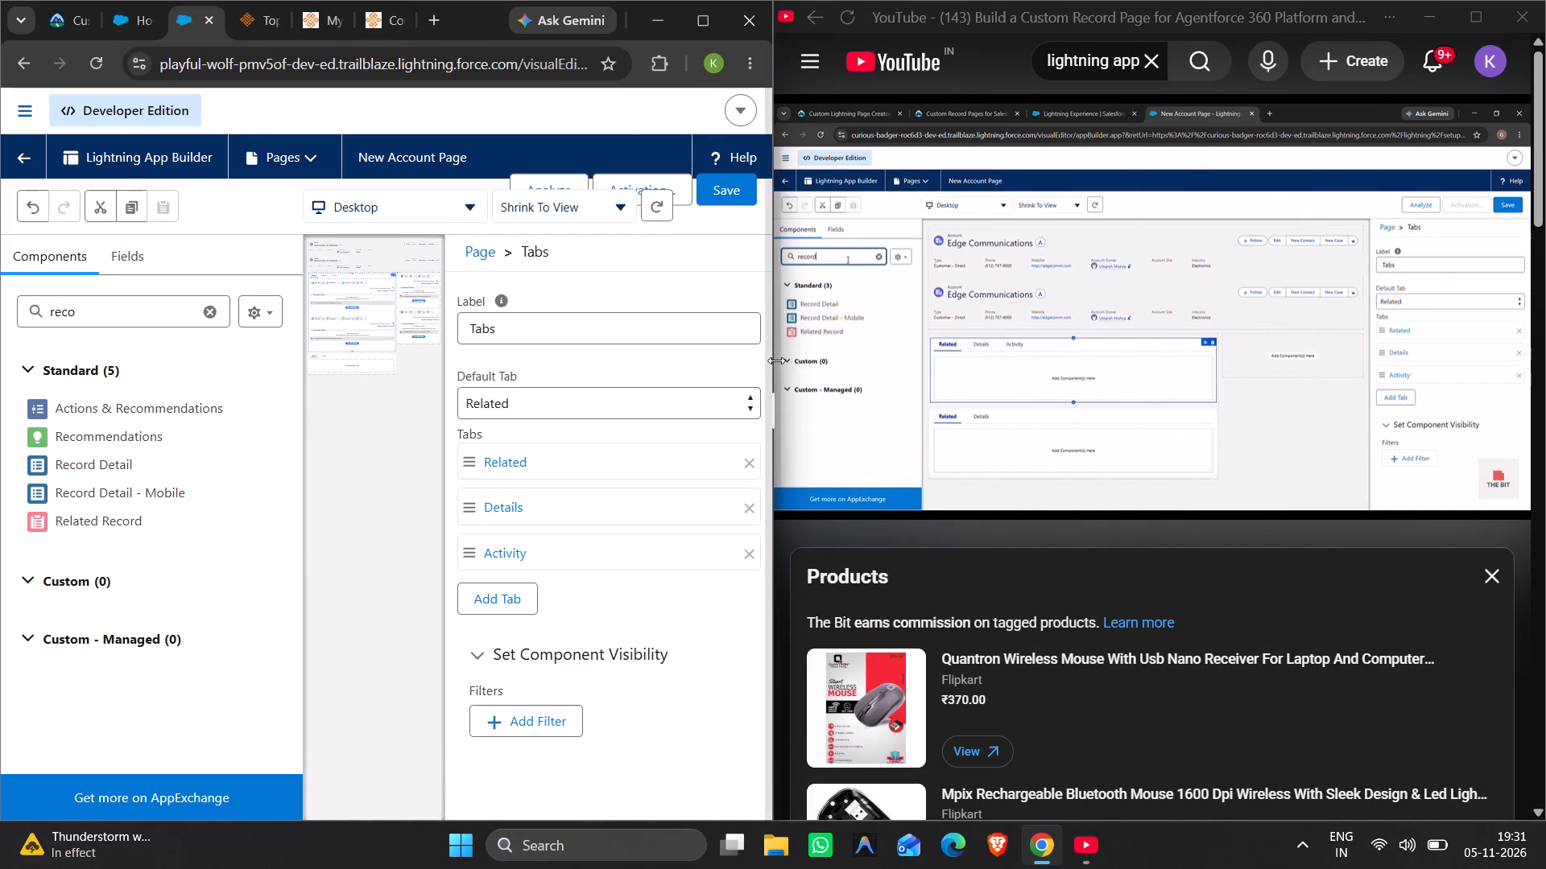
pyautogui.moveTo(776, 360); pyautogui.dragTo(953, 377)
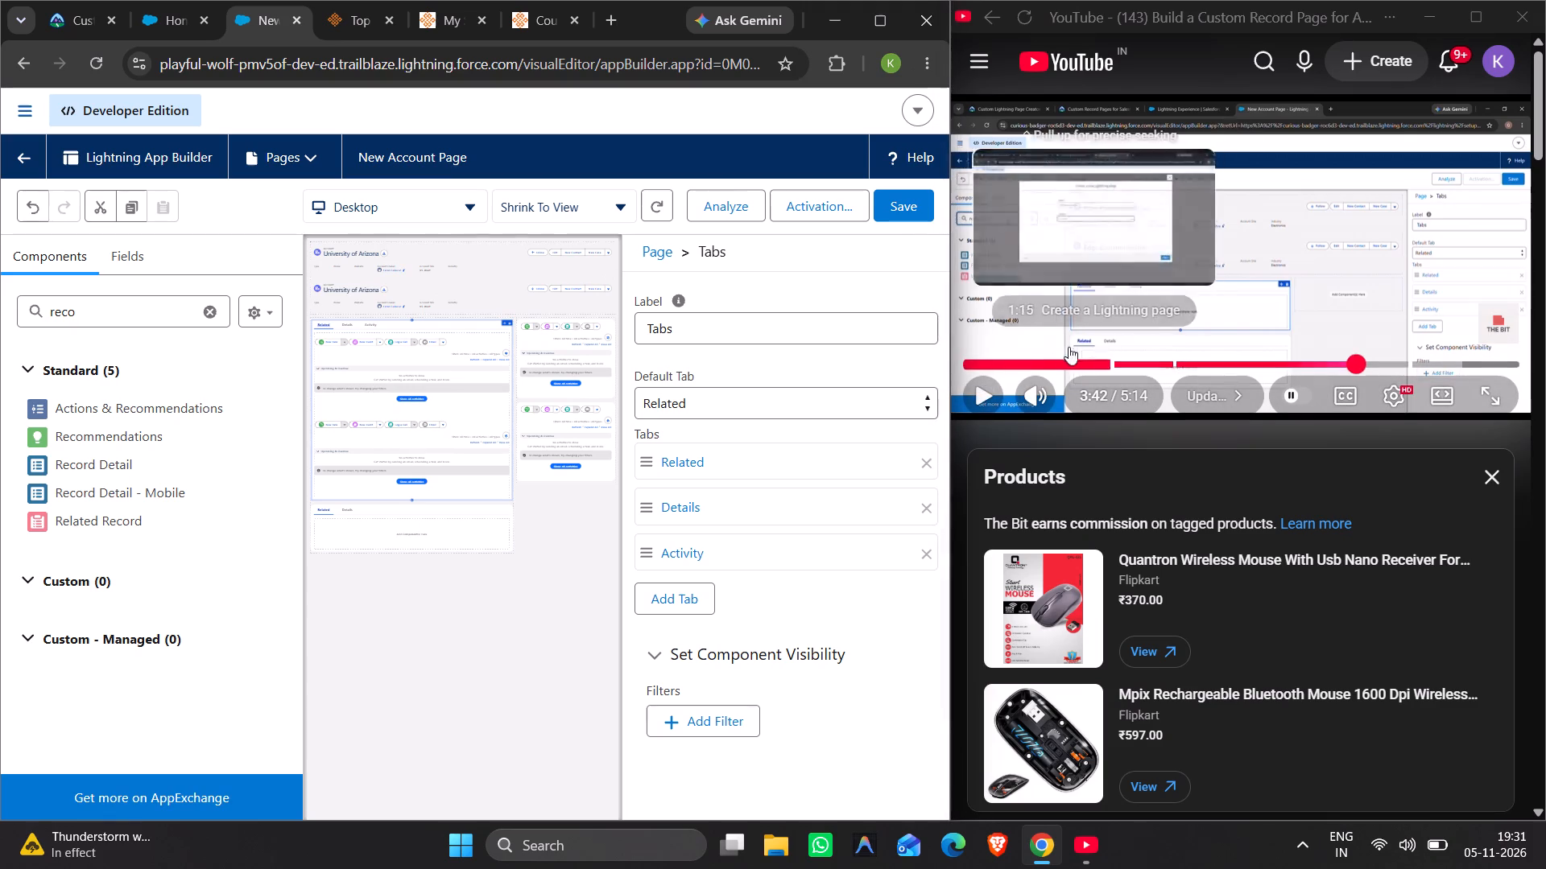
# Resume the walkthrough, filter the component list by "rela", and add Related Lists to the upper Tabs component's Related tab.
pyautogui.click(993, 389)
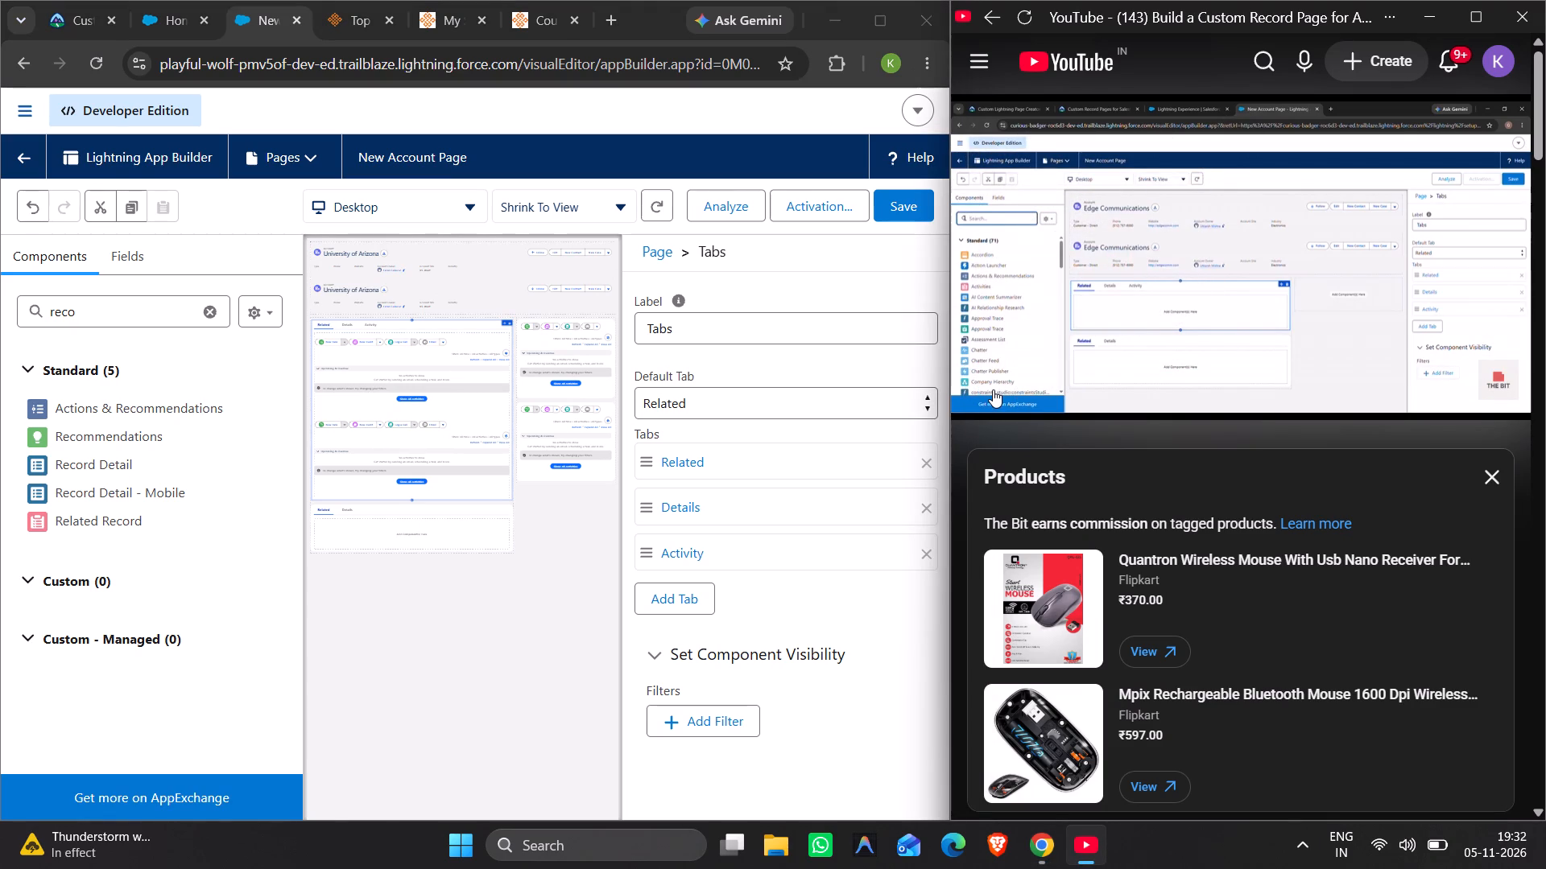
pyautogui.click(99, 319)
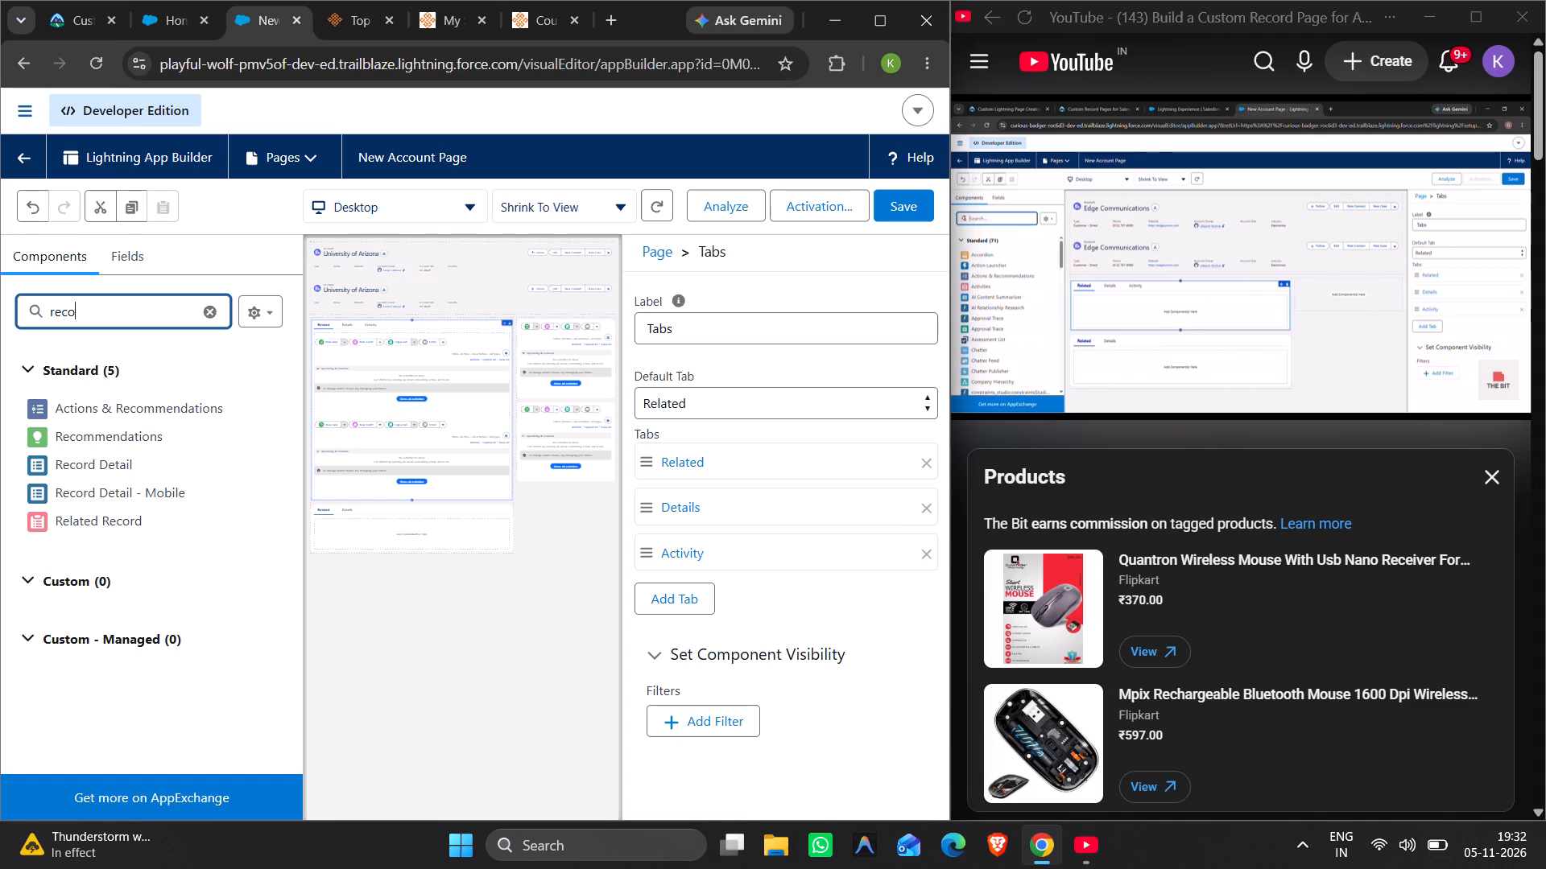
pyautogui.press('BackSpace')
pyautogui.press('BackSpace')
pyautogui.press('BackSpace')
pyautogui.press('BackSpace')
pyautogui.write('rela')
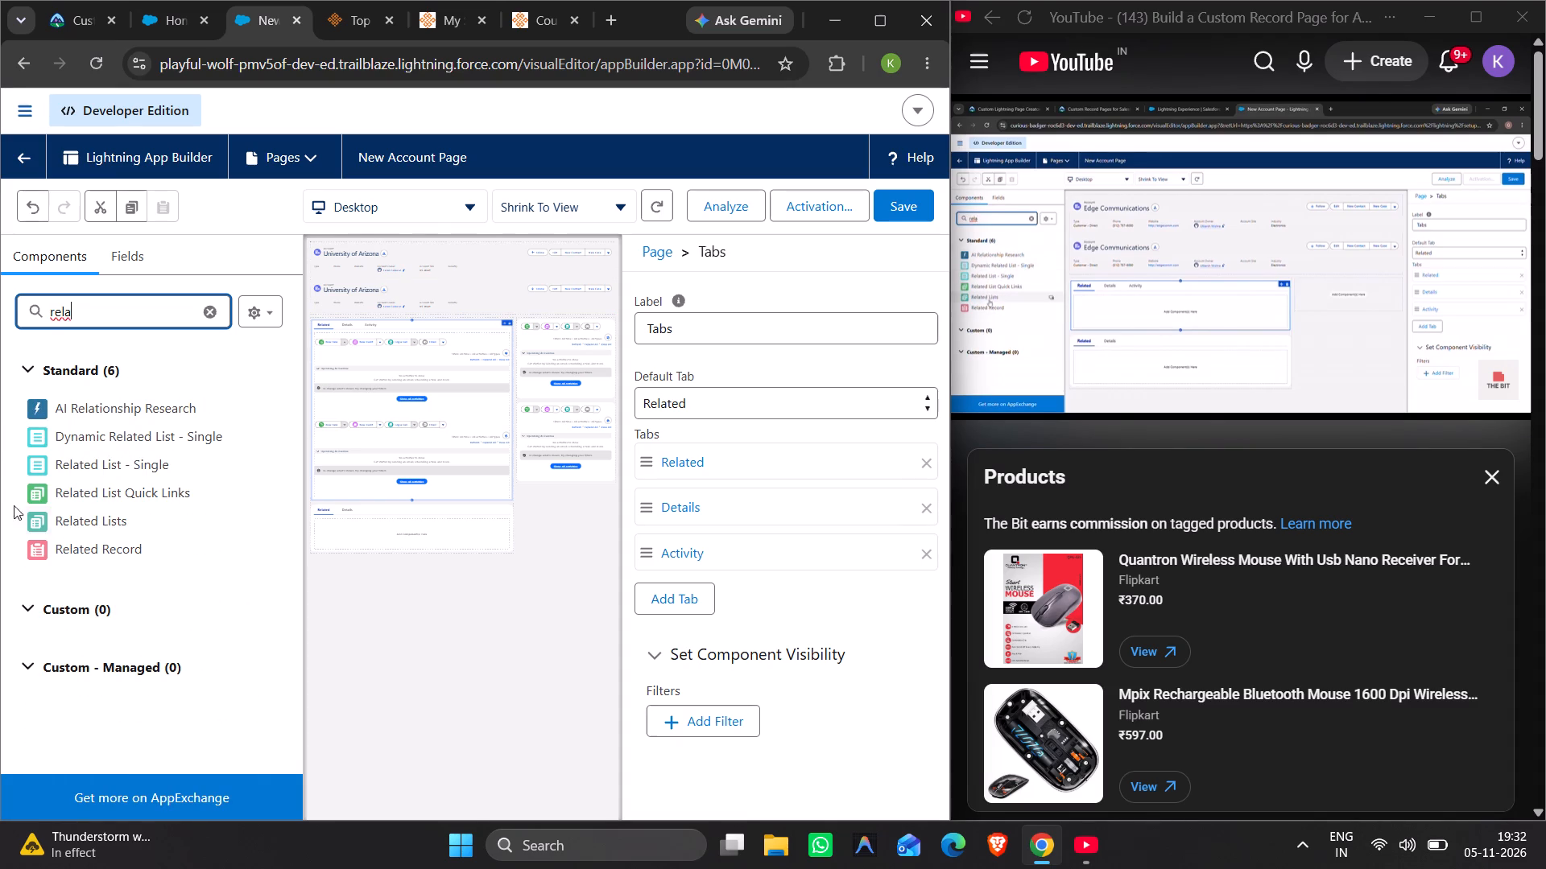
pyautogui.moveTo(85, 515); pyautogui.dragTo(246, 460)
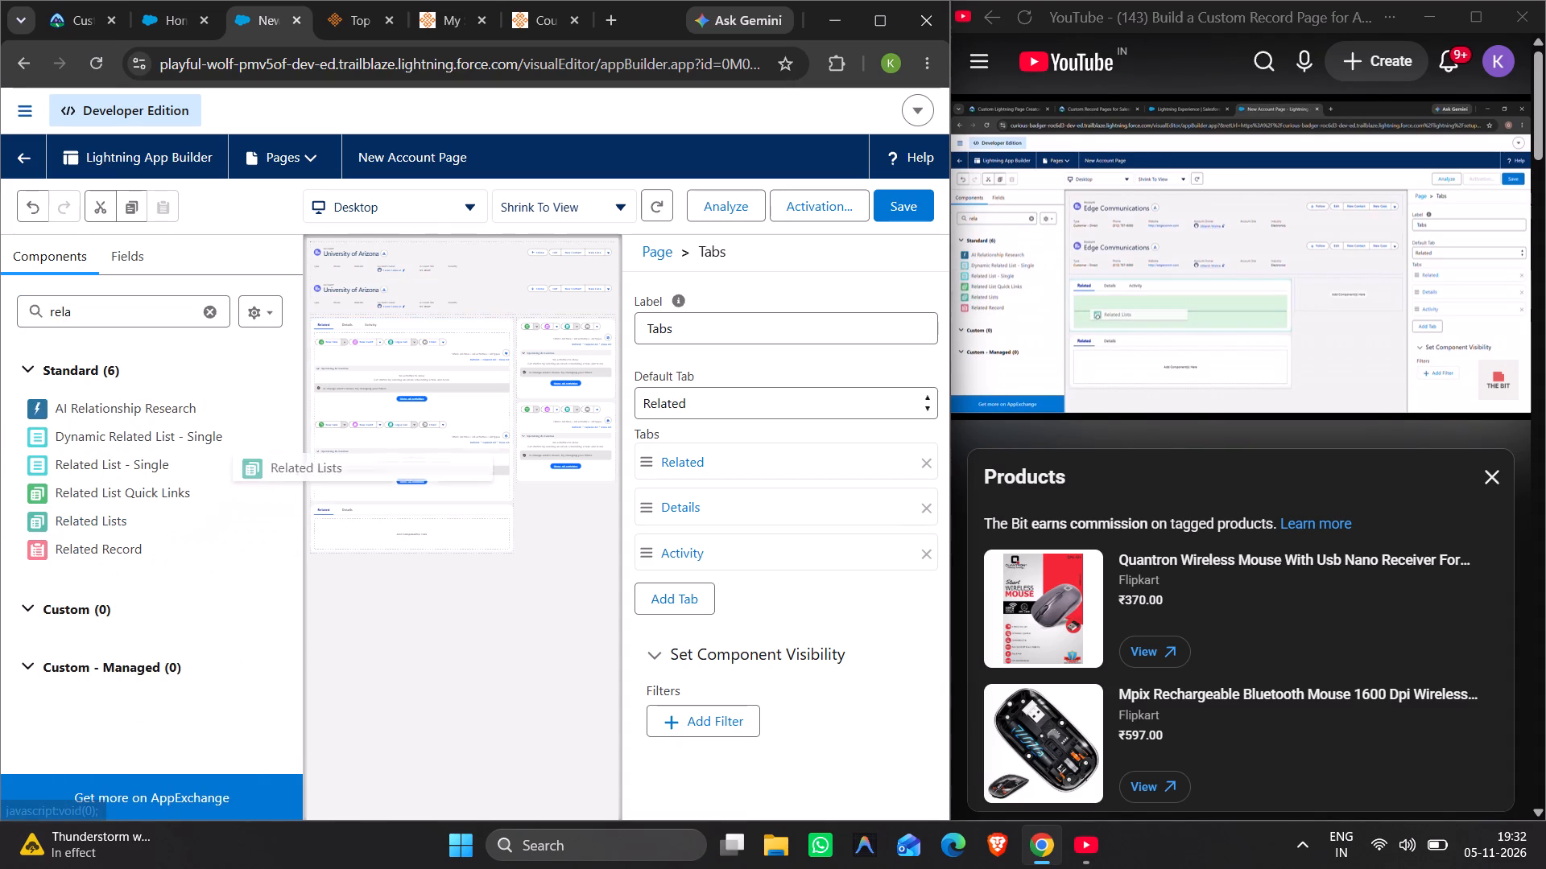
pyautogui.moveTo(246, 460); pyautogui.dragTo(349, 401)
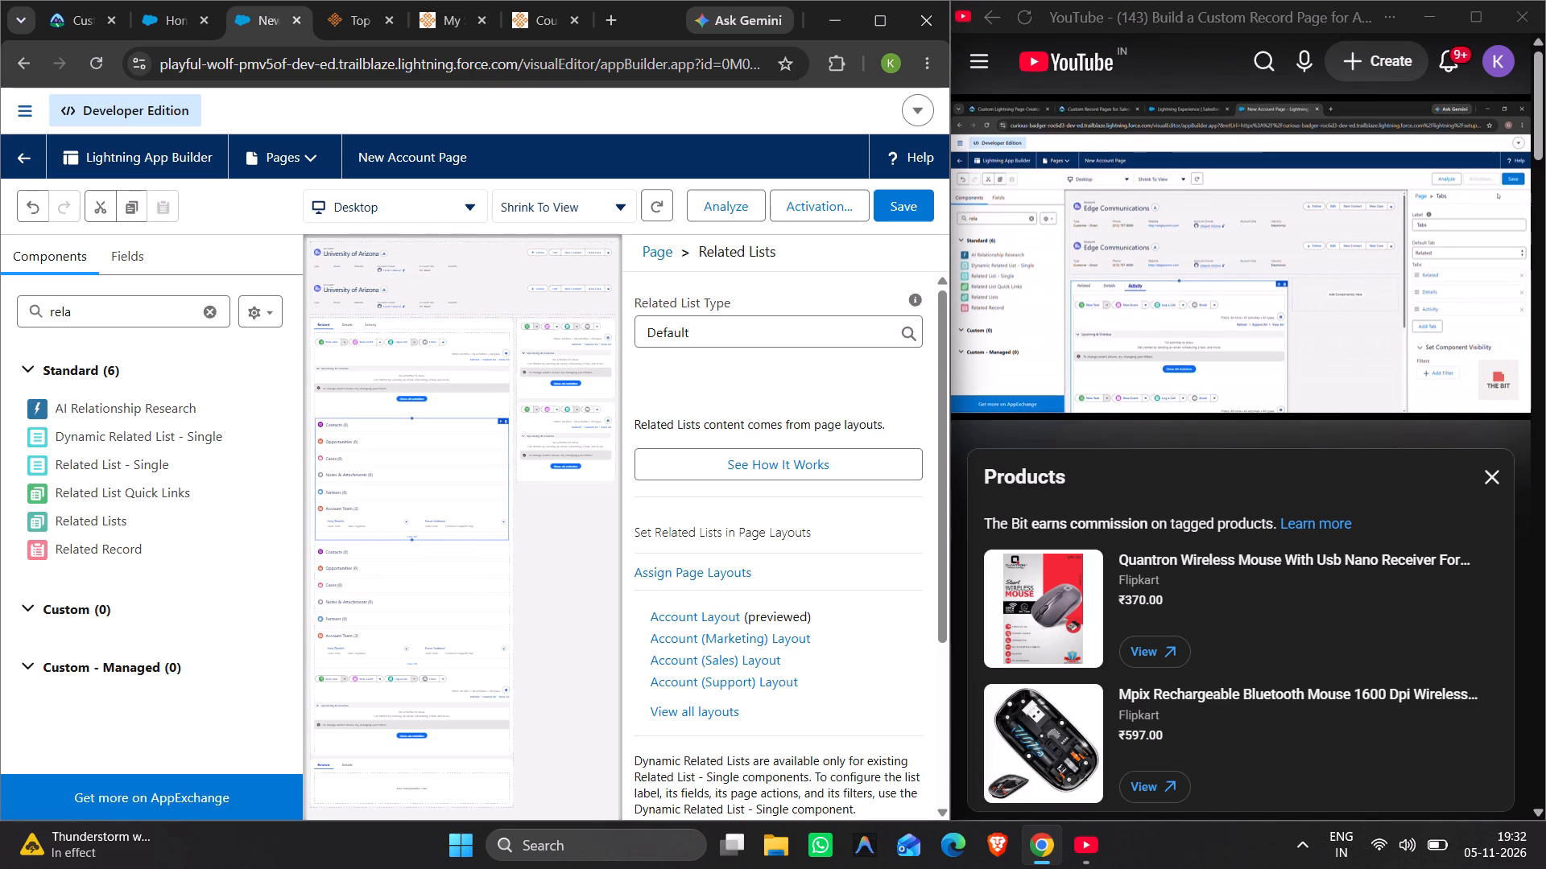
# Save the New Account Page and pause the YouTube walkthrough at 4:22.
pyautogui.click(914, 204)
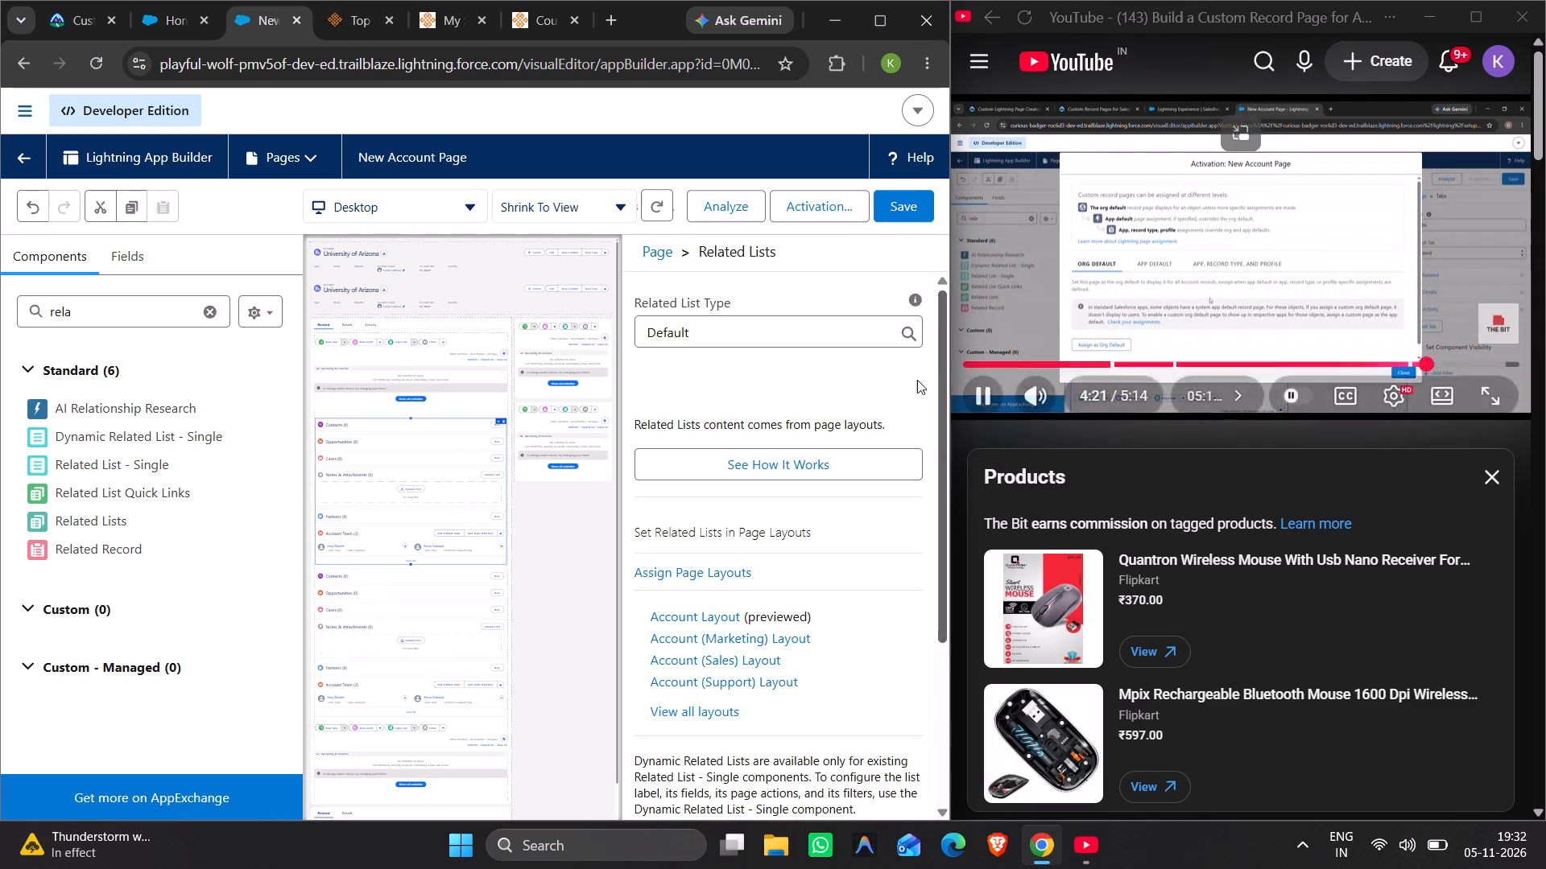
pyautogui.click(979, 391)
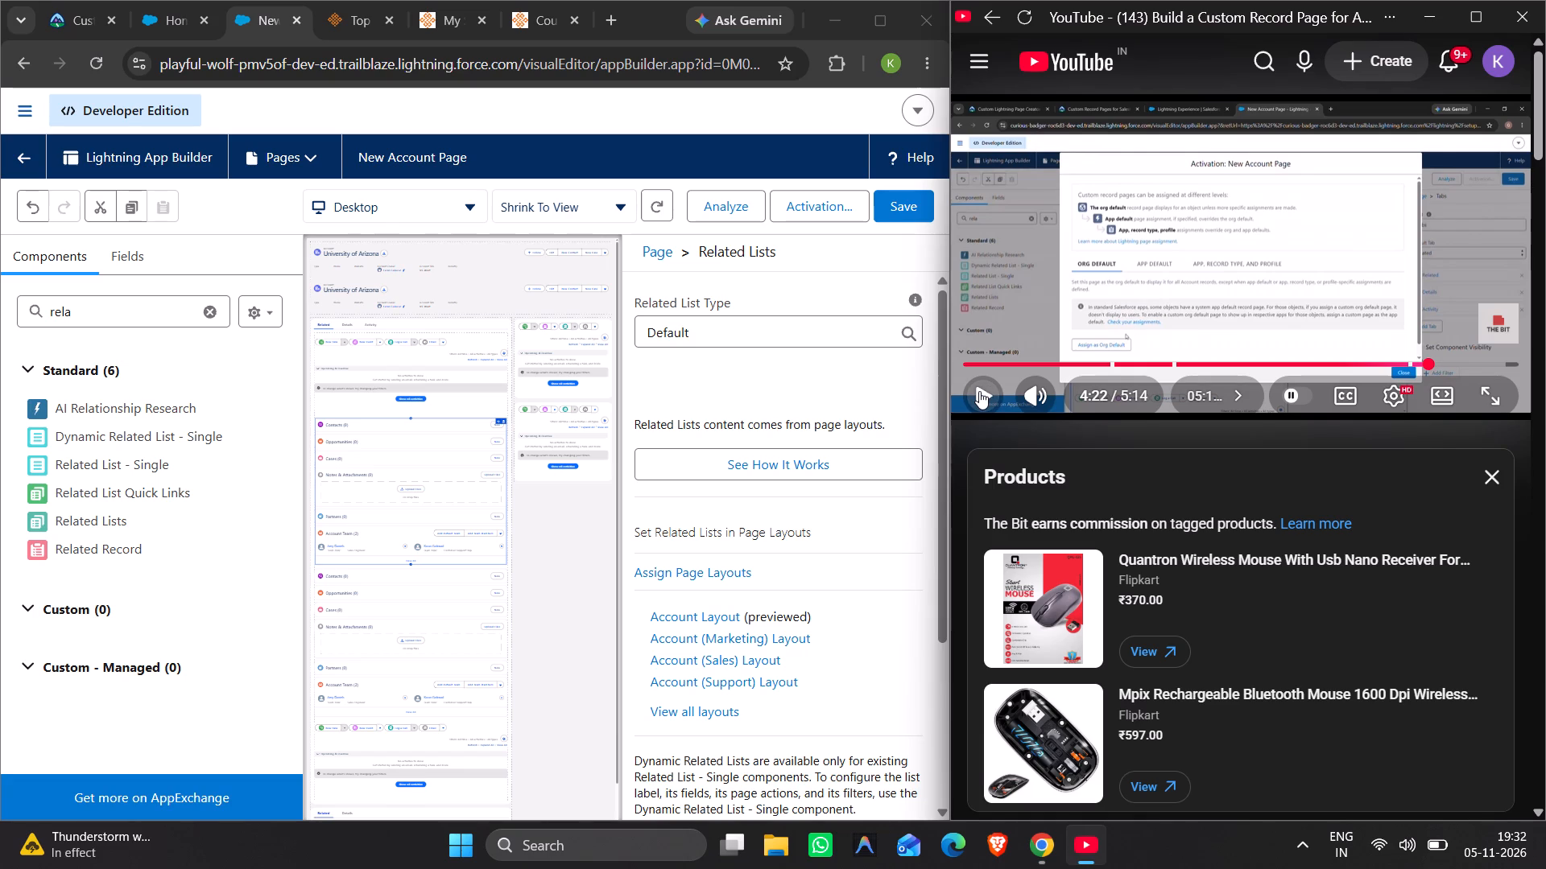
pyautogui.click(899, 201)
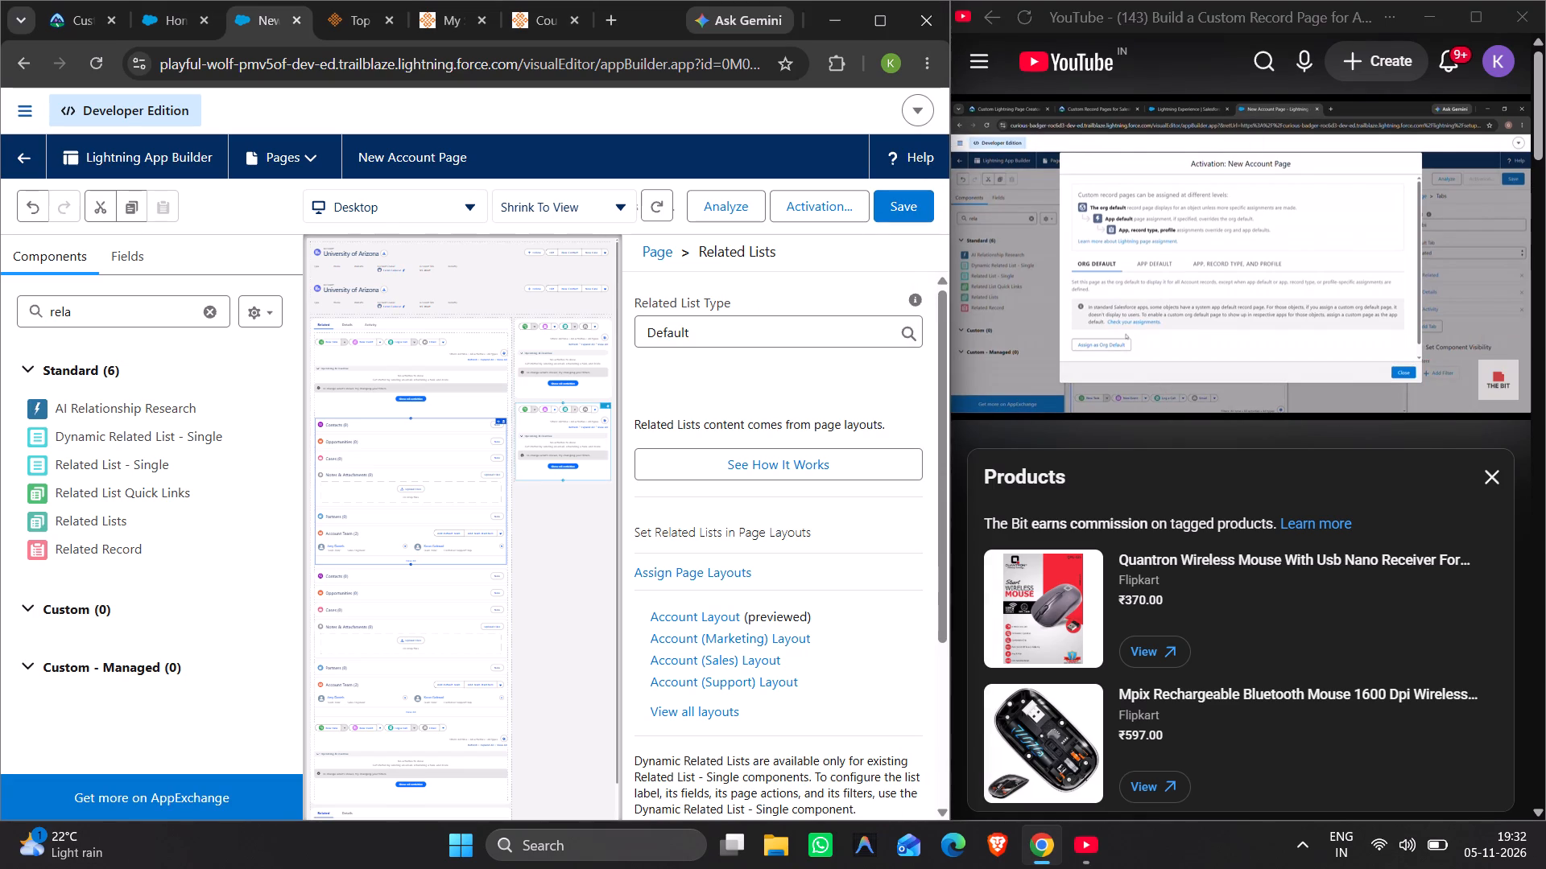
pyautogui.scroll(-4, 597, 410)
pyautogui.scroll(6, 597, 410)
pyautogui.scroll(-4, 597, 410)
pyautogui.scroll(4, 597, 410)
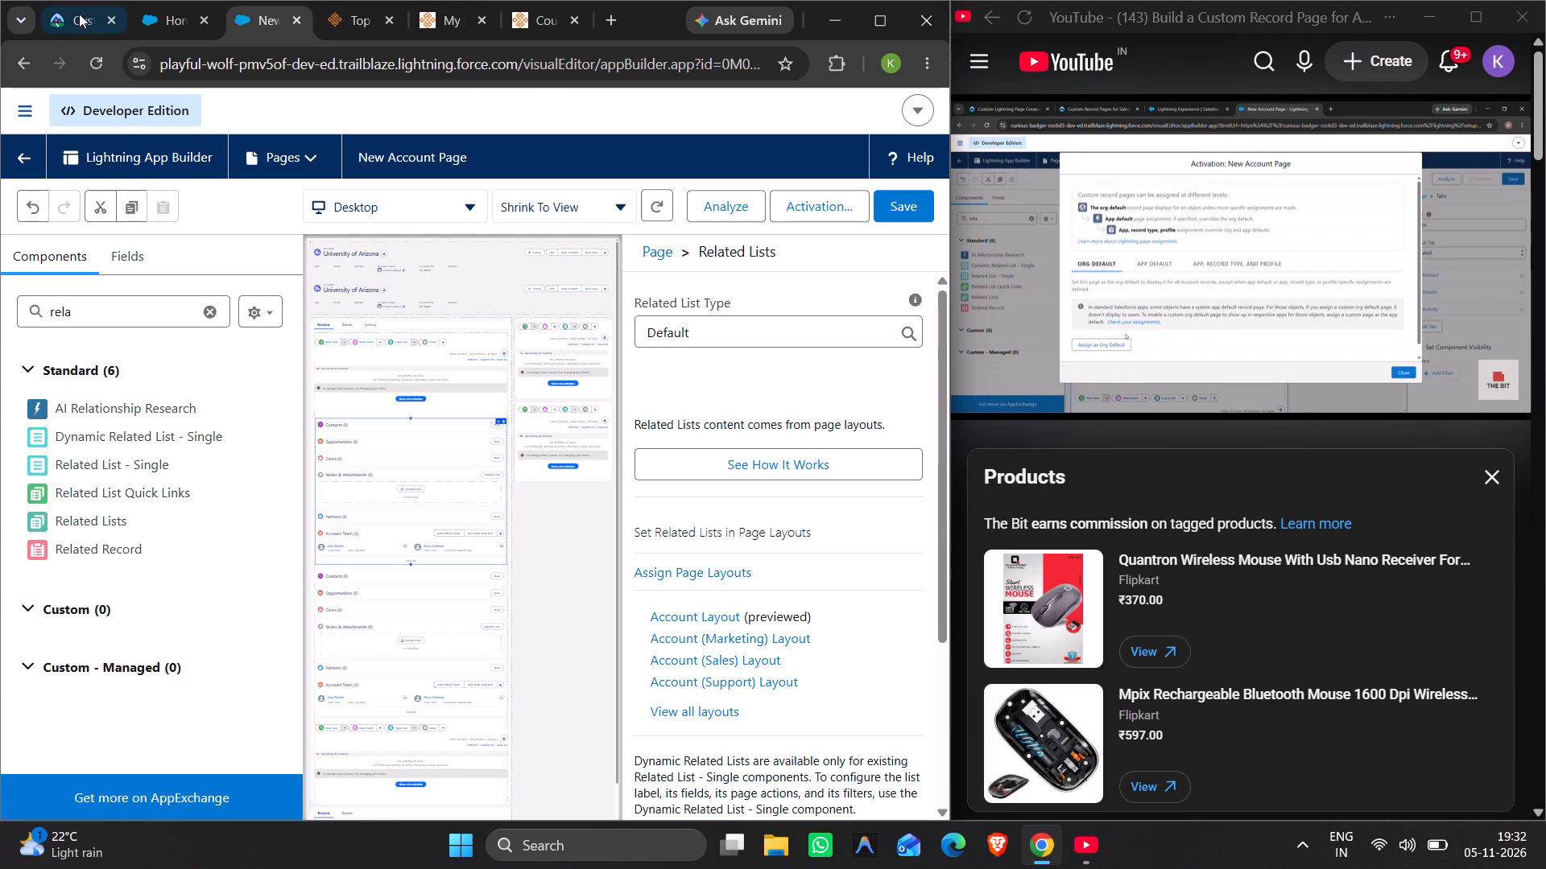
# Check the custom record page challenge on Trailhead, and save the New Account Page again while the check runs.
pyautogui.click(73, 14)
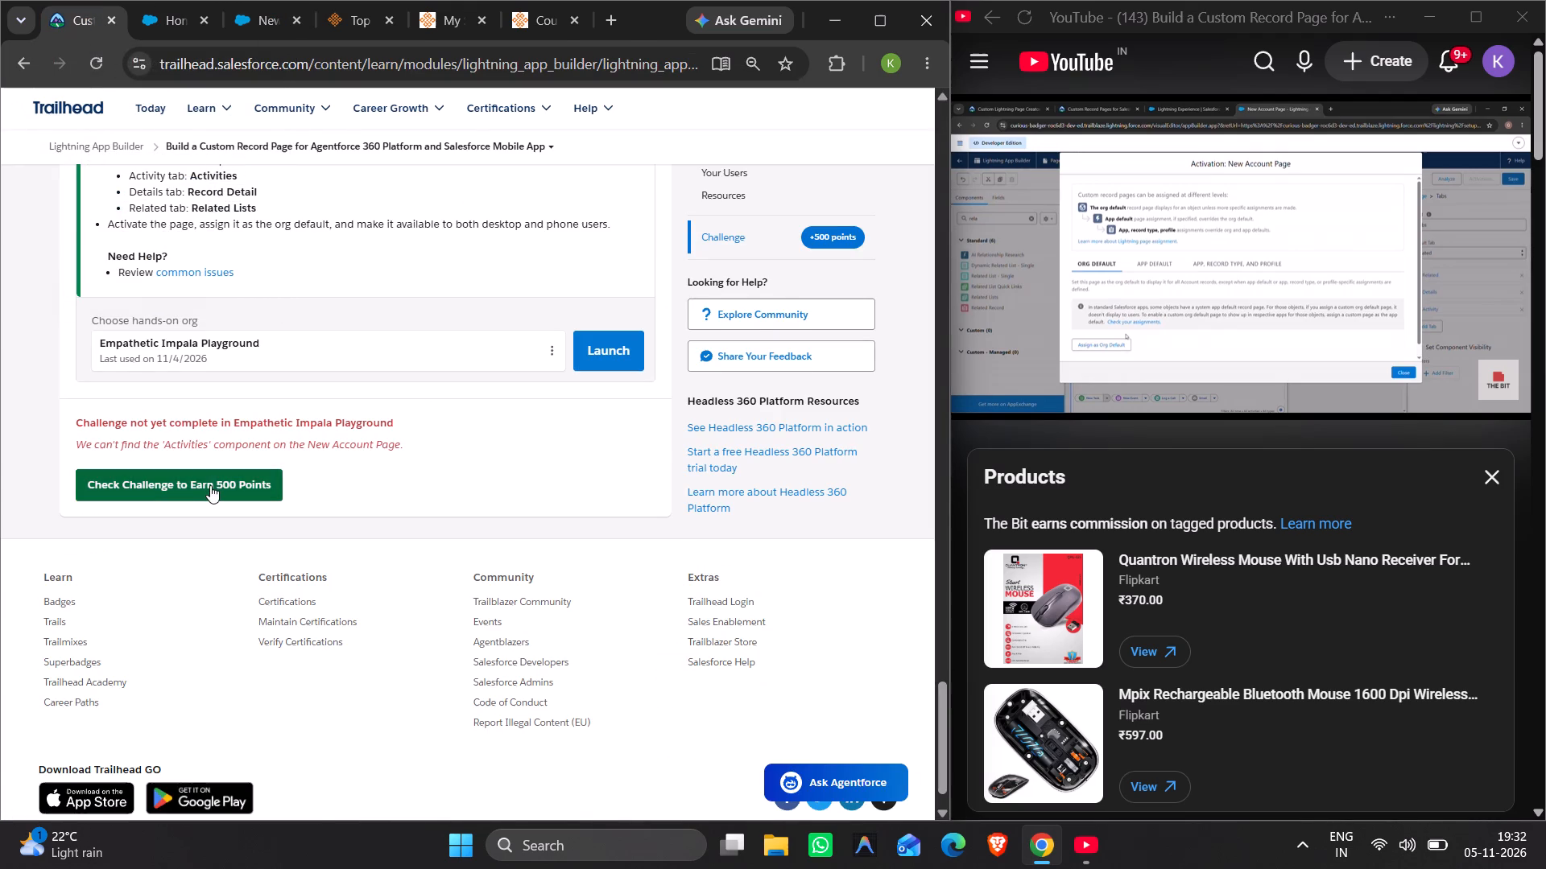
pyautogui.click(210, 485)
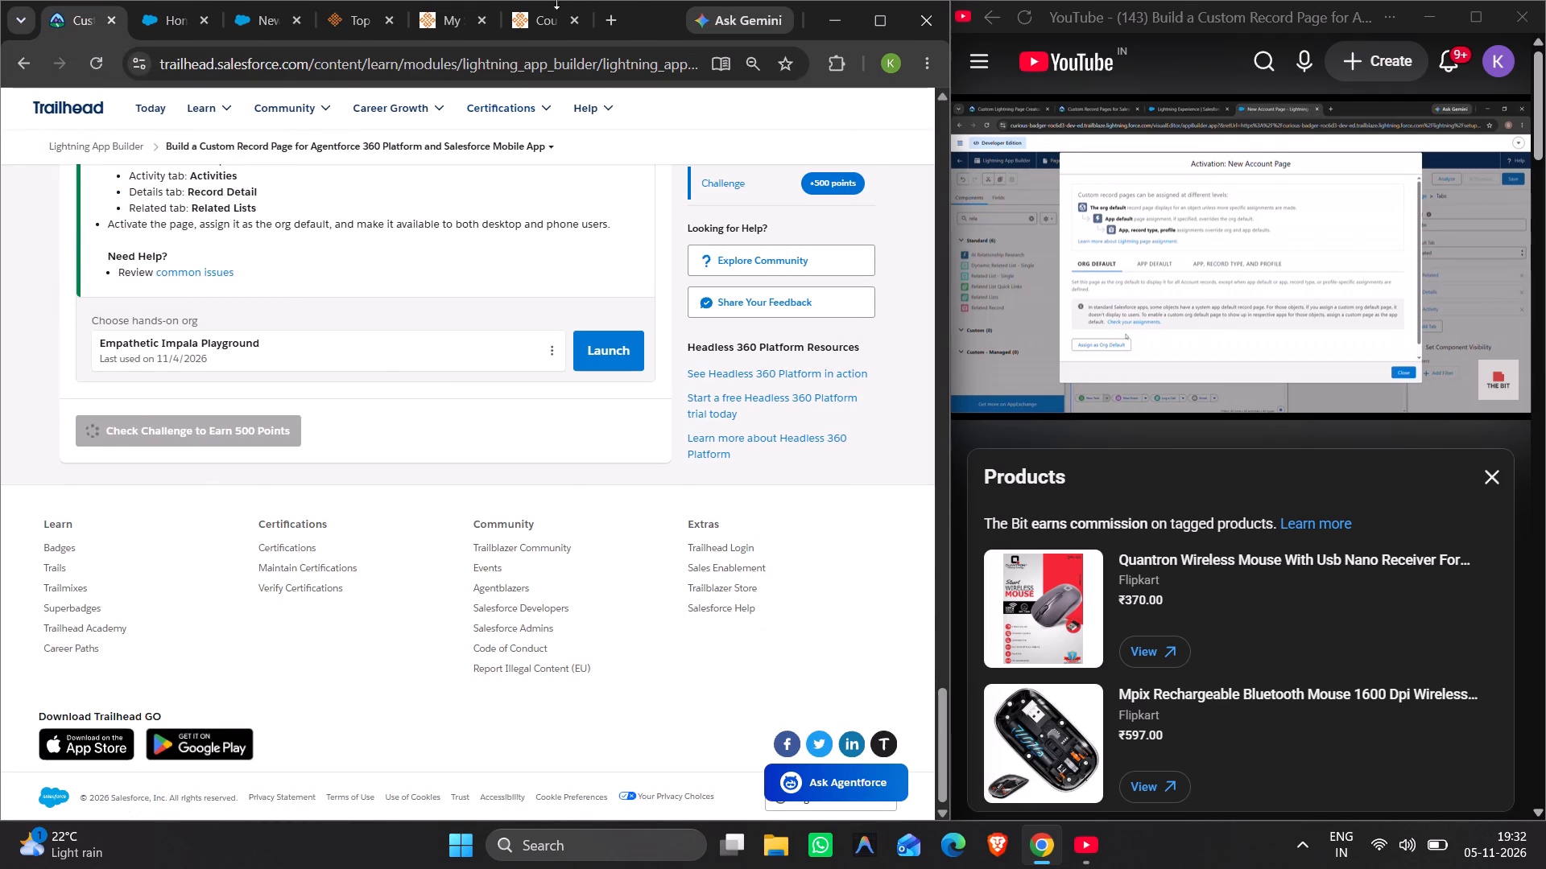
pyautogui.click(276, 11)
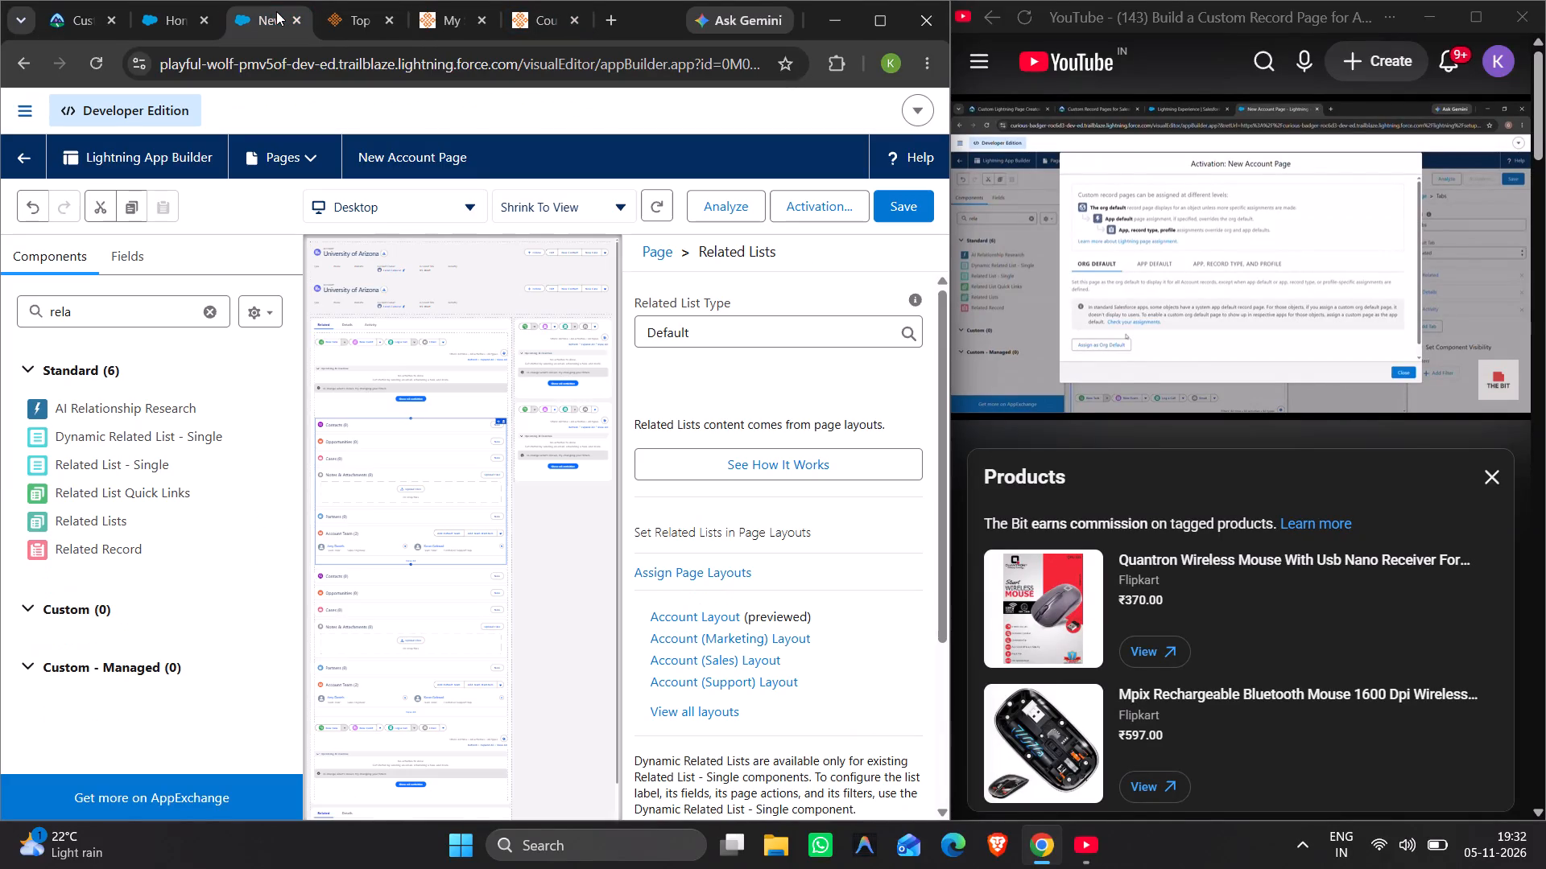
pyautogui.scroll(-3, 589, 420)
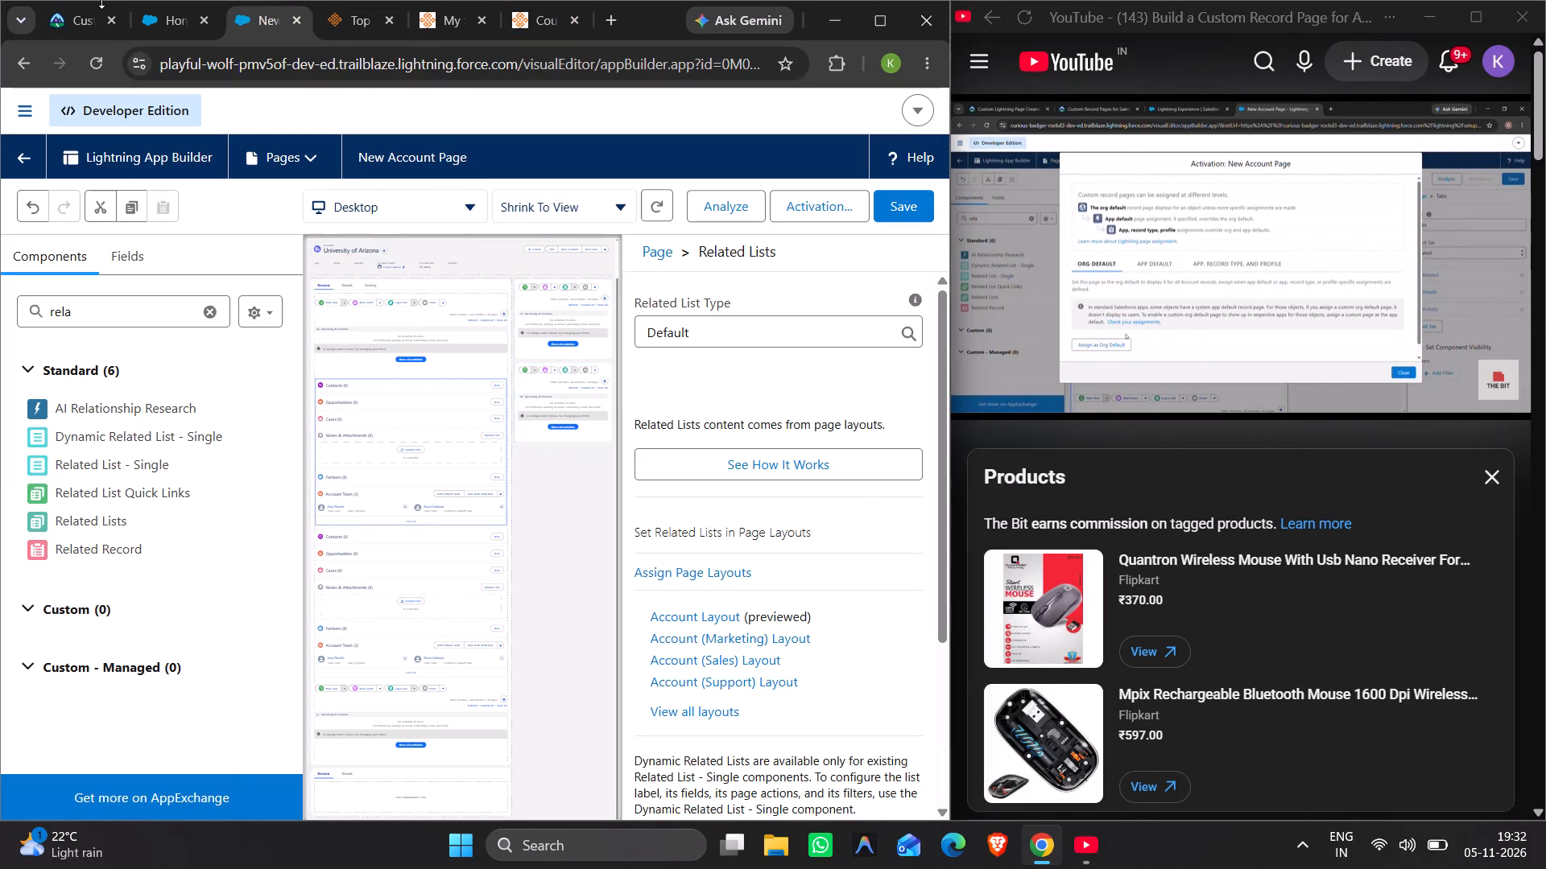
pyautogui.click(91, 20)
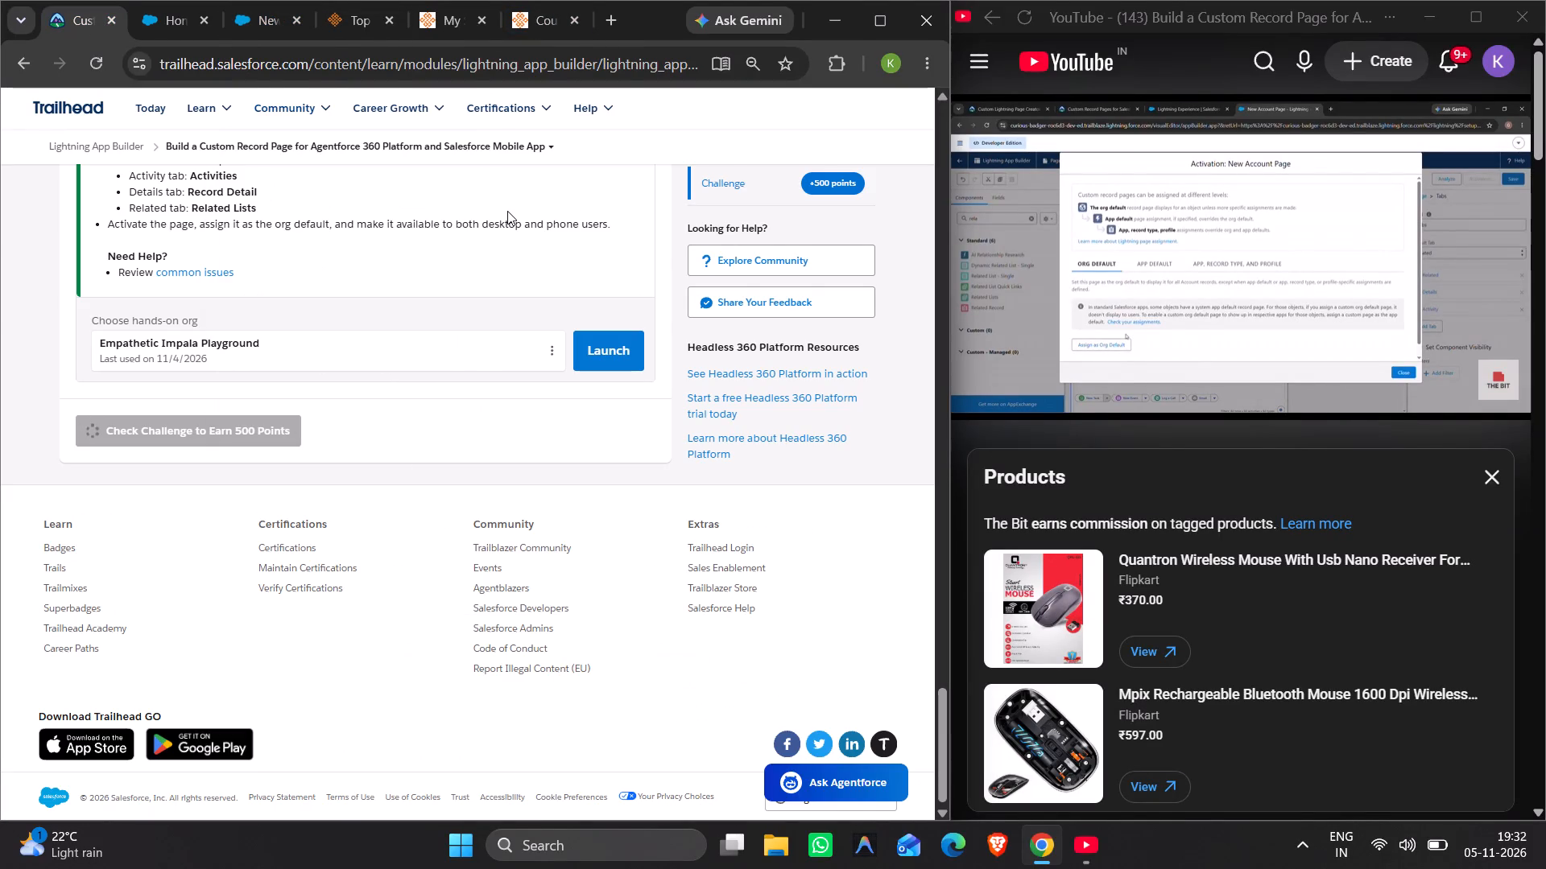
pyautogui.click(267, 15)
pyautogui.click(907, 217)
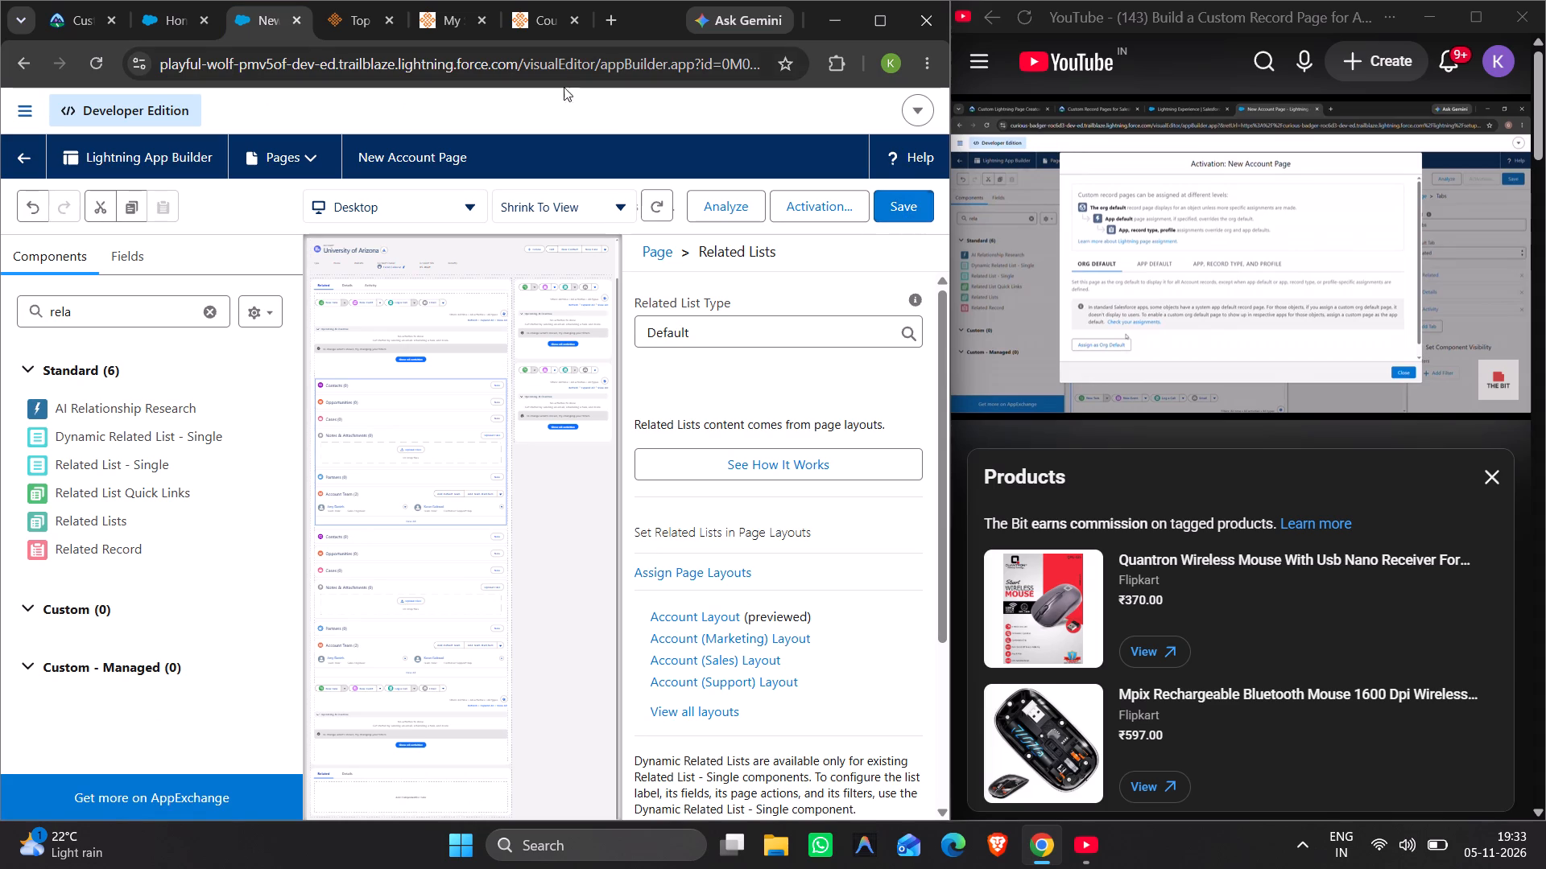
pyautogui.click(81, 14)
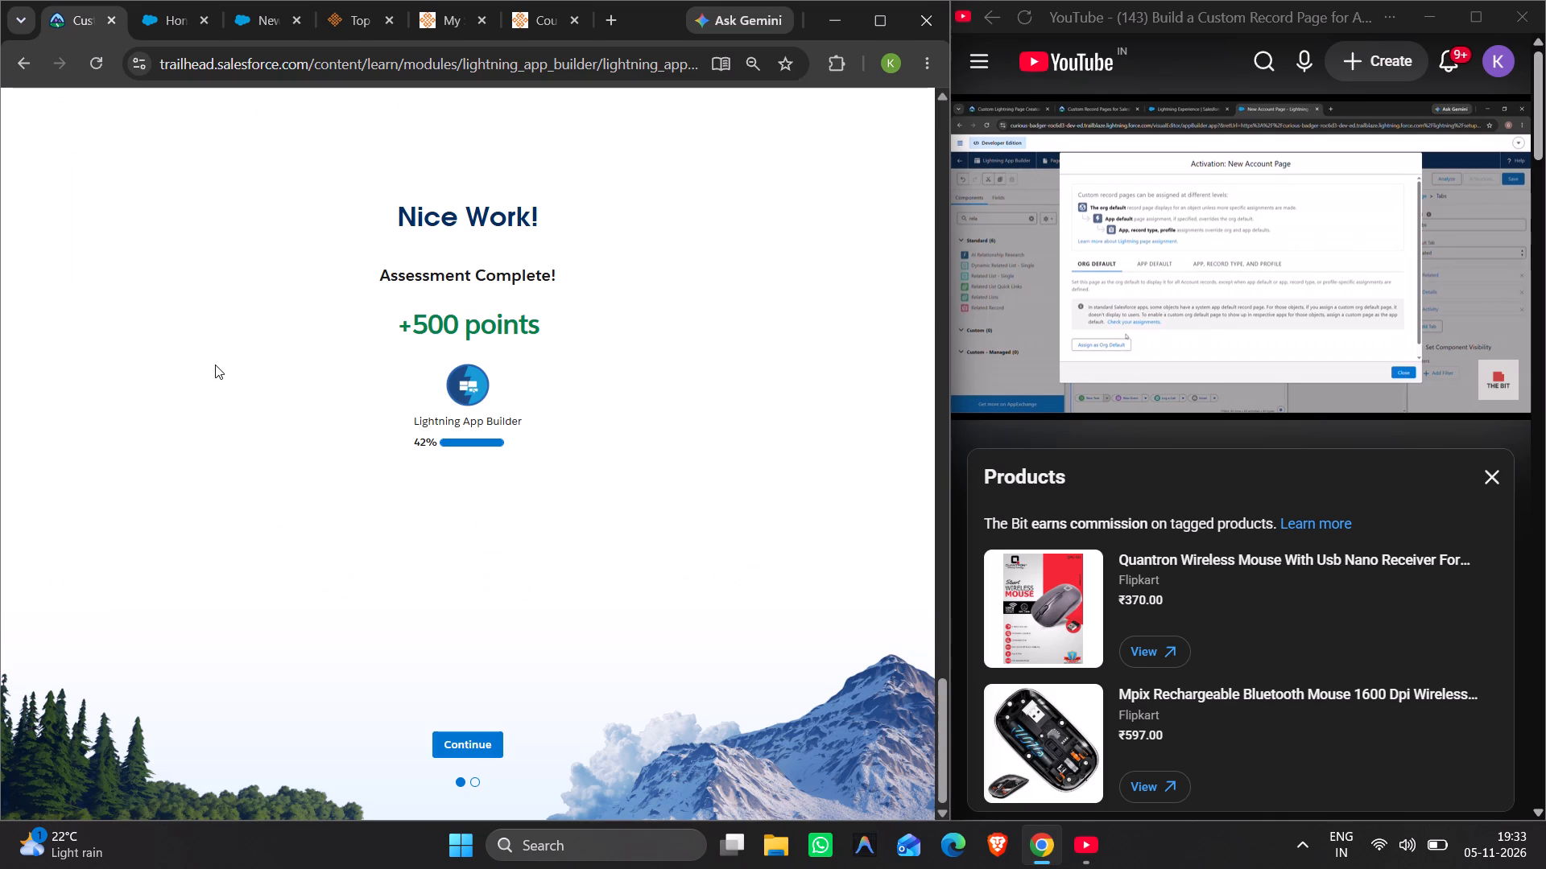
# Continue past the assessment screens to the next Trailhead unit, Get Started With Dynamic Forms.
pyautogui.click(444, 745)
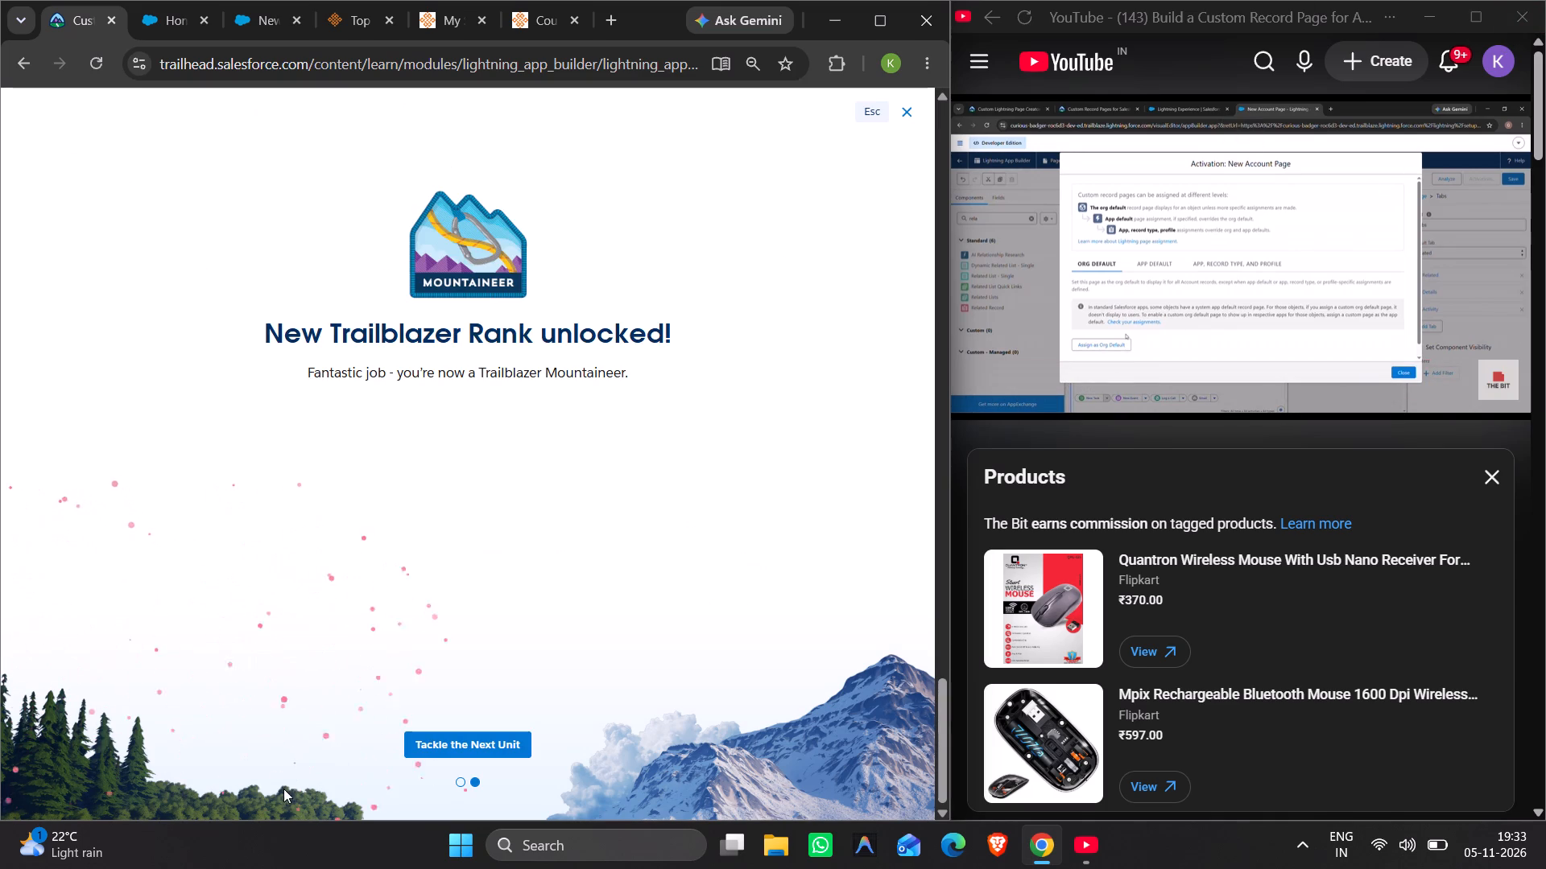
pyautogui.click(489, 743)
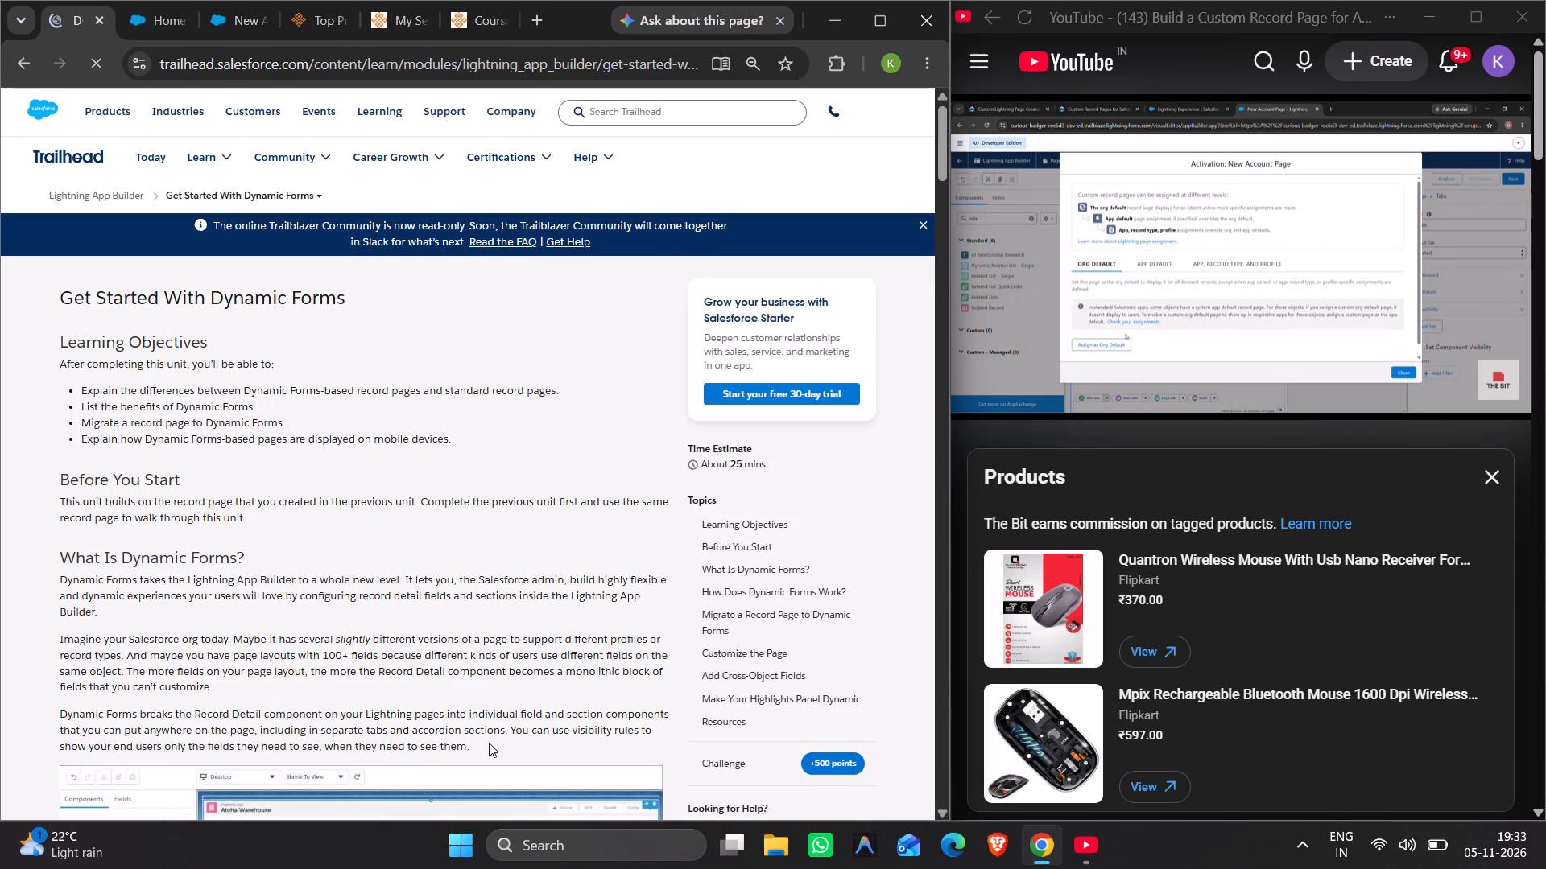
# Skim the Get Started With Dynamic Forms unit, including its record page migration steps, and glance at the open Salesforce pages.
pyautogui.scroll(-6, 403, 575)
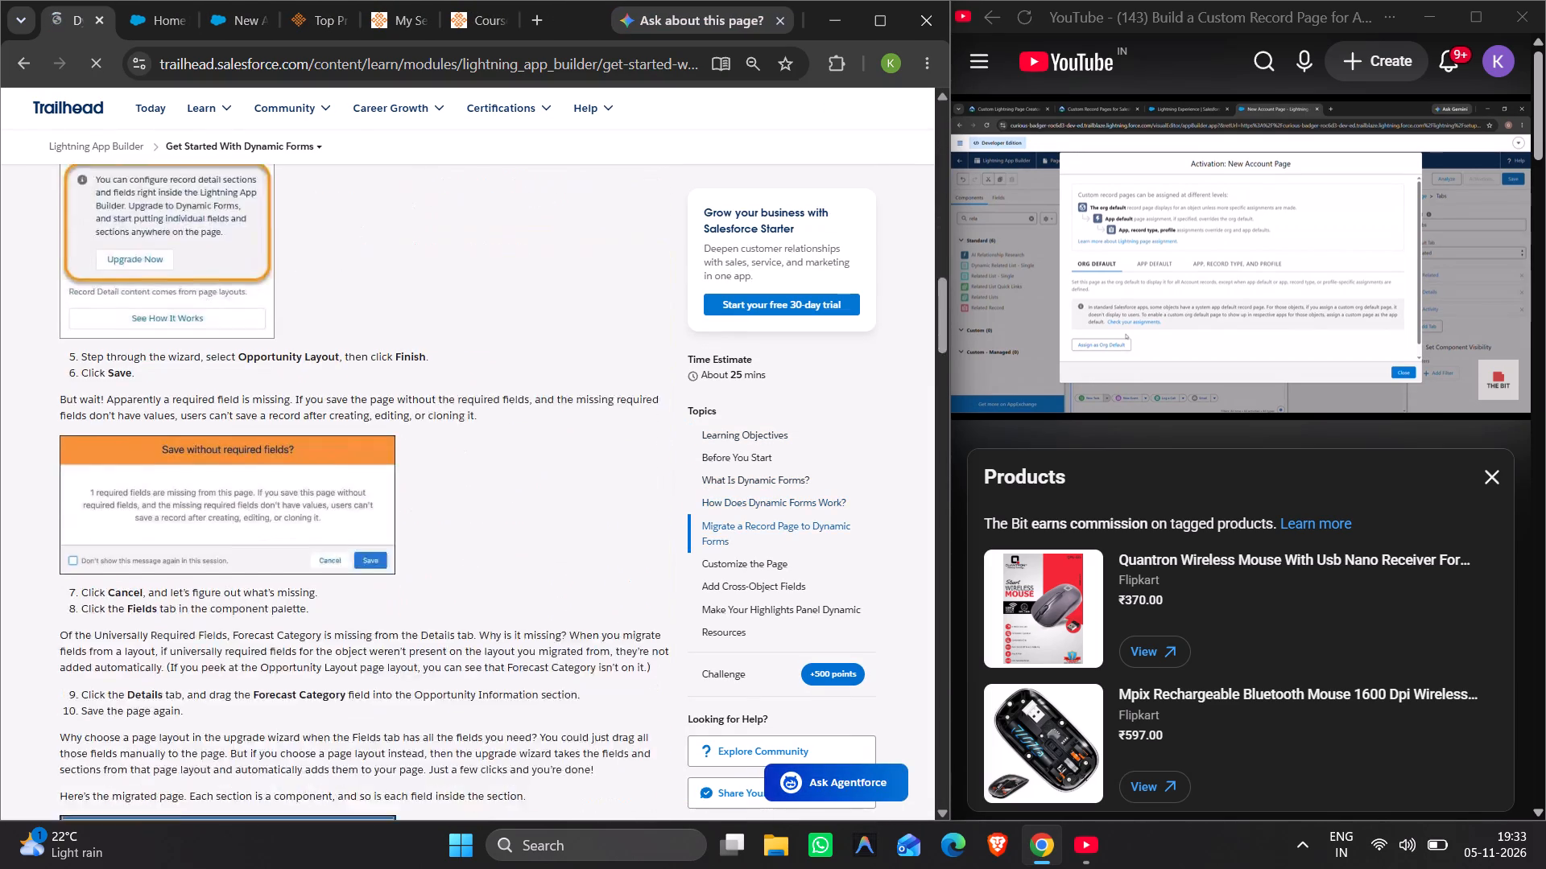
pyautogui.scroll(-2, 403, 575)
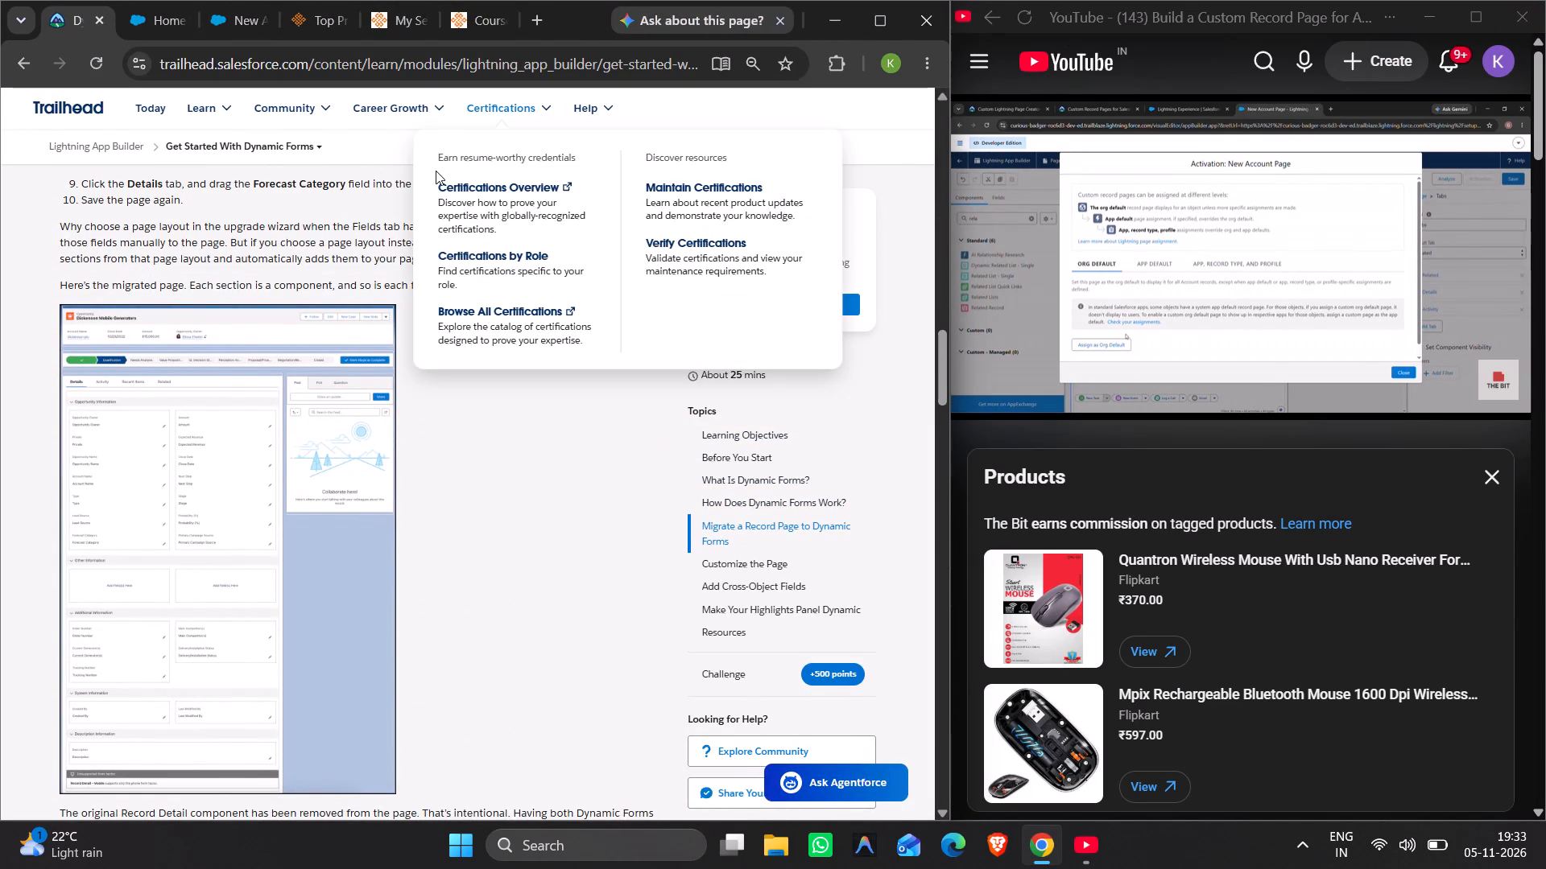
pyautogui.scroll(3, 105, 295)
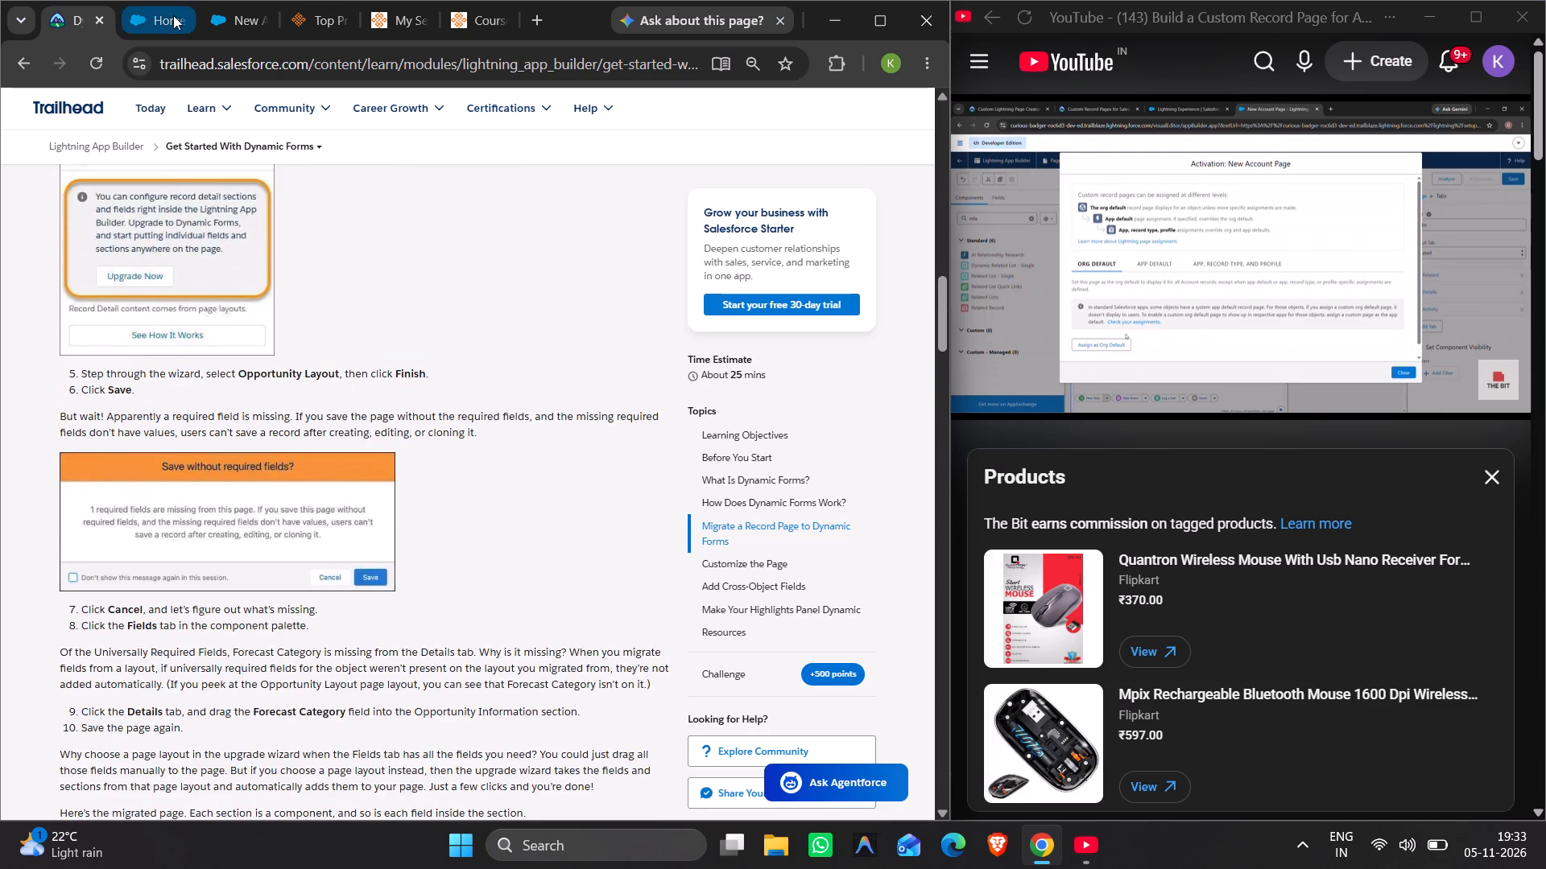
pyautogui.click(173, 15)
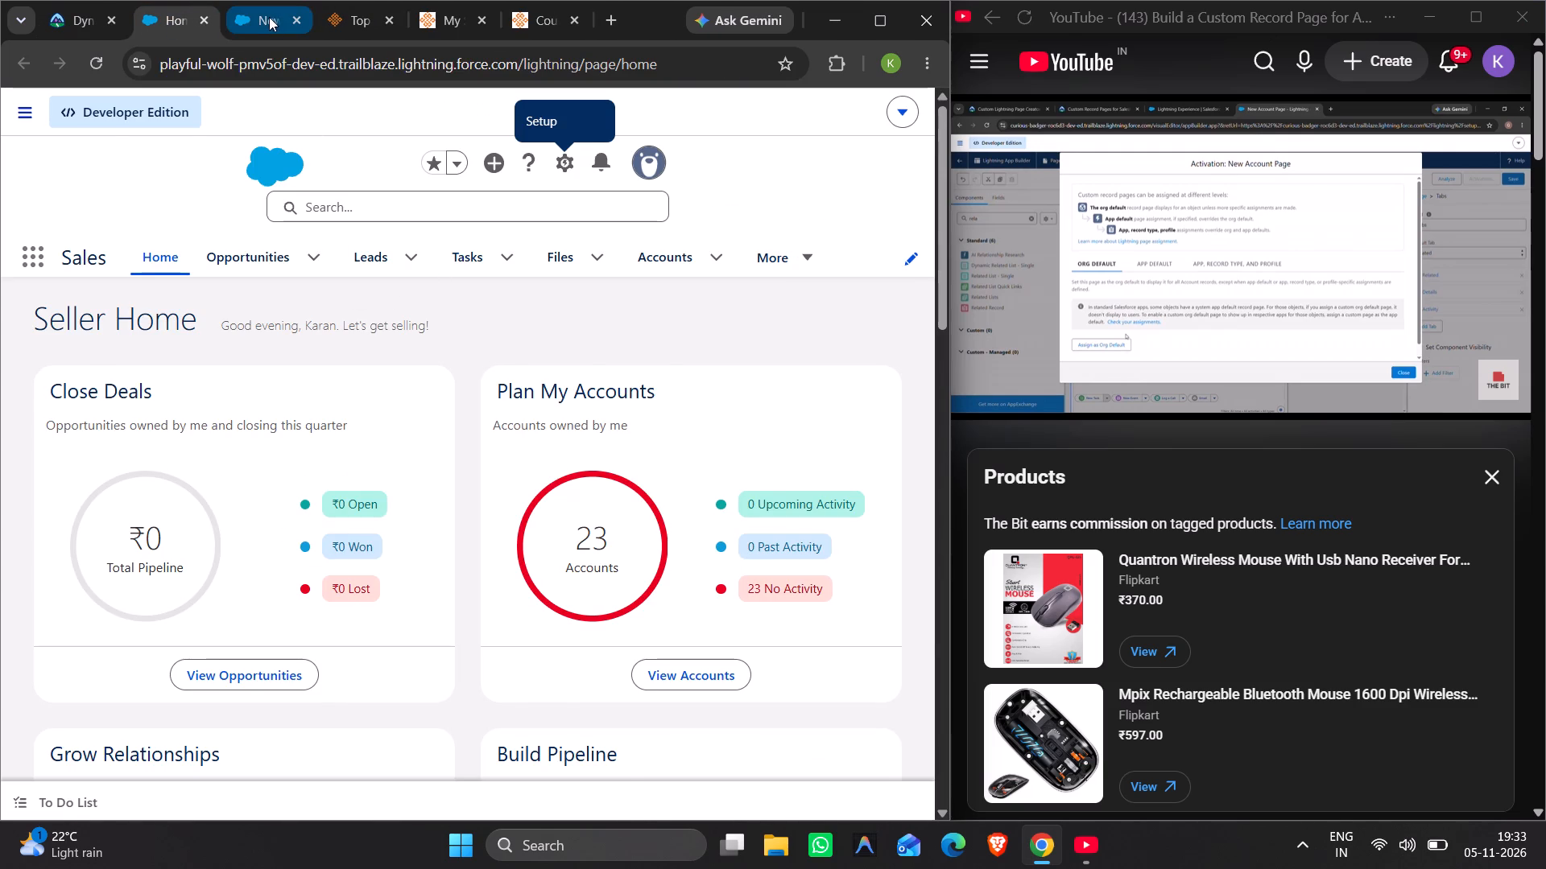
pyautogui.click(269, 17)
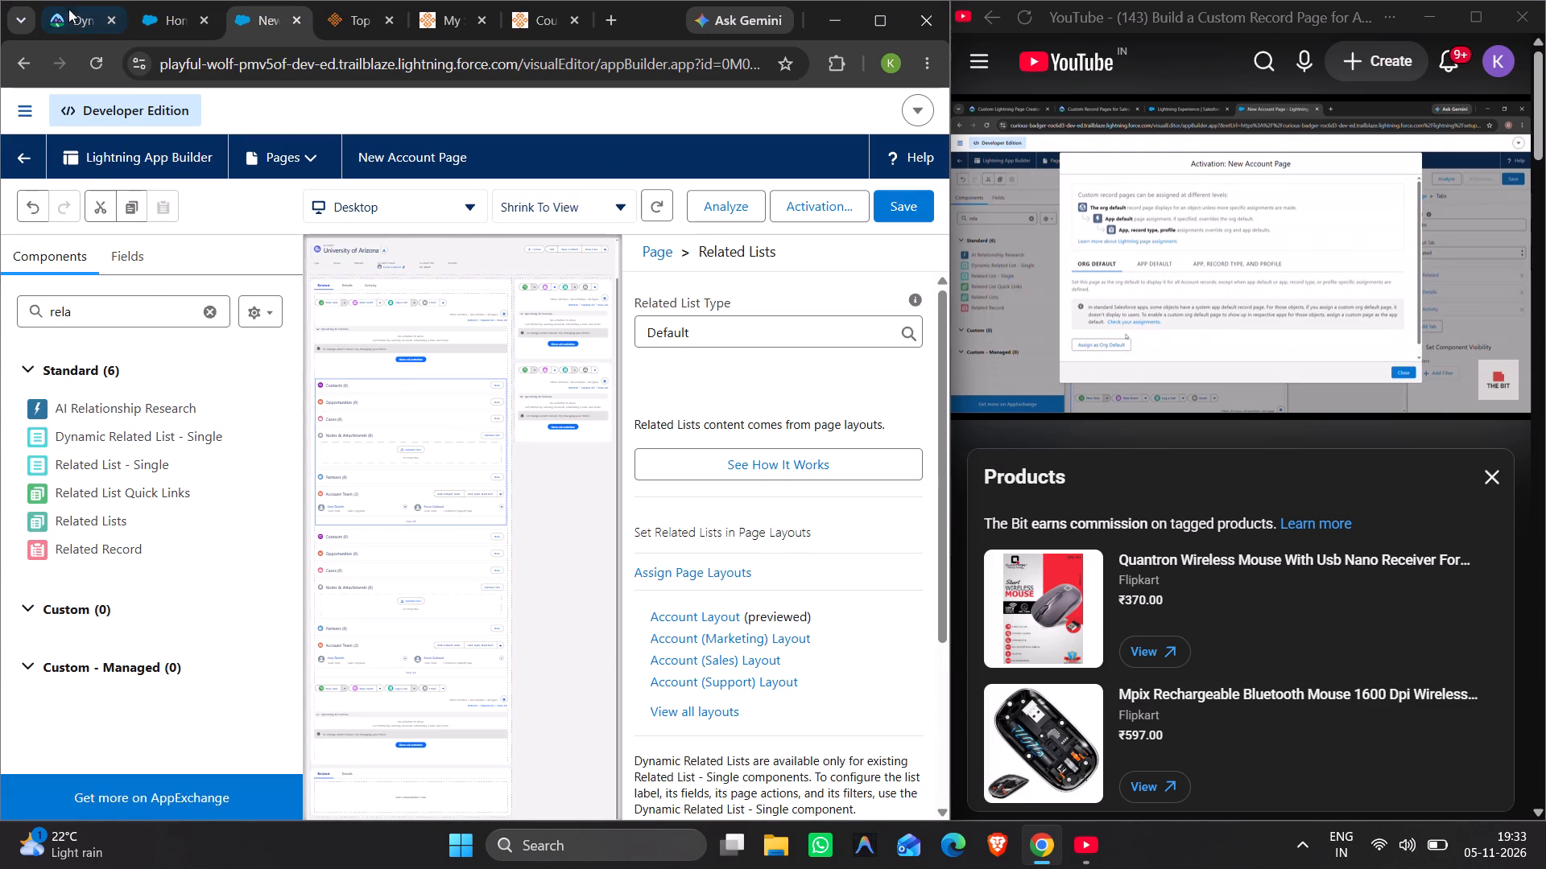
pyautogui.click(76, 21)
pyautogui.scroll(-1, 386, 566)
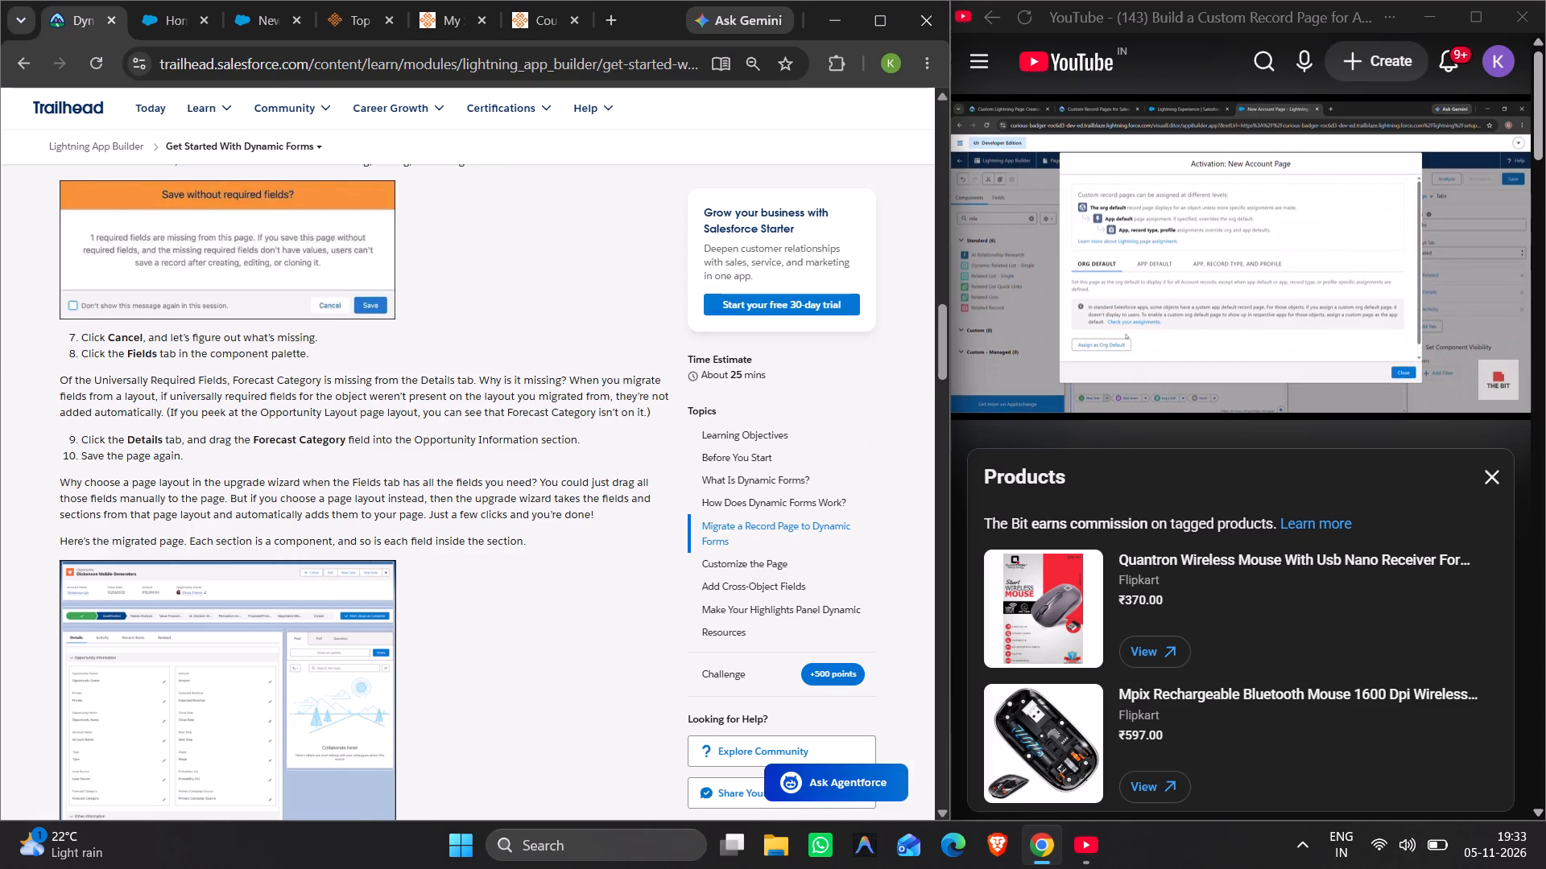
pyautogui.scroll(8, 344, 510)
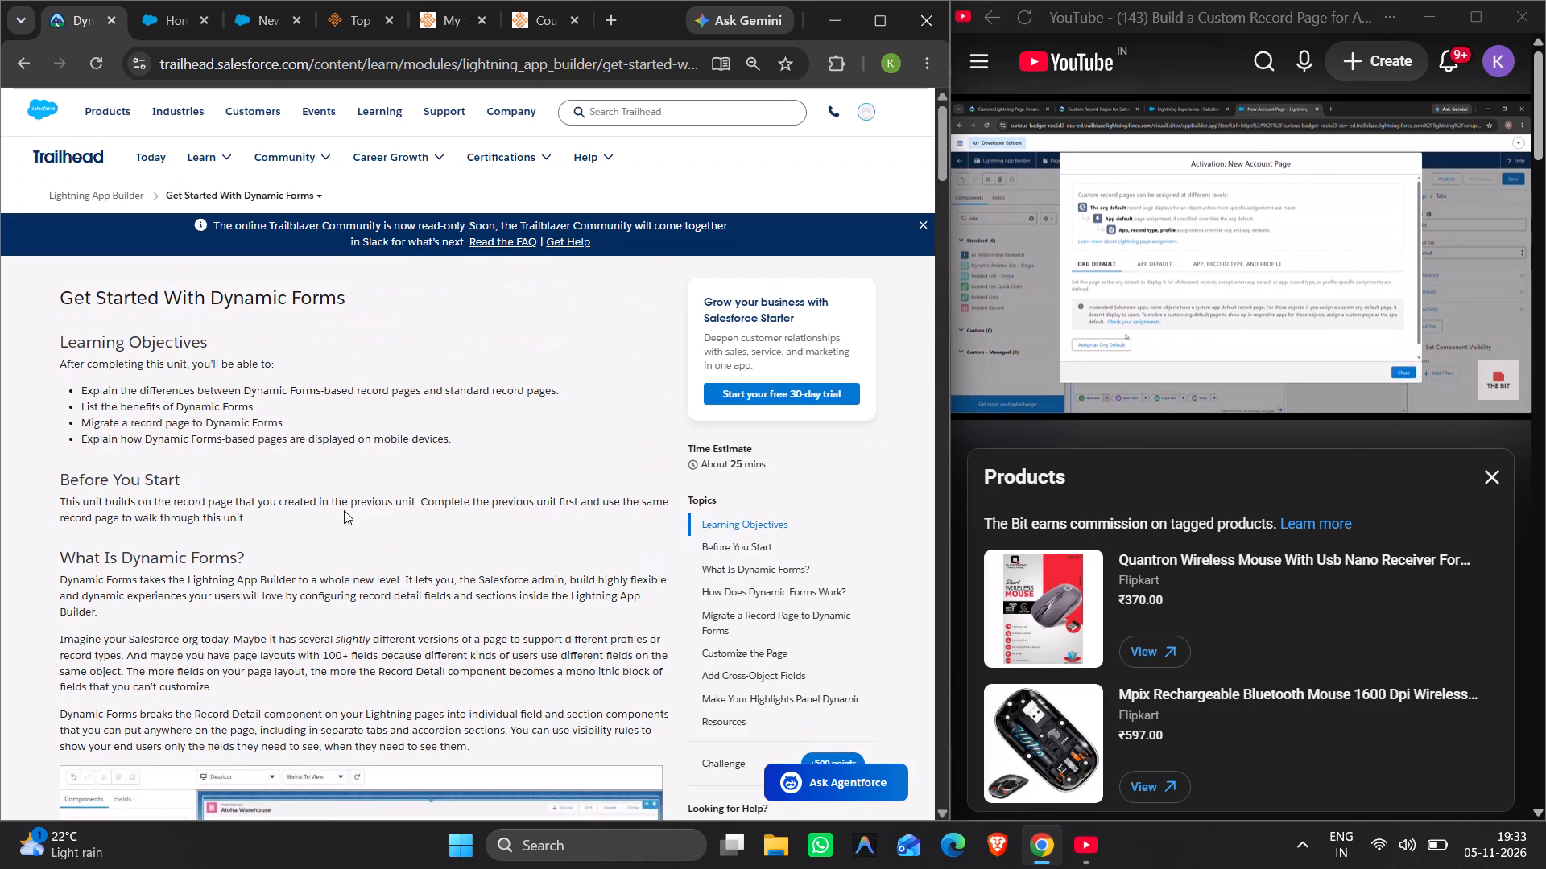
pyautogui.scroll(-4, 344, 510)
pyautogui.scroll(2, 344, 510)
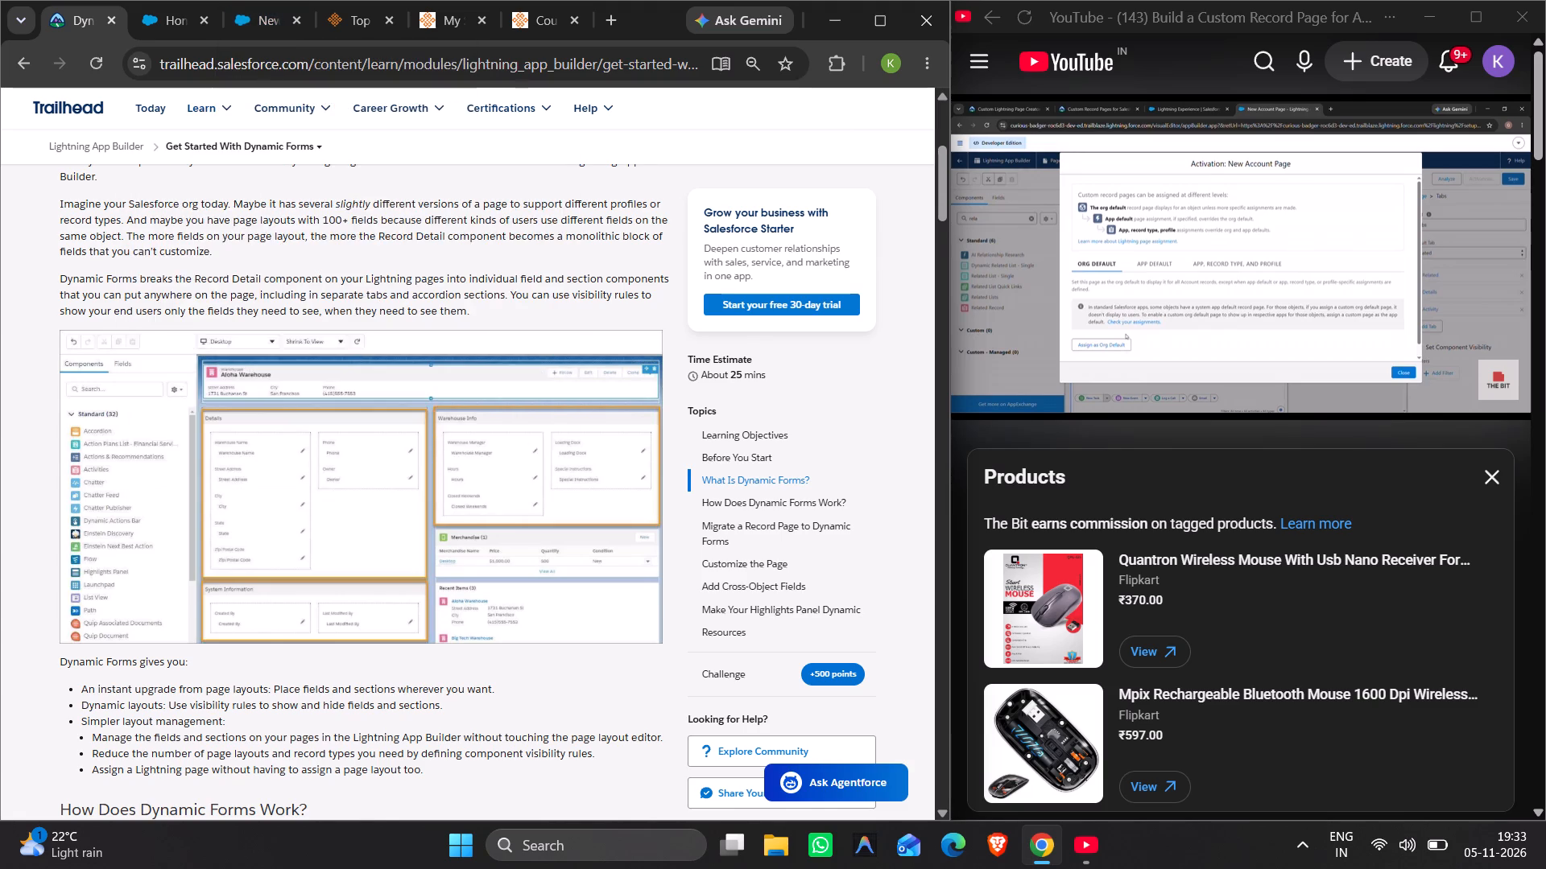
pyautogui.scroll(5, 110, 273)
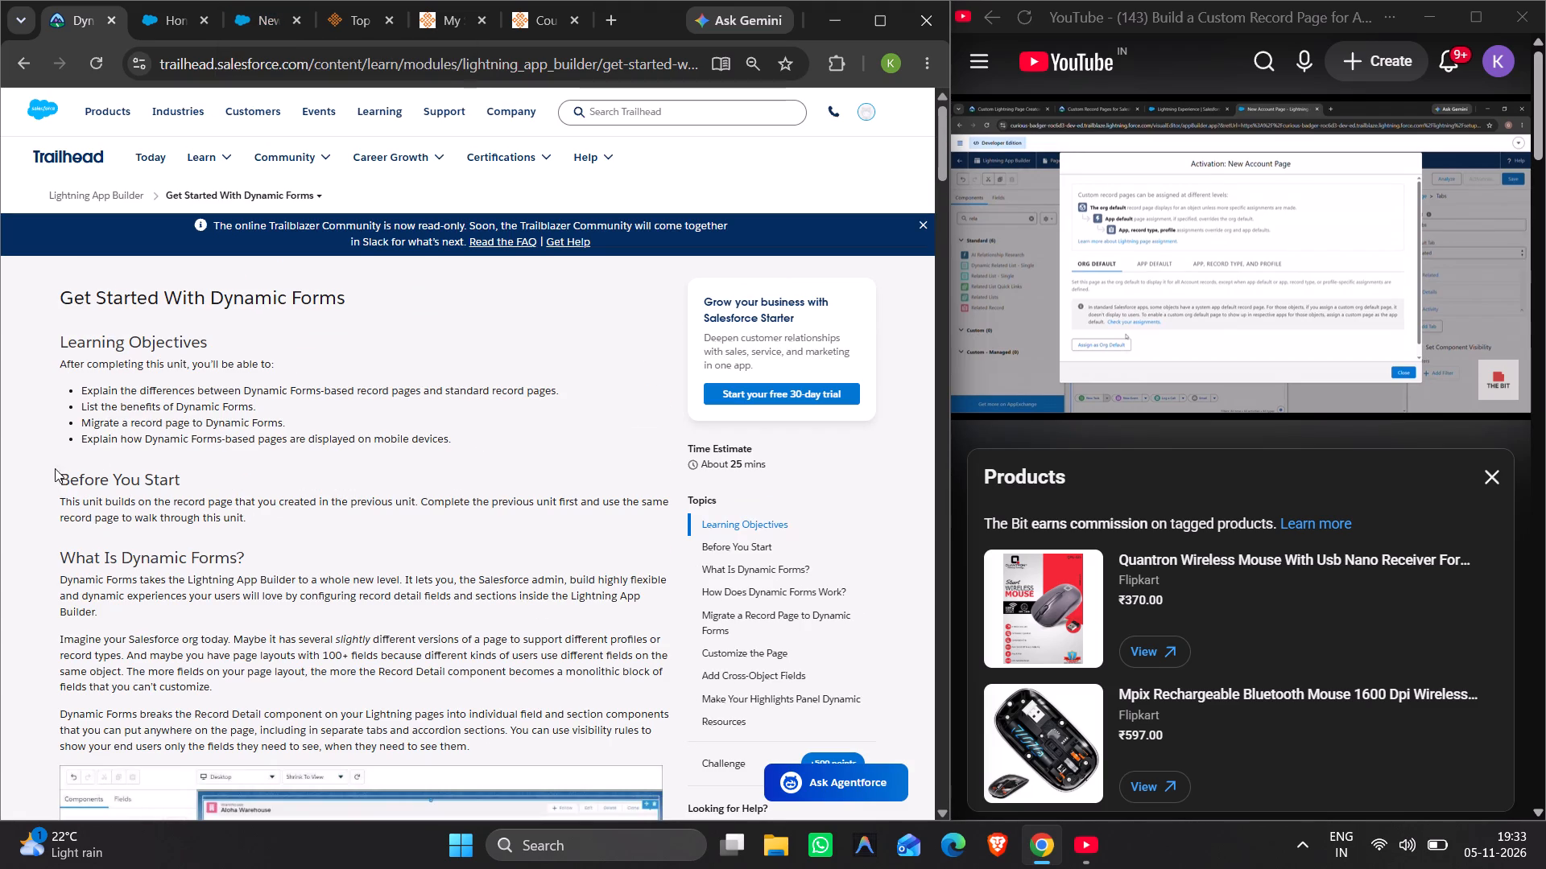
pyautogui.moveTo(55, 303); pyautogui.dragTo(293, 756)
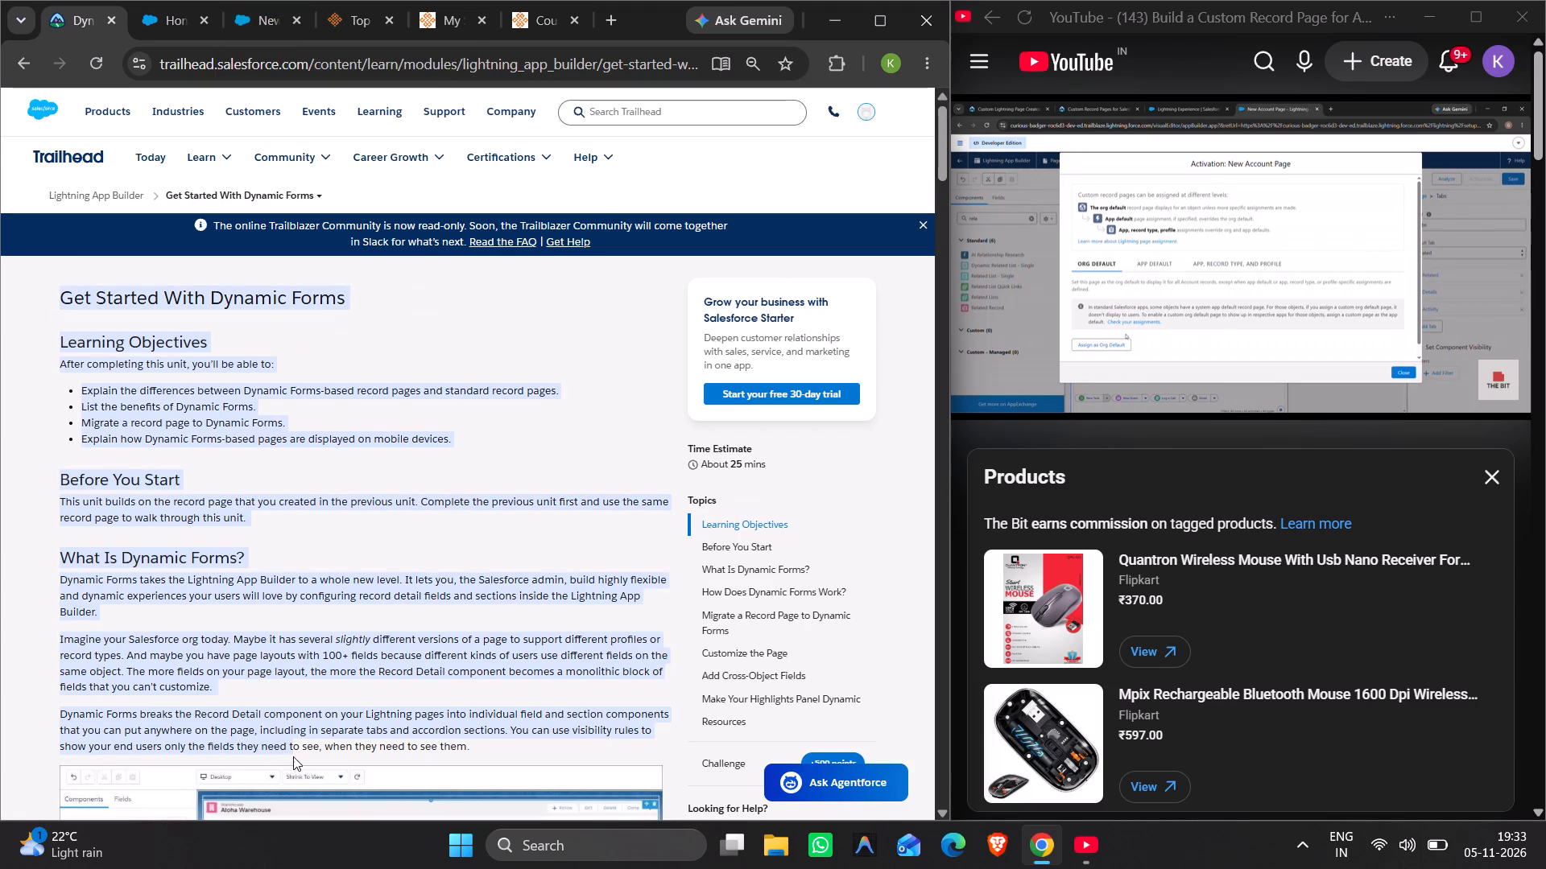
pyautogui.moveTo(293, 756); pyautogui.dragTo(315, 818)
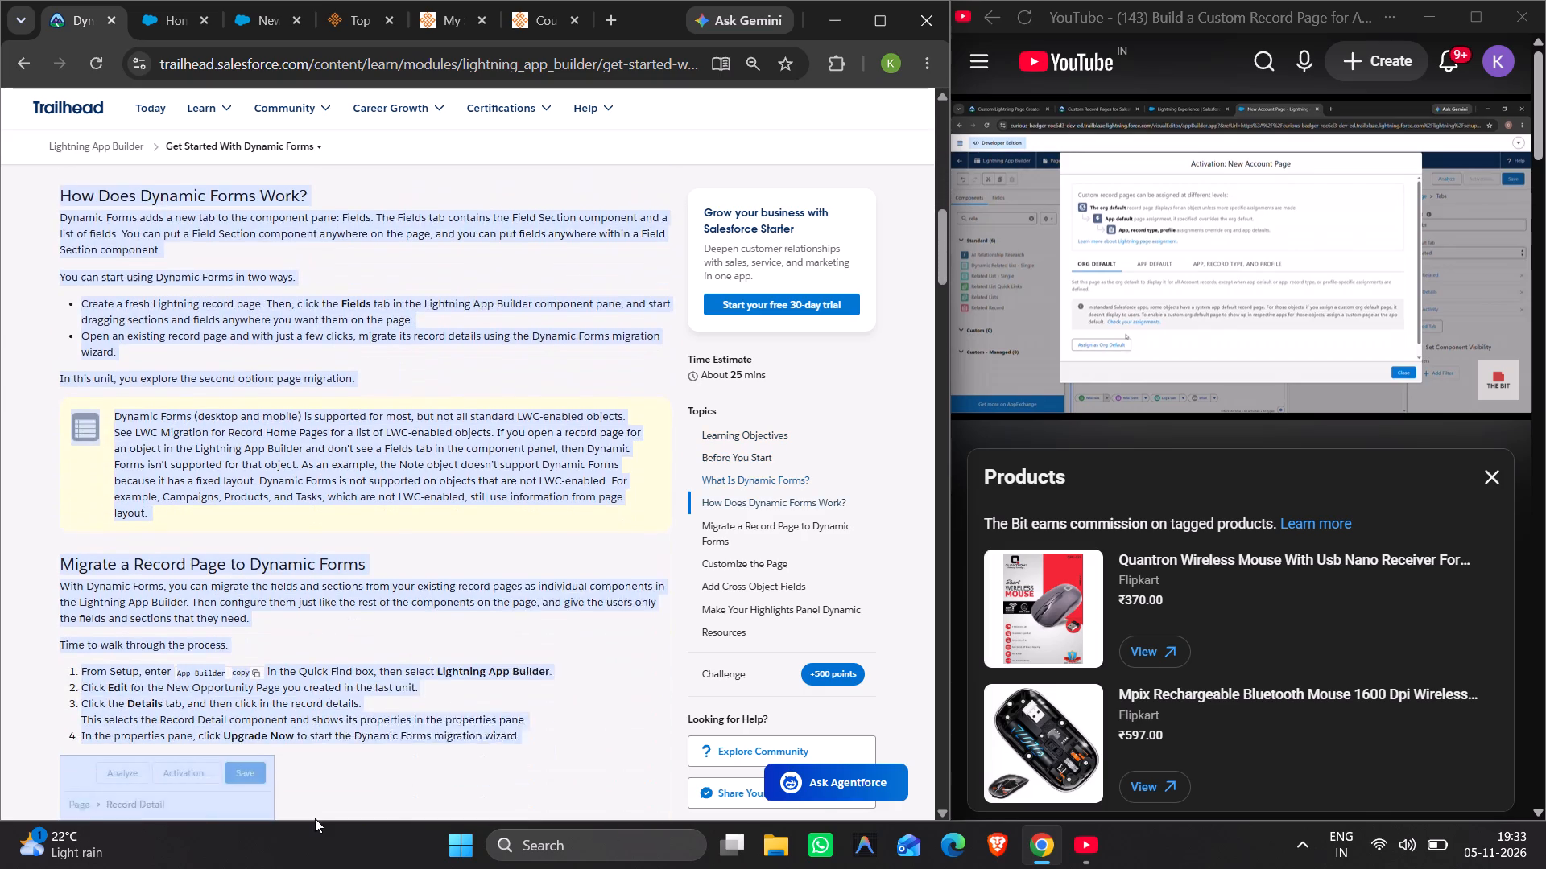
pyautogui.moveTo(315, 818); pyautogui.dragTo(323, 866)
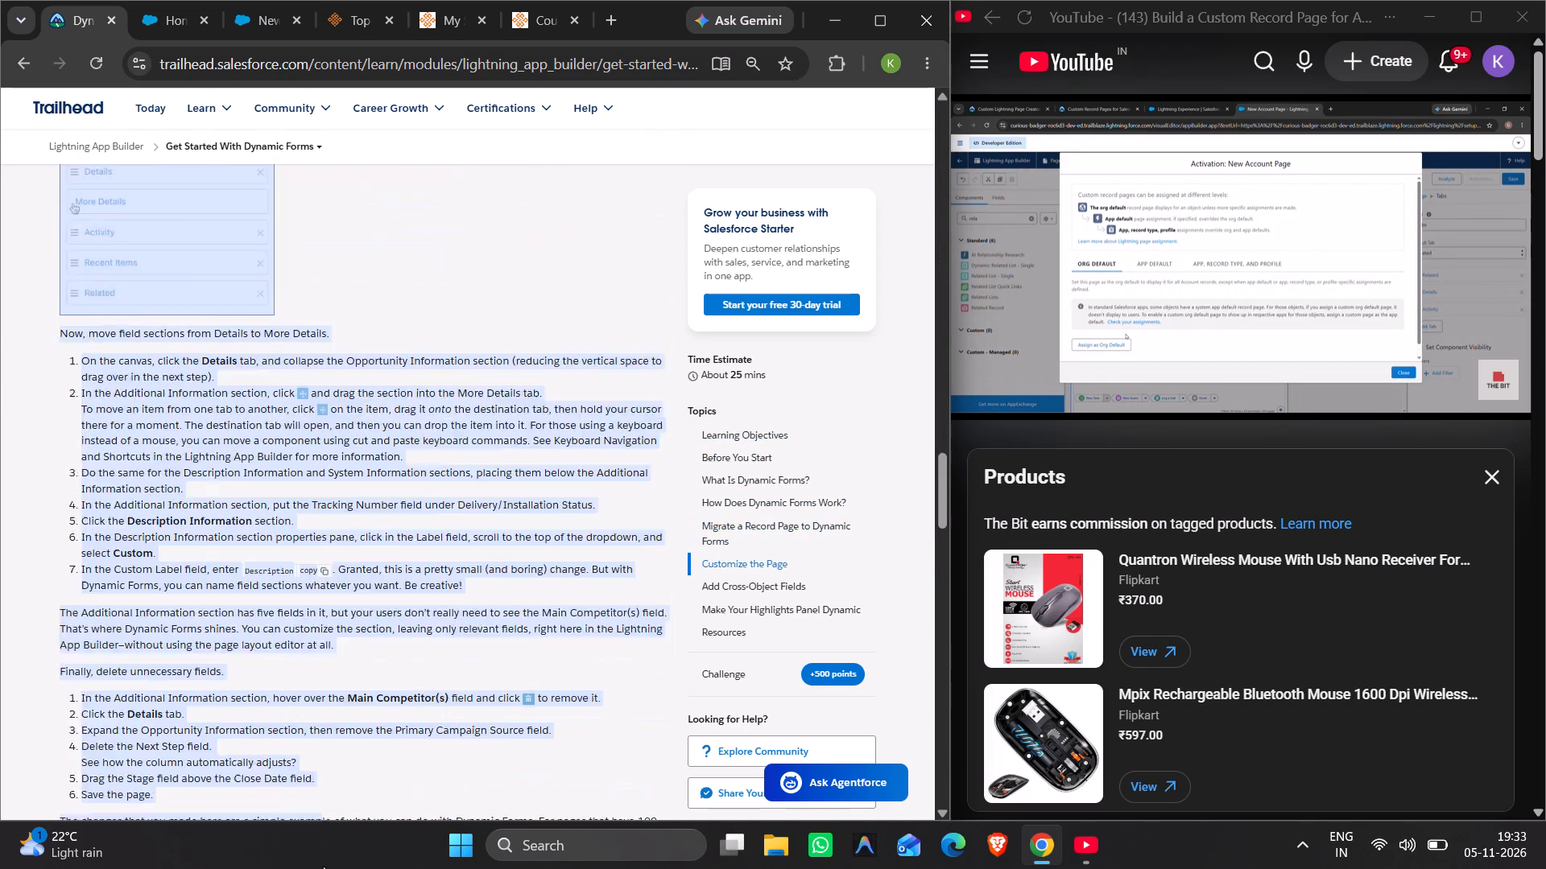
pyautogui.moveTo(323, 866); pyautogui.dragTo(305, 813)
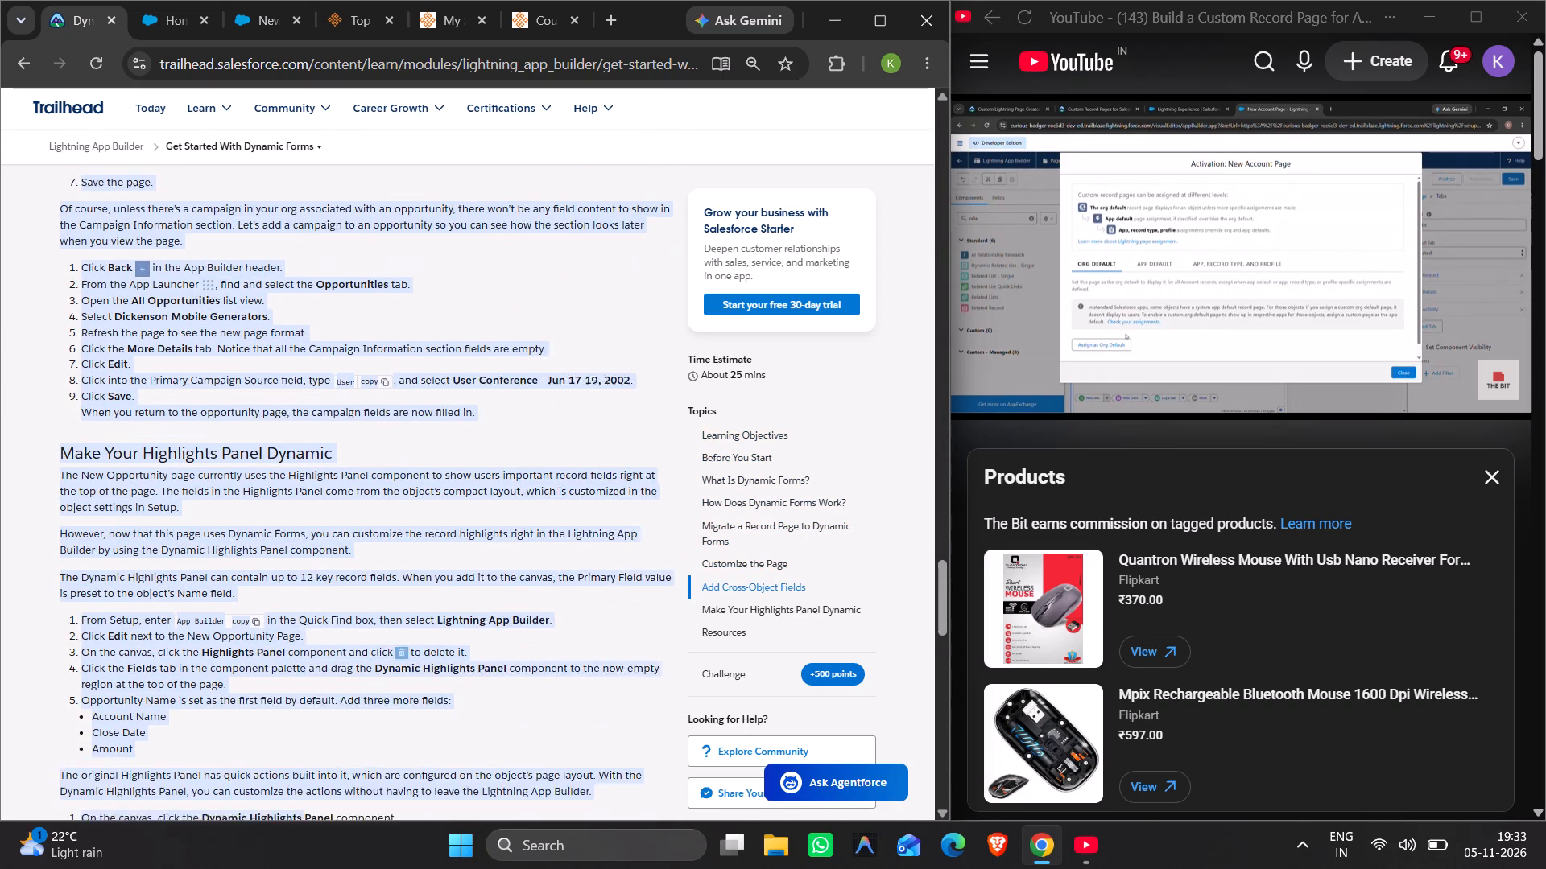
pyautogui.moveTo(305, 813); pyautogui.dragTo(221, 529)
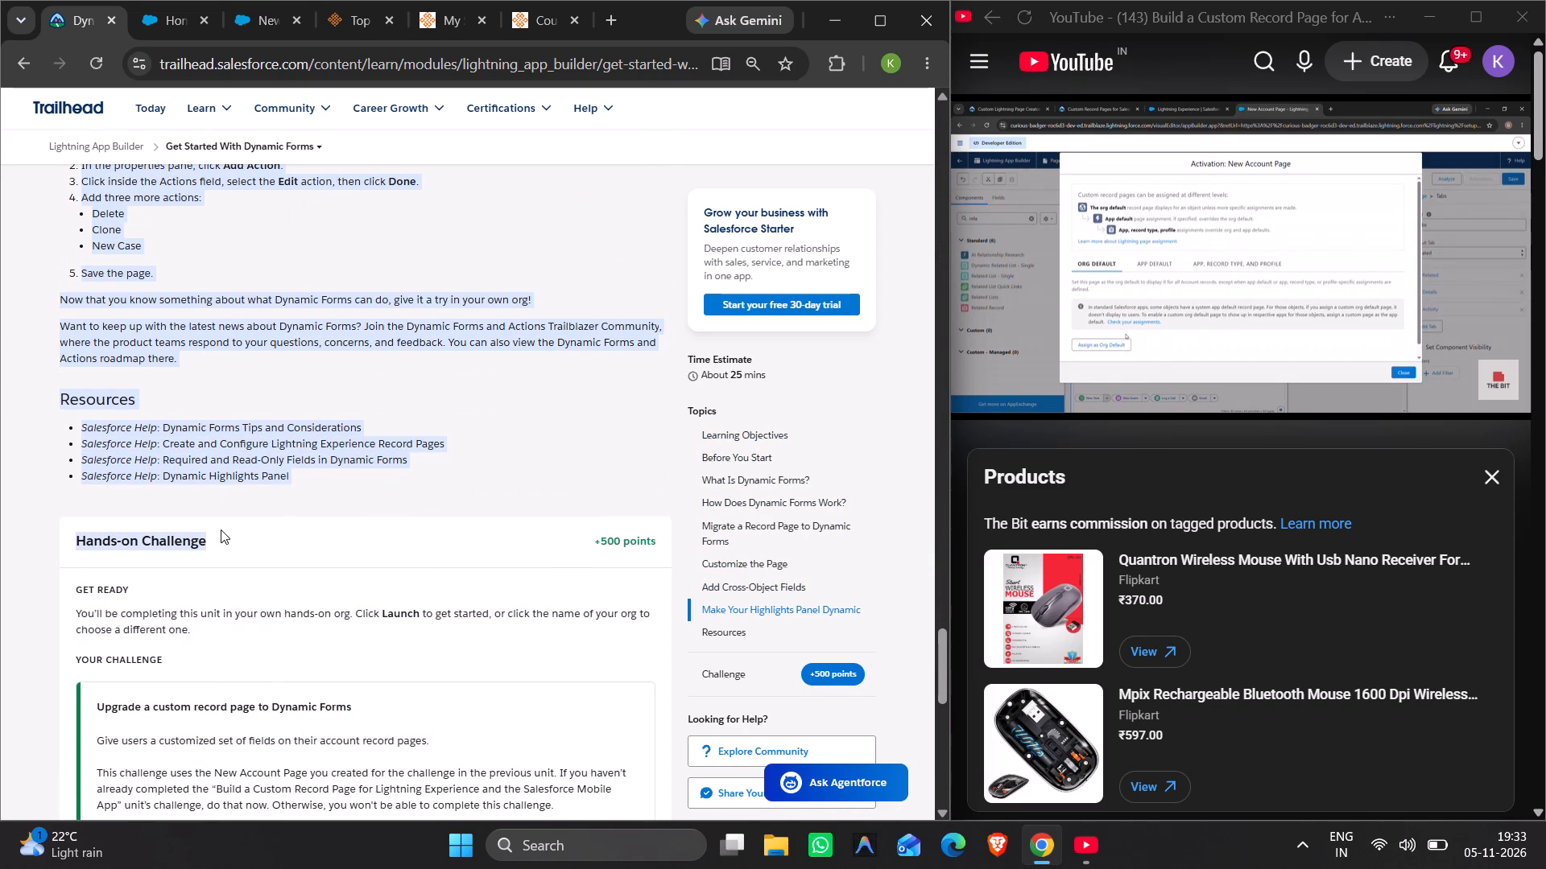
pyautogui.moveTo(221, 529); pyautogui.dragTo(300, 825)
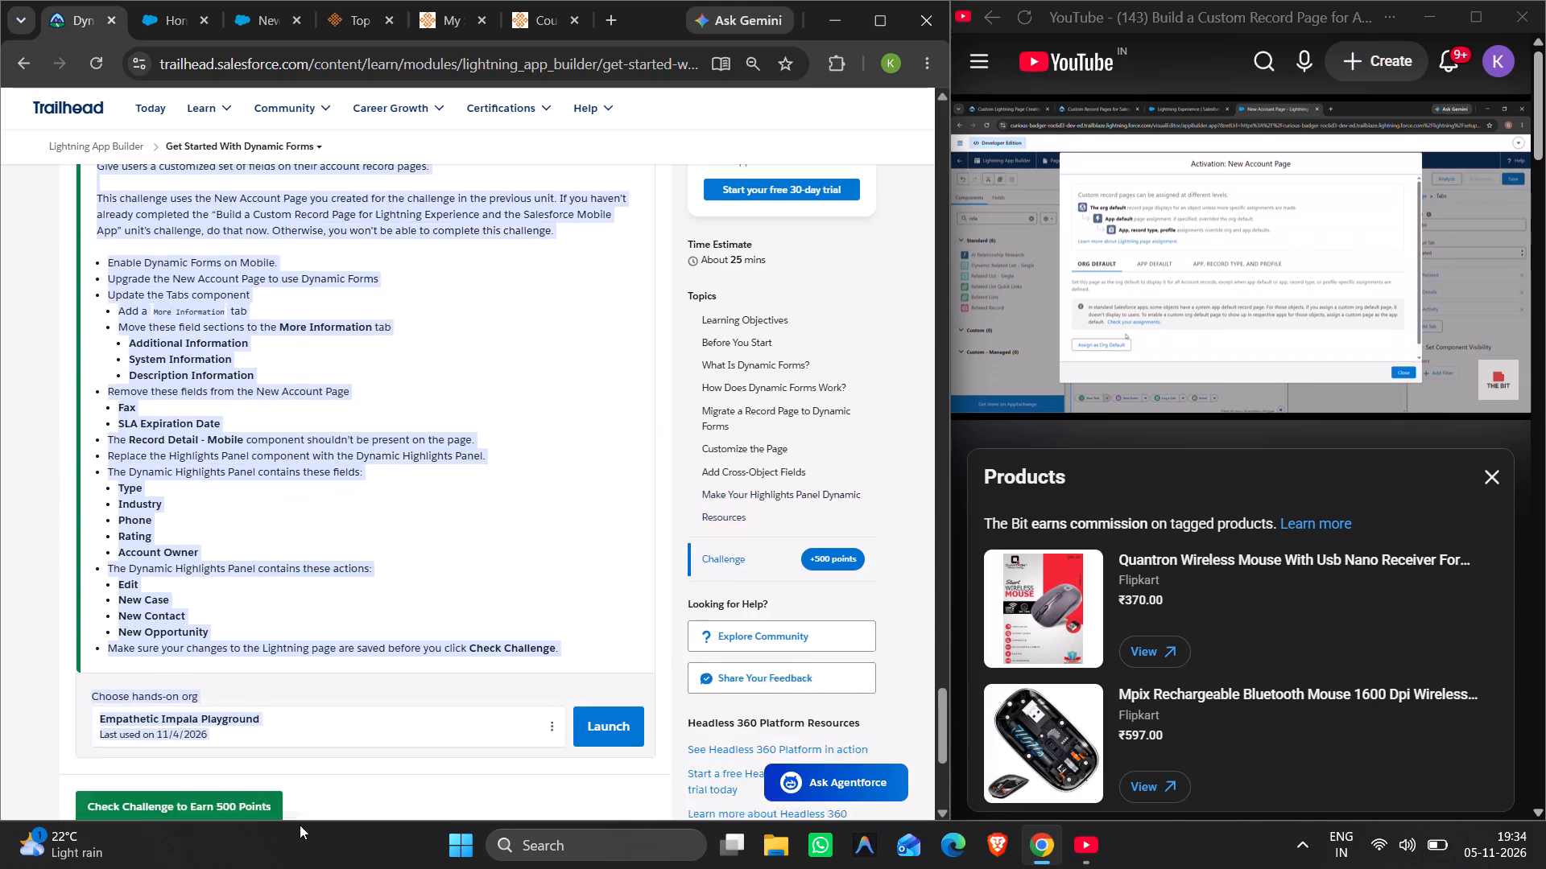
pyautogui.moveTo(300, 825); pyautogui.dragTo(250, 314)
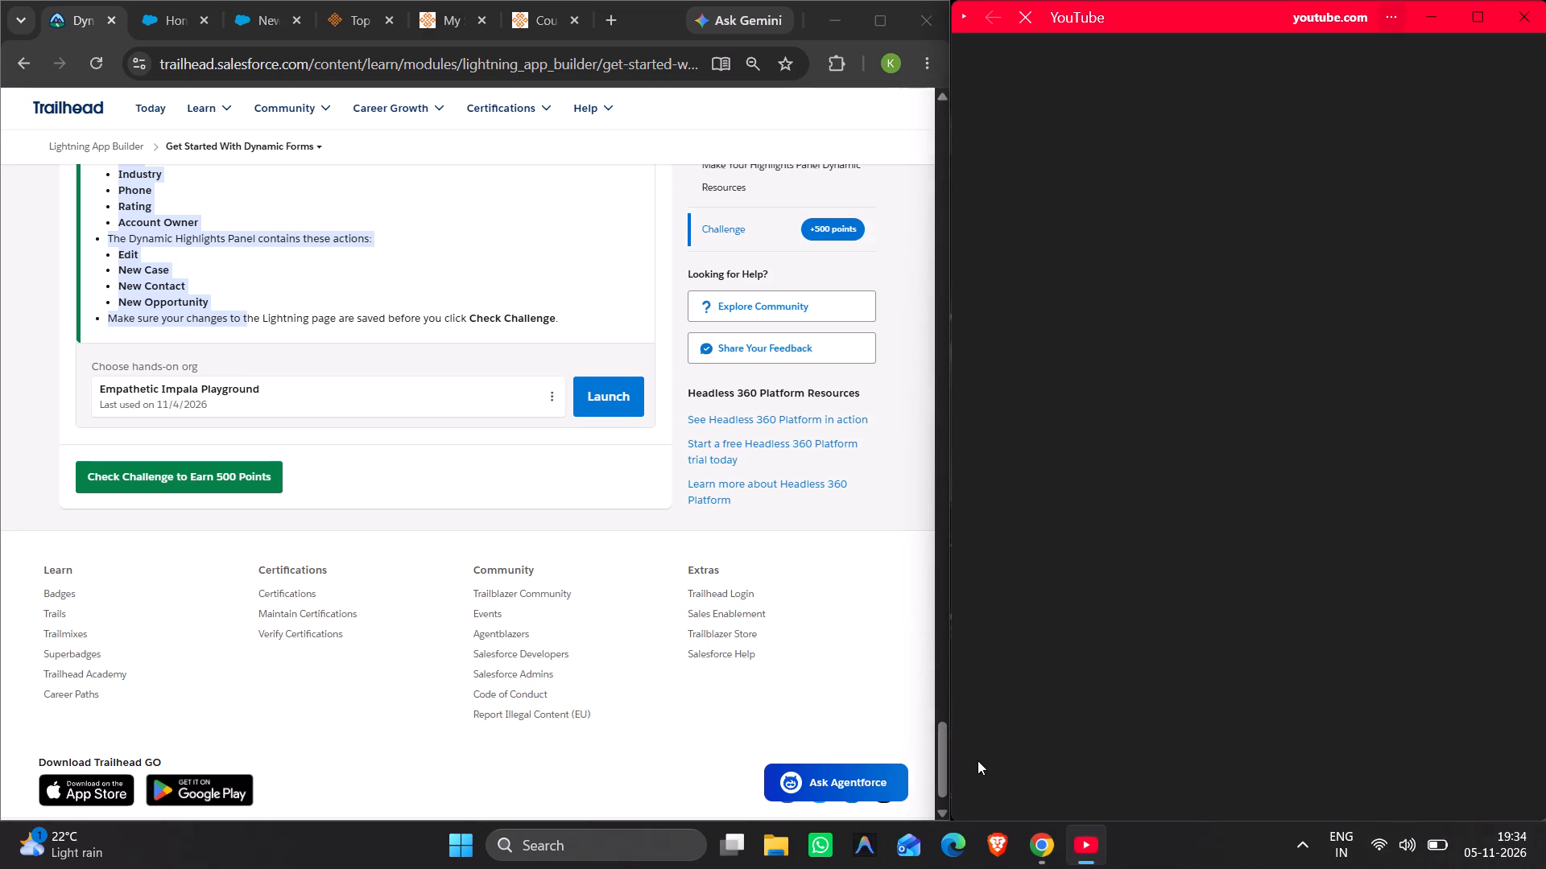
pyautogui.click(606, 399)
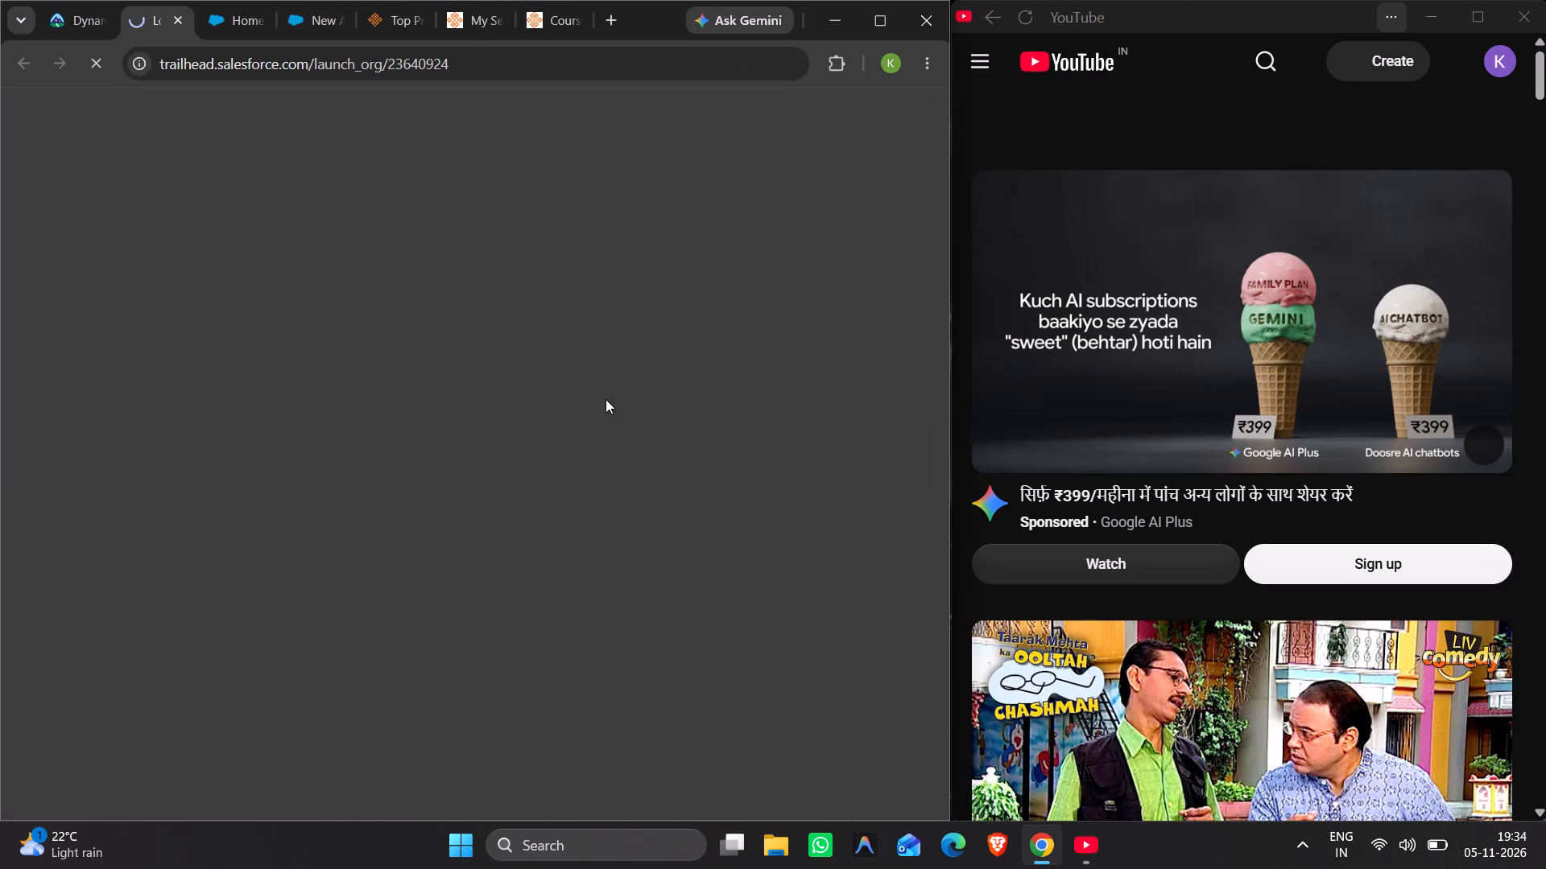
# Search YouTube for "lightning app builder model 3" and play Get Started With Dynamic Forms from the Salesforce SkillUp Lightning App Builder playlist.
pyautogui.click(1276, 57)
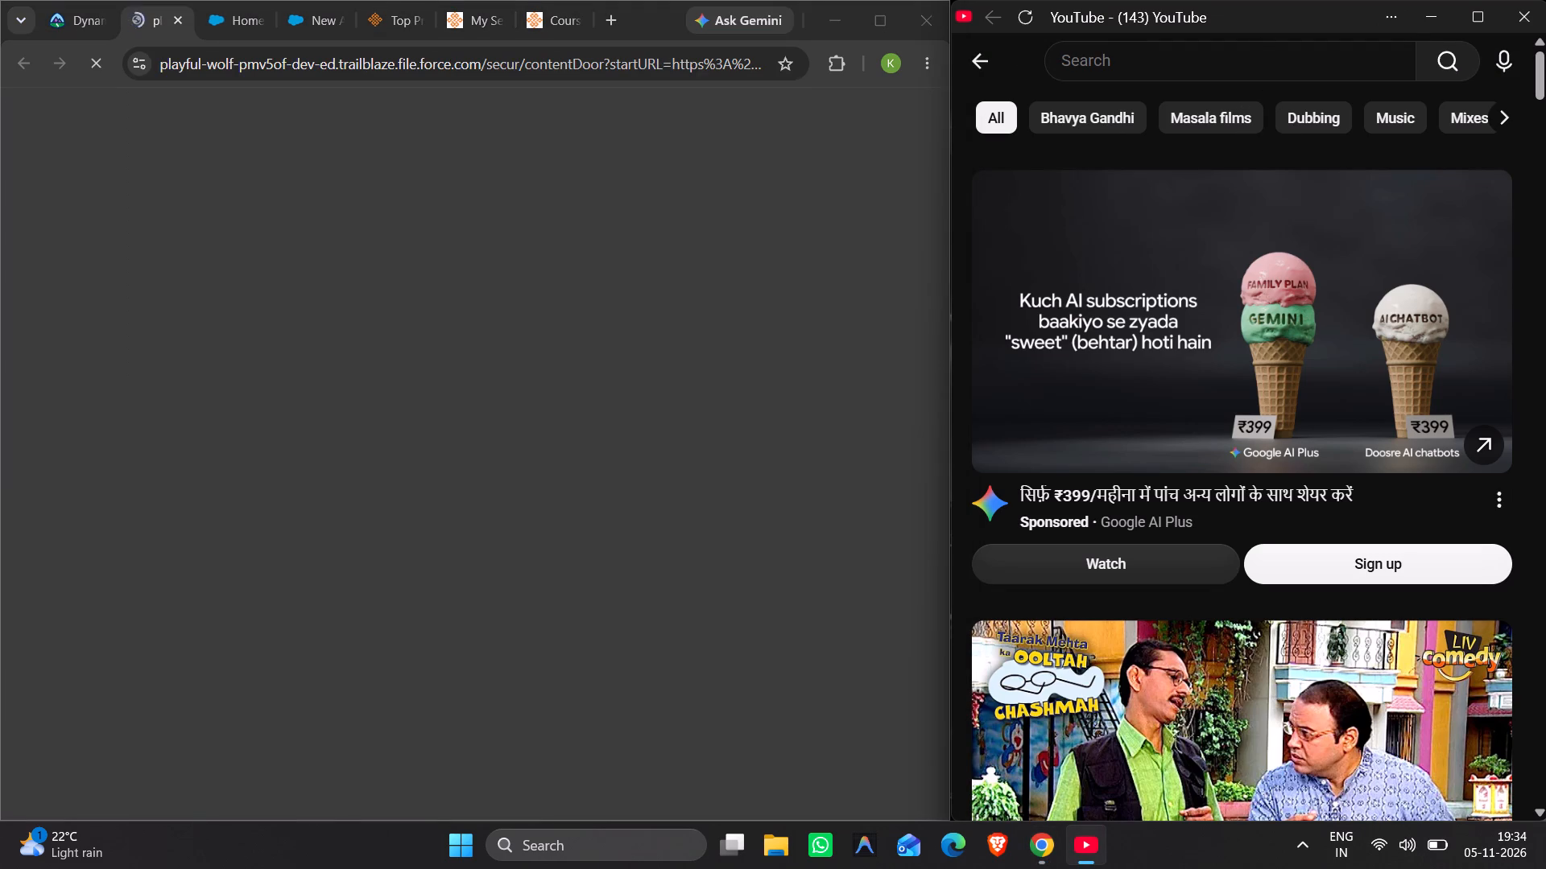
pyautogui.click(1276, 57)
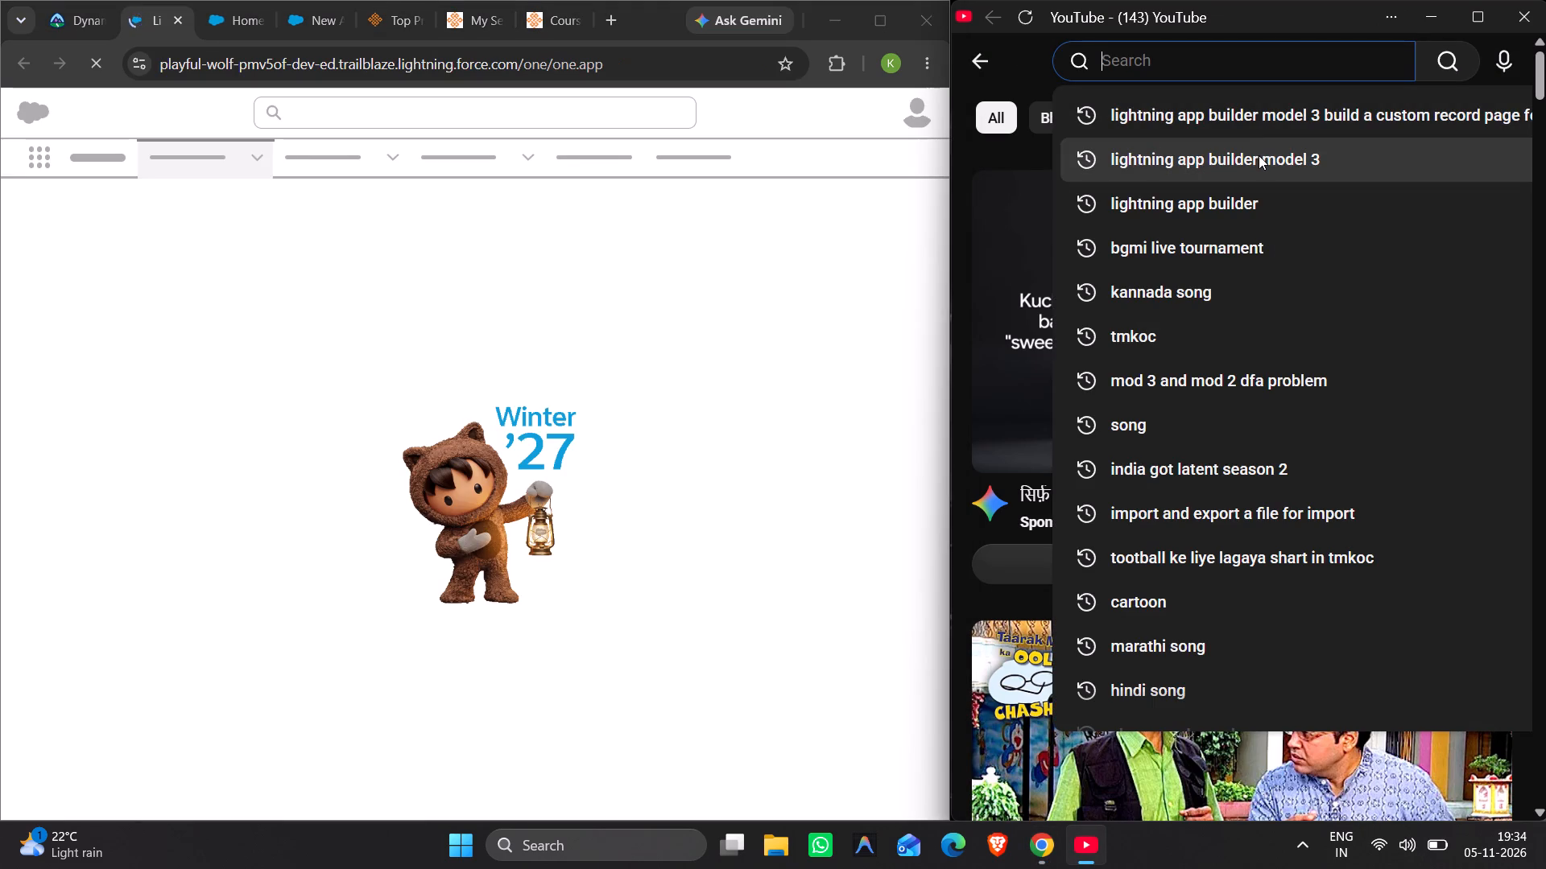
pyautogui.click(1267, 162)
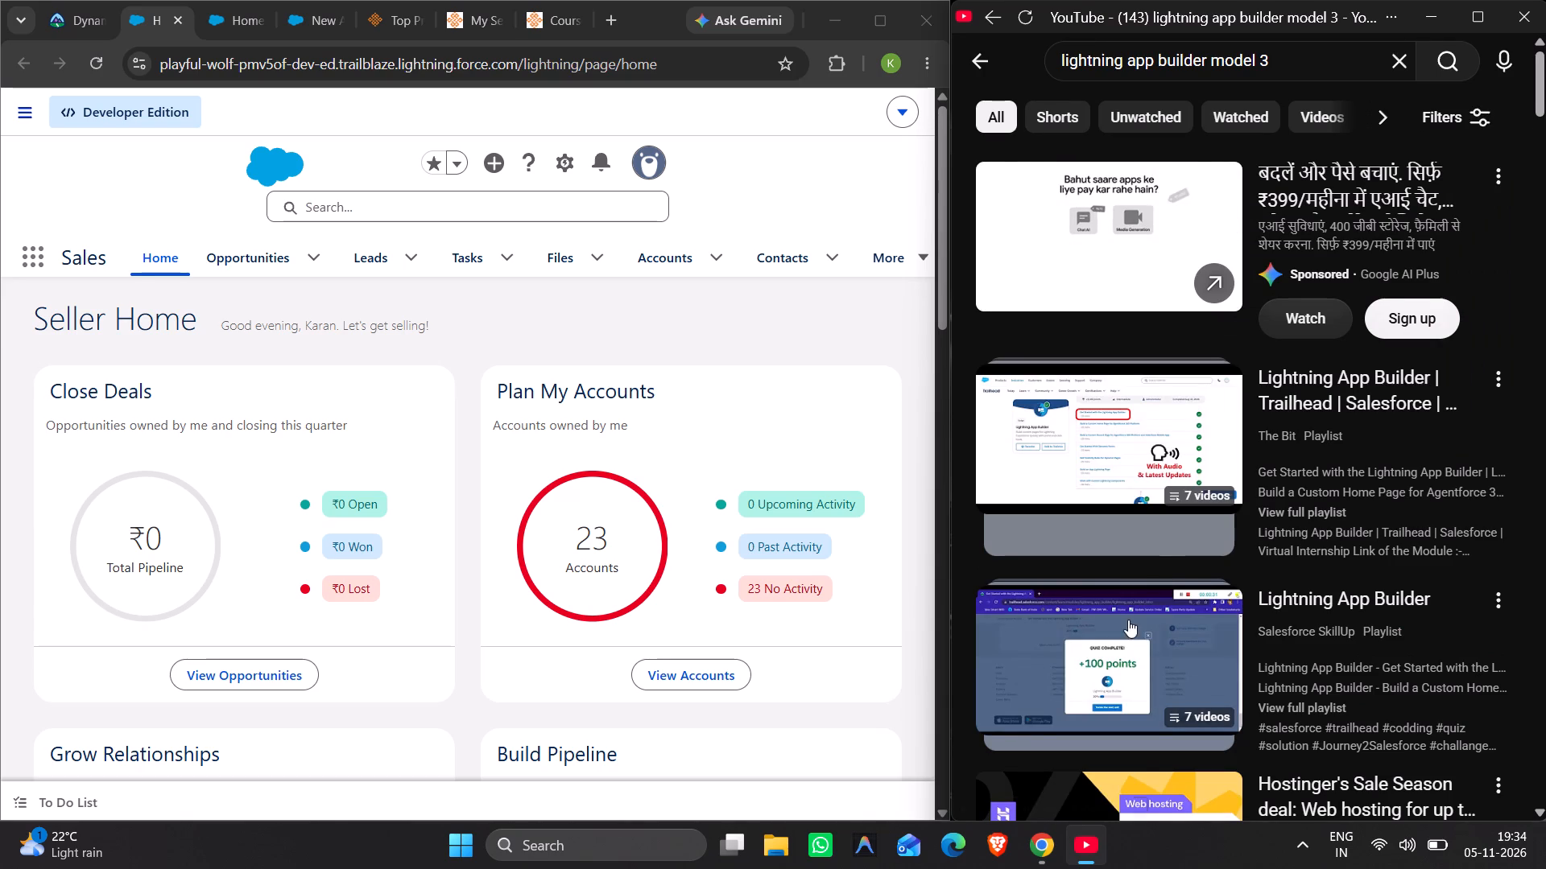
pyautogui.scroll(-3, 1128, 620)
pyautogui.click(1195, 526)
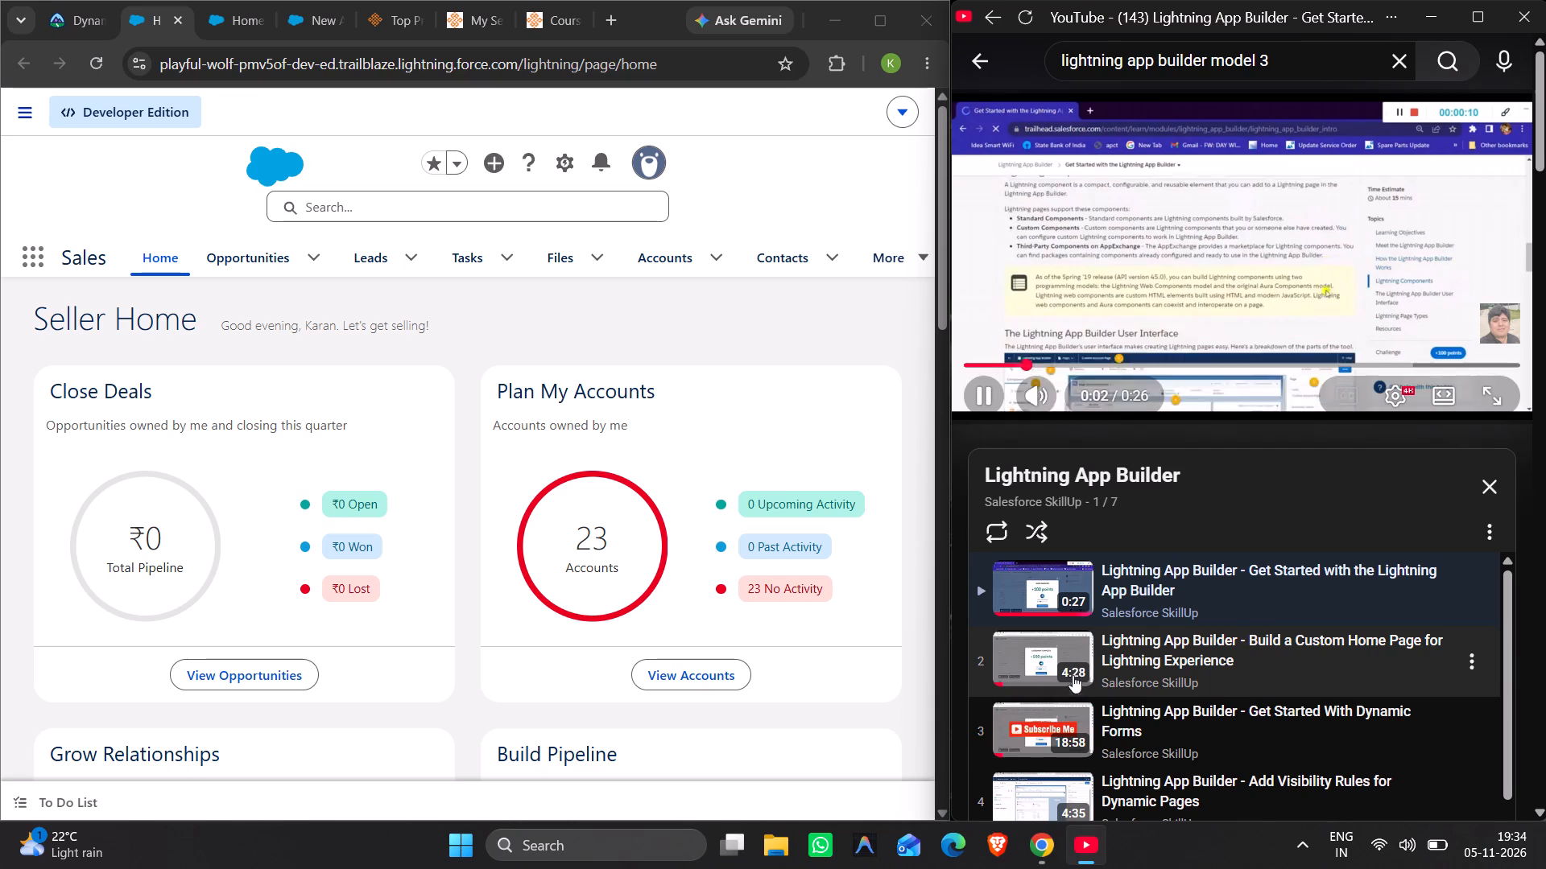
pyautogui.scroll(-1, 1050, 716)
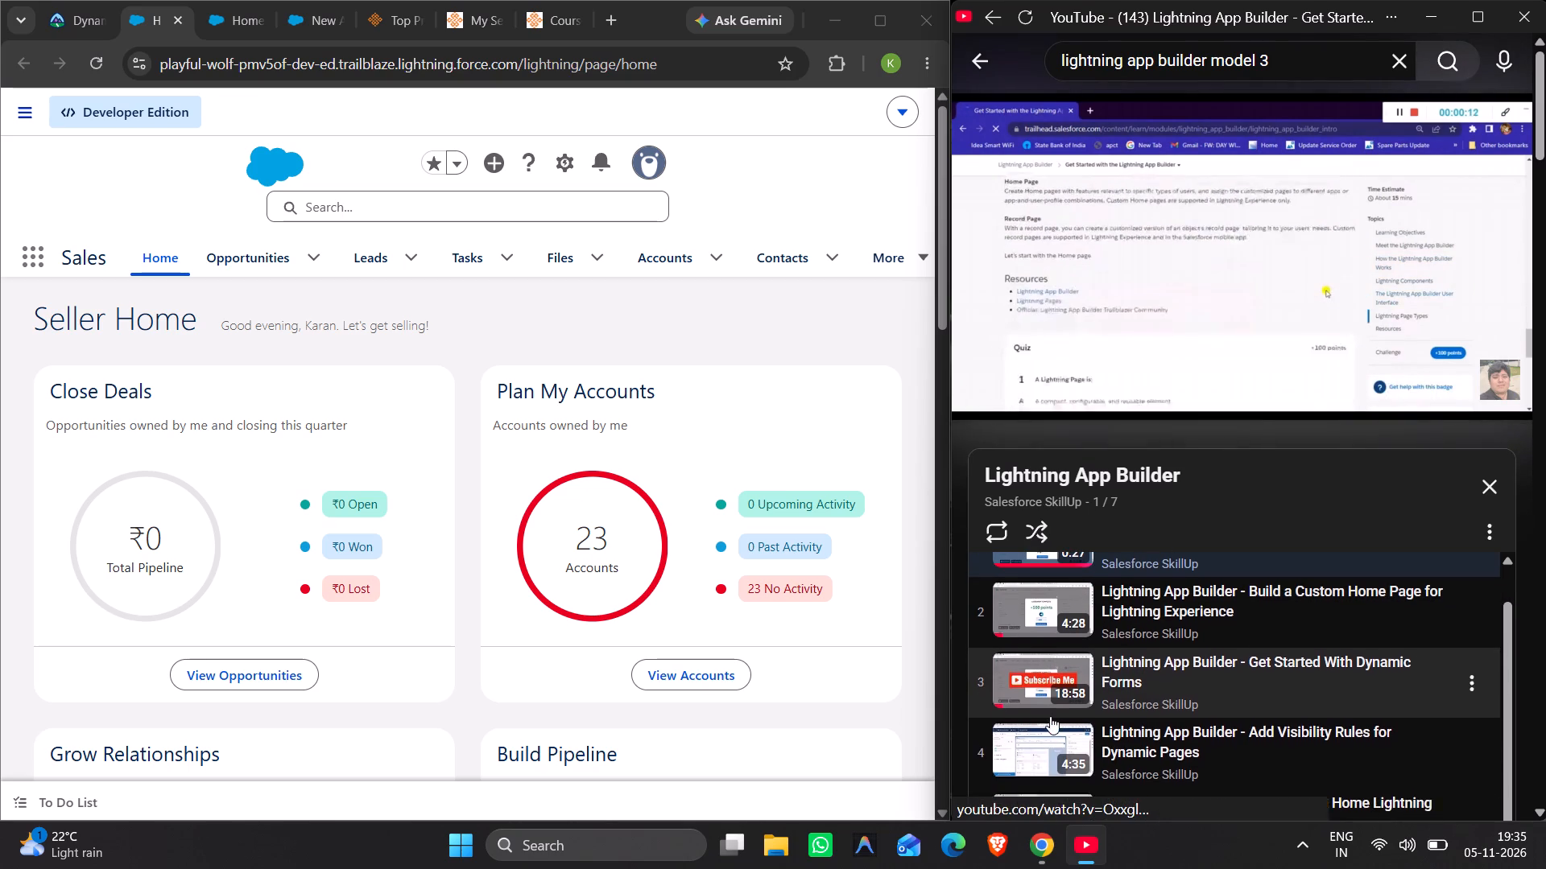
pyautogui.scroll(-1, 1050, 716)
pyautogui.click(1035, 674)
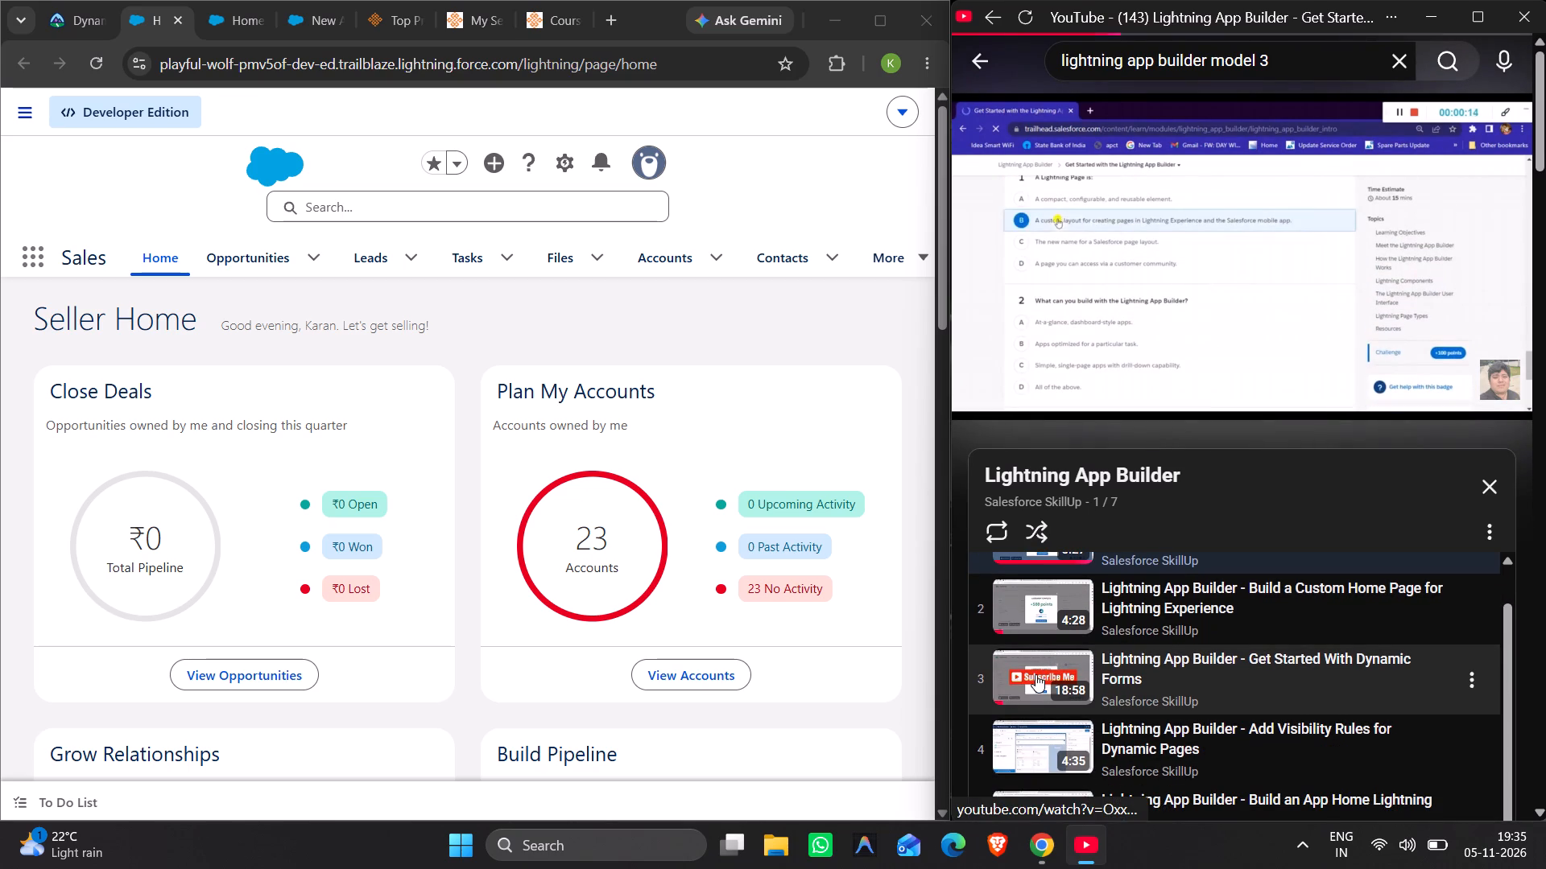
pyautogui.click(1035, 674)
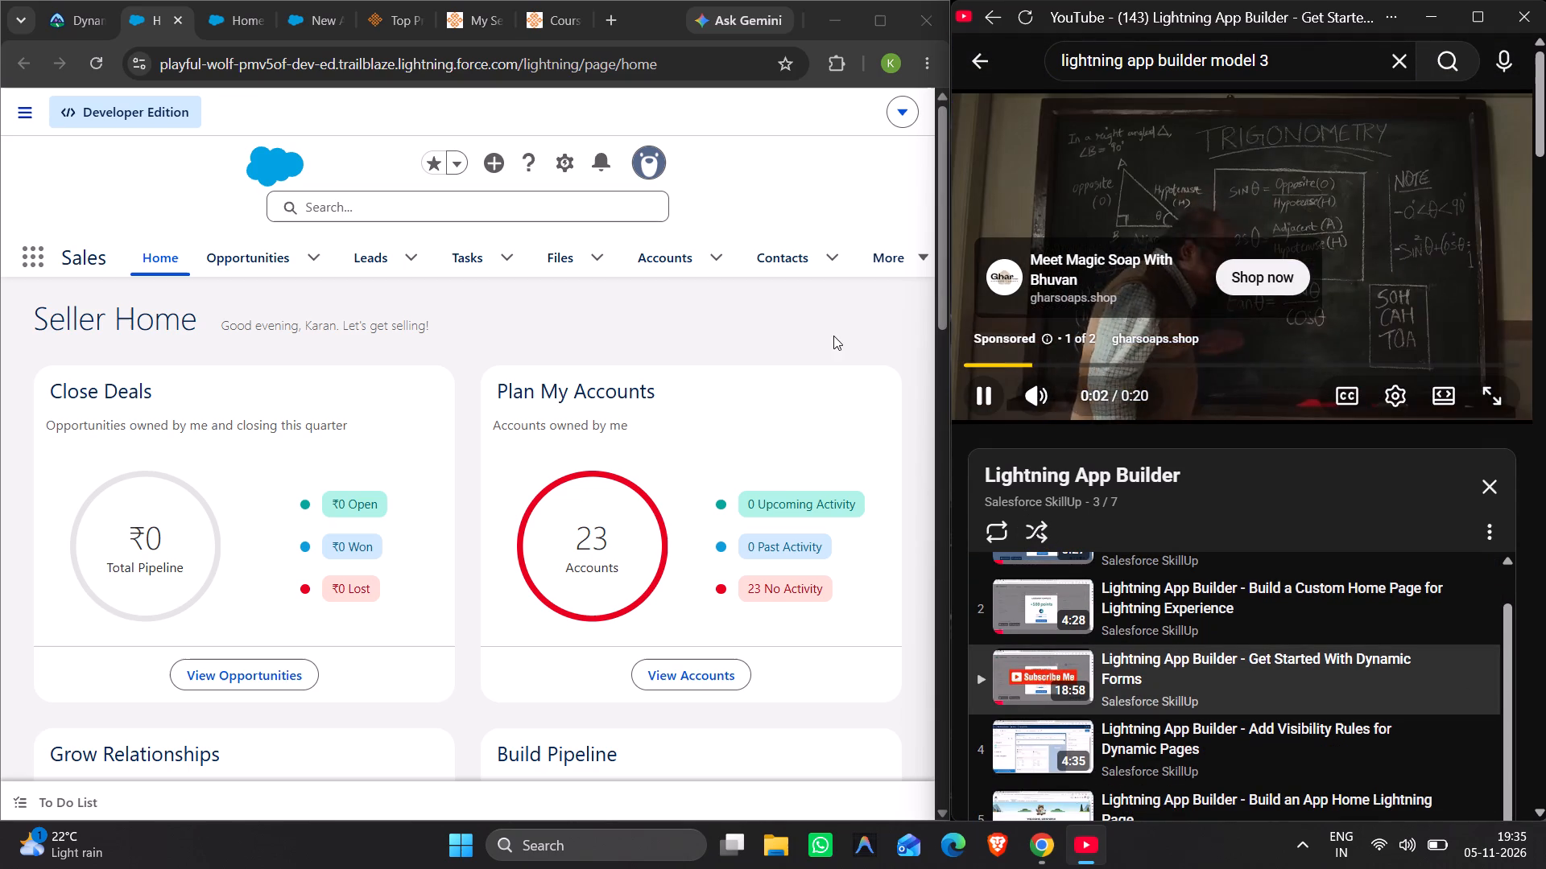
# Close the browser page holding the New Account Page builder and return to the playground's Seller Home page.
pyautogui.click(317, 14)
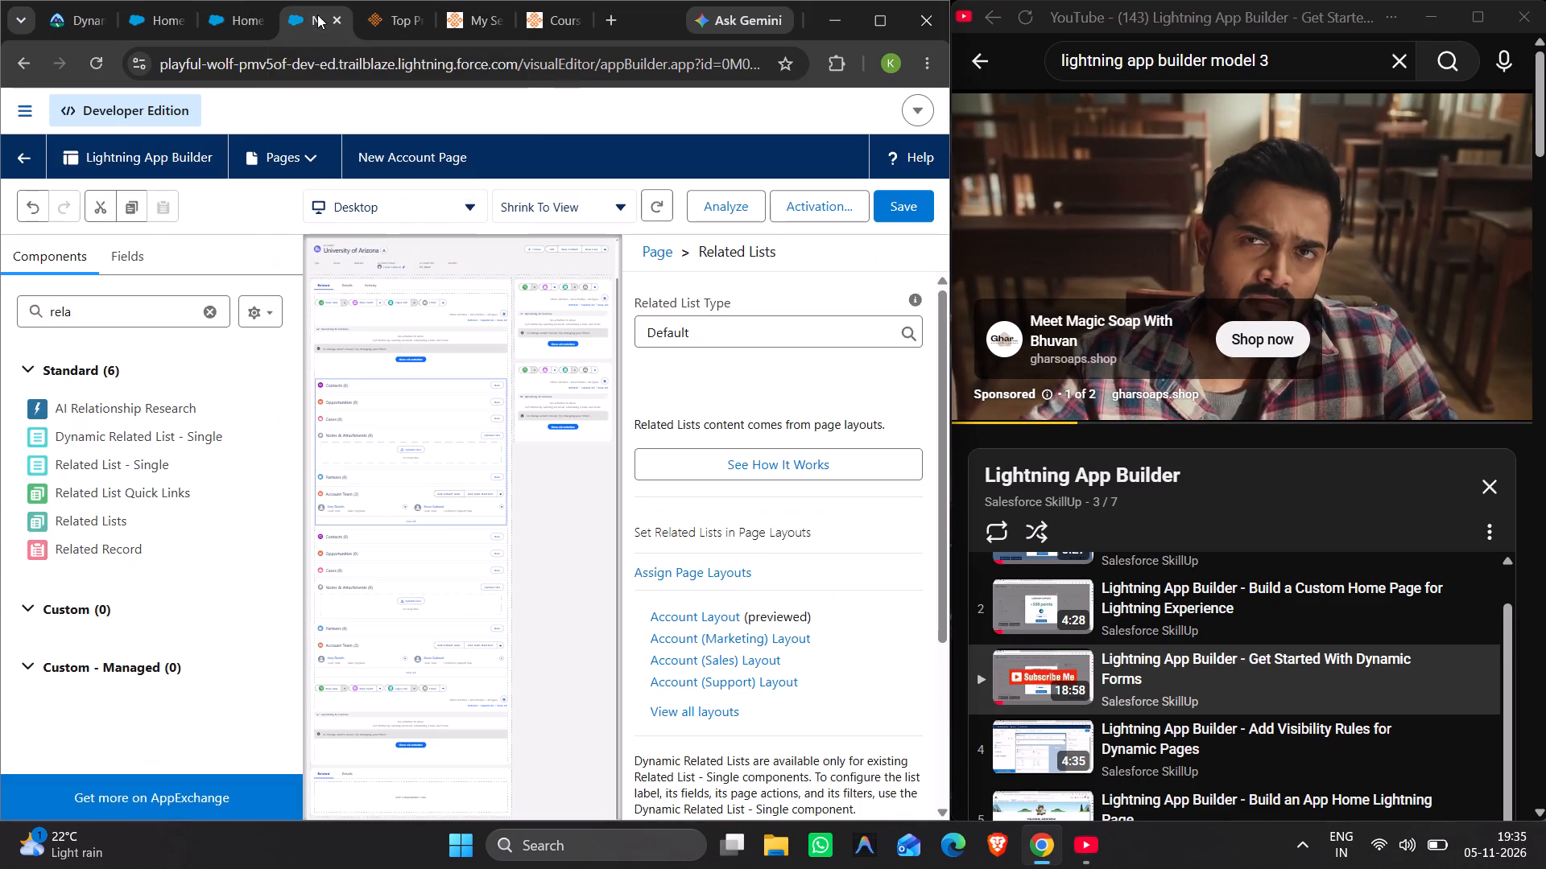
pyautogui.click(226, 10)
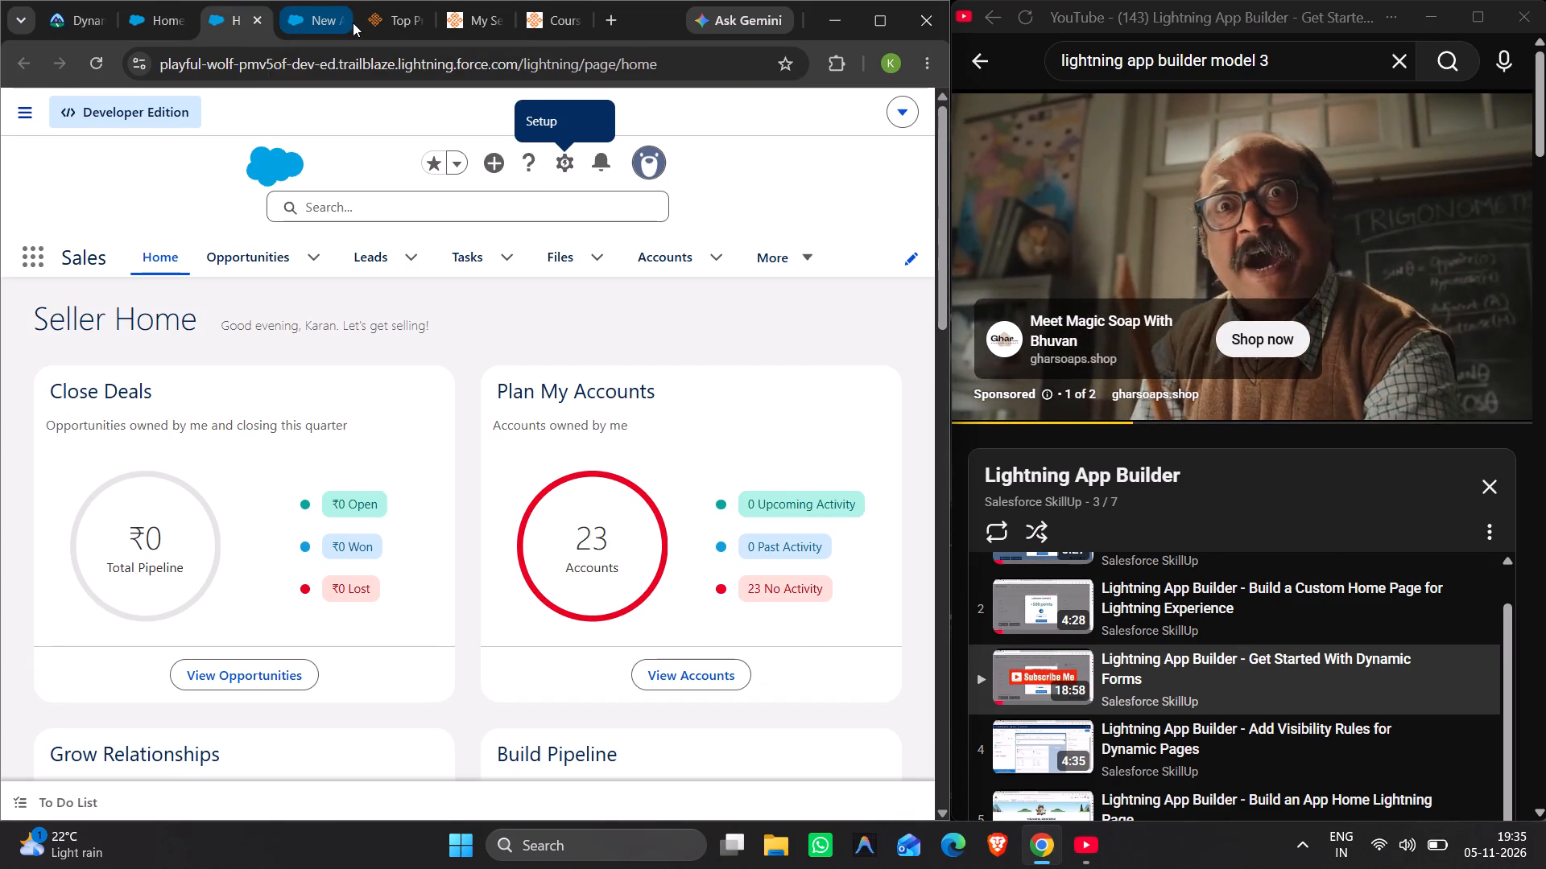
pyautogui.click(329, 17)
pyautogui.click(340, 17)
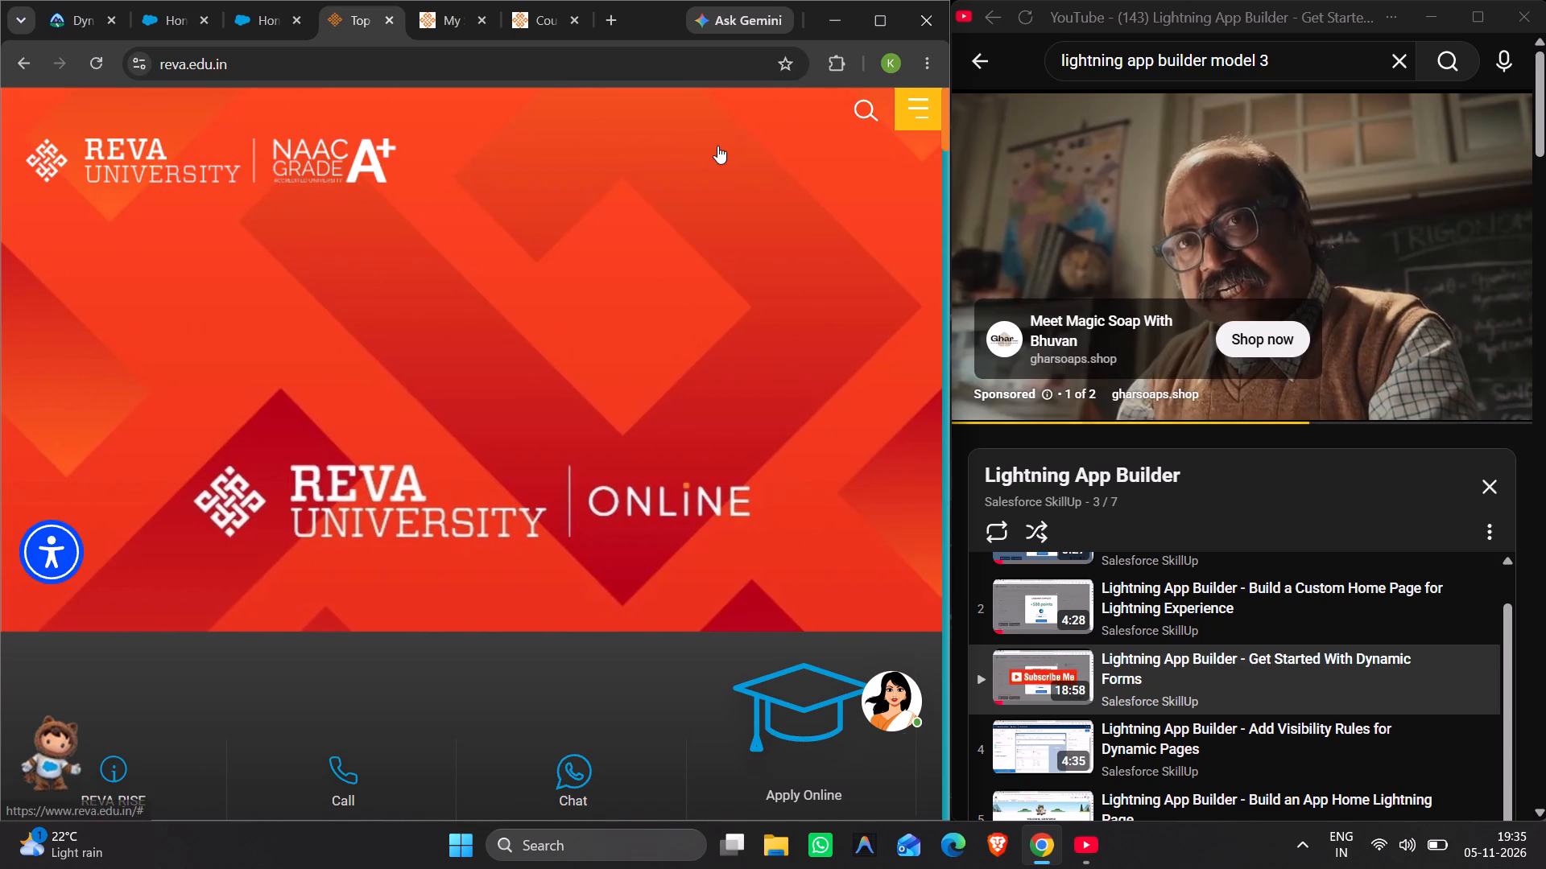
pyautogui.click(277, 16)
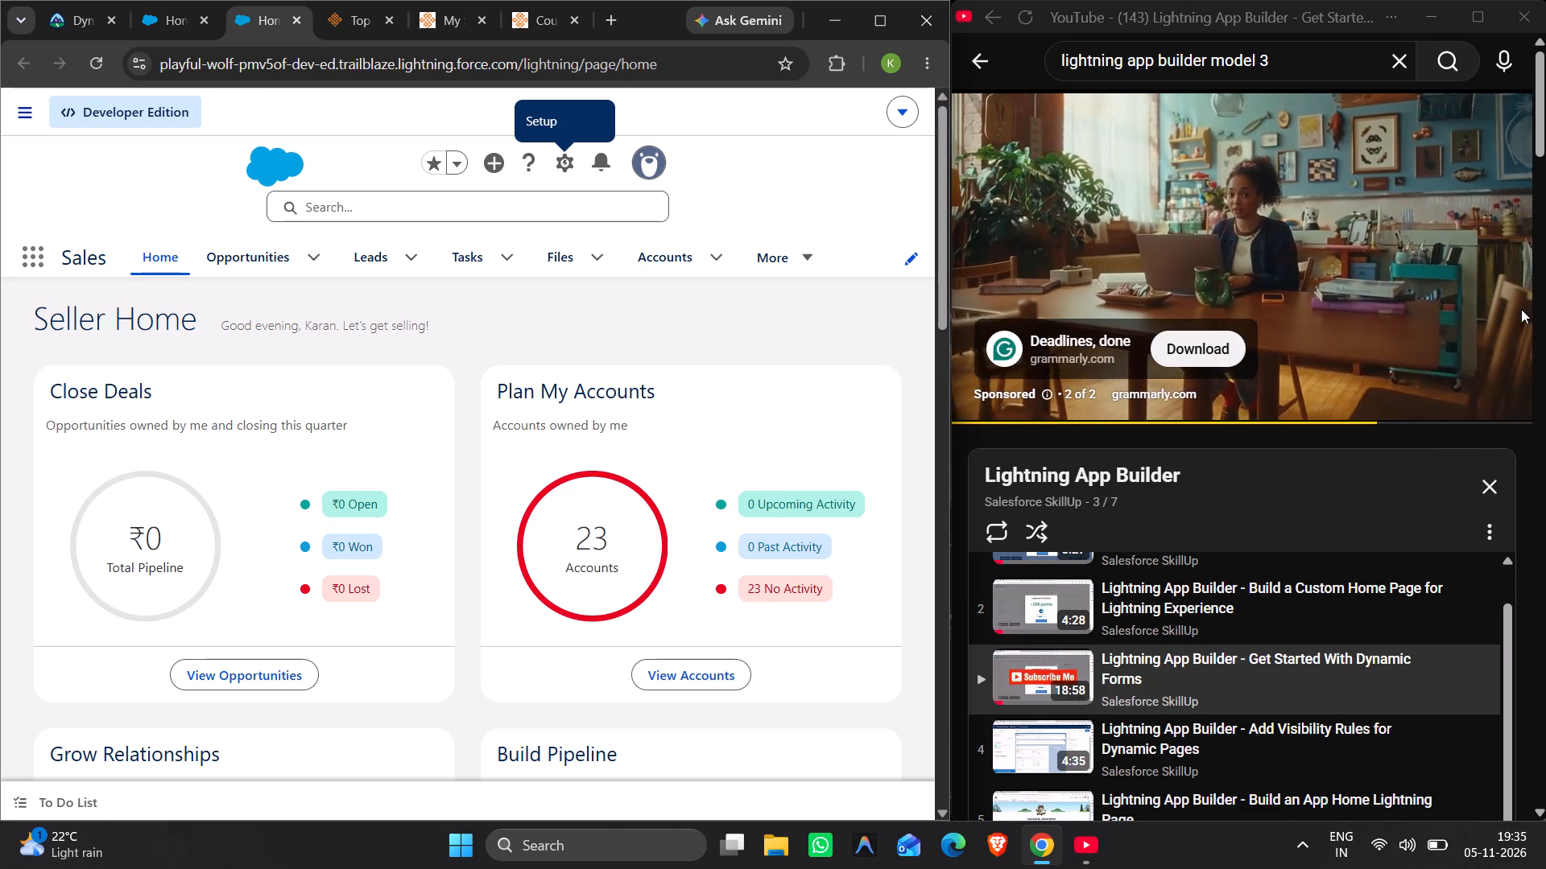
# Skip the video ad and review the Trailhead Dynamic Forms unit, including its record page migration instructions, while the walkthrough plays.
pyautogui.click(1482, 336)
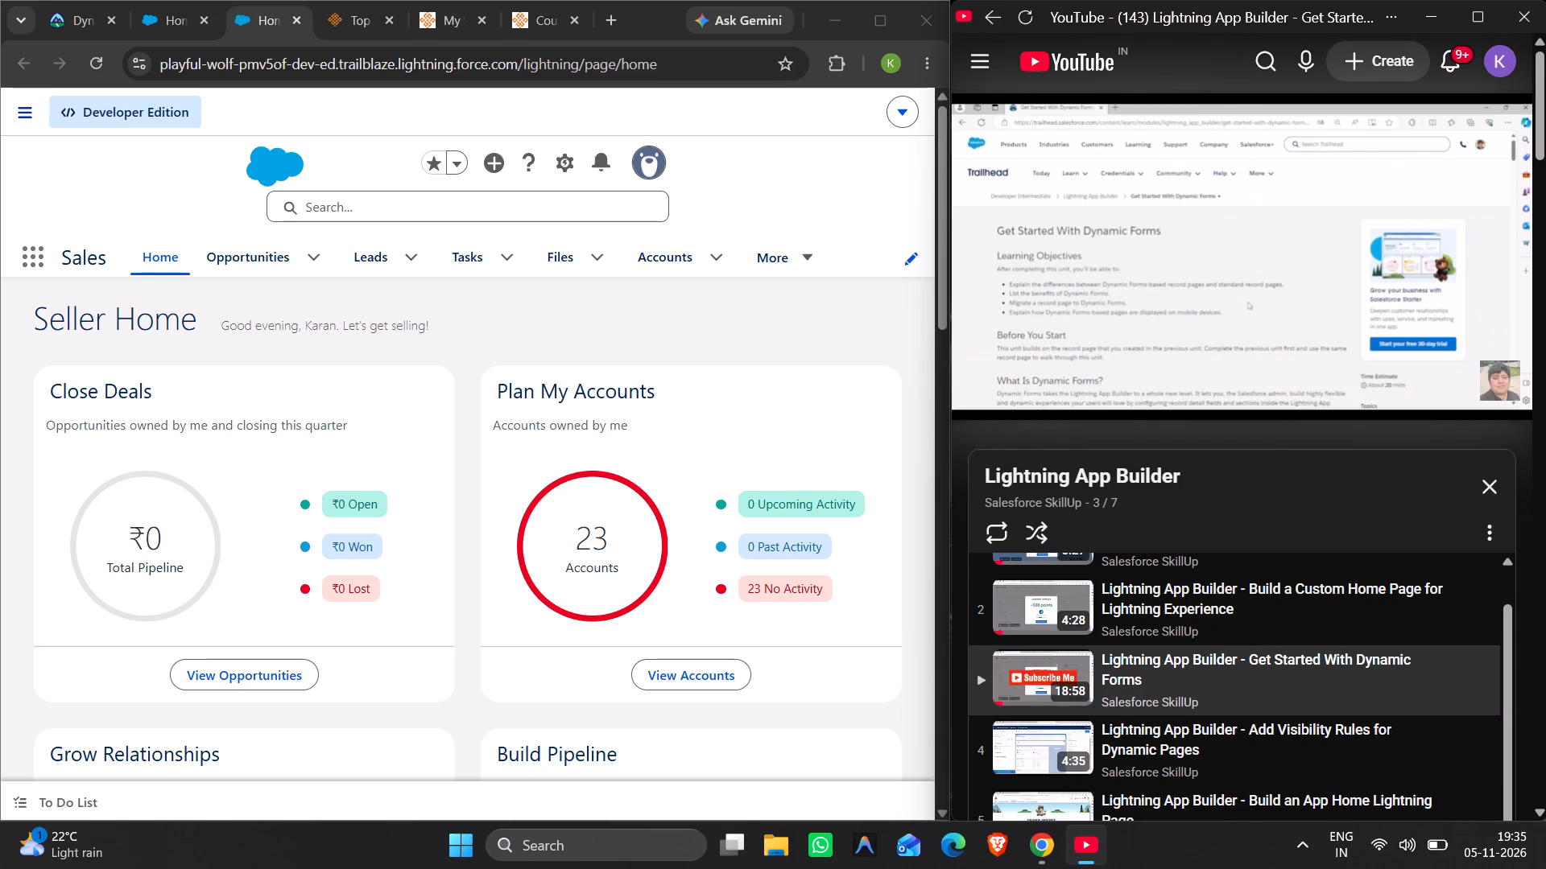
pyautogui.click(79, 28)
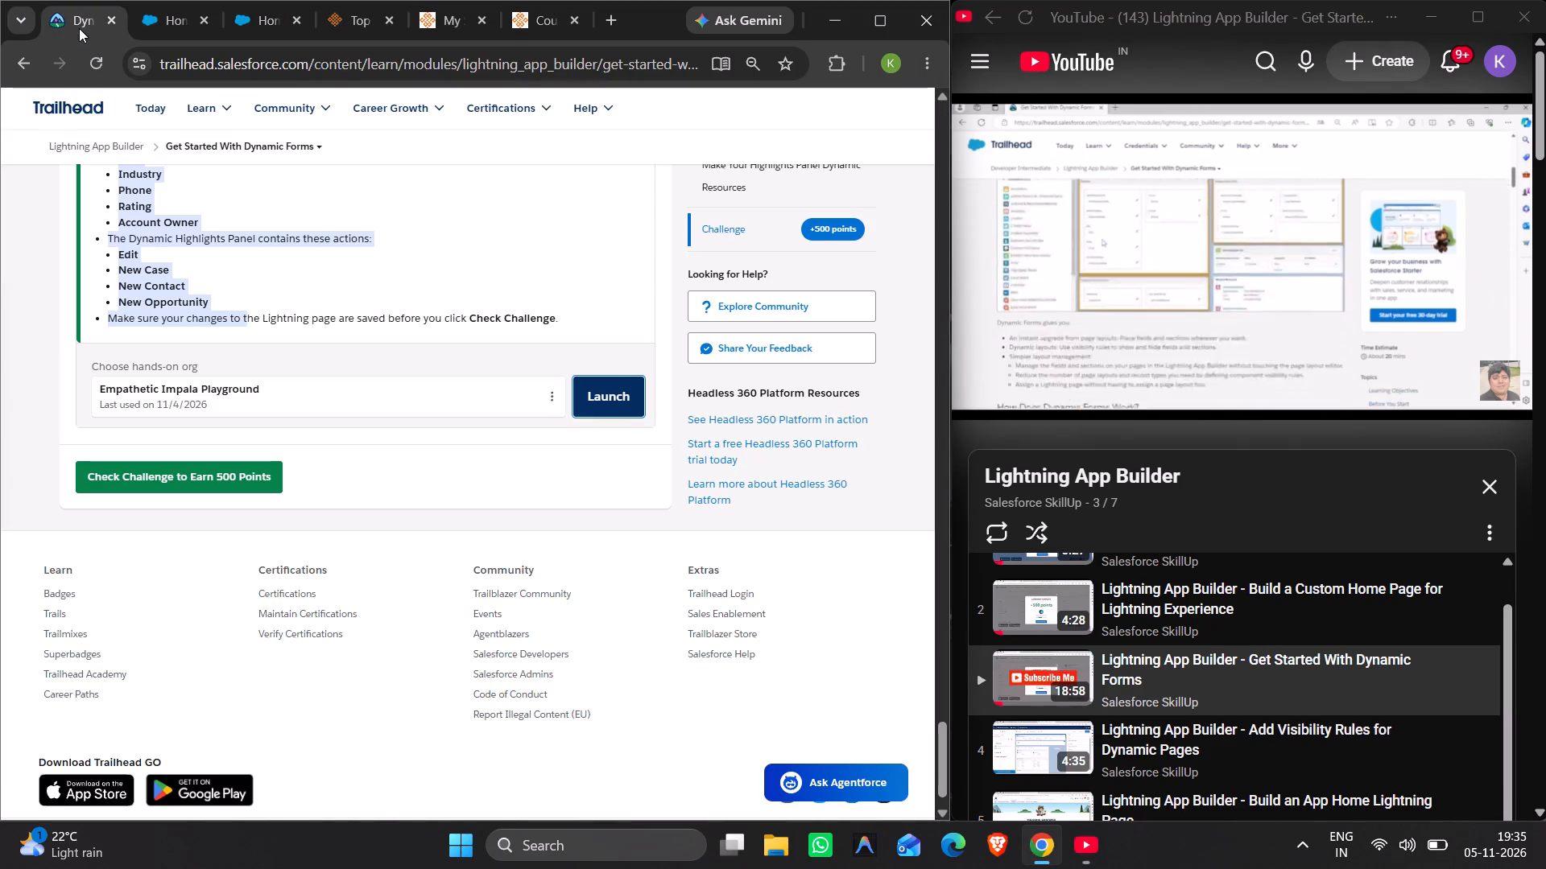
pyautogui.scroll(20, 250, 275)
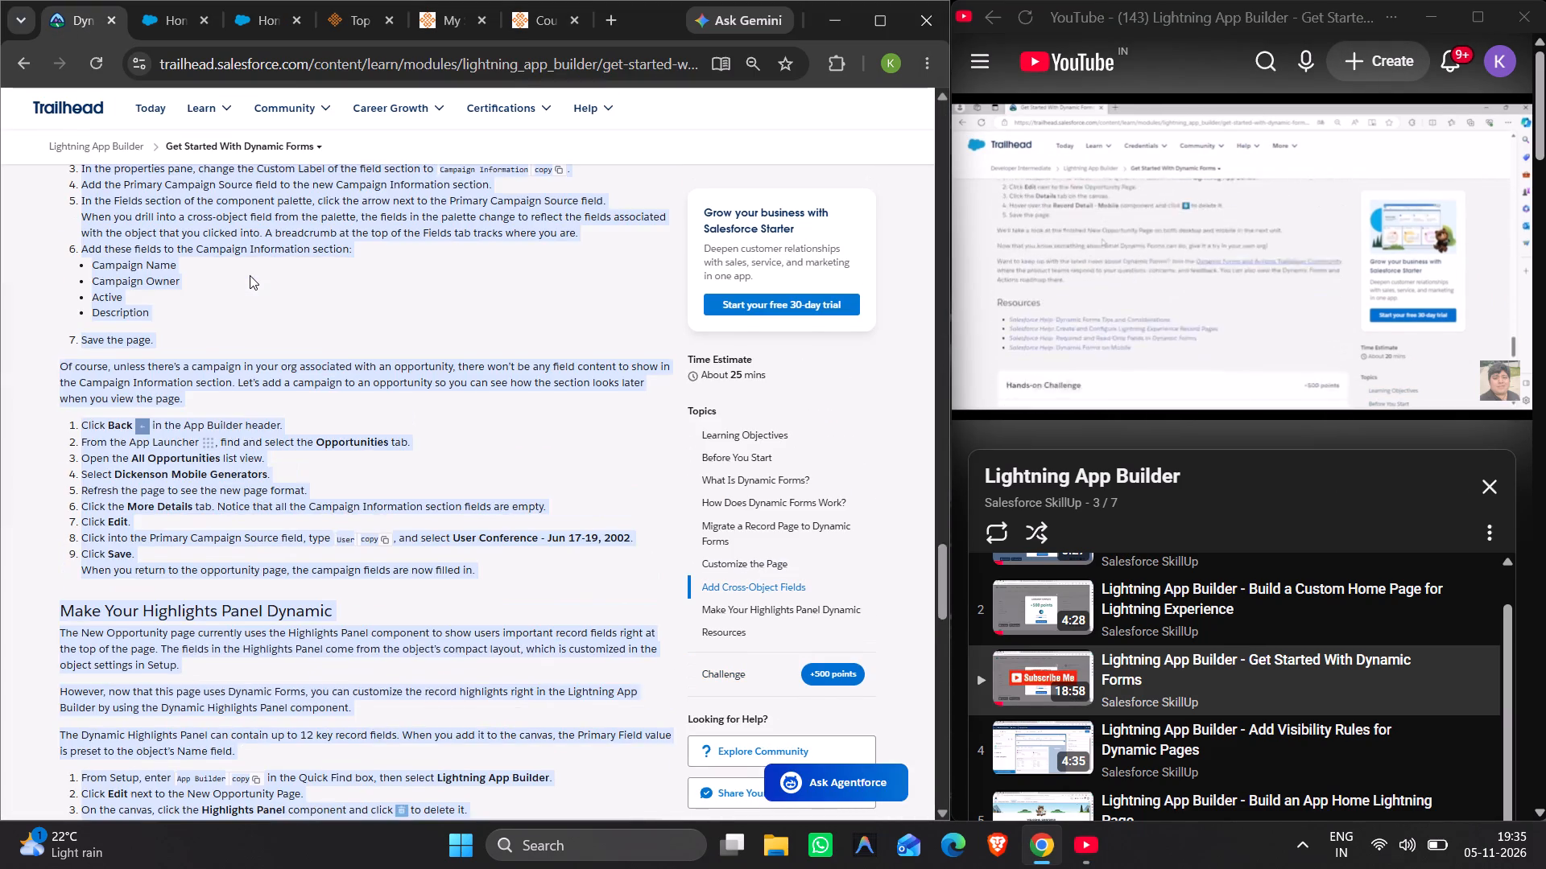
pyautogui.click(266, 357)
pyautogui.scroll(10, 266, 357)
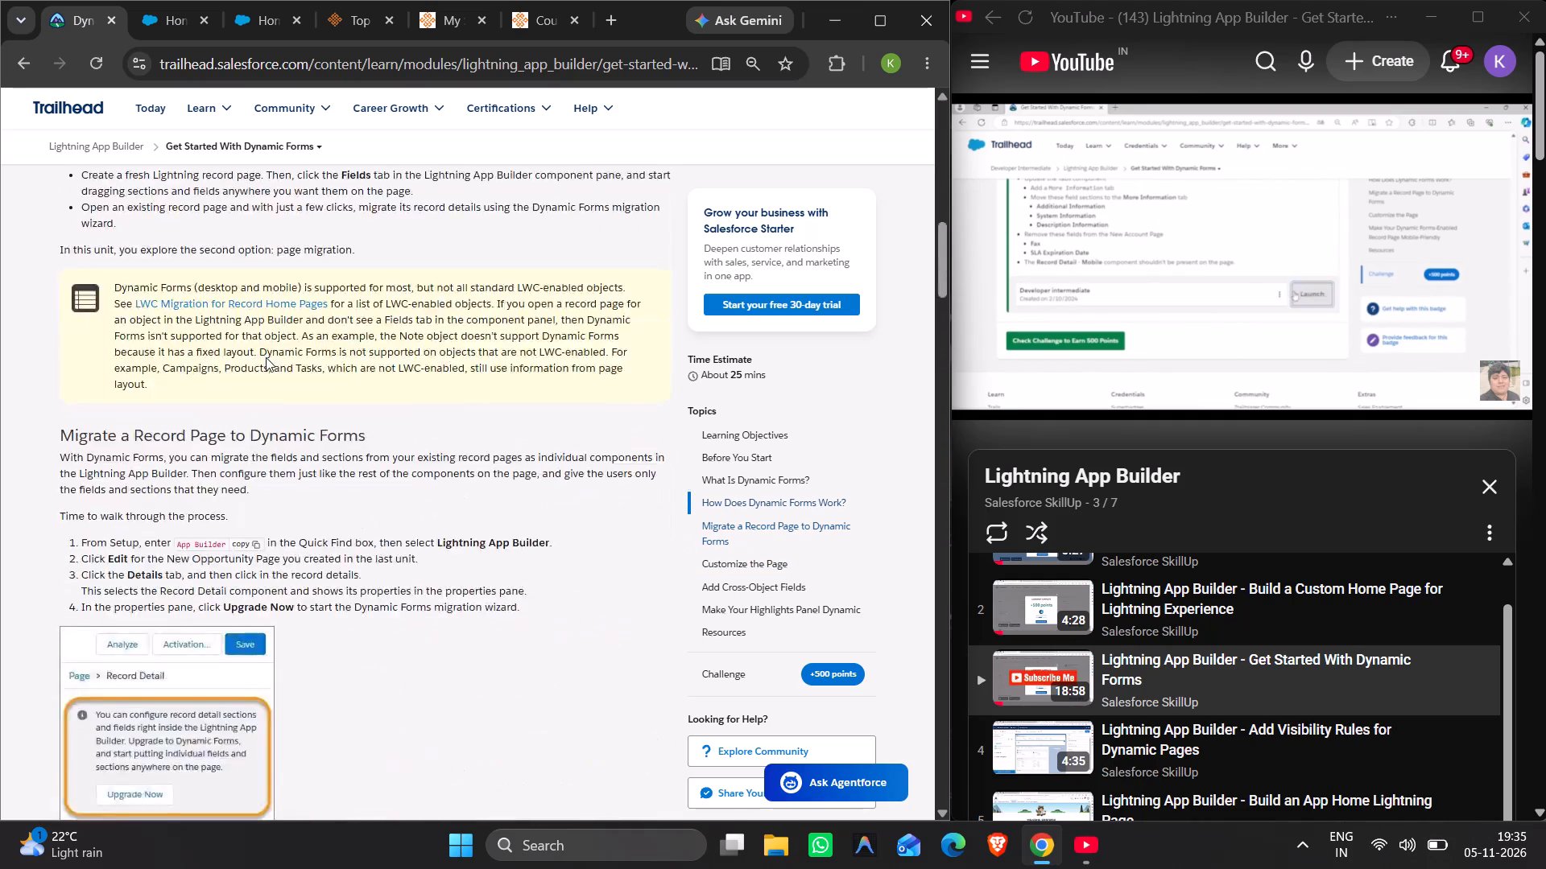
pyautogui.scroll(4, 266, 357)
pyautogui.scroll(-4, 266, 357)
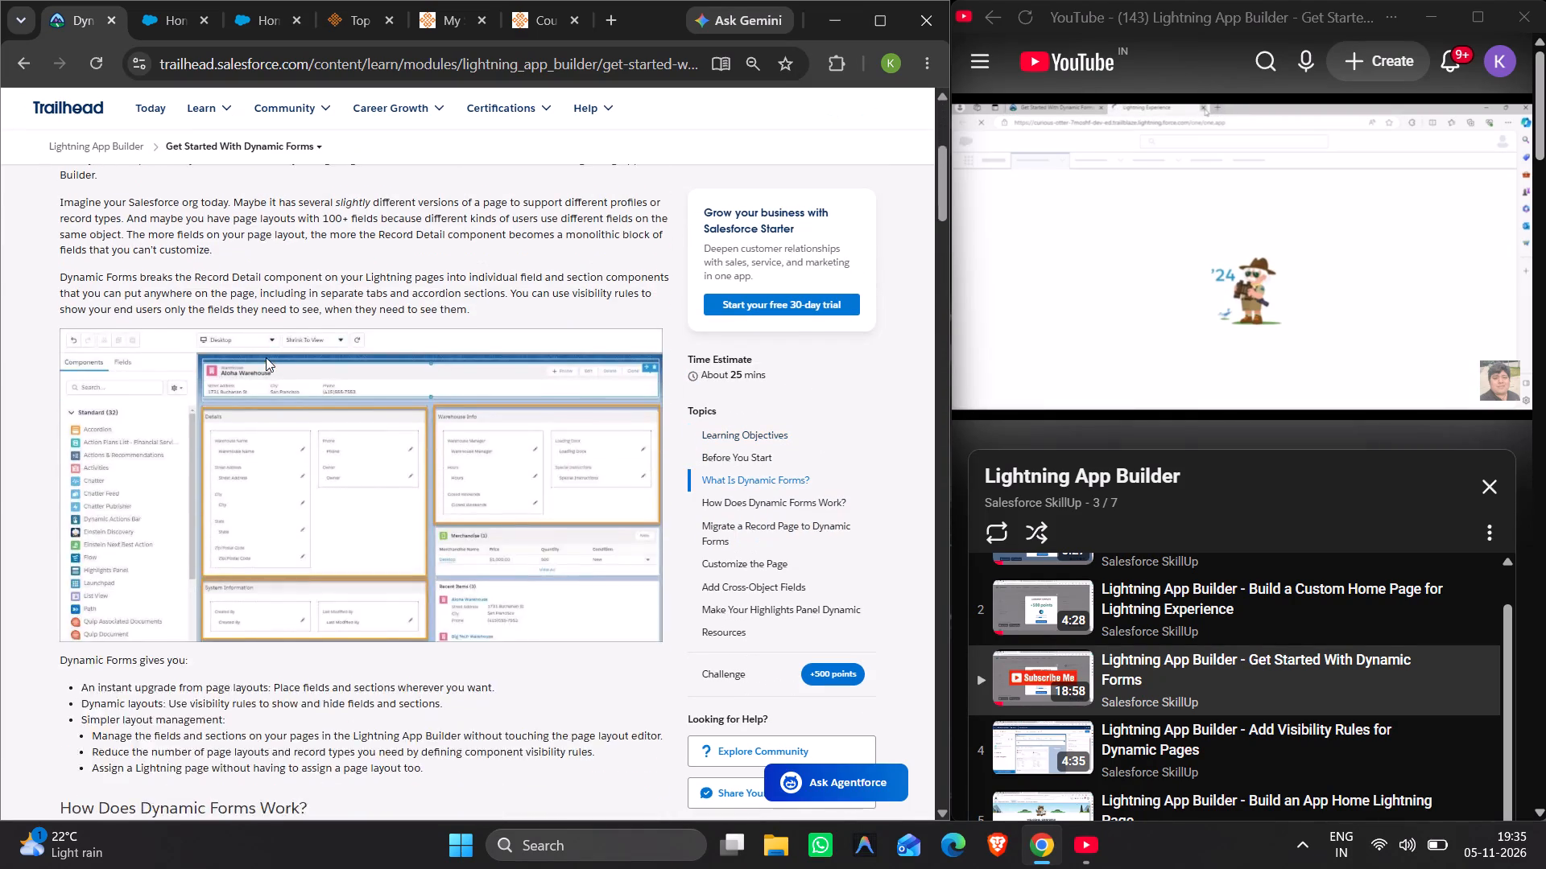
pyautogui.scroll(-3, 266, 357)
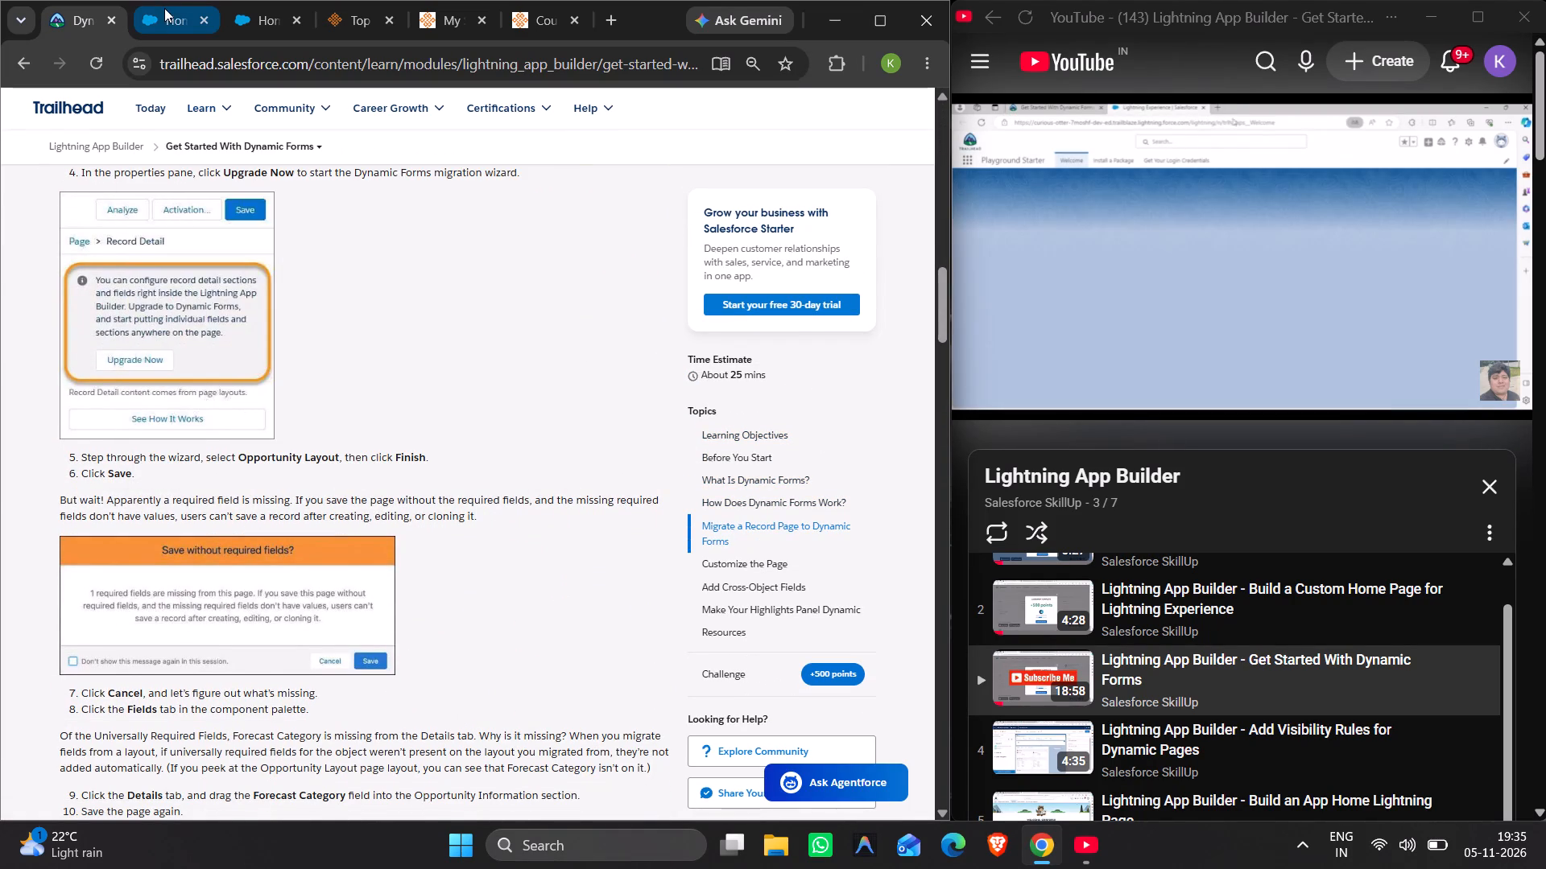
# Open Setup from the playground's Seller Home page, pausing the walkthrough while it loads and resuming it once ready.
pyautogui.click(167, 15)
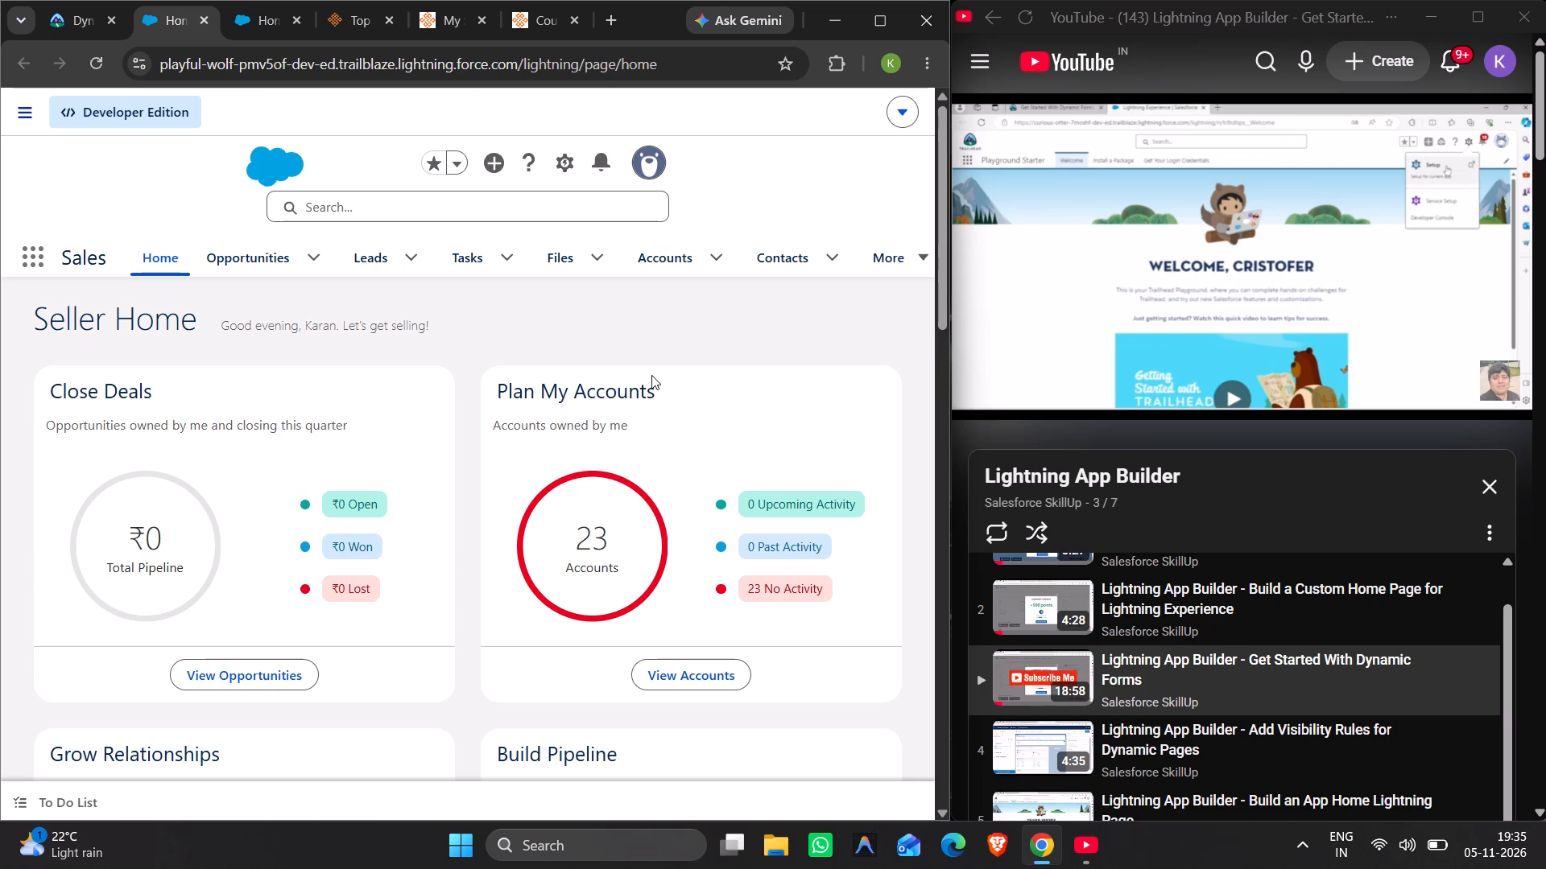
pyautogui.click(568, 160)
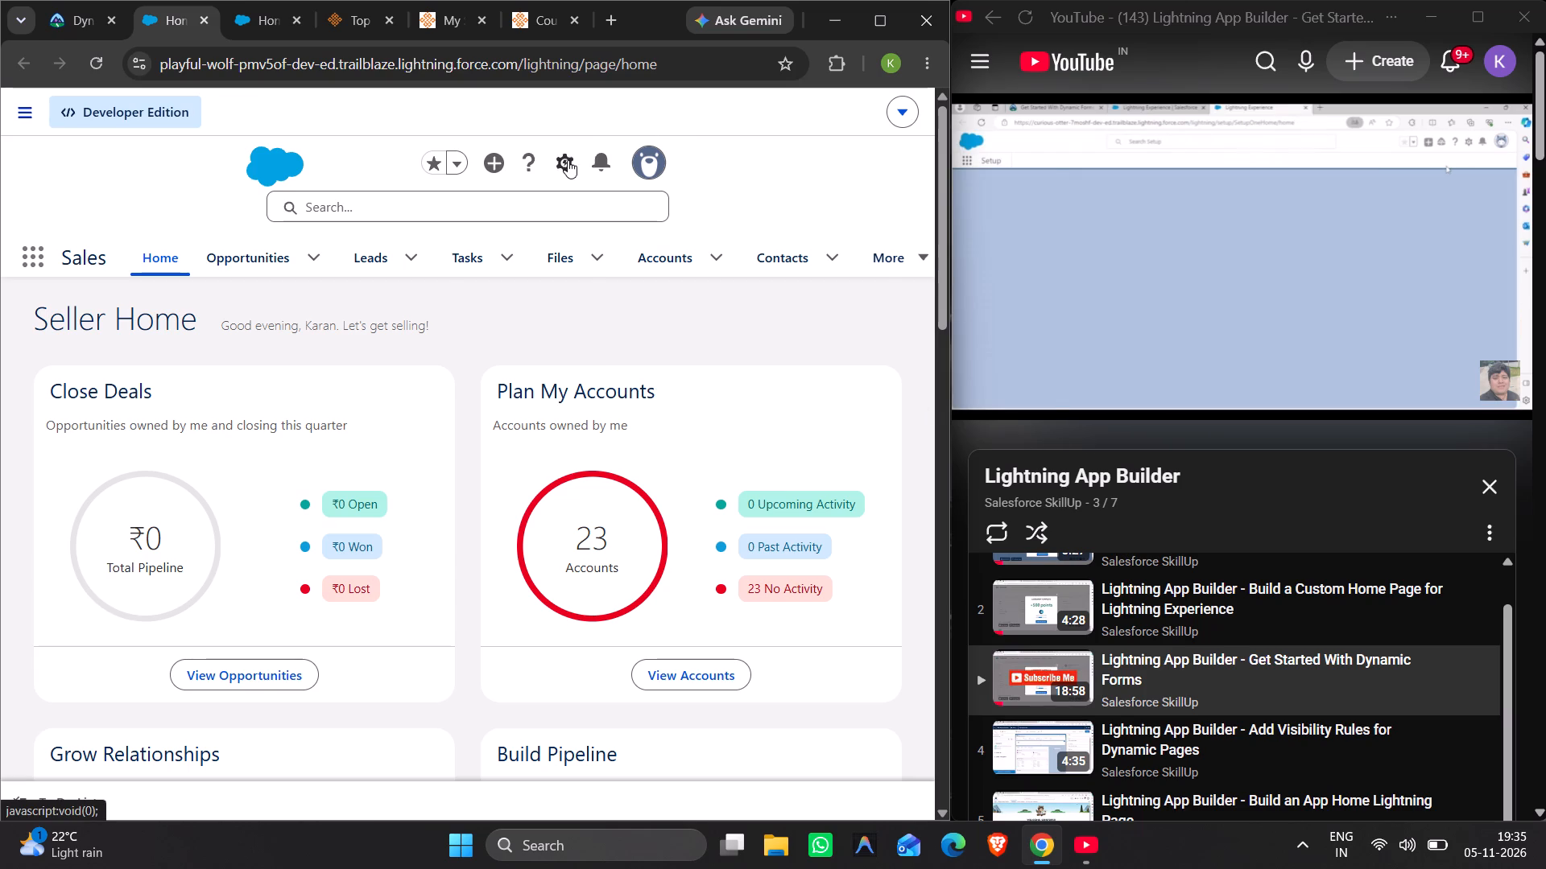
pyautogui.click(449, 238)
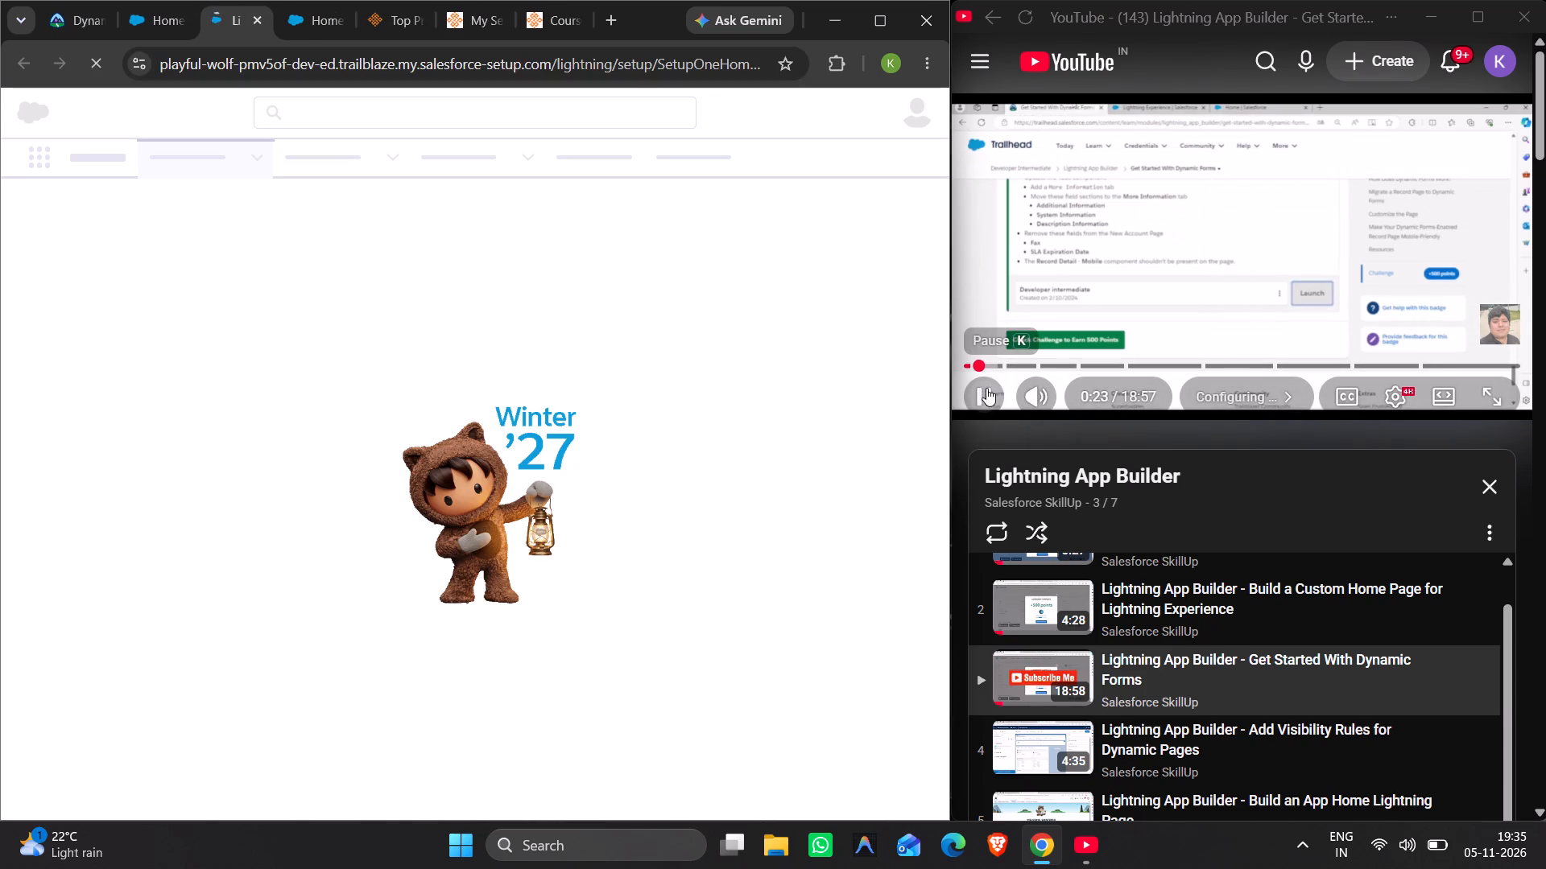
pyautogui.click(976, 403)
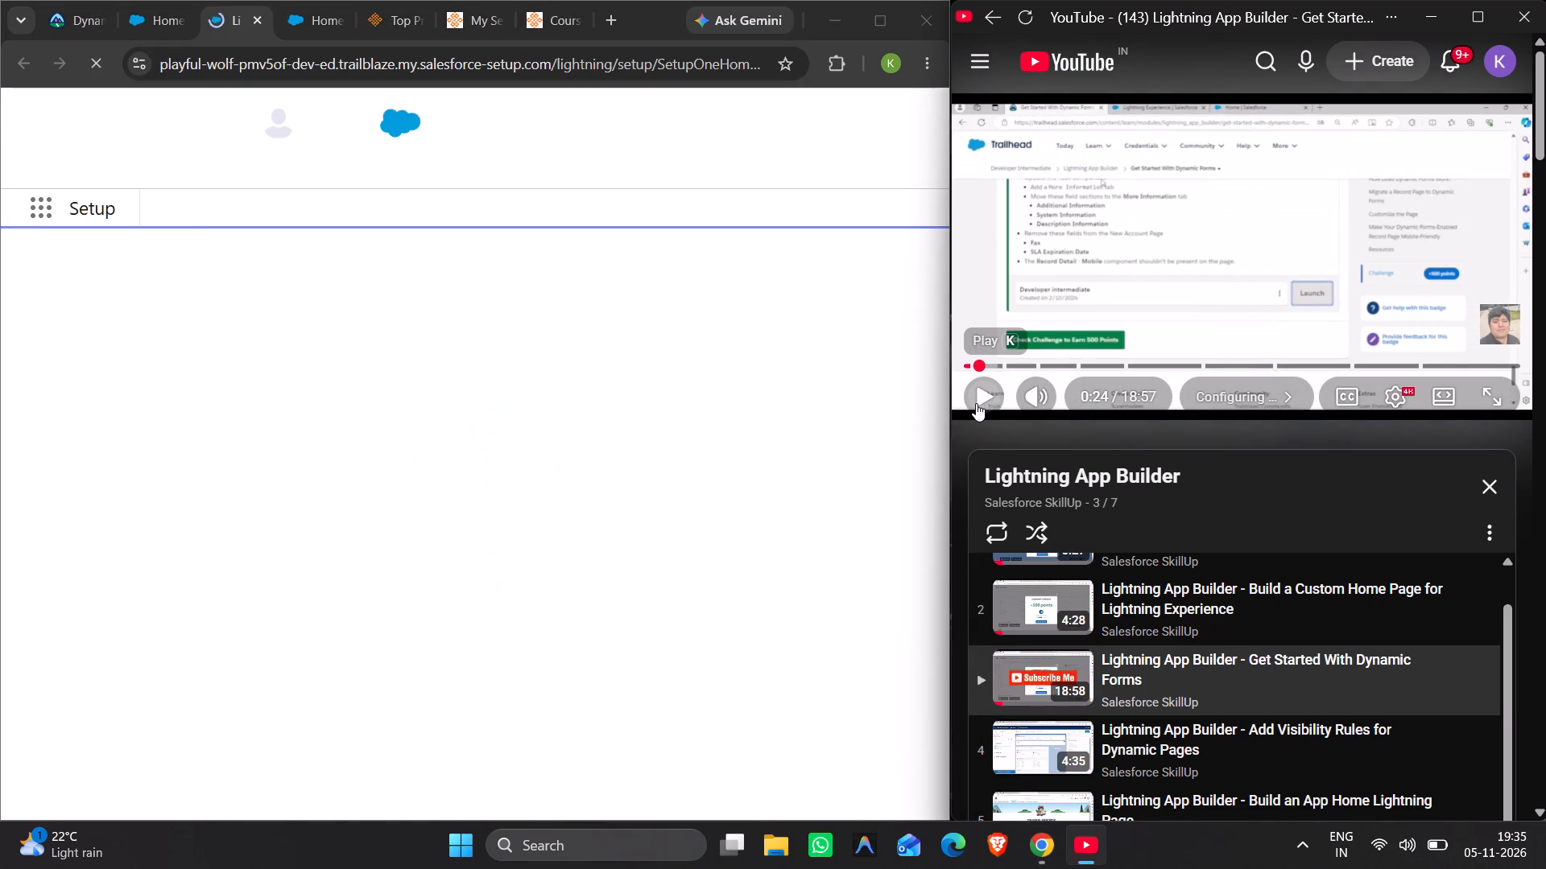
pyautogui.click(985, 401)
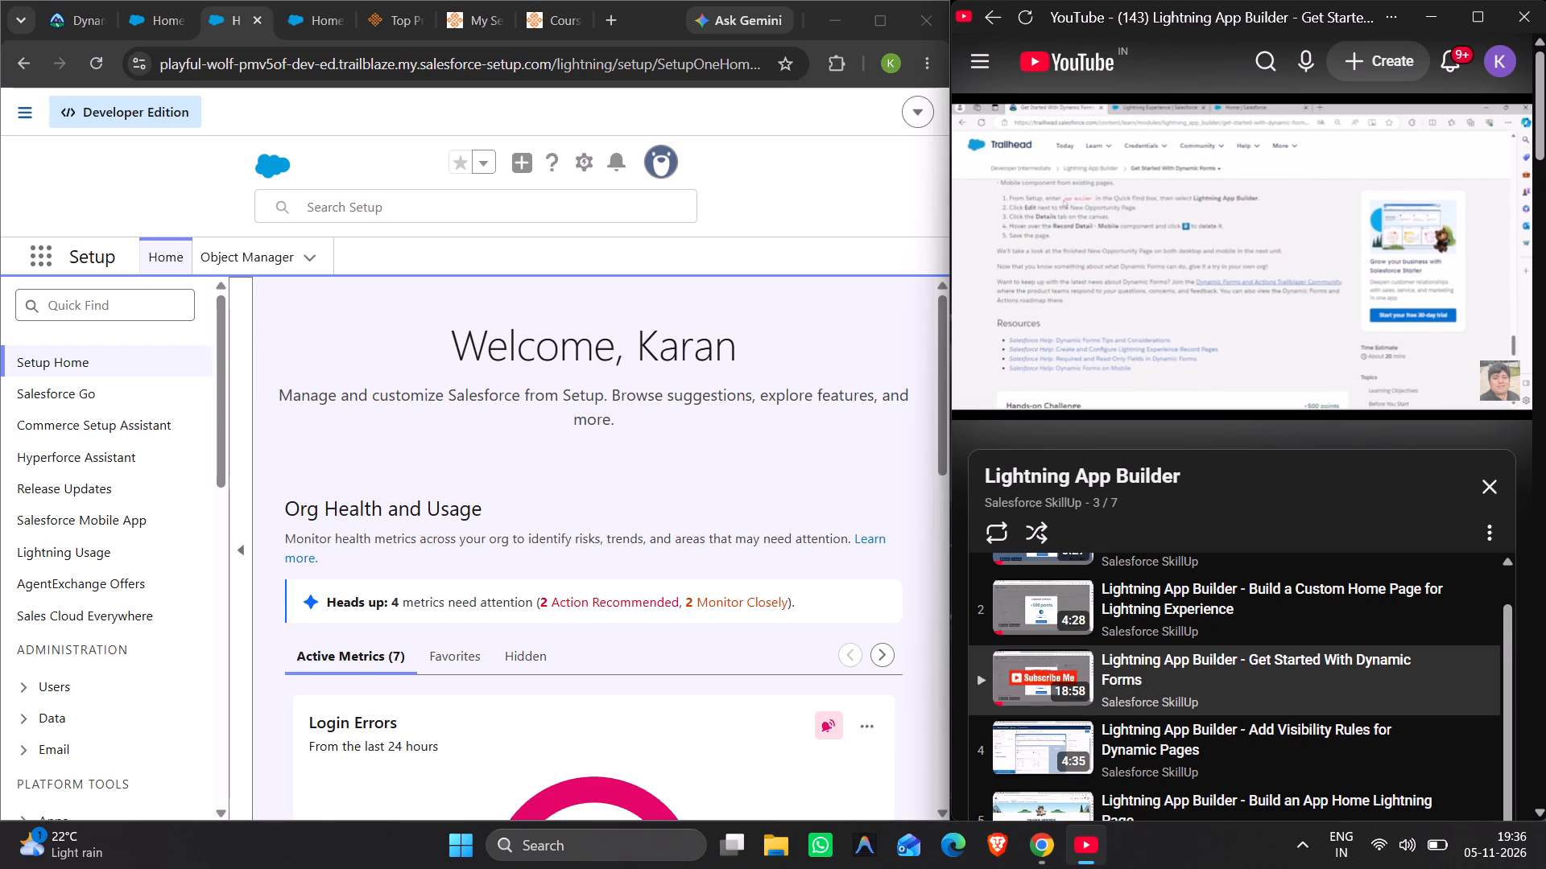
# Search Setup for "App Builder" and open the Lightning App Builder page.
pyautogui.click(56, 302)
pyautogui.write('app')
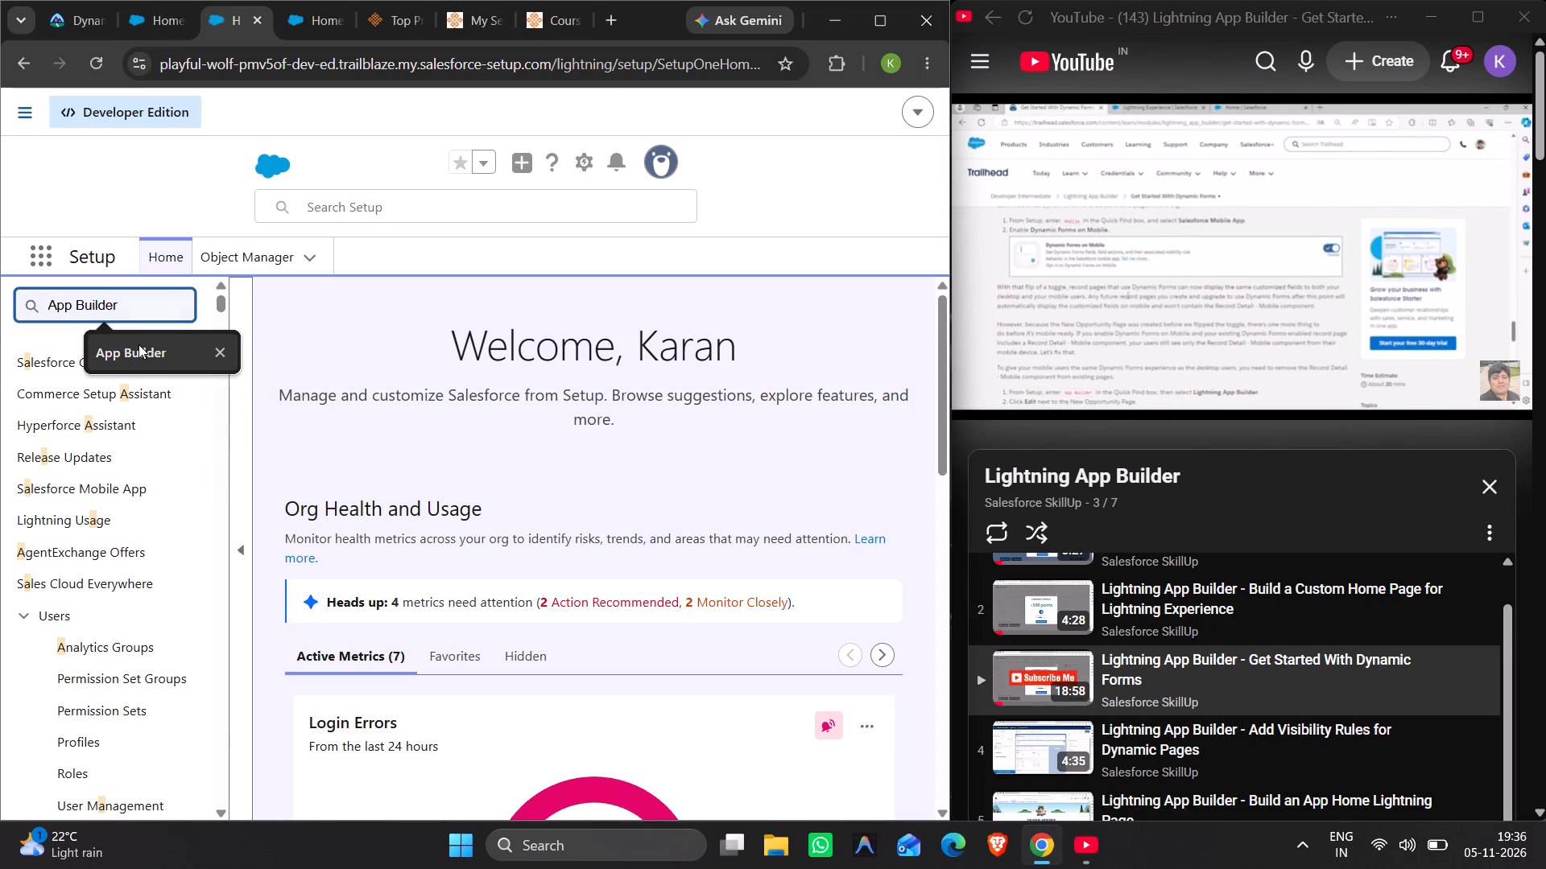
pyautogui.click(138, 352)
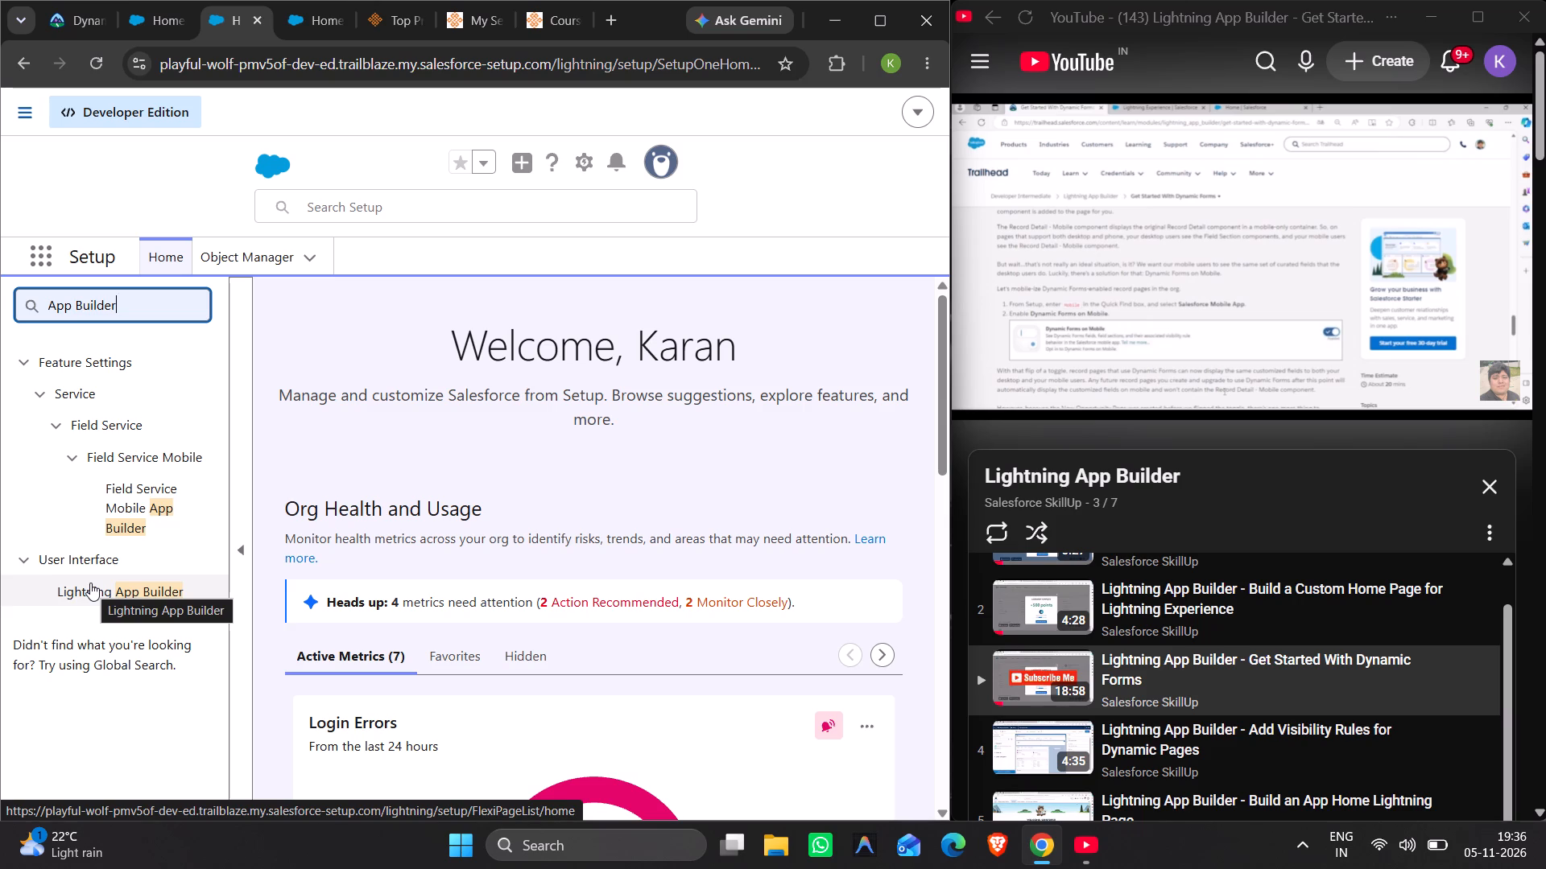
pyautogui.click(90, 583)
# Replace the Setup search term with "mobile" and open the Salesforce Mobile App page, pausing the walkthrough meanwhile.
pyautogui.press('BackSpace')
pyautogui.press('BackSpace')
pyautogui.press('BackSpace')
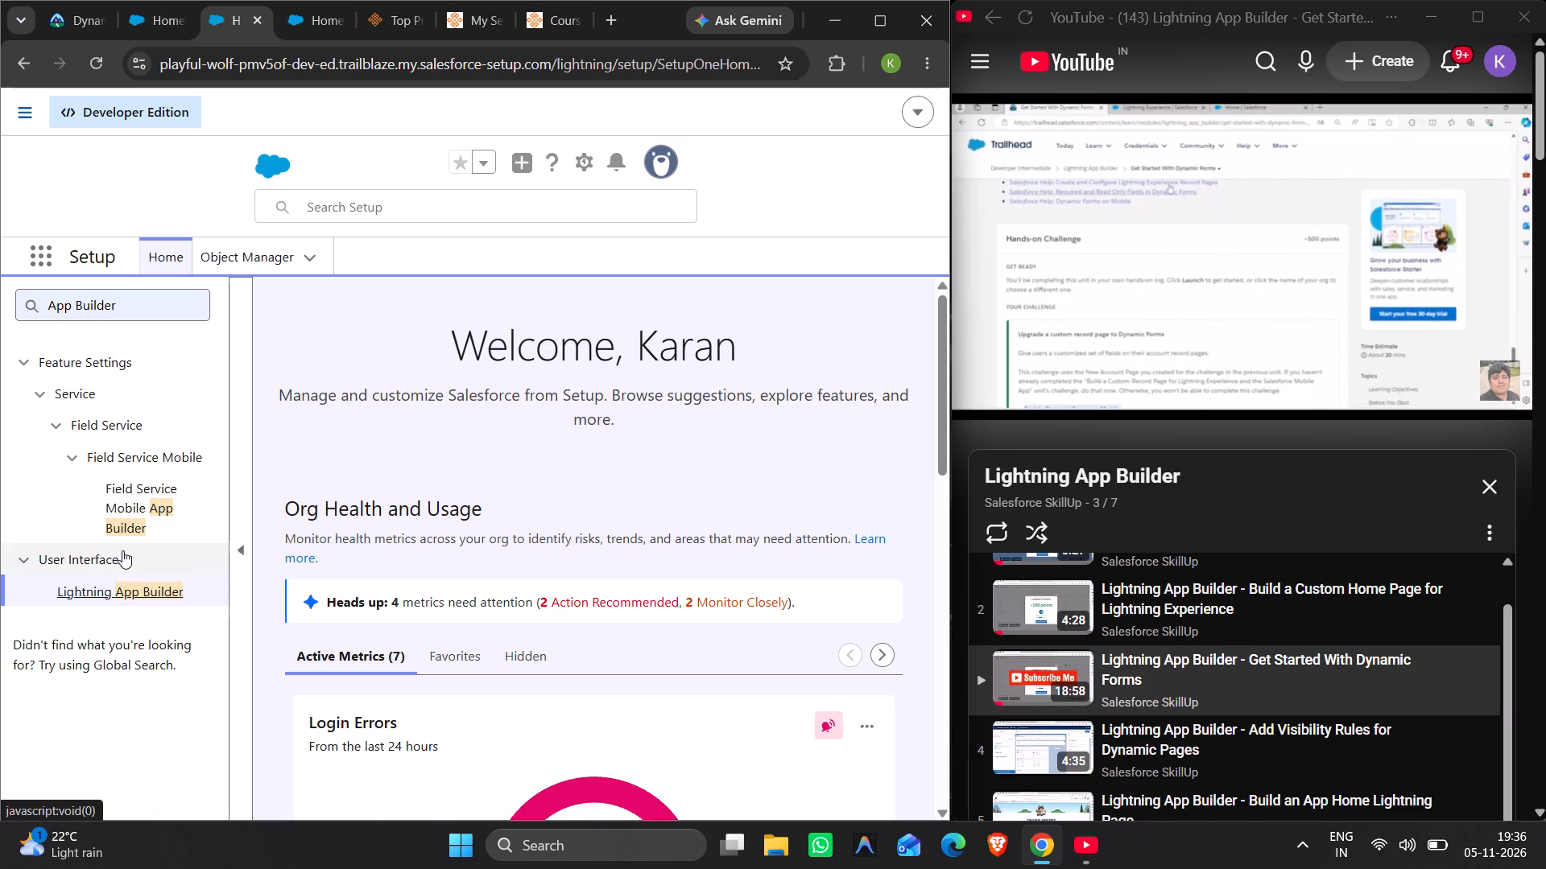
pyautogui.click(138, 302)
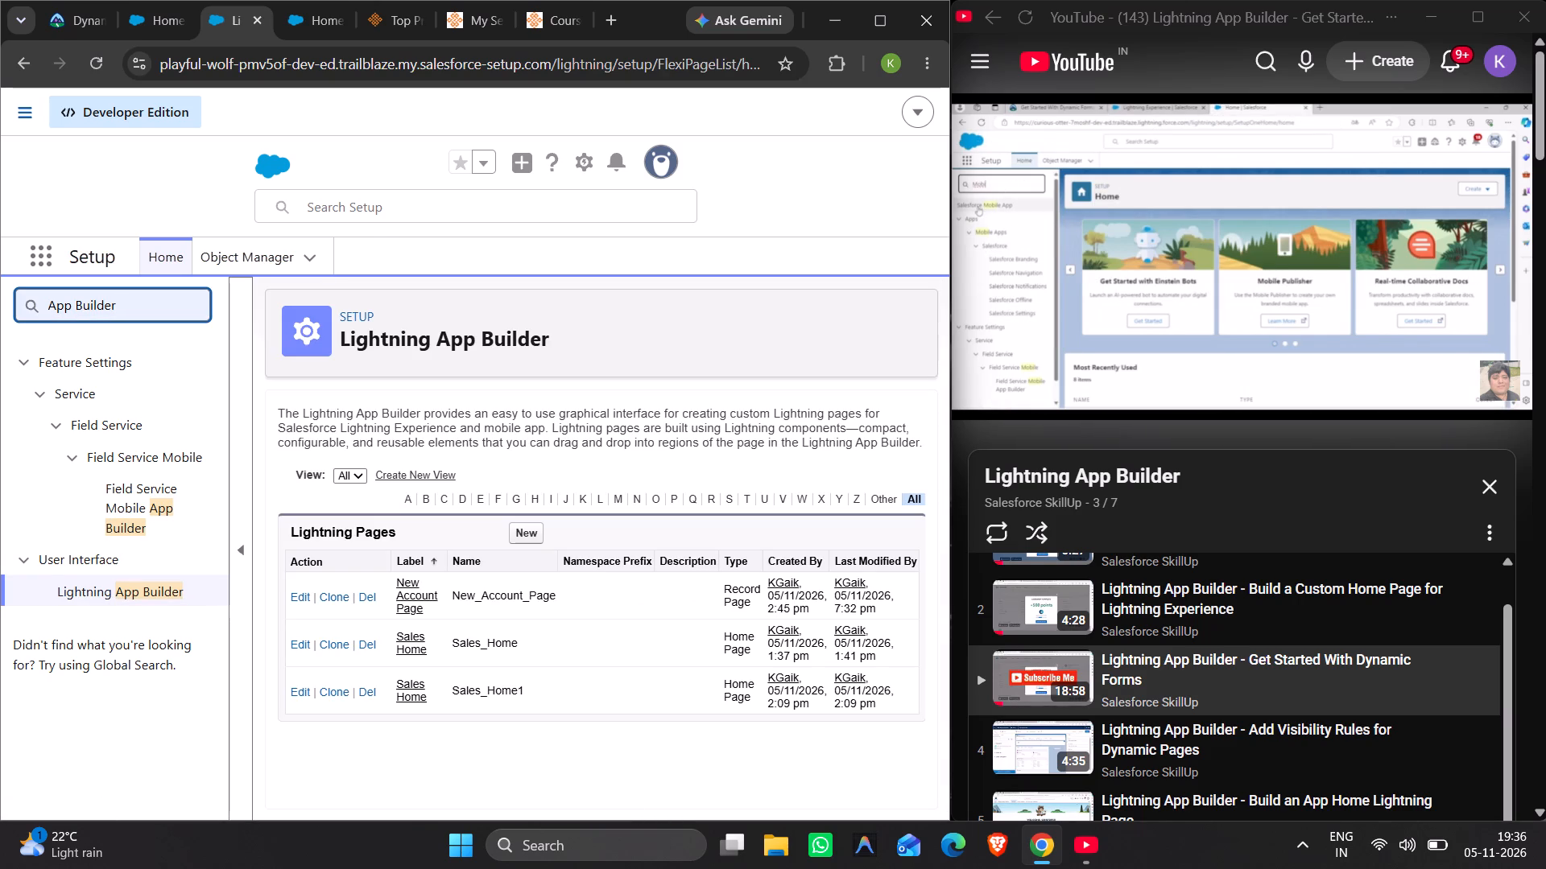
pyautogui.press('BackSpace')
pyautogui.press('BackSpace')
pyautogui.press('BackSpace')
pyautogui.press('BackSpace')
pyautogui.press('BackSpace')
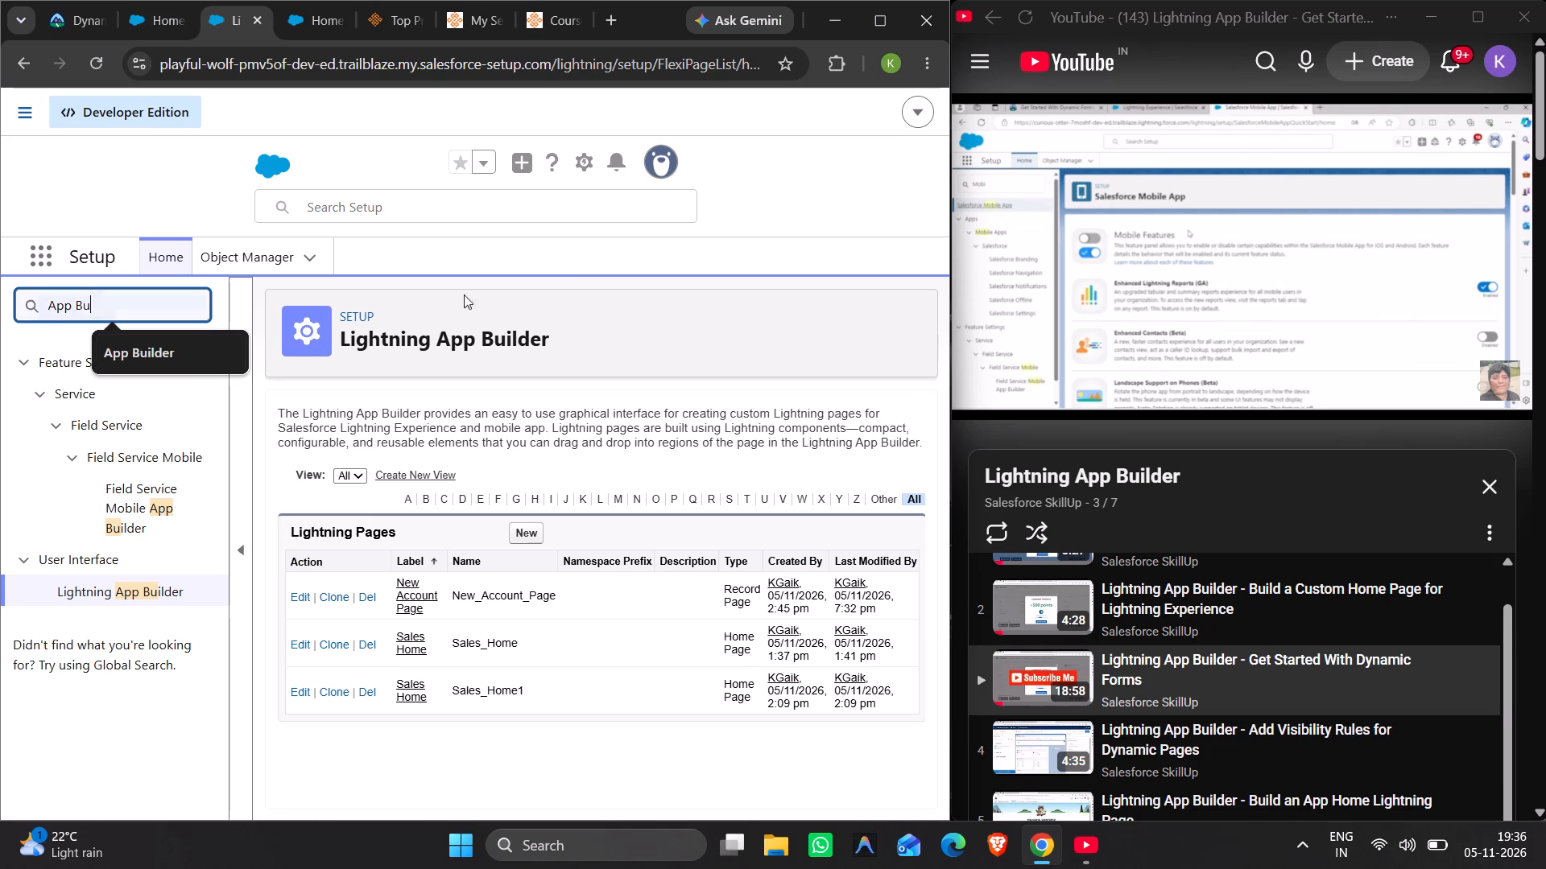
pyautogui.click(979, 393)
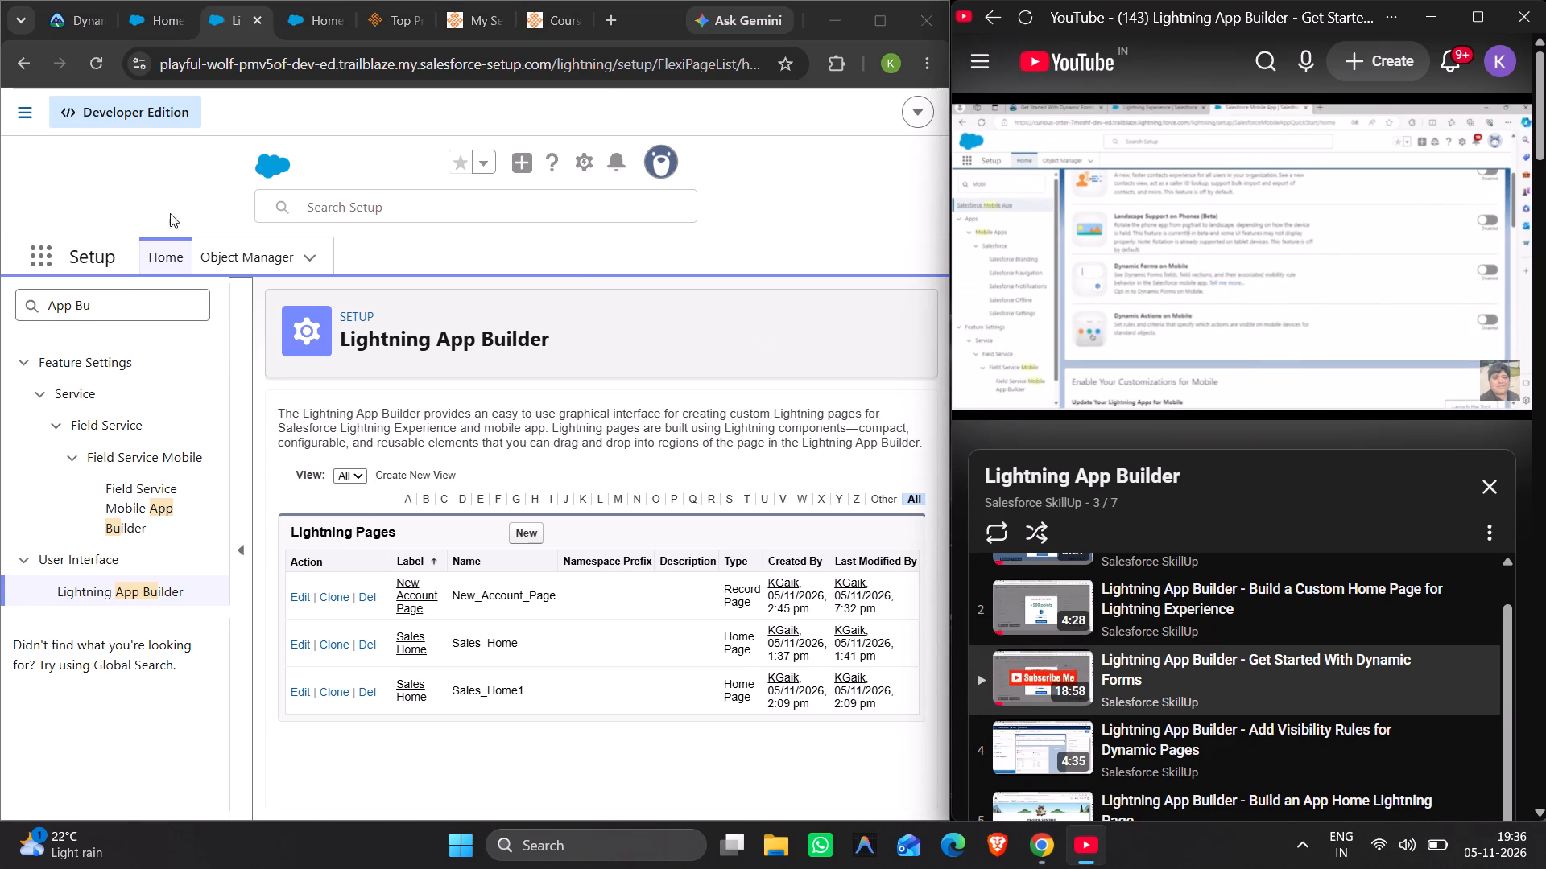
pyautogui.click(119, 286)
pyautogui.press('BackSpace')
pyautogui.press('BackSpace')
pyautogui.press('BackSpace')
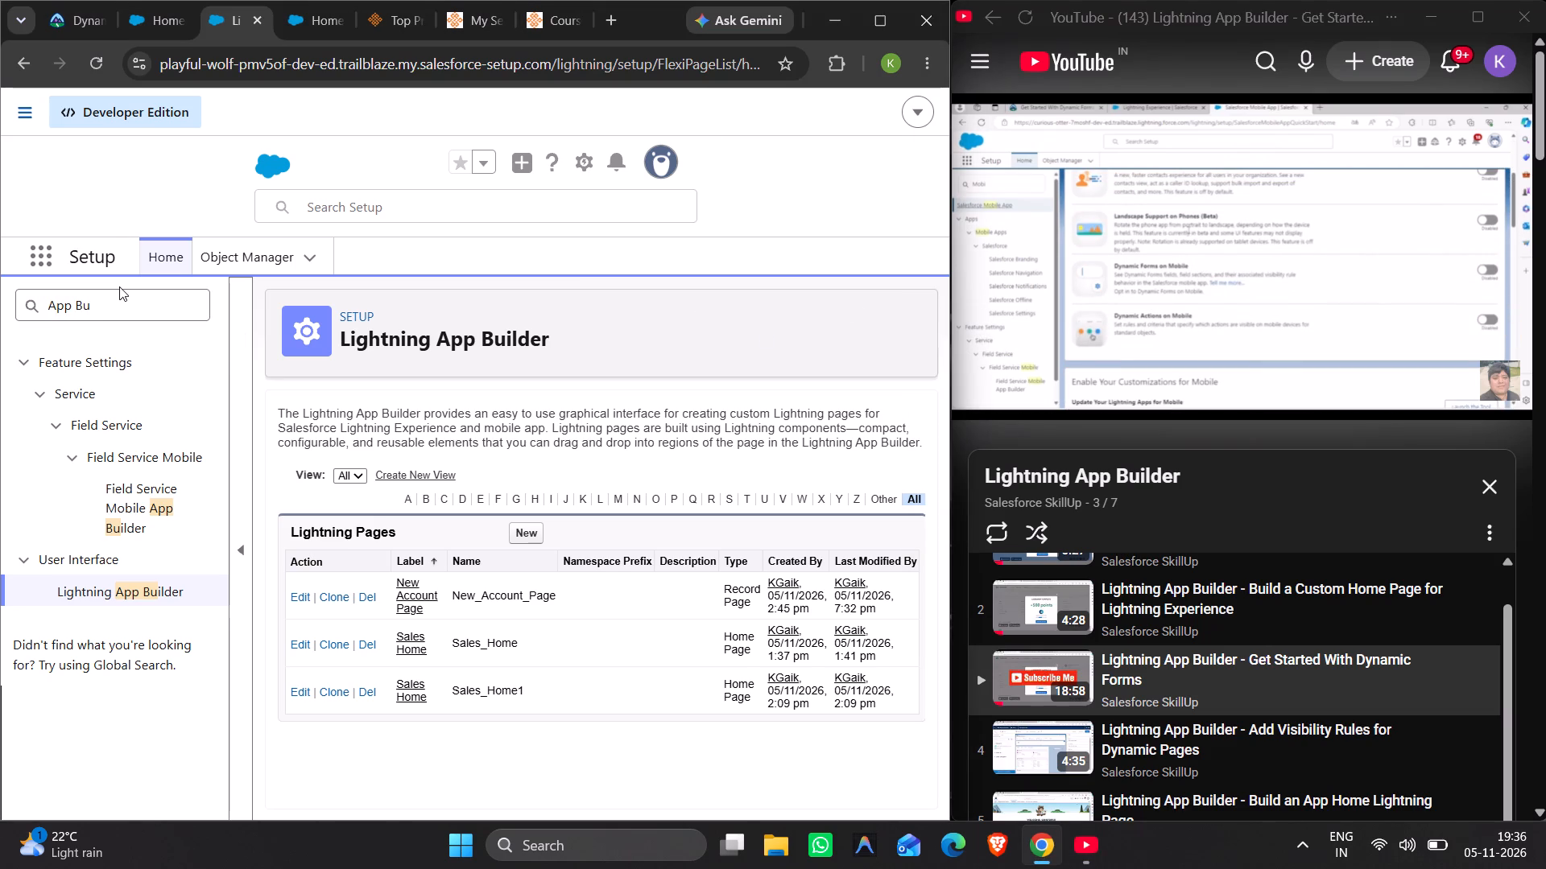
pyautogui.click(108, 320)
pyautogui.press('BackSpace')
pyautogui.press('BackSpace')
pyautogui.press('BackSpace')
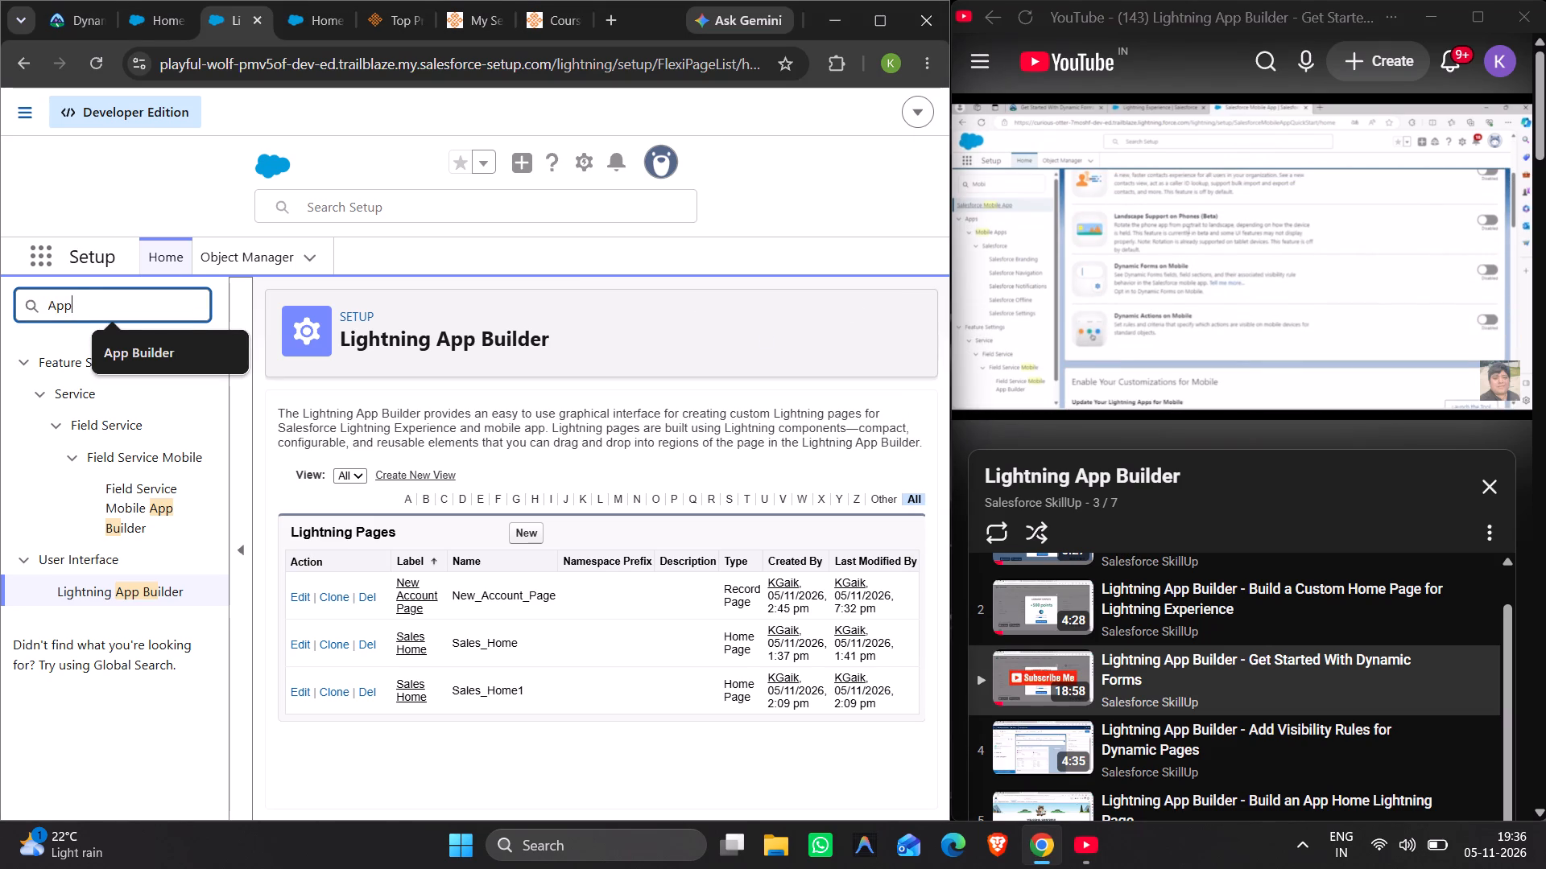
pyautogui.press('BackSpace')
pyautogui.press('BackSpace')
pyautogui.press('BackSpace')
pyautogui.write('mobile')
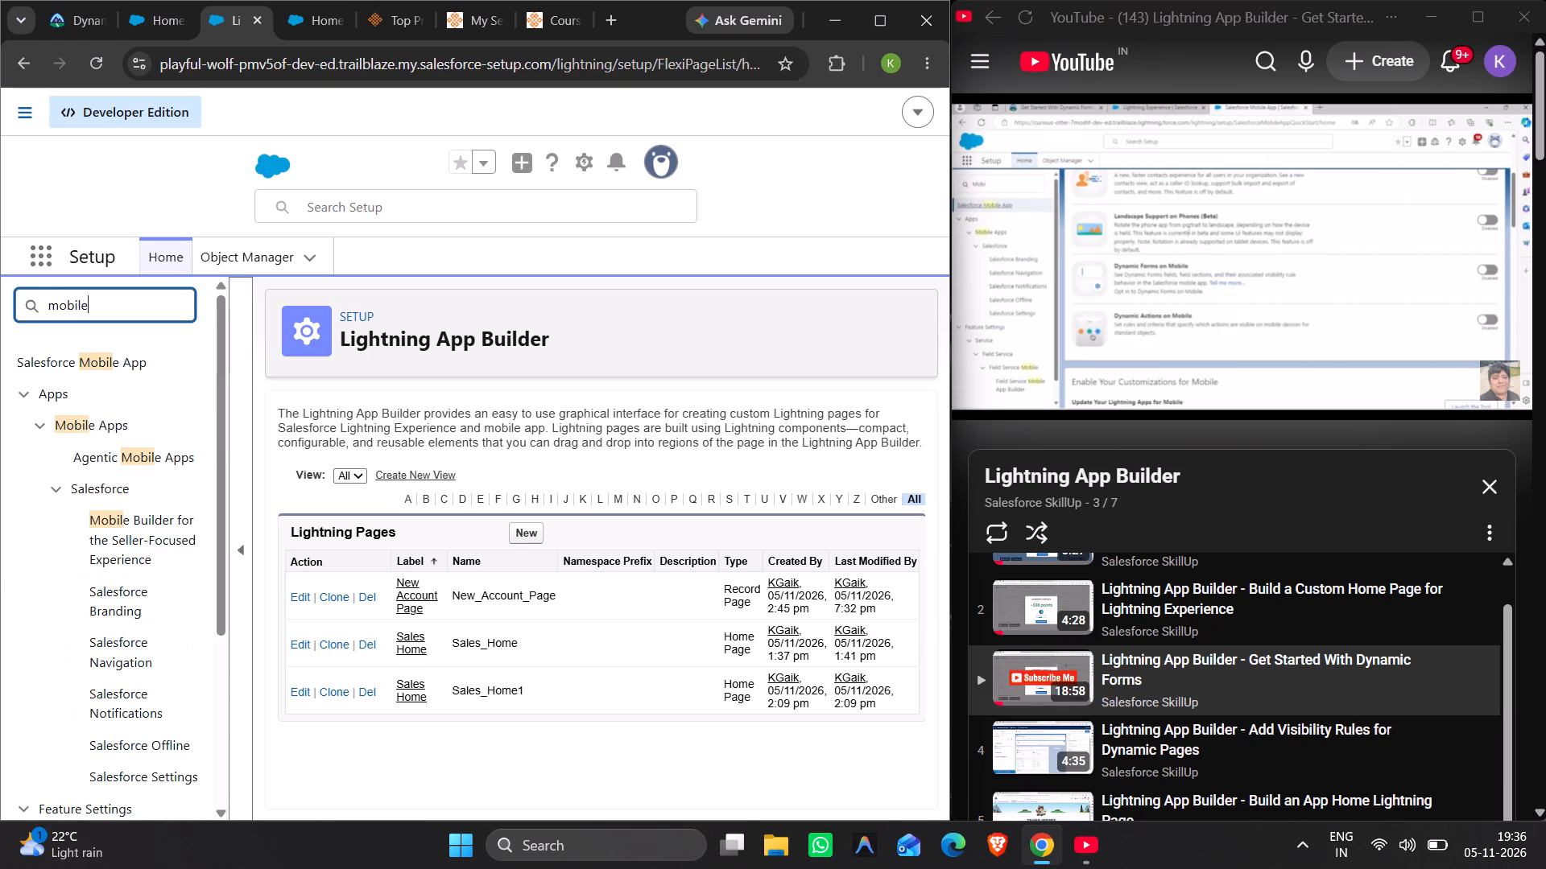
pyautogui.click(71, 364)
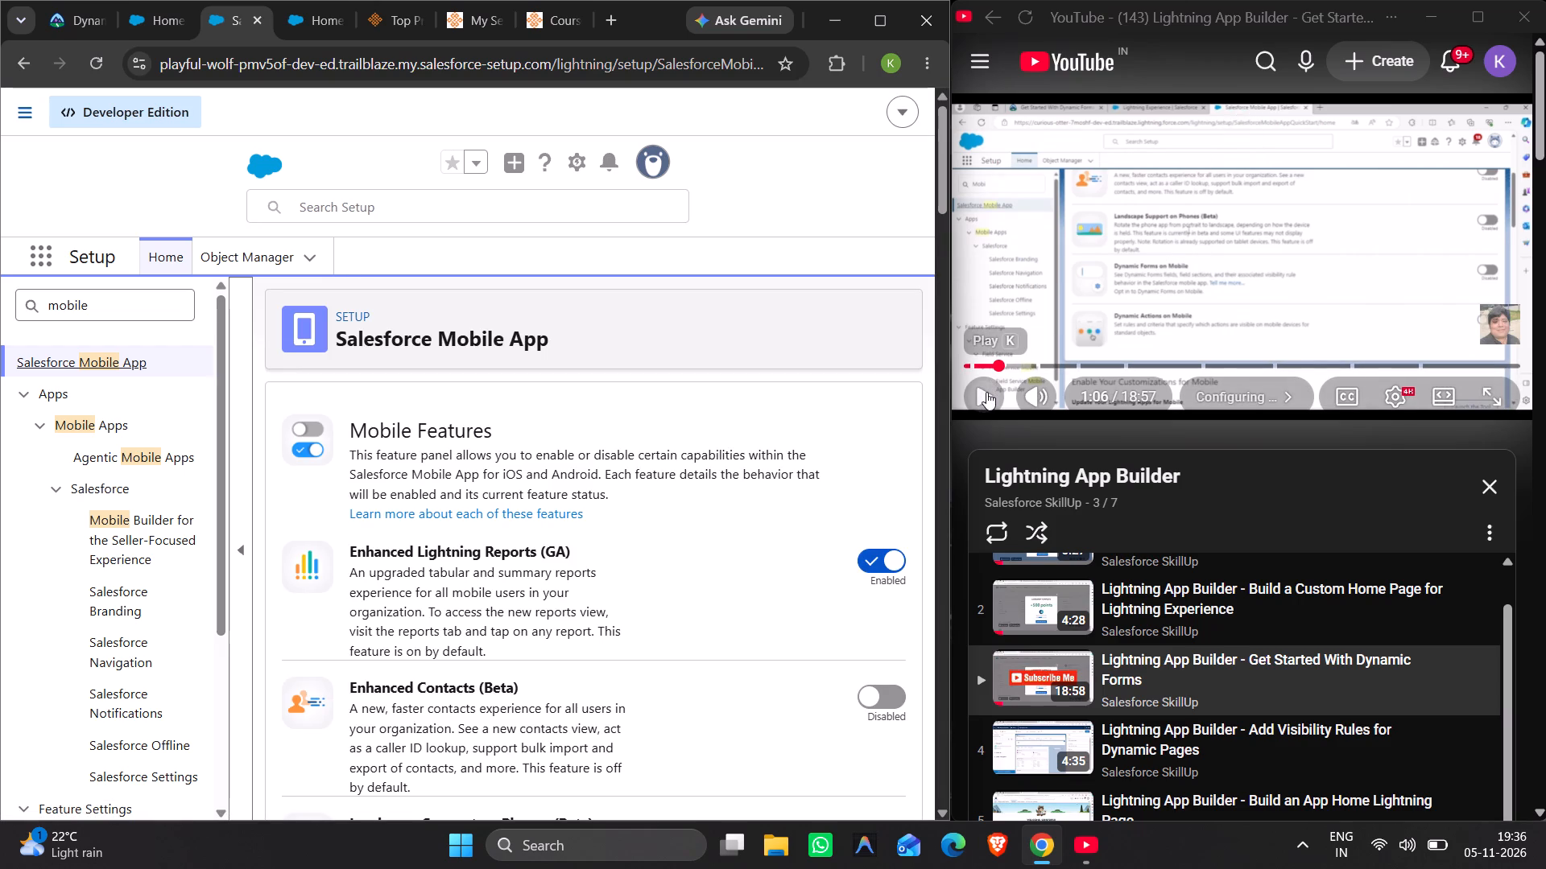
# Check the Dynamic Forms on Mobile setting and the other Salesforce Mobile App features against the walkthrough.
pyautogui.click(986, 392)
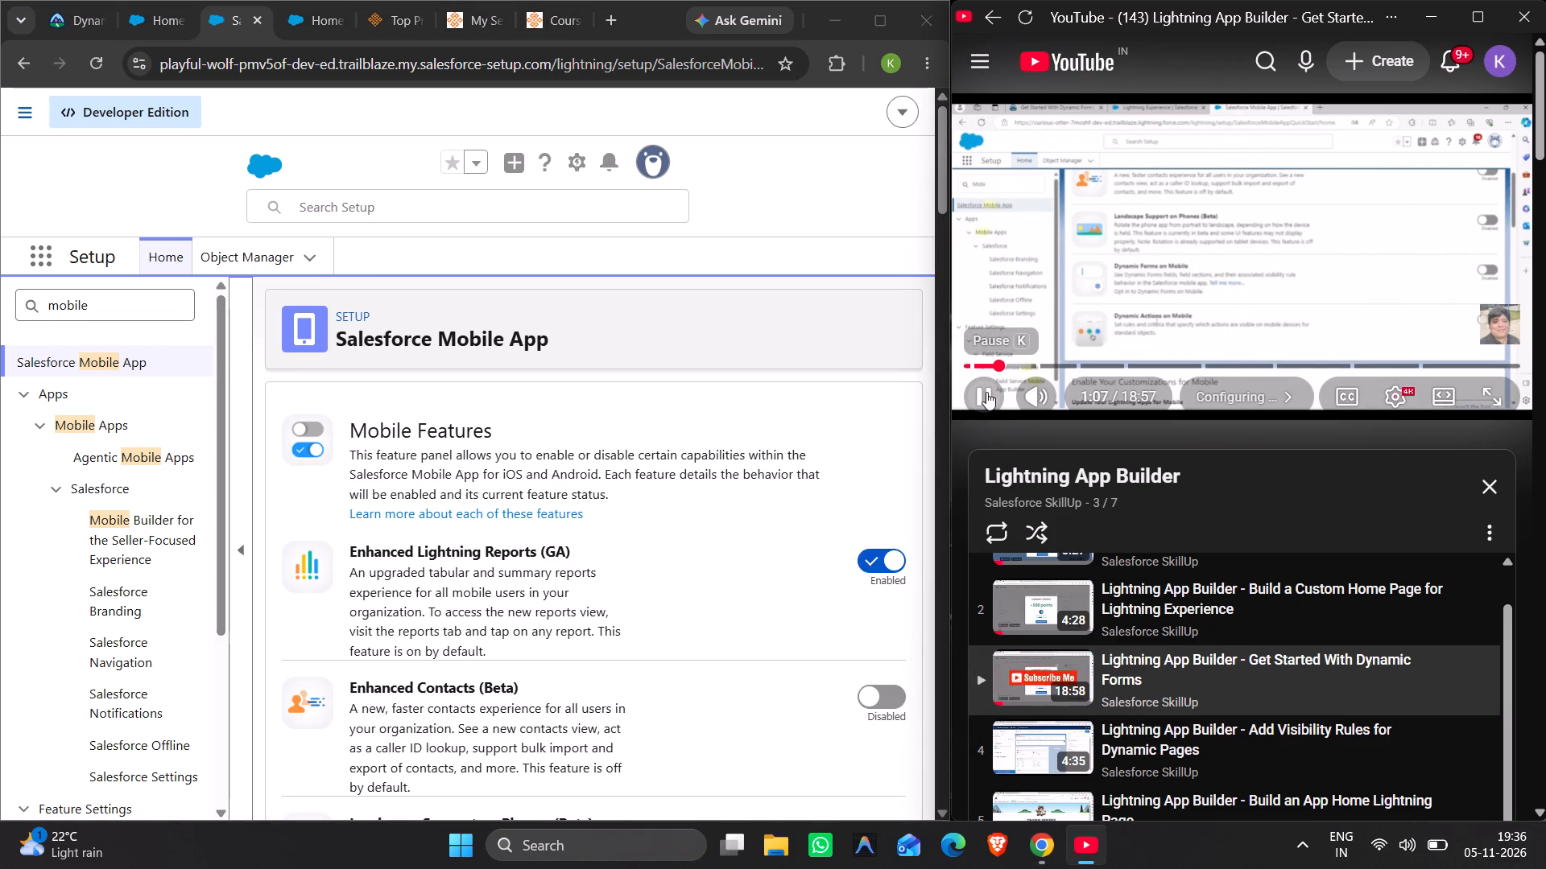
pyautogui.click(986, 392)
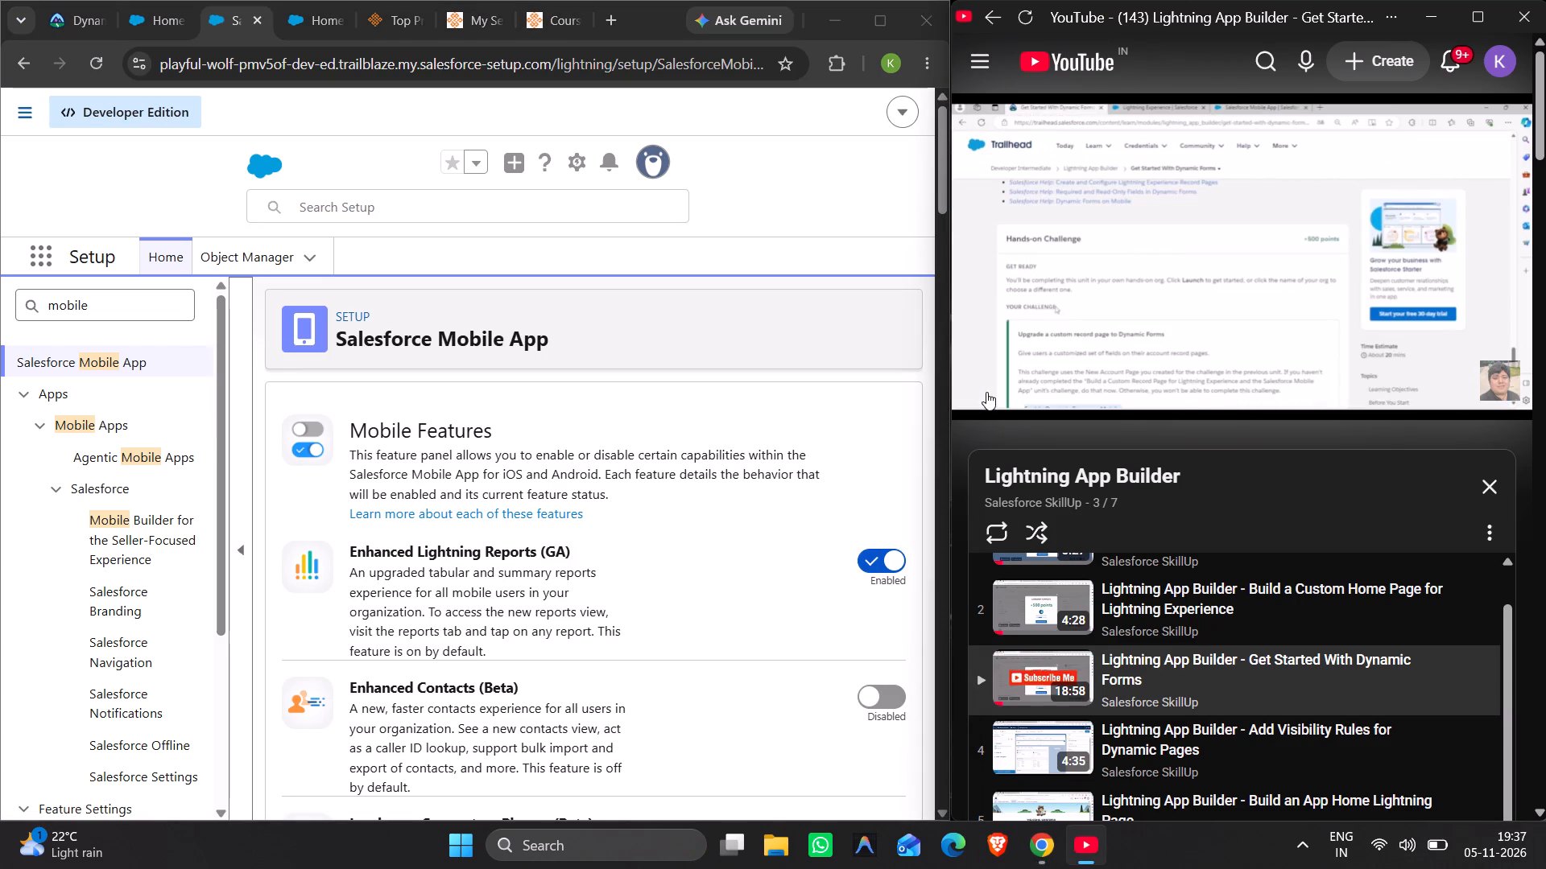
pyautogui.scroll(-1, 610, 663)
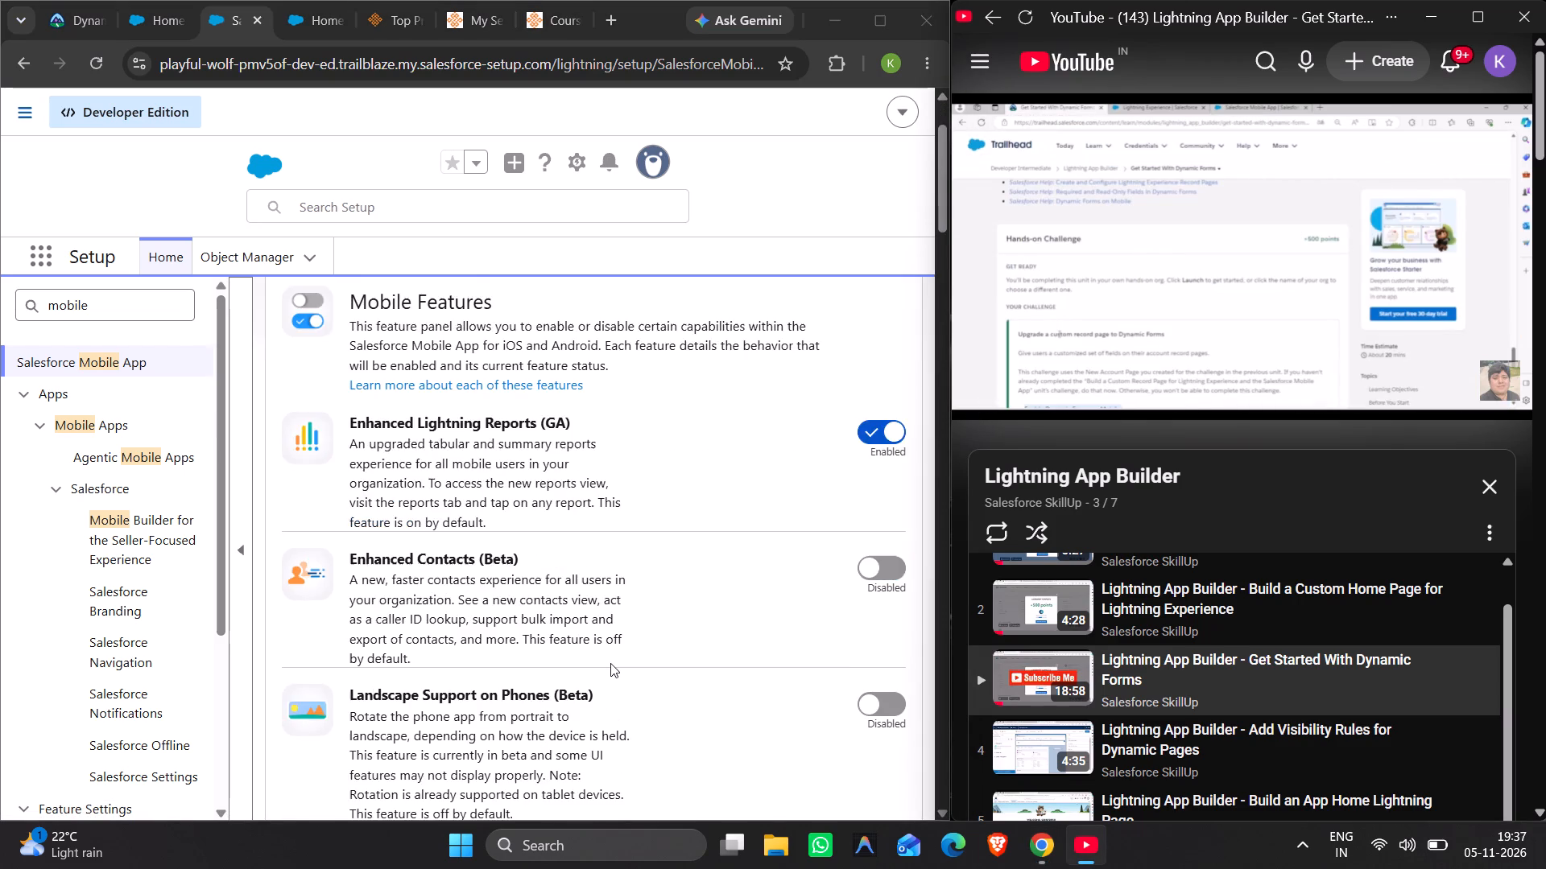
pyautogui.scroll(-4, 610, 663)
pyautogui.scroll(2, 610, 663)
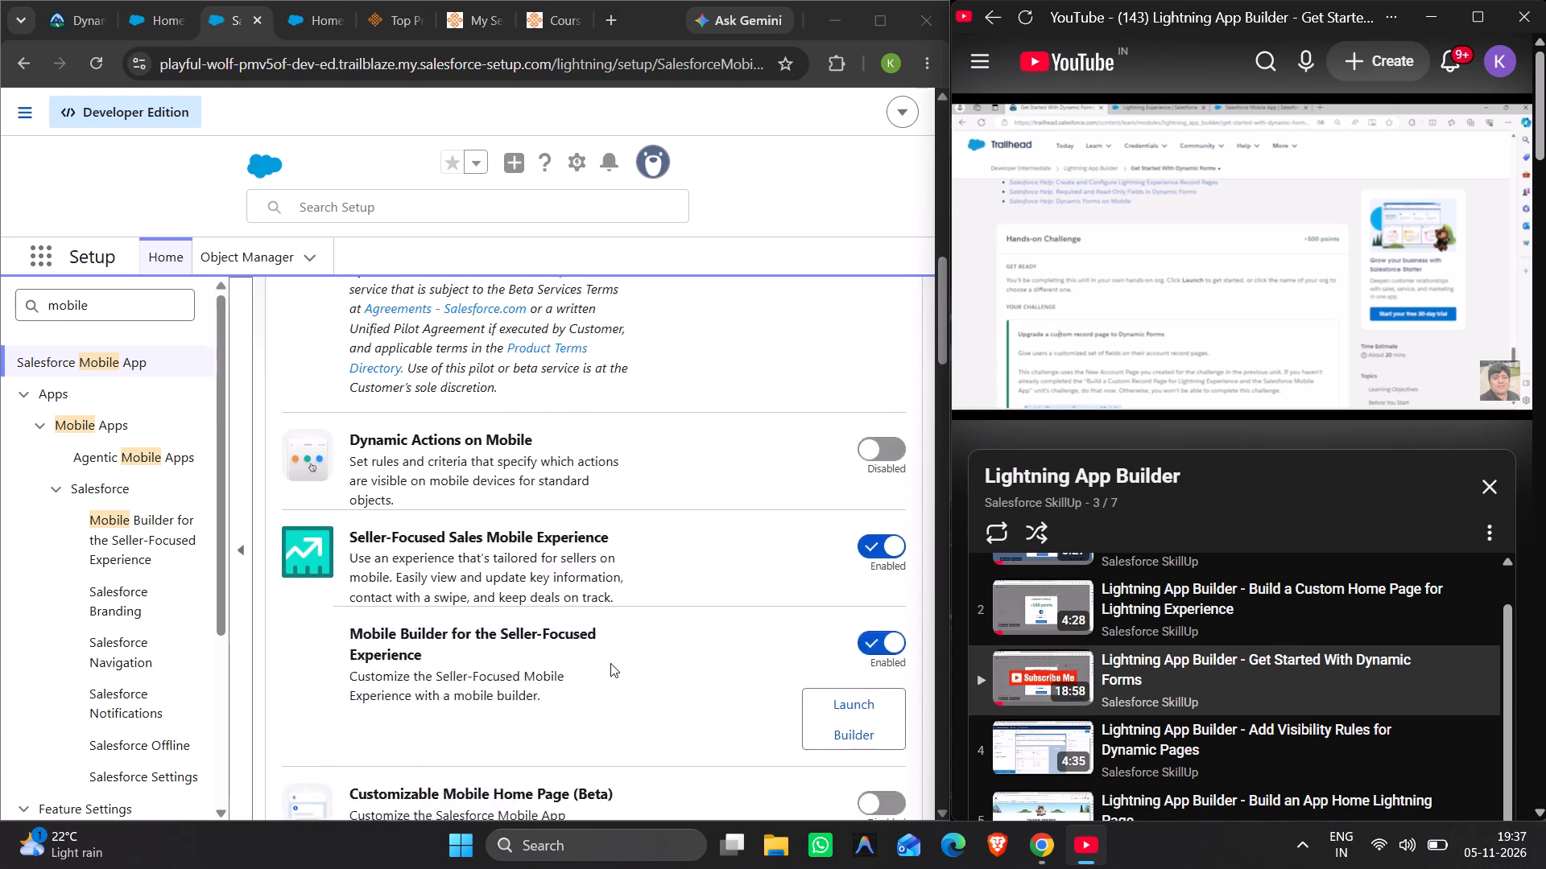
pyautogui.scroll(2, 610, 663)
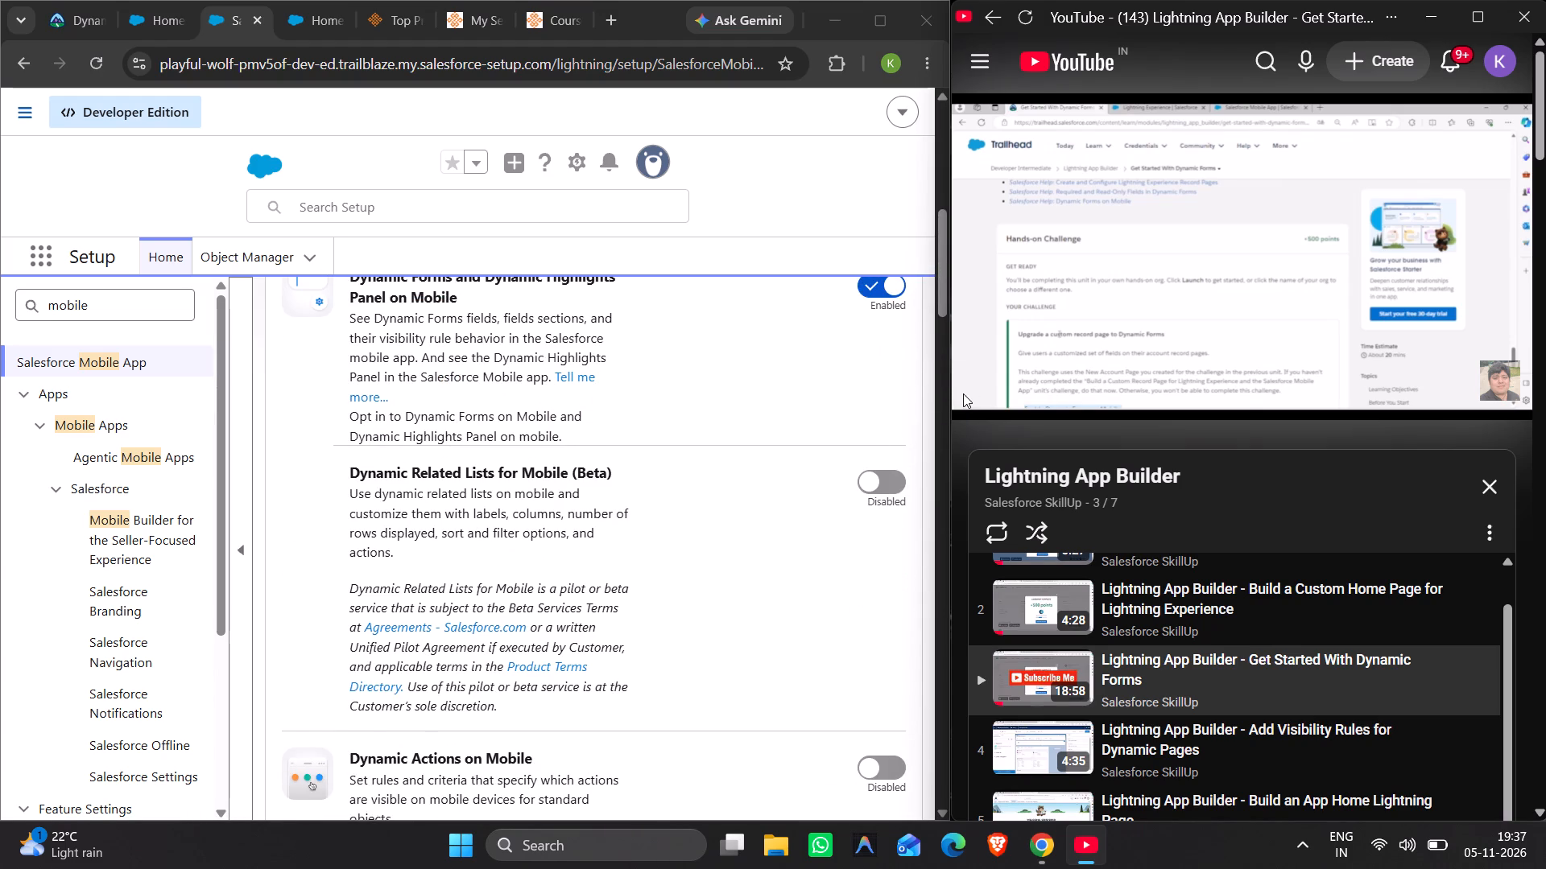
pyautogui.click(979, 390)
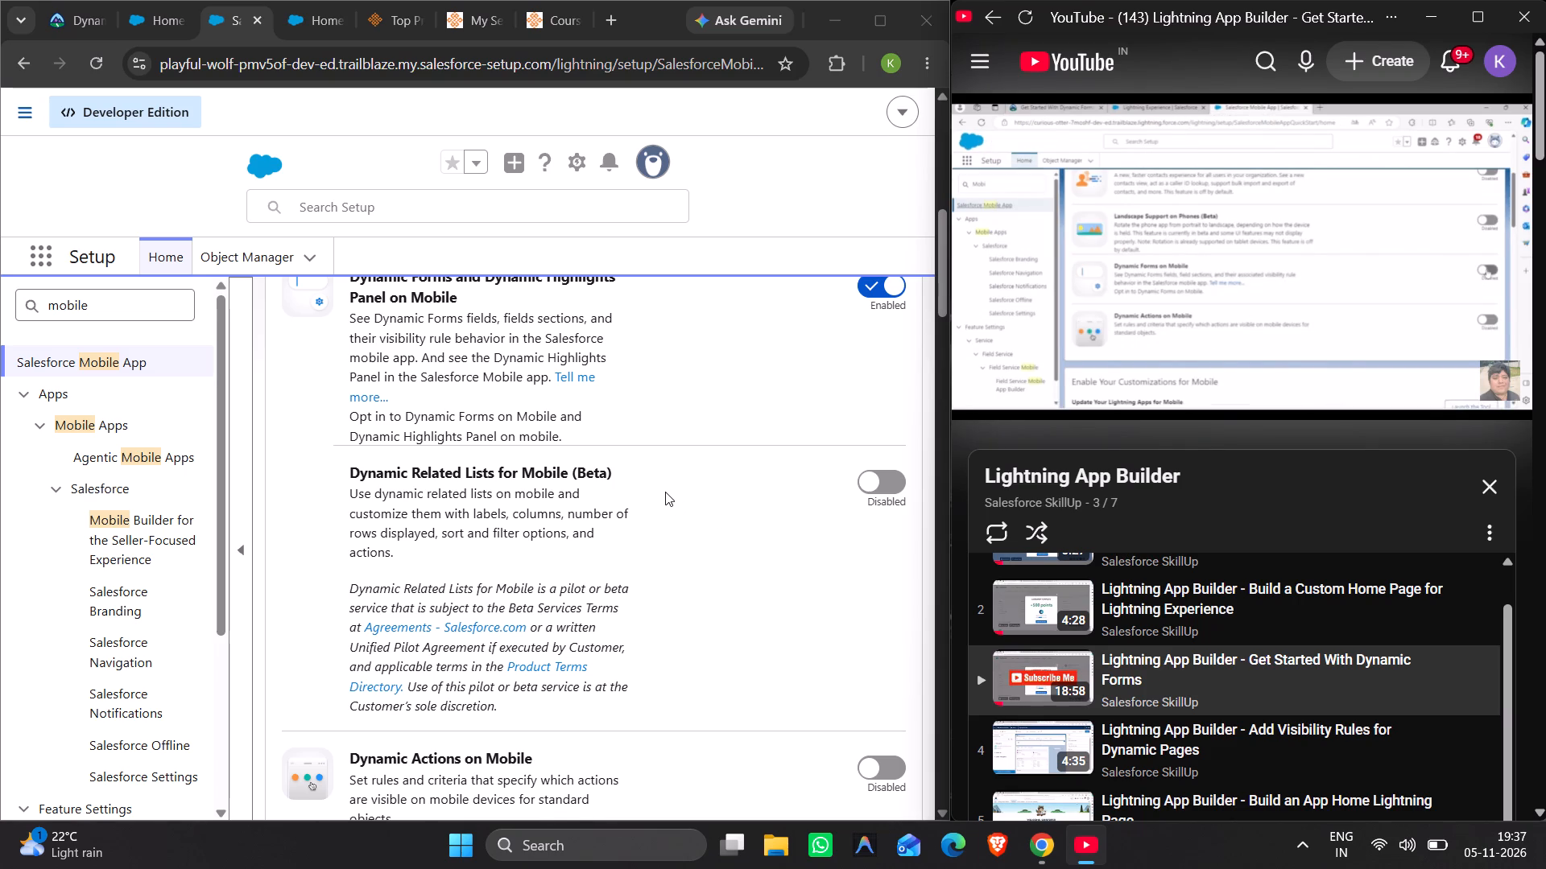
pyautogui.scroll(-2, 594, 525)
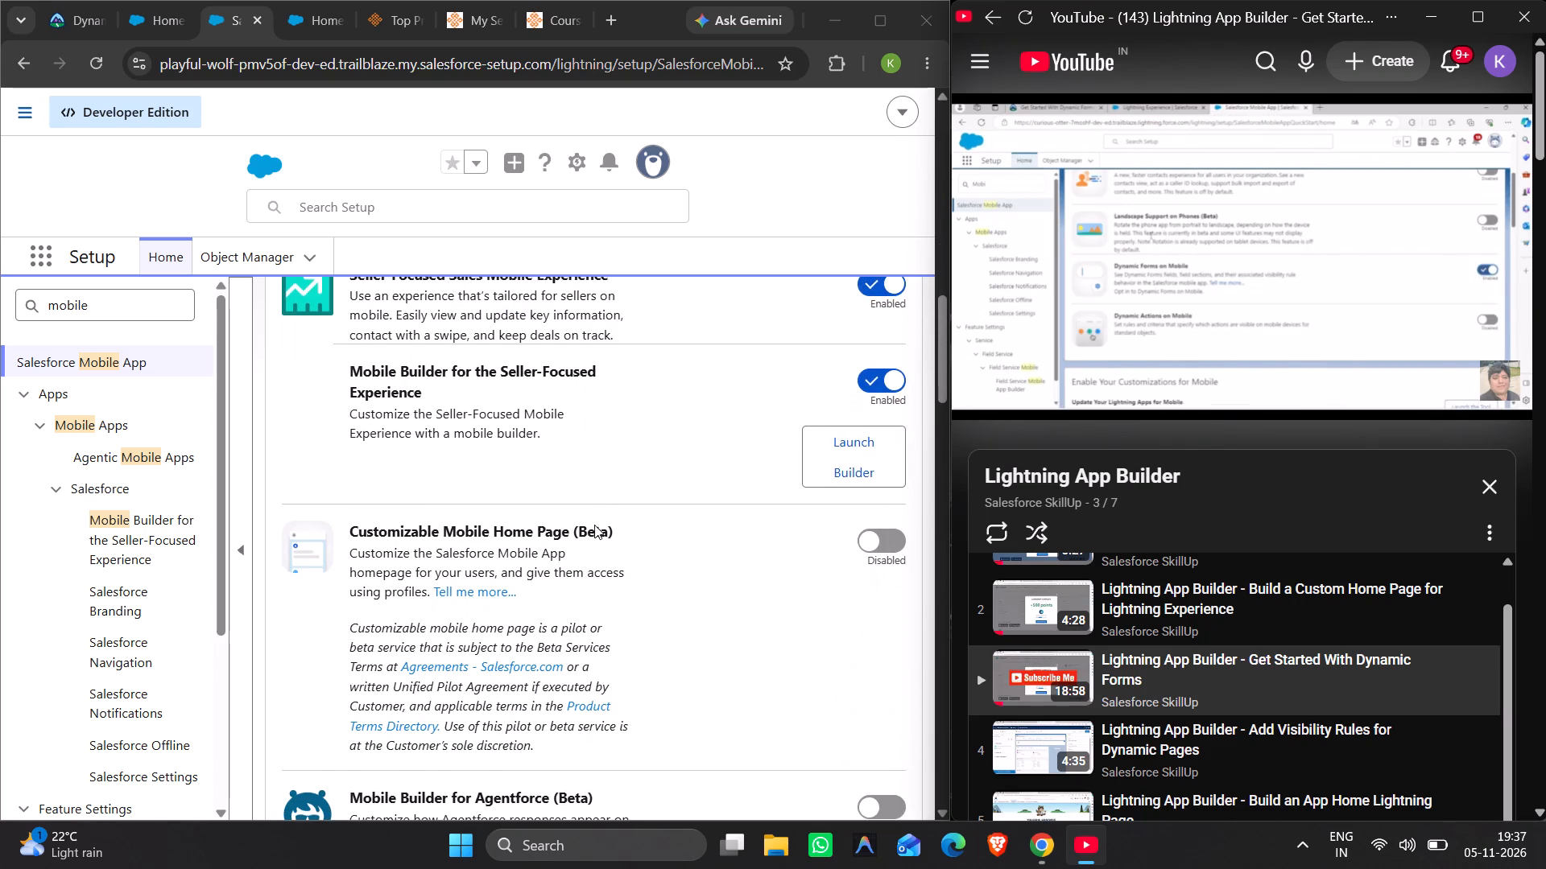
pyautogui.click(975, 389)
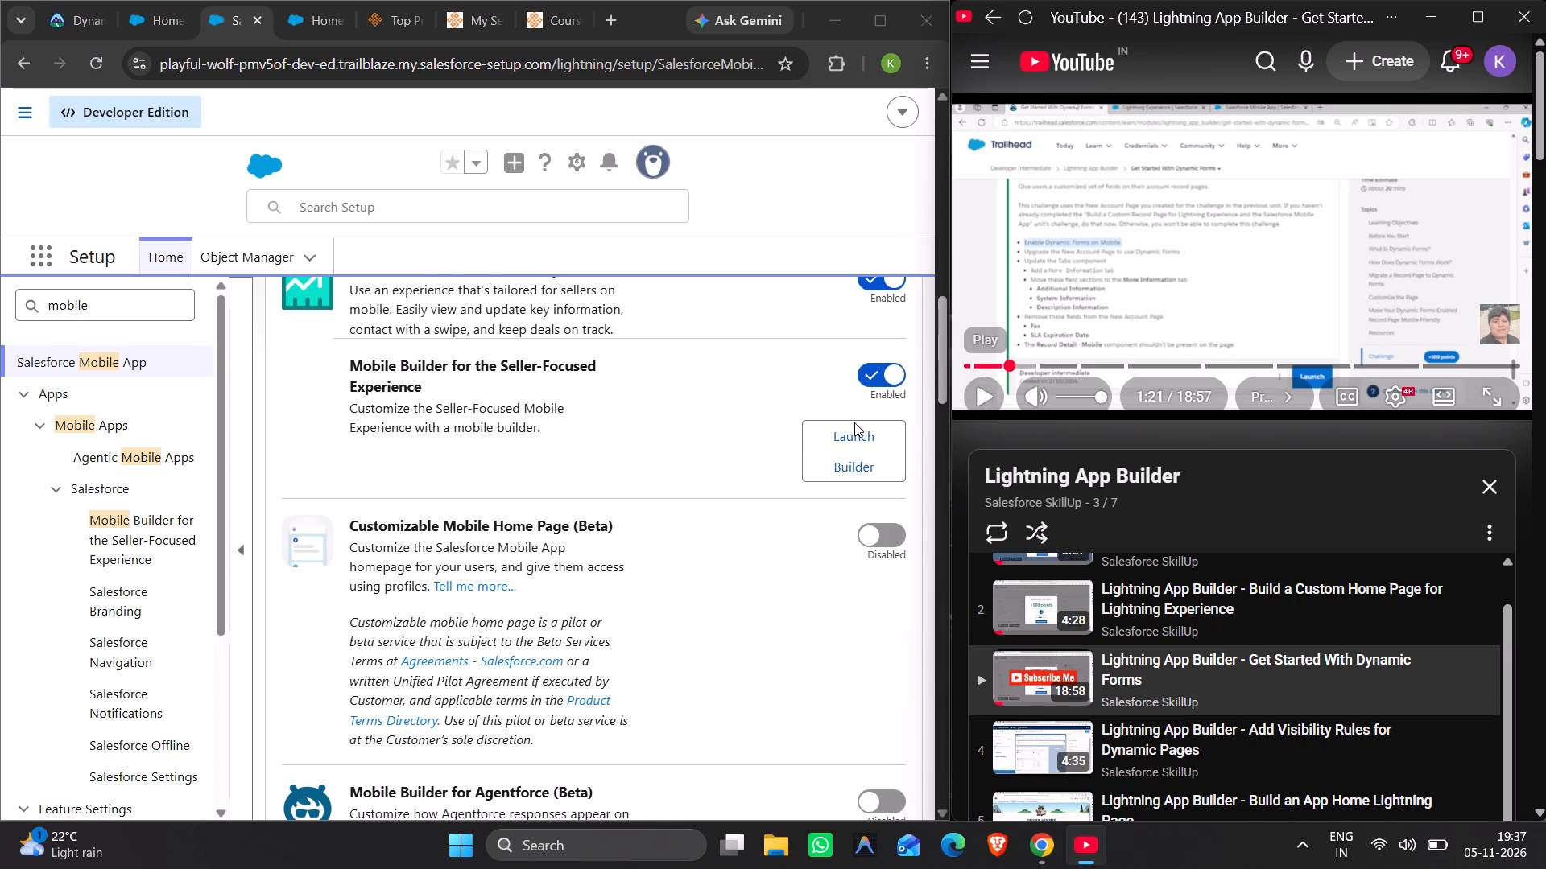
pyautogui.scroll(4, 635, 445)
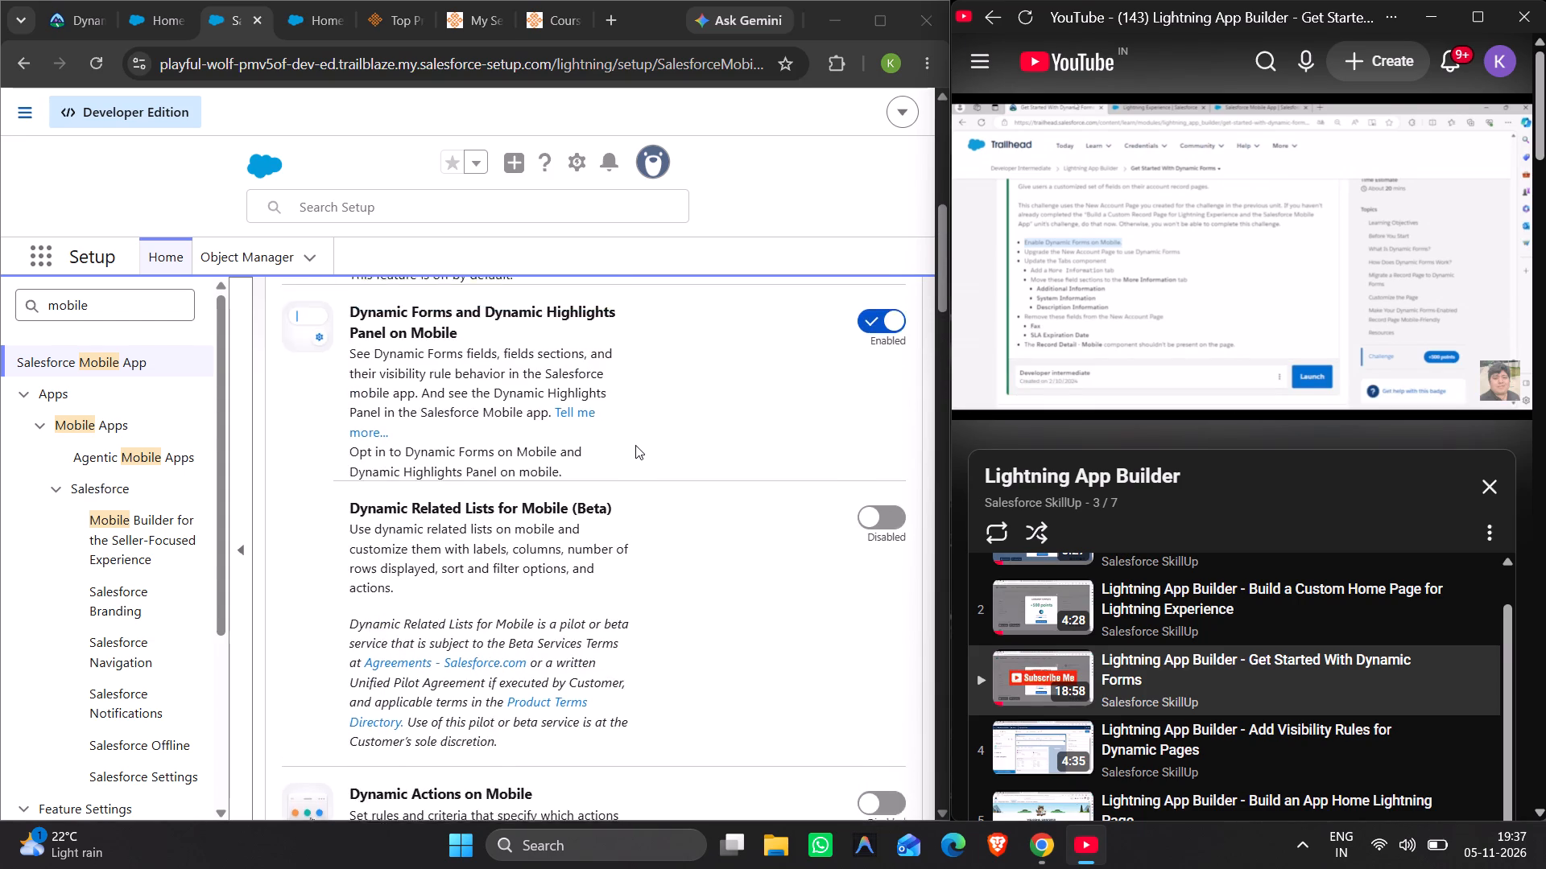
pyautogui.scroll(3, 635, 445)
pyautogui.scroll(-6, 635, 445)
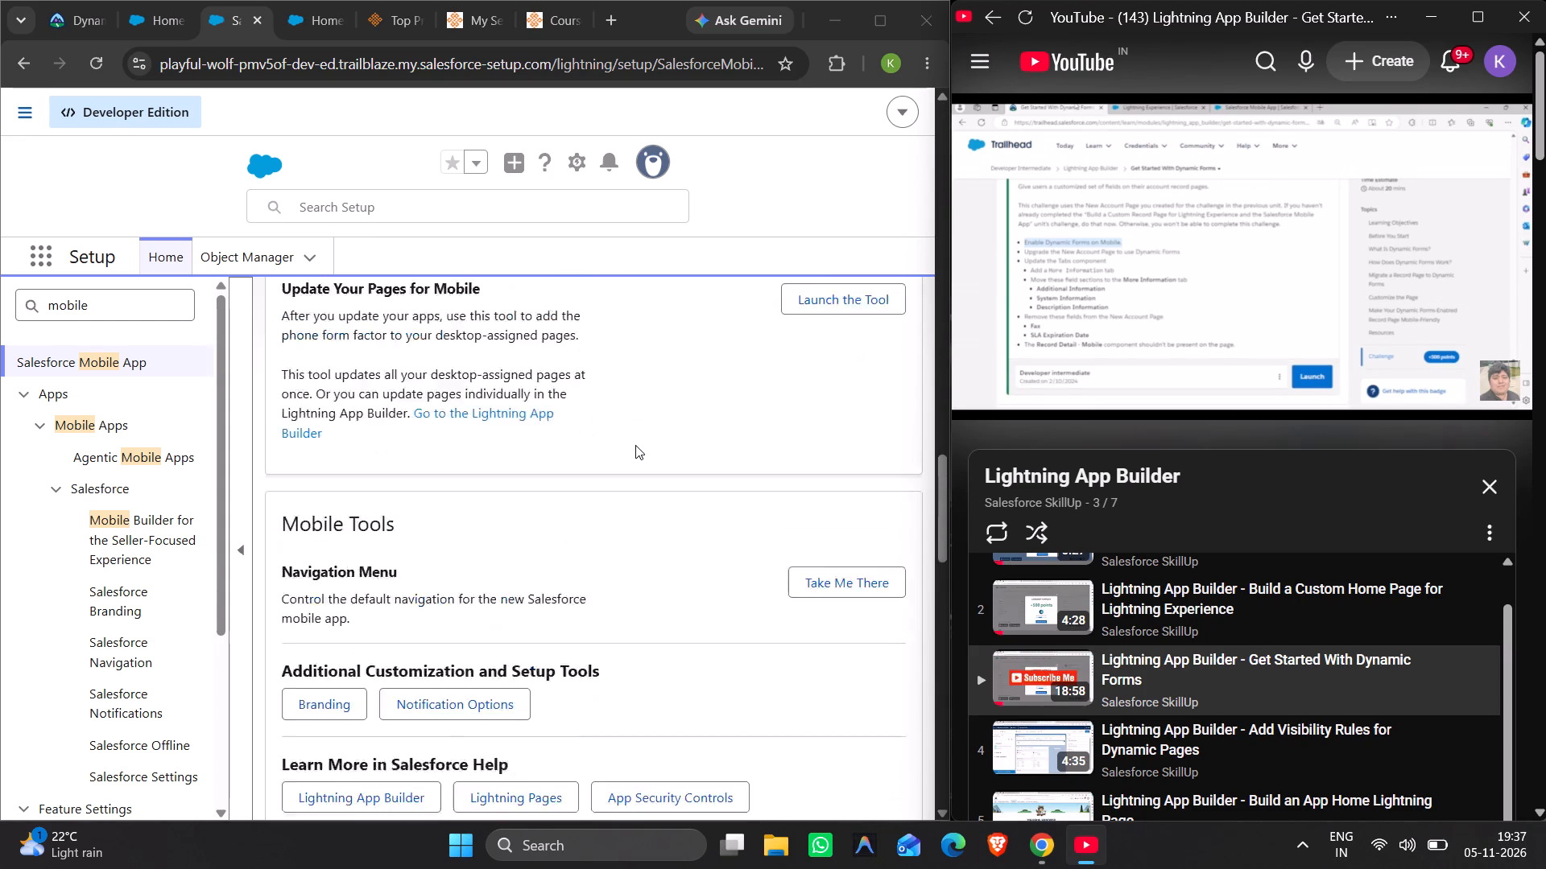
pyautogui.scroll(-3, 635, 445)
pyautogui.scroll(5, 635, 445)
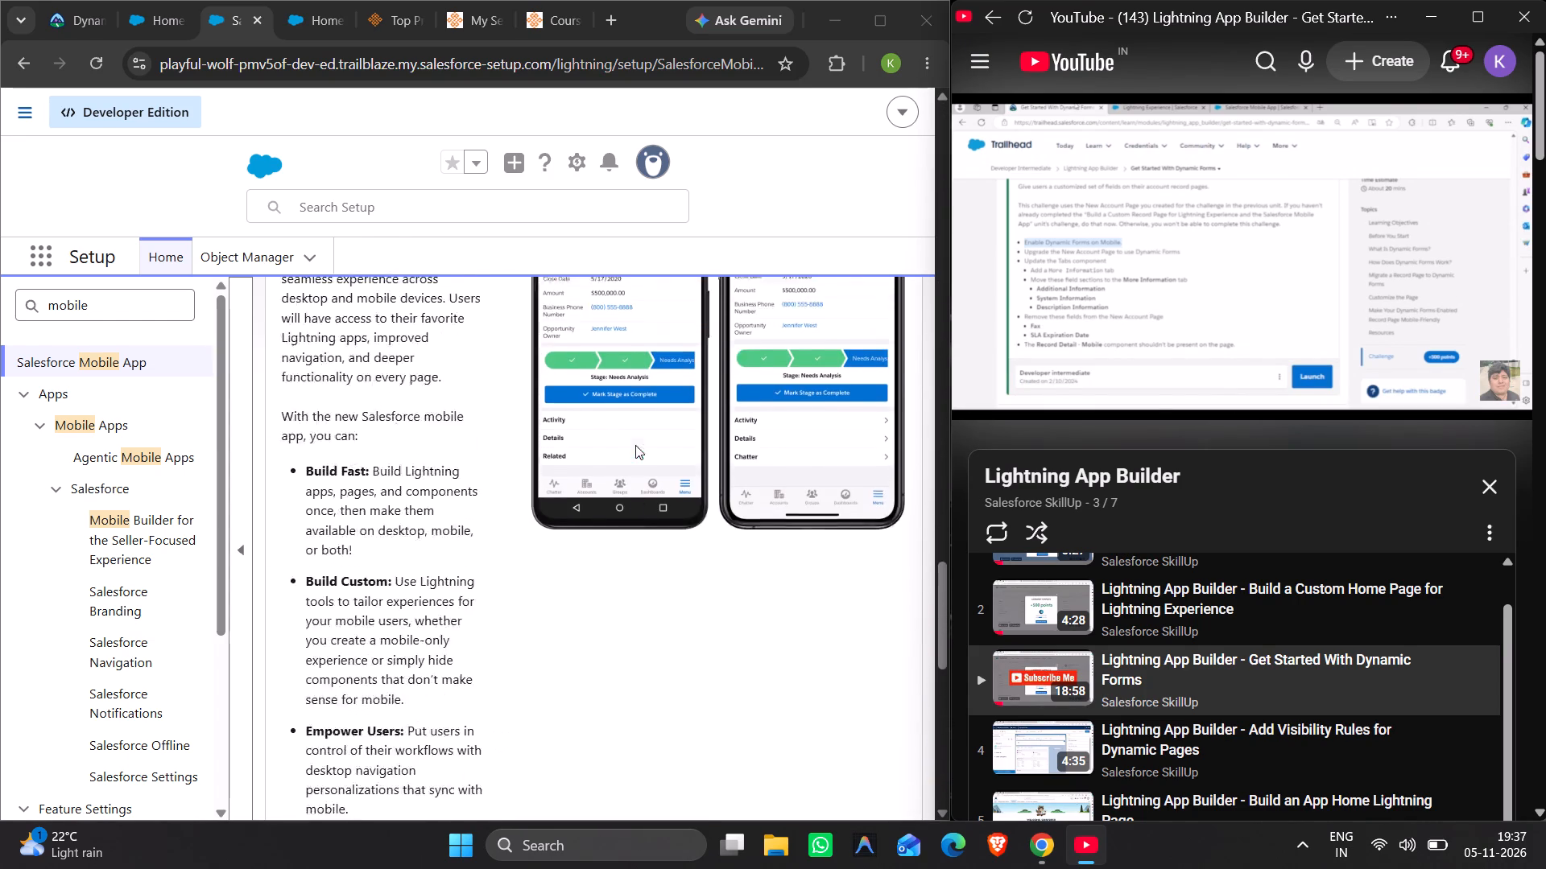
pyautogui.scroll(7, 635, 445)
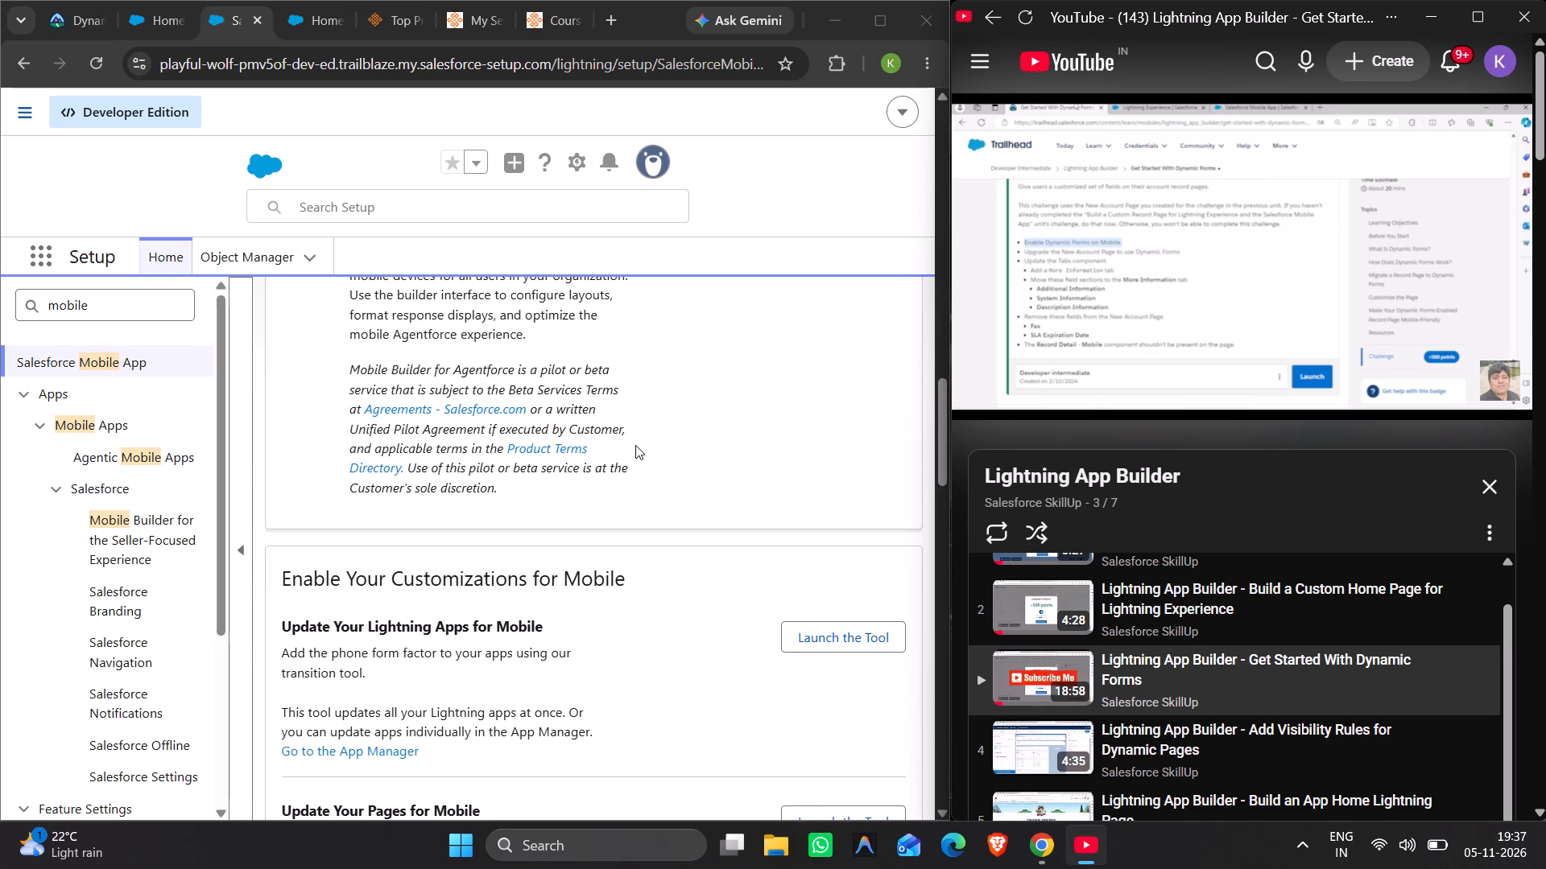
pyautogui.scroll(3, 635, 445)
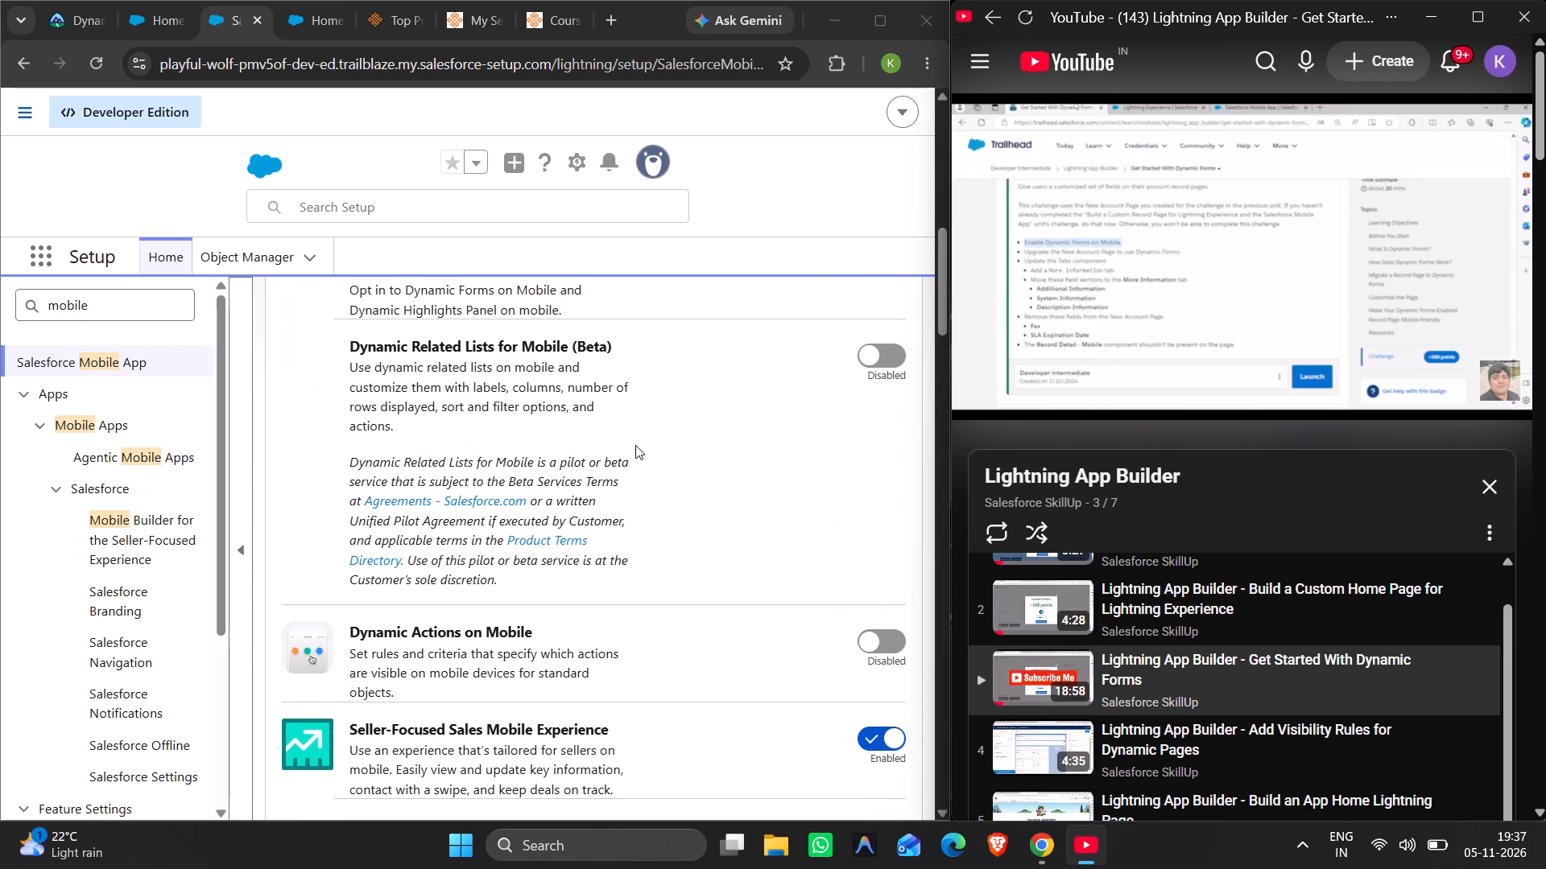
# Read through the Get Started With Dynamic Forms unit on Trailhead down to its Hands-on Challenge requirements.
pyautogui.click(94, 22)
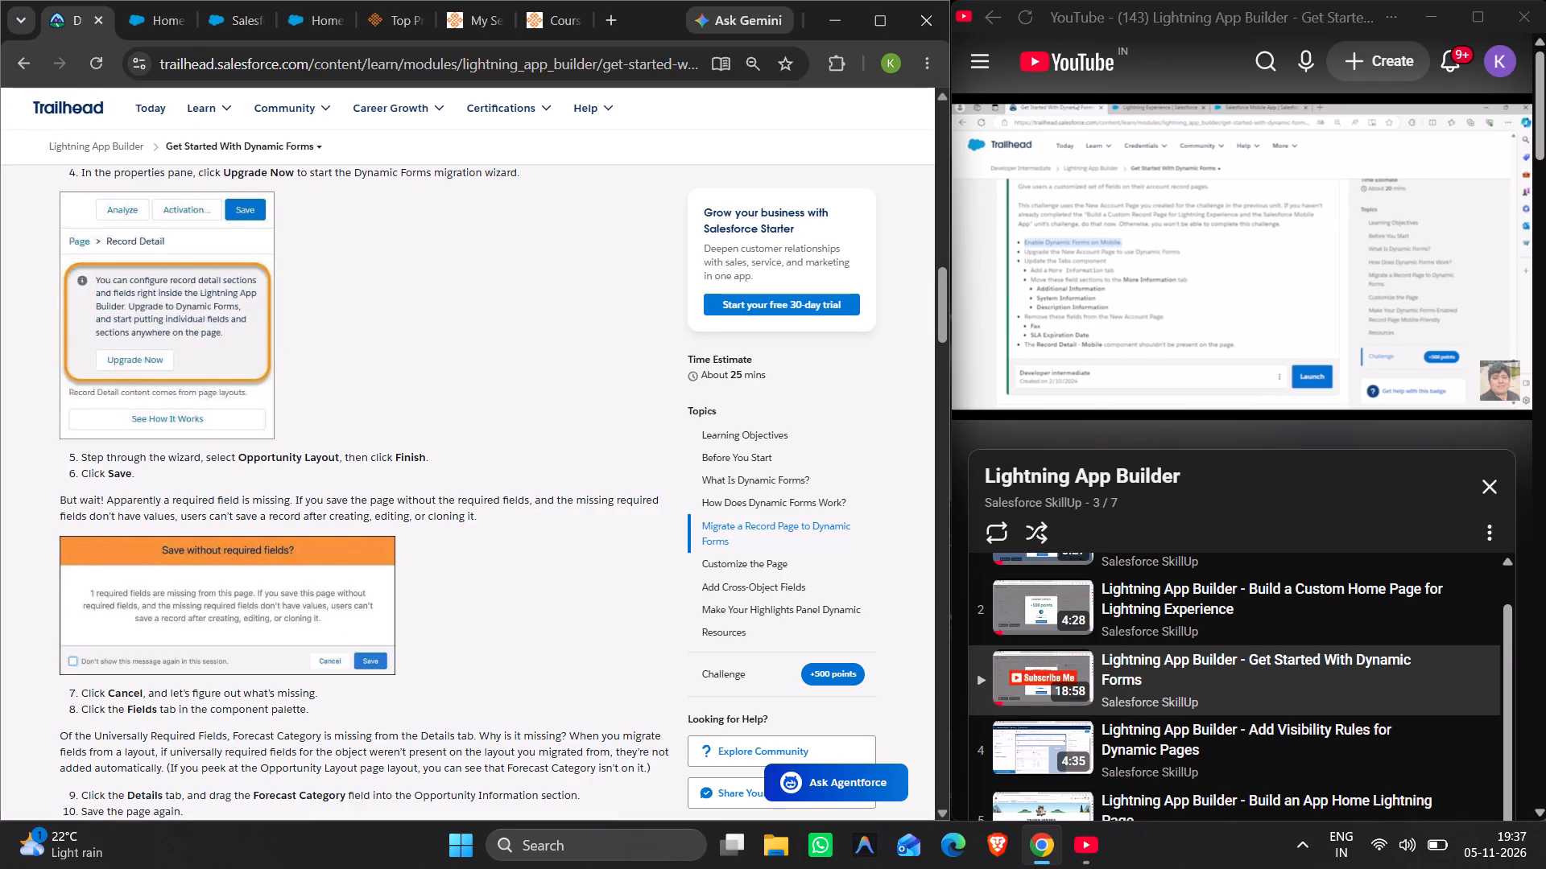
pyautogui.scroll(-3, 312, 452)
pyautogui.click(305, 501)
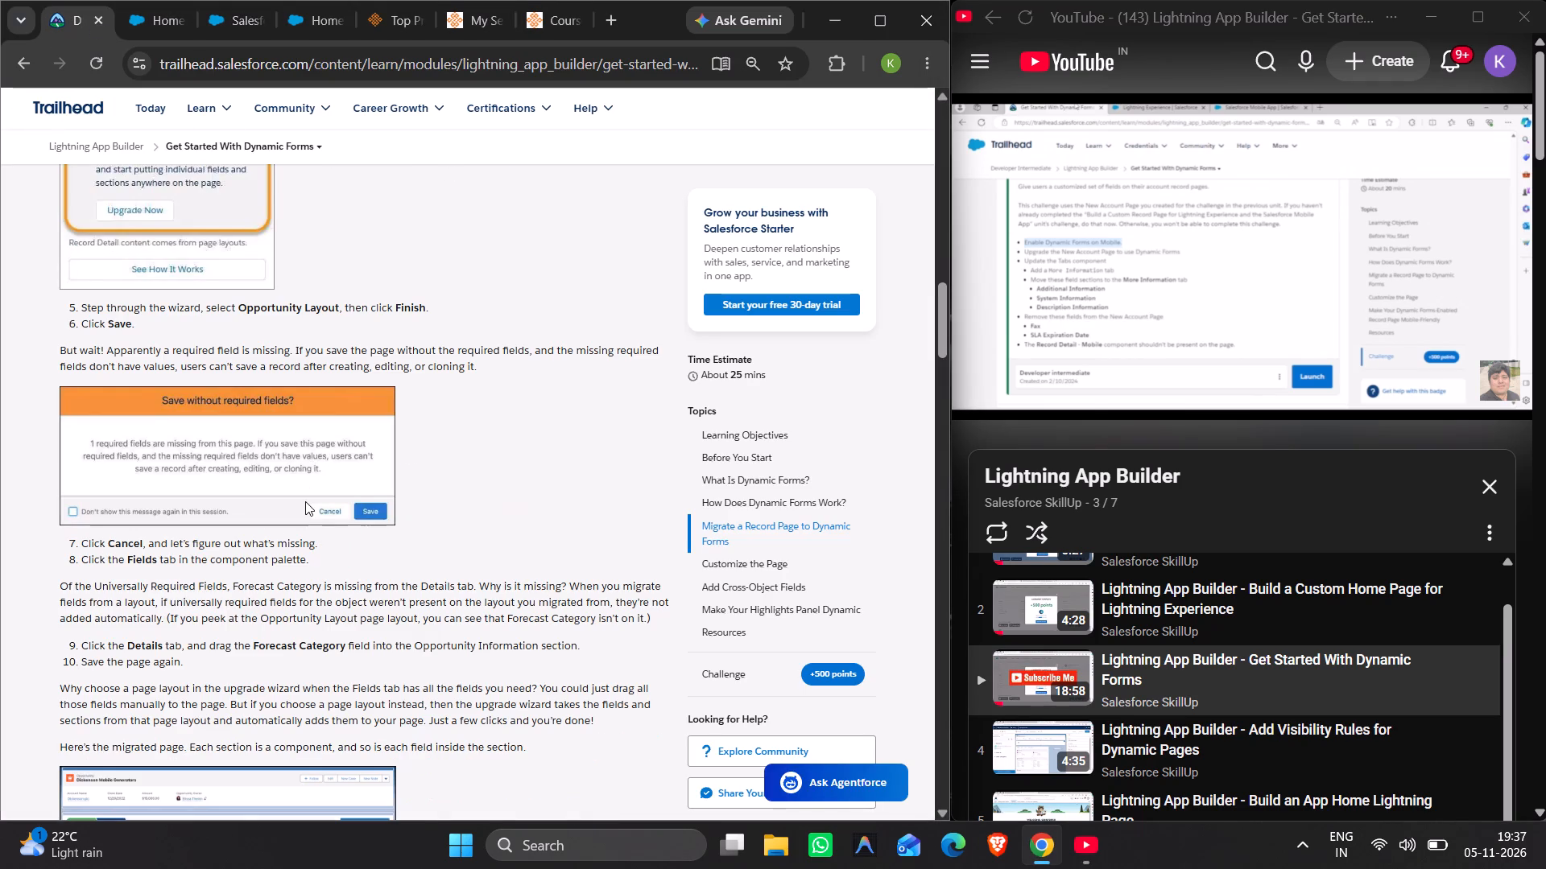
pyautogui.scroll(2, 305, 501)
pyautogui.scroll(-2, 305, 501)
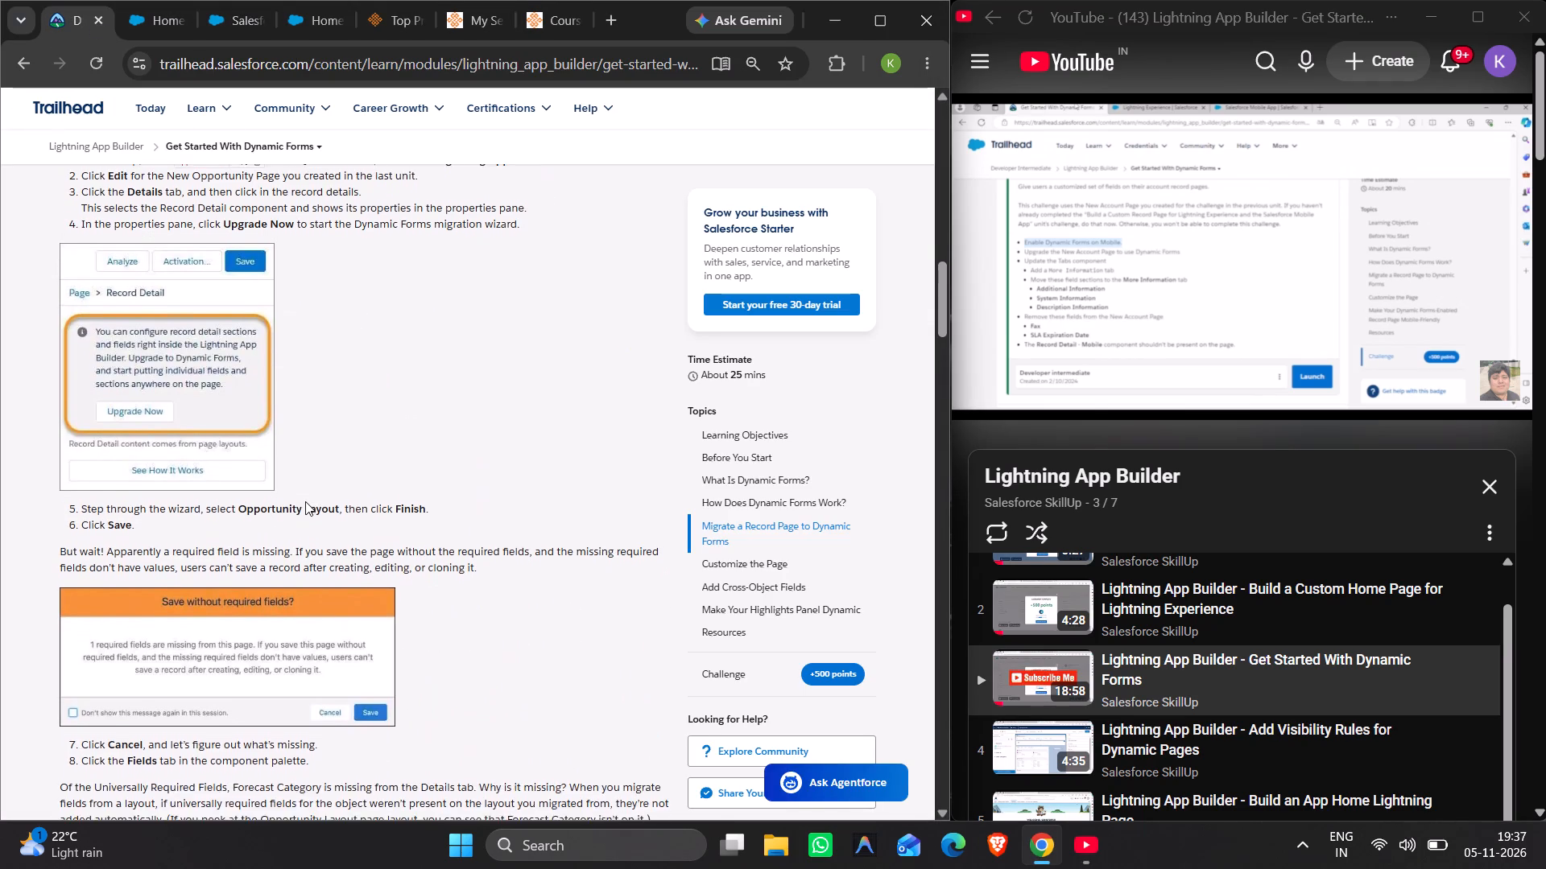
pyautogui.scroll(-5, 305, 501)
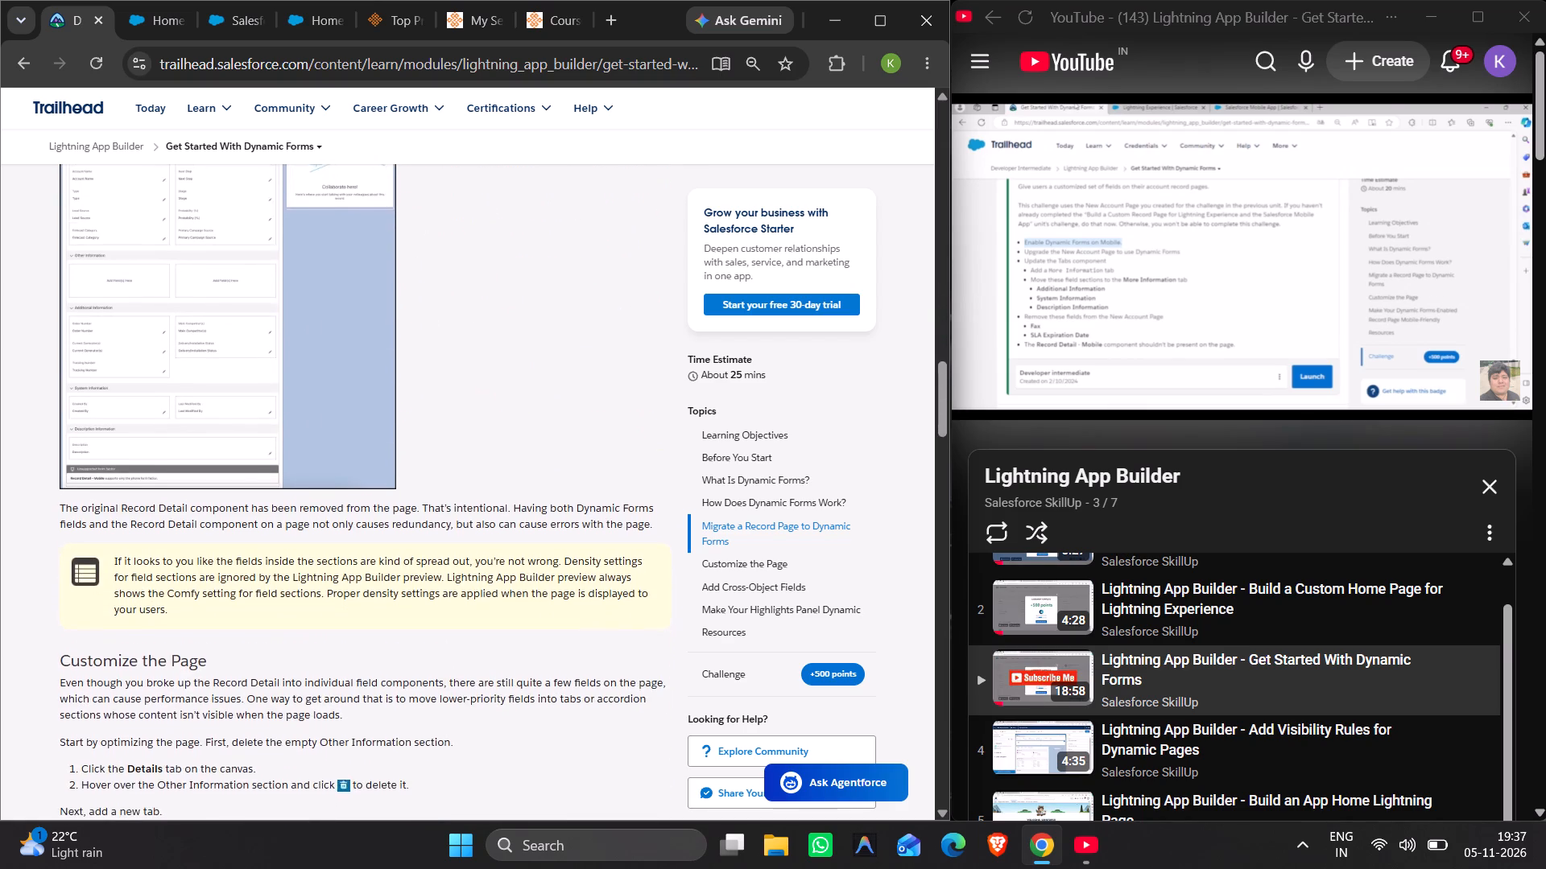
pyautogui.scroll(-7, 305, 501)
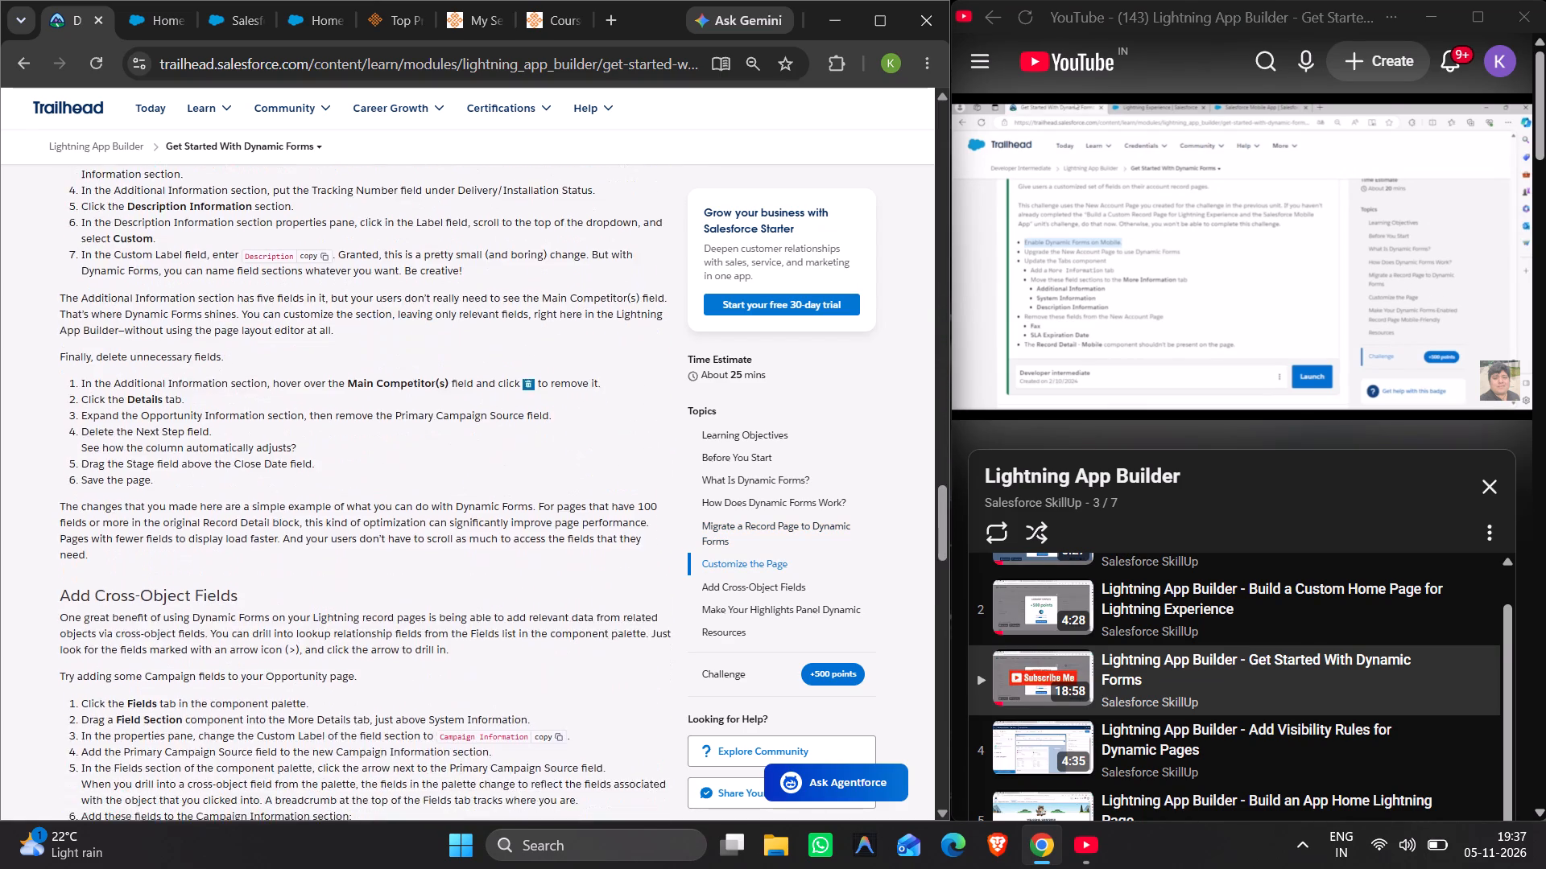
pyautogui.scroll(-3, 305, 501)
pyautogui.scroll(4, 305, 501)
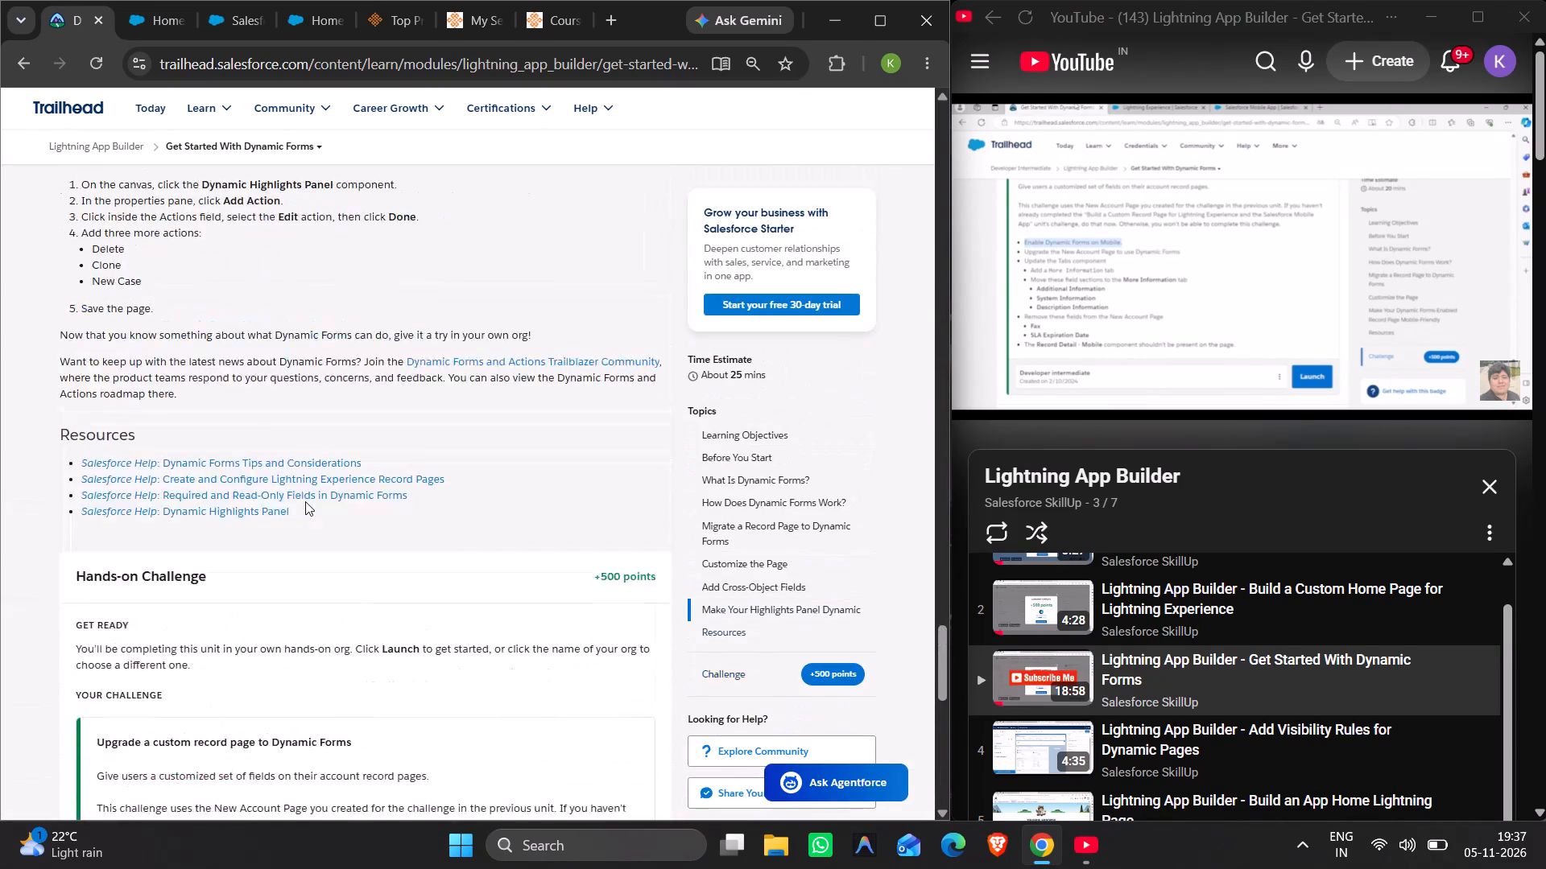
pyautogui.scroll(4, 305, 501)
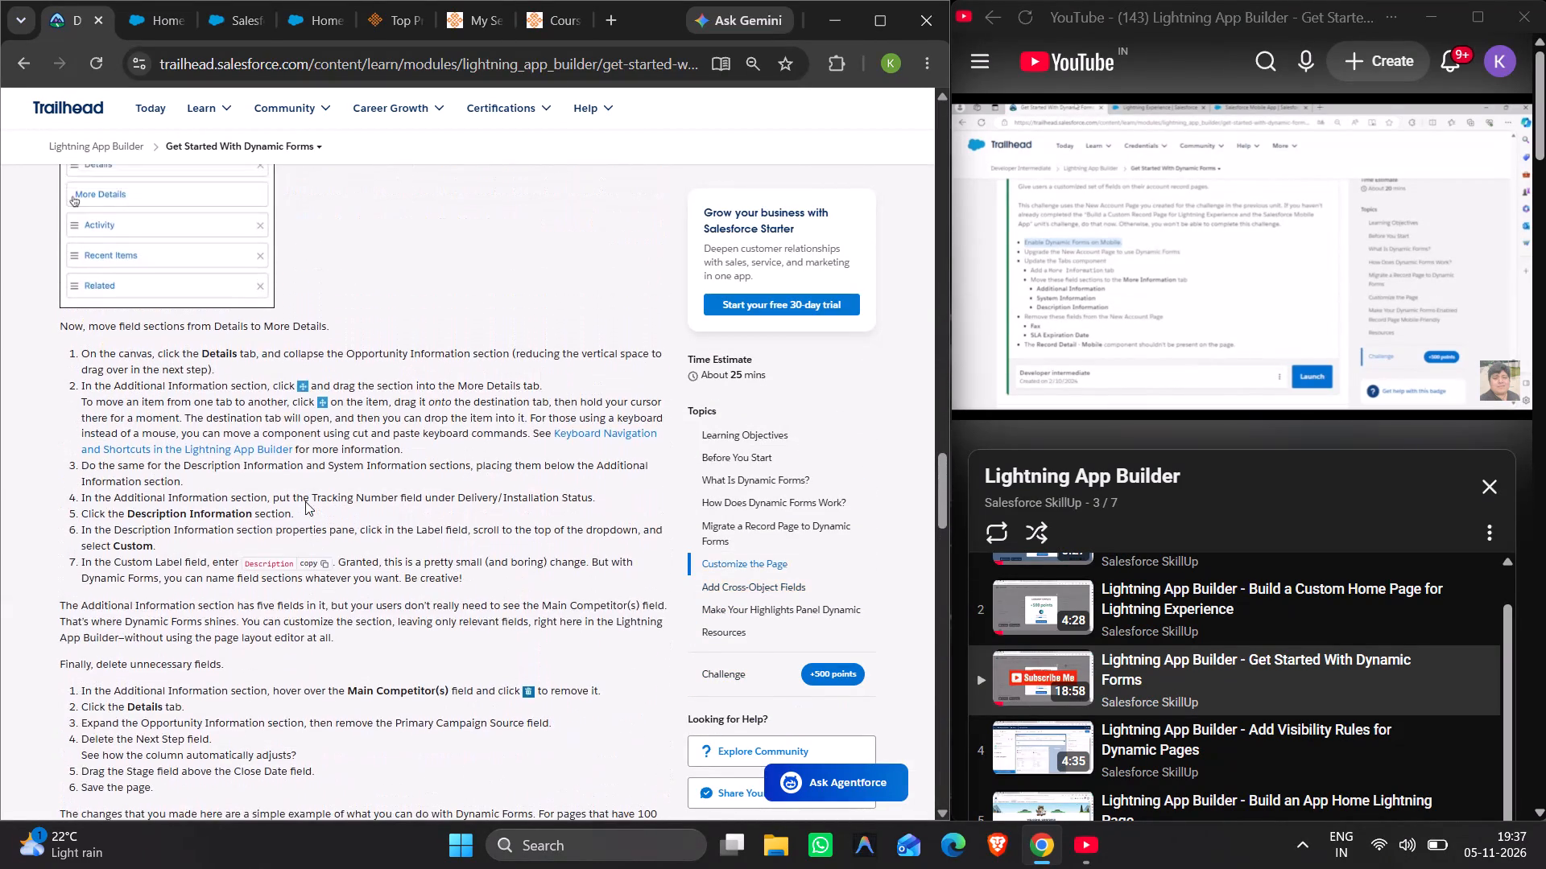
pyautogui.scroll(-1, 305, 501)
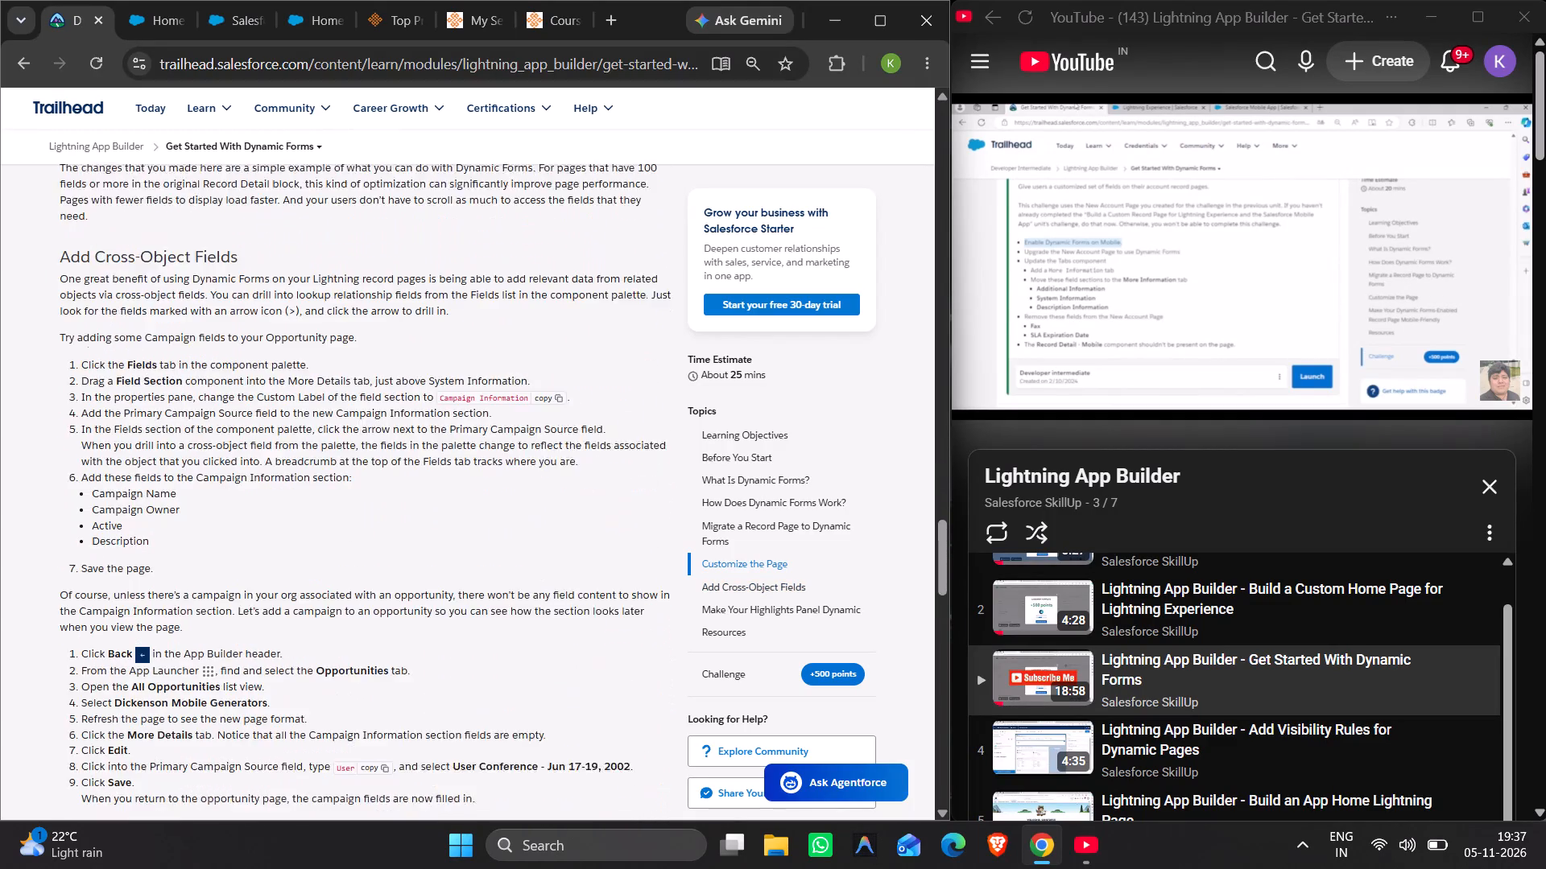
pyautogui.scroll(-2, 305, 501)
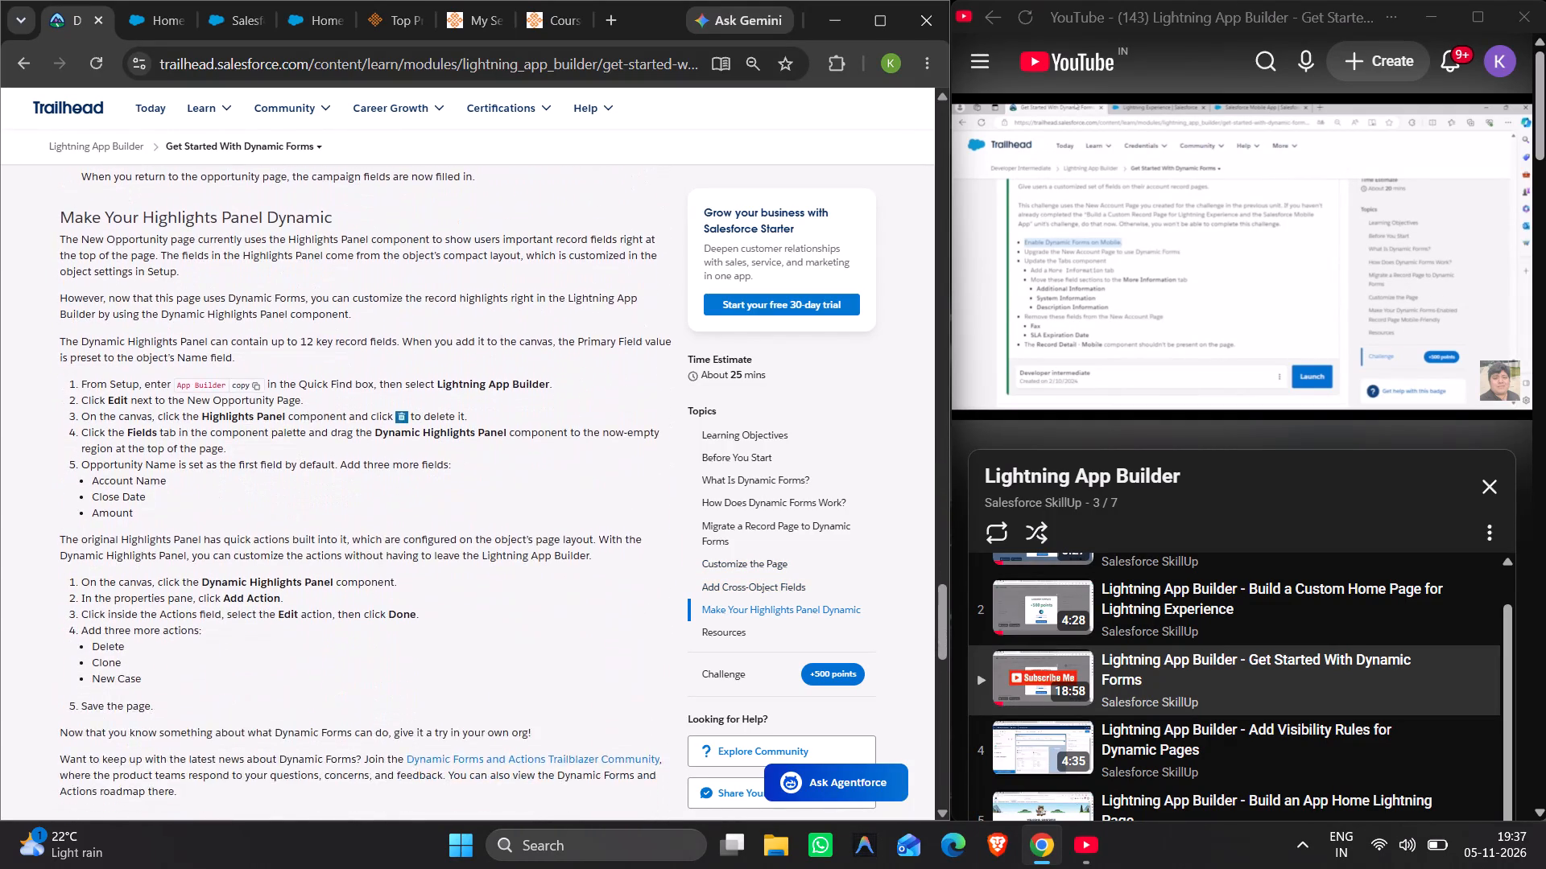
pyautogui.scroll(-3, 305, 501)
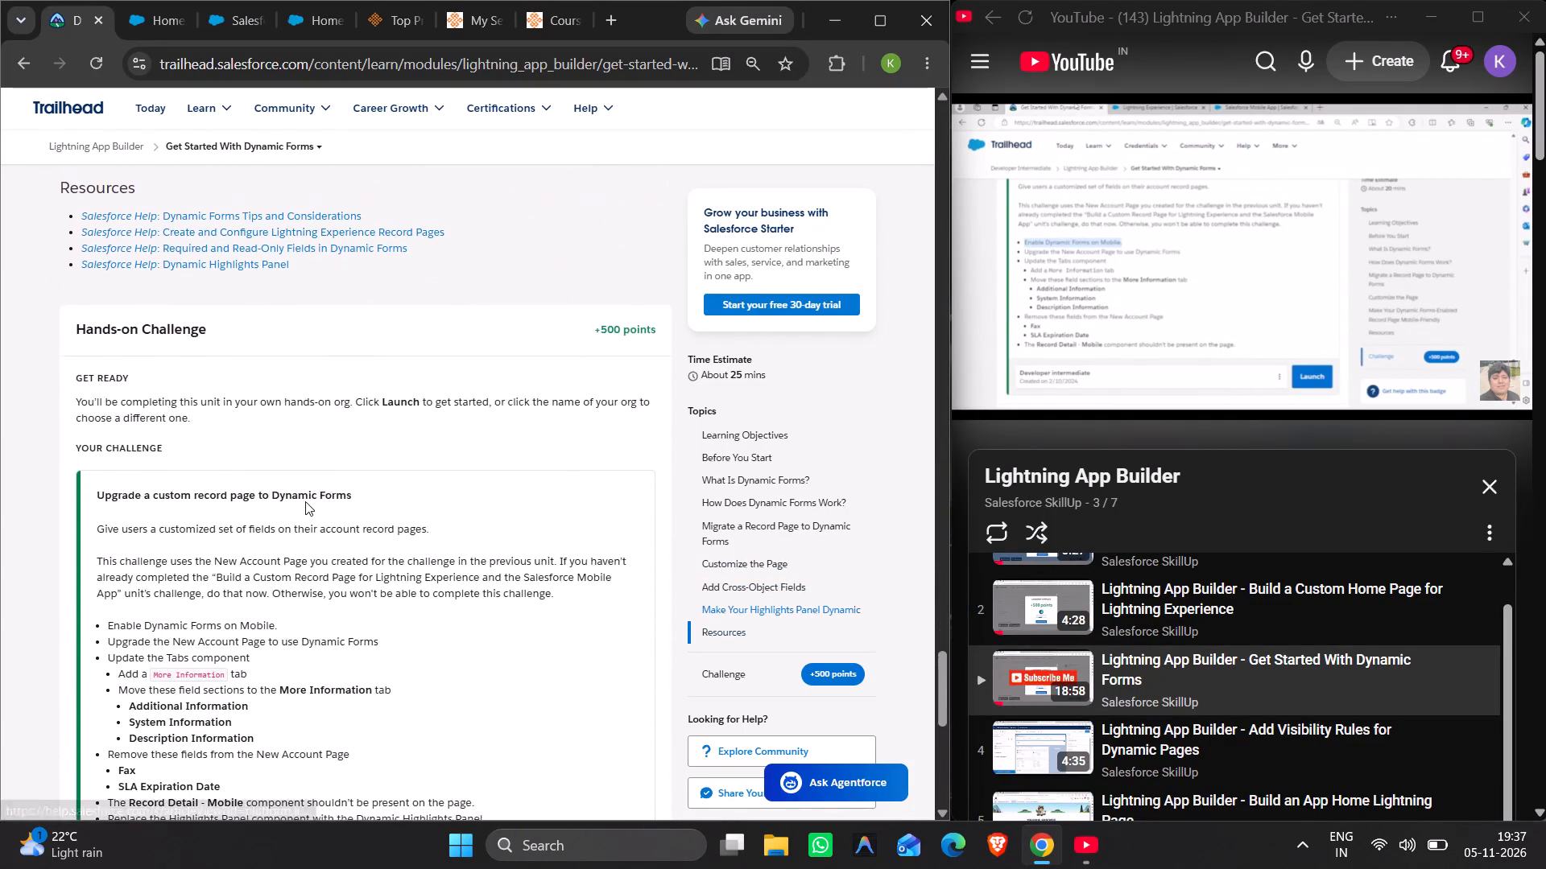
pyautogui.scroll(-1, 305, 501)
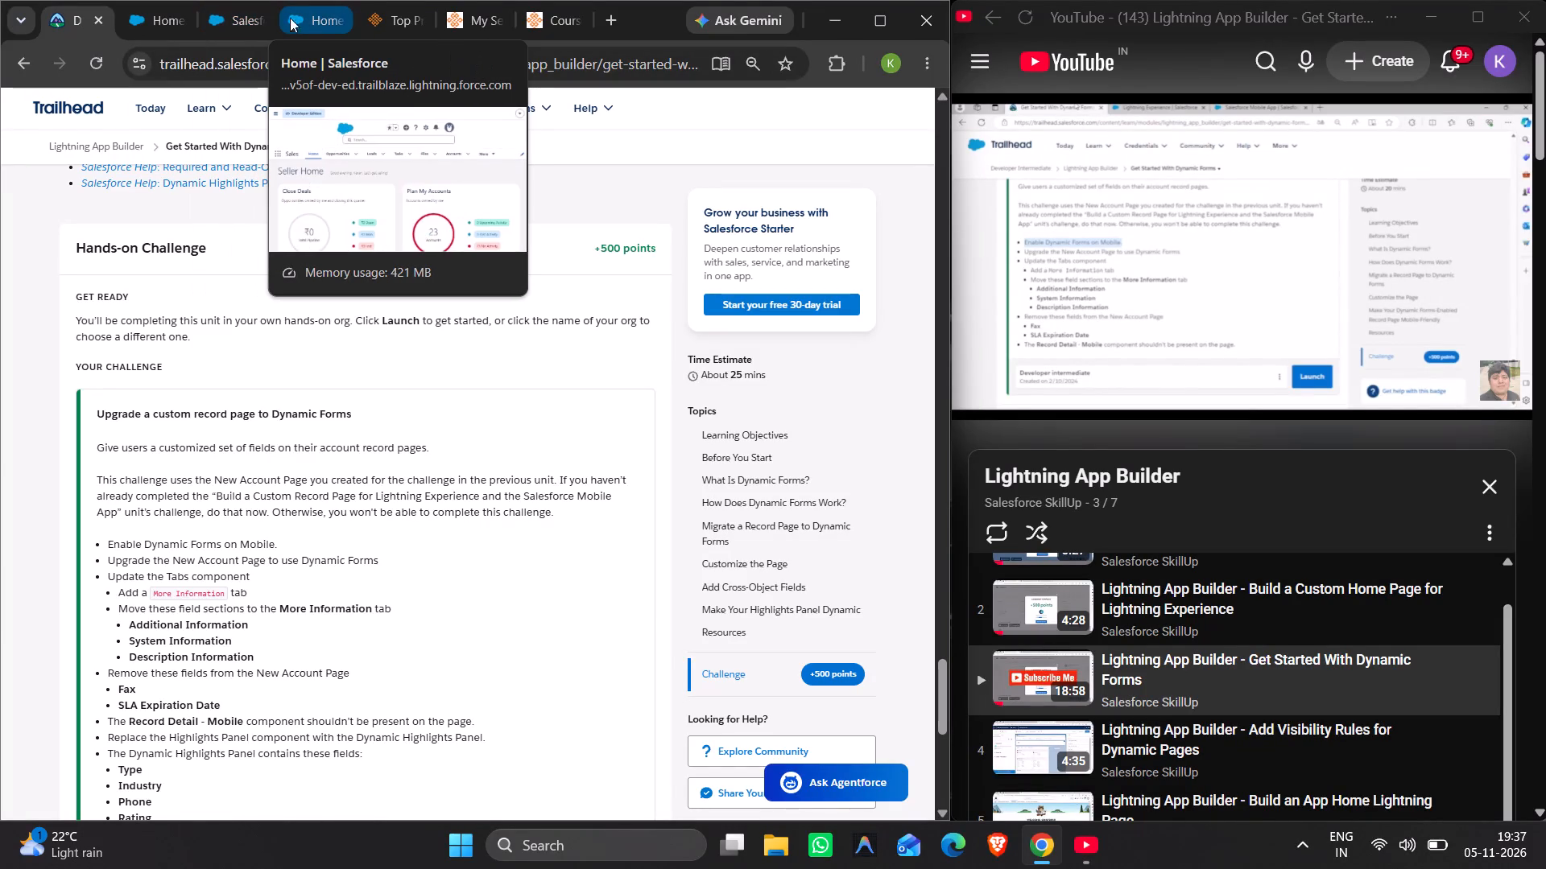
pyautogui.click(247, 18)
pyautogui.scroll(1, 437, 572)
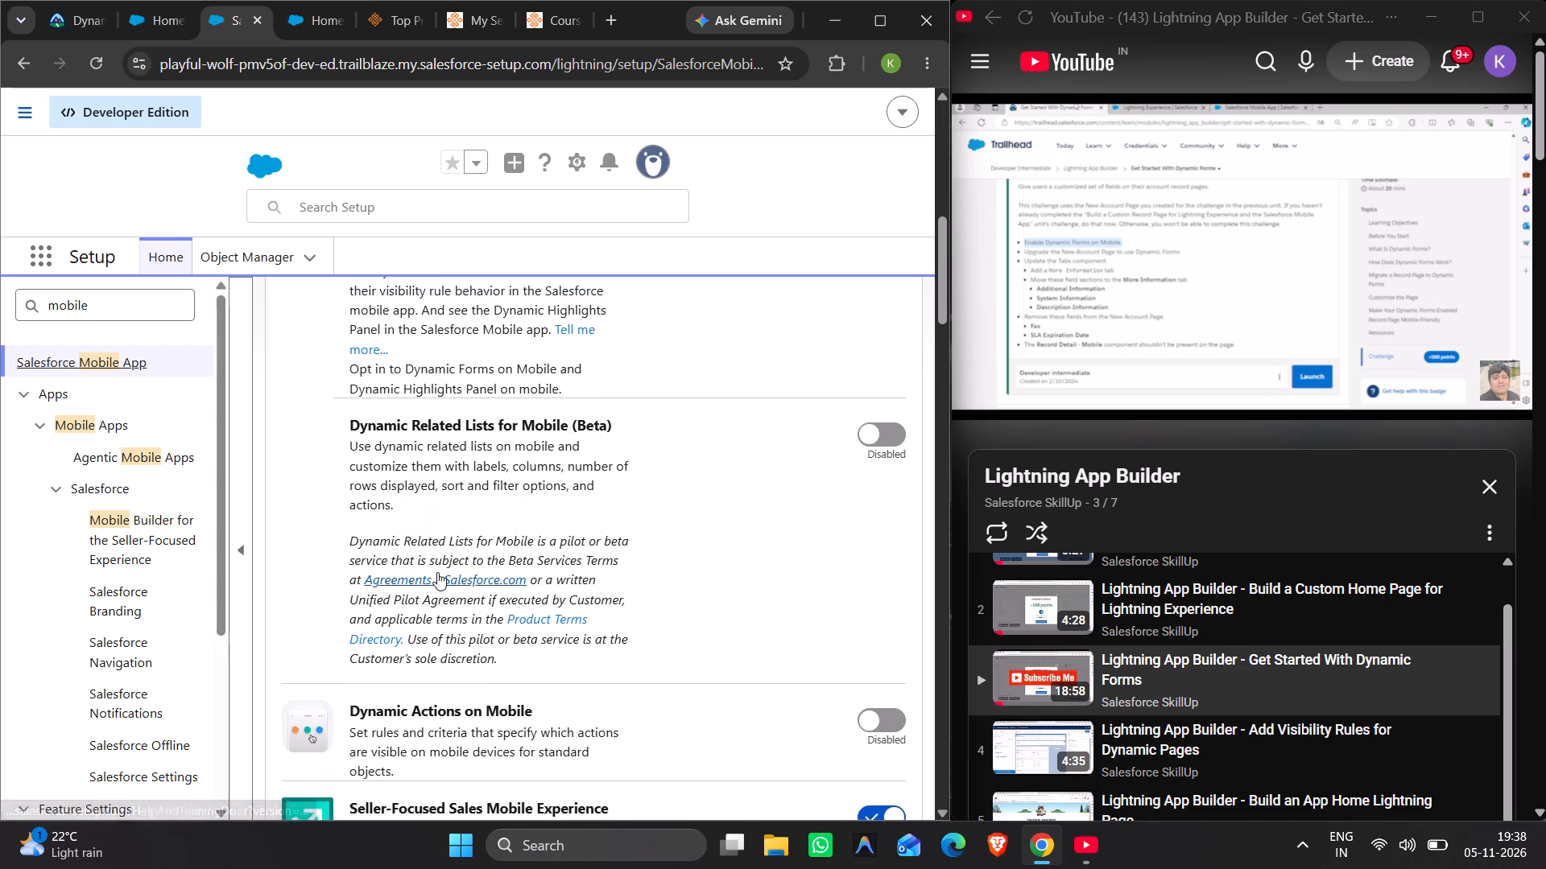
pyautogui.scroll(1, 437, 572)
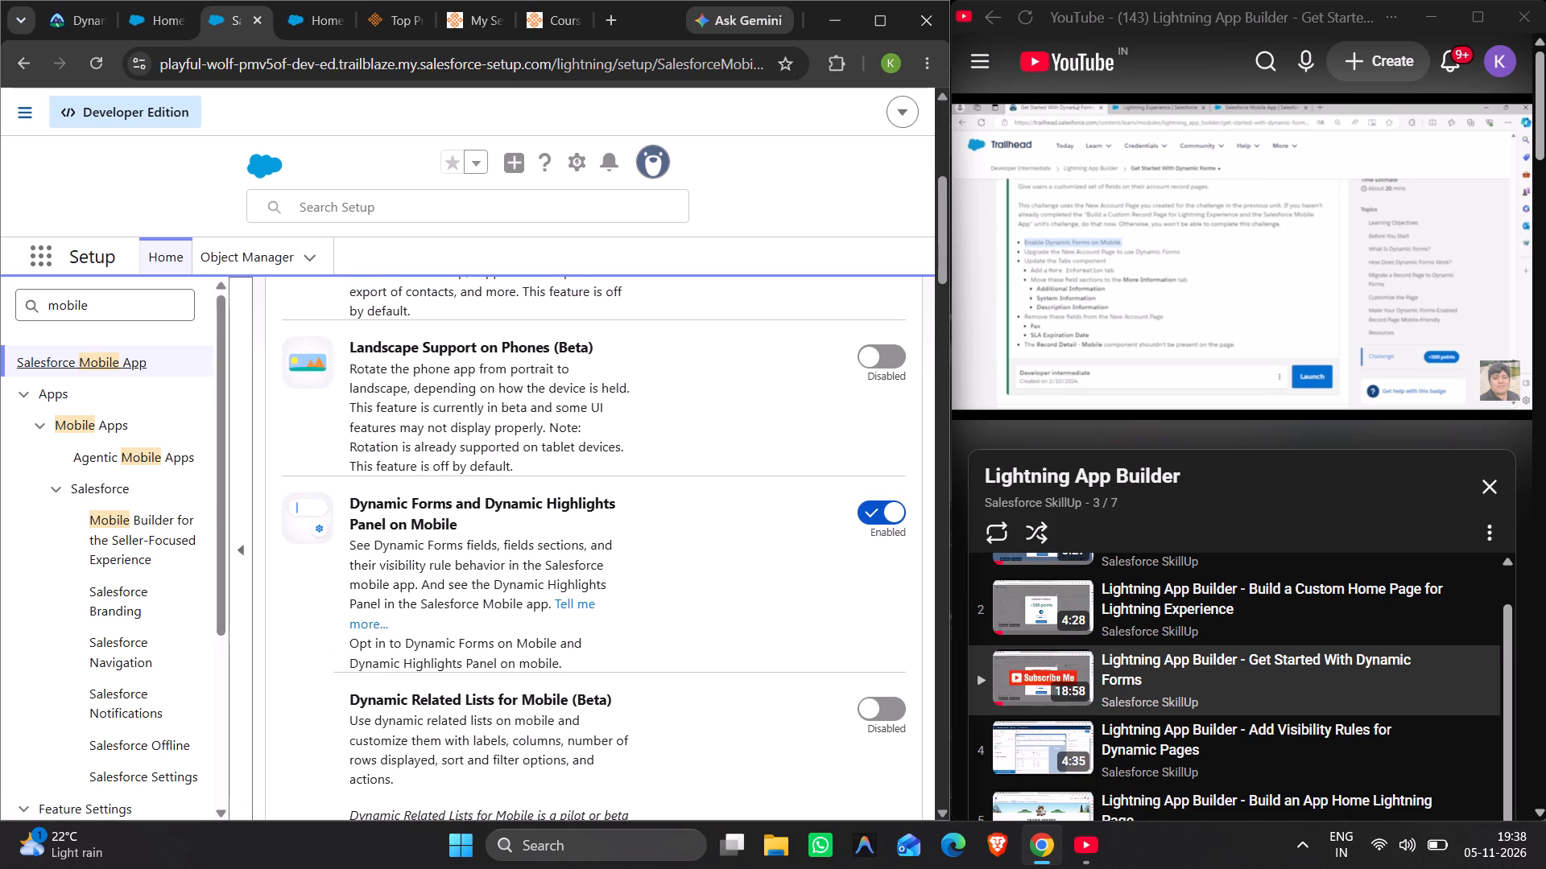
pyautogui.scroll(1, 556, 585)
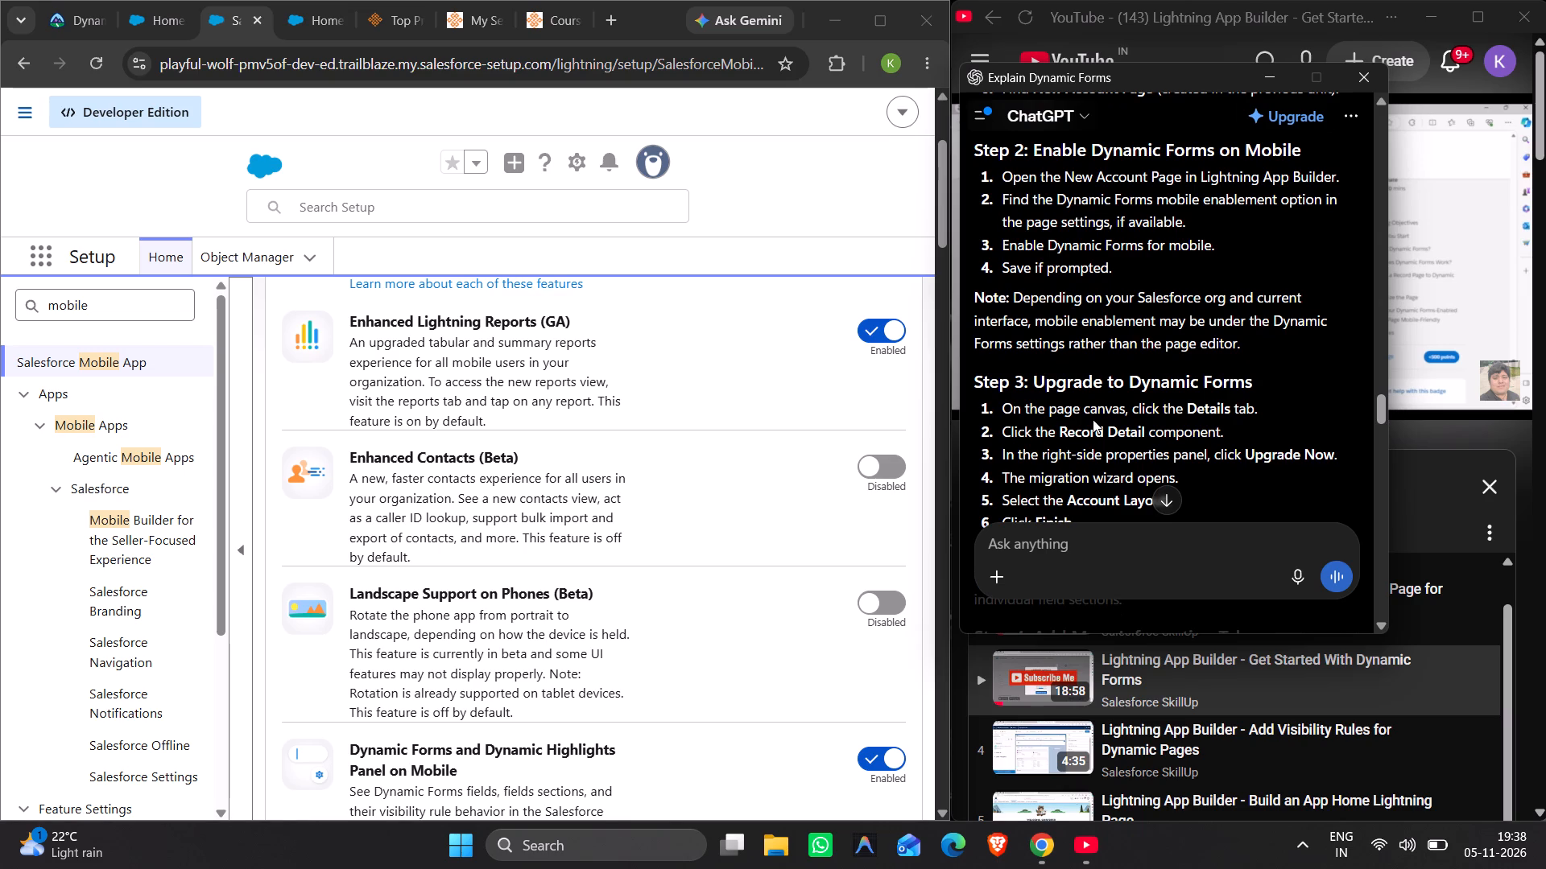
pyautogui.scroll(-2, 1093, 419)
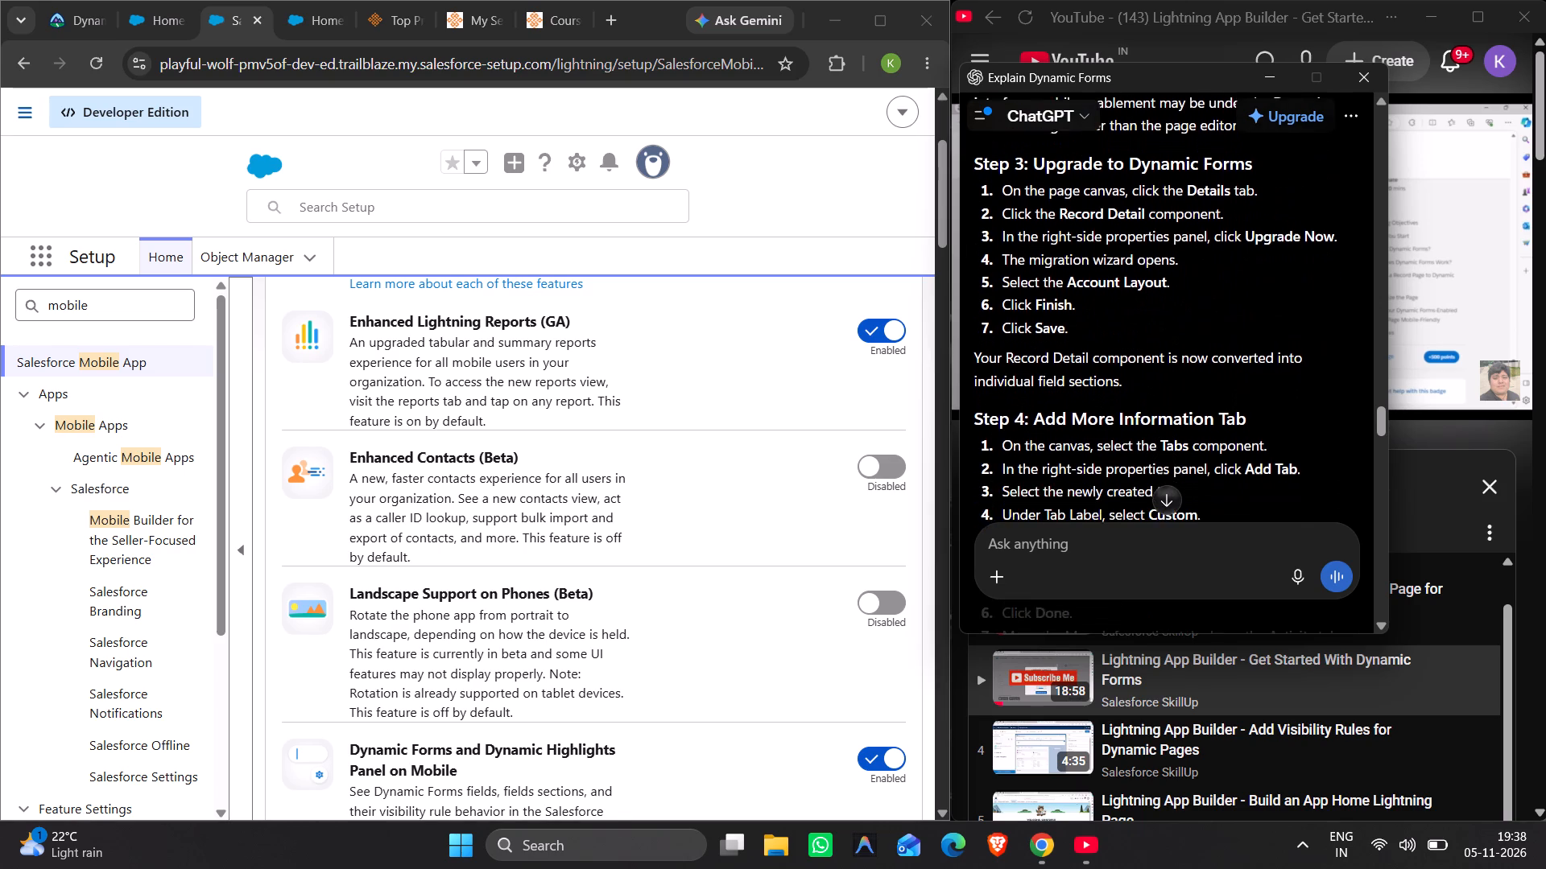
pyautogui.scroll(1, 1093, 419)
pyautogui.rightClick(1093, 419)
pyautogui.hotkey('alt', 'space')
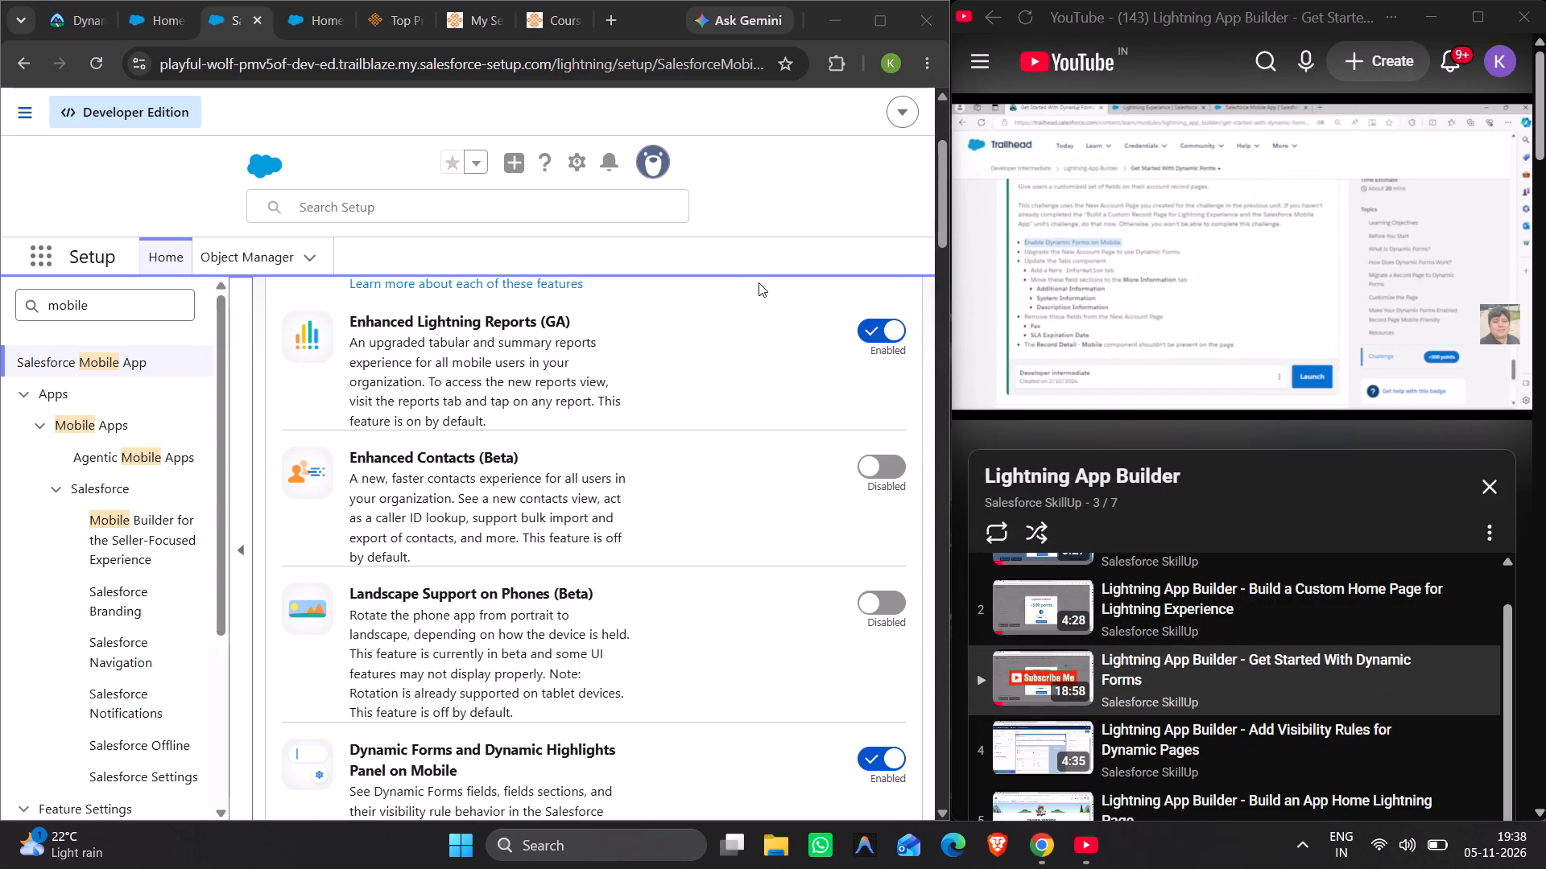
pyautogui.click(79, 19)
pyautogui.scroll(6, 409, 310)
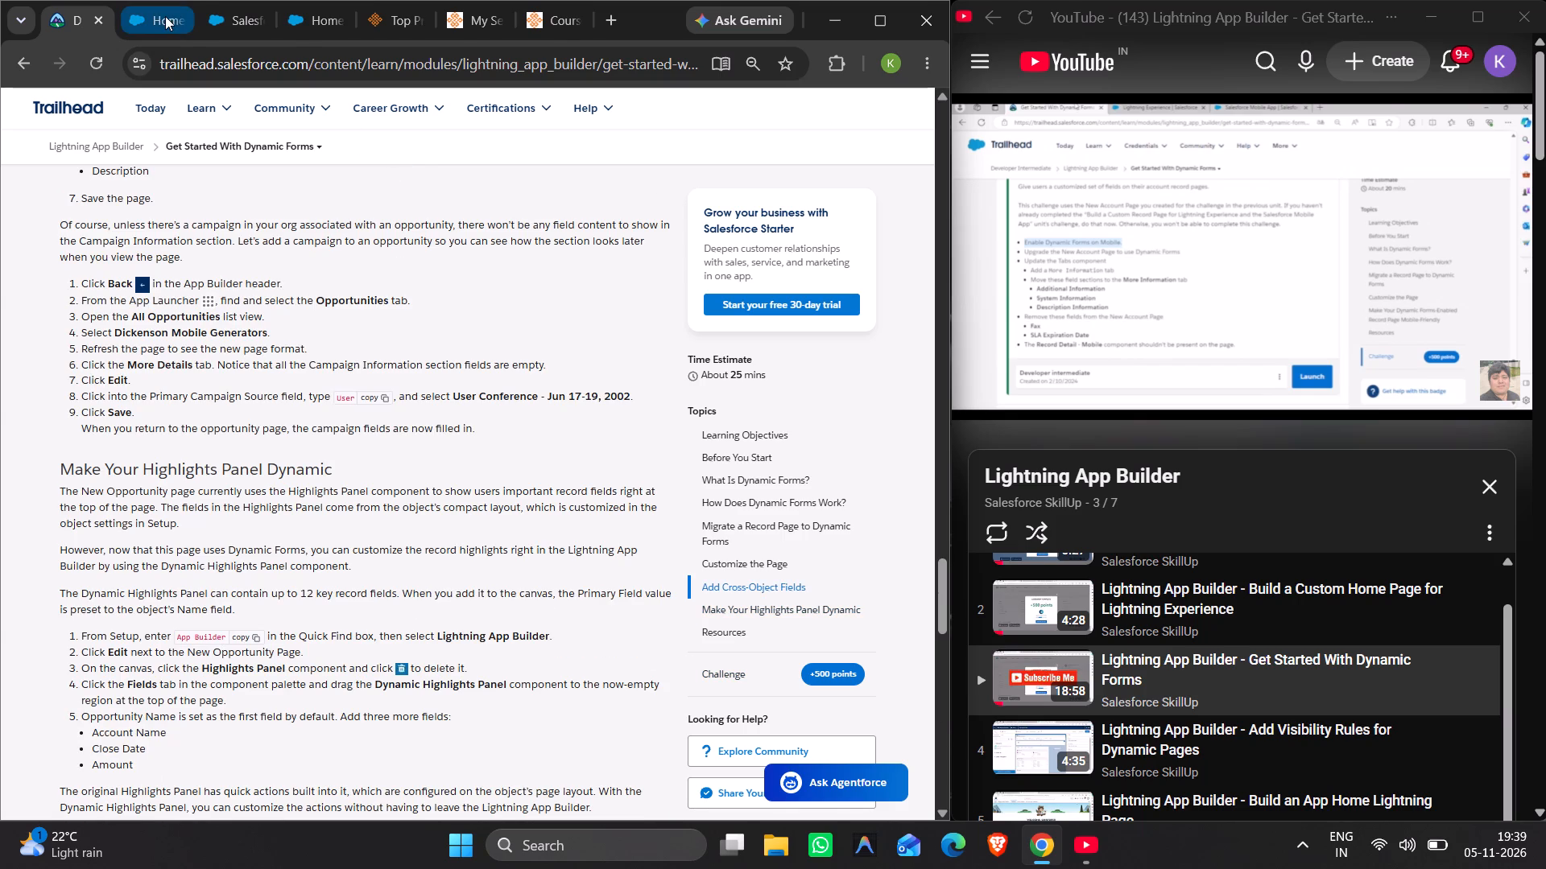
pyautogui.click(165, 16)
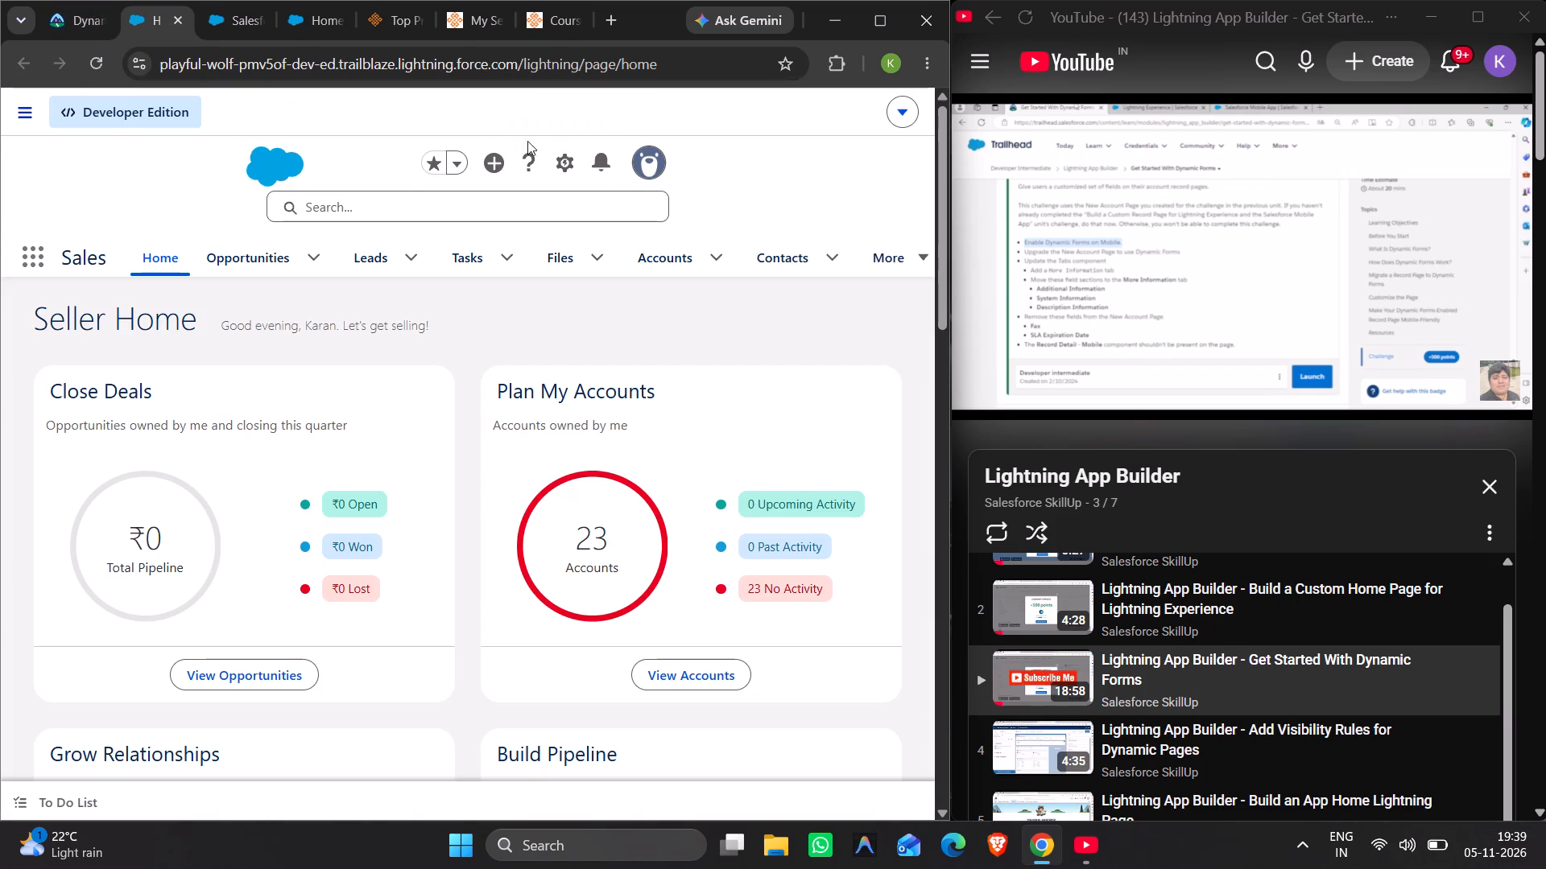
# Search Google in a new tab for the copied Get Started With Dynamic Forms unit text and skim the results.
pyautogui.click(608, 19)
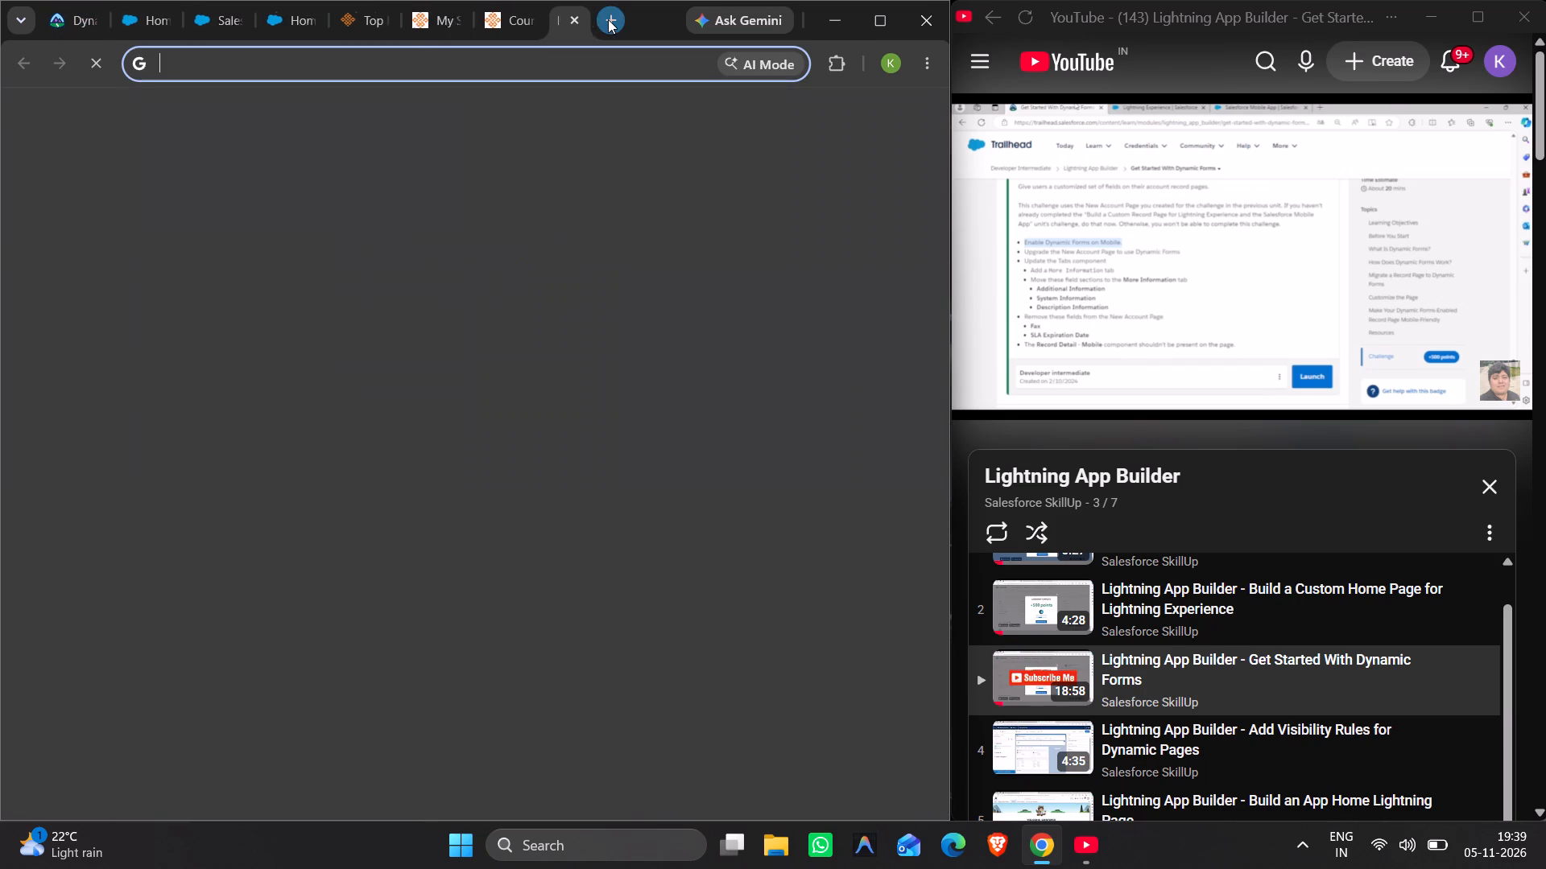
pyautogui.hotkey('ctrl', 'v')
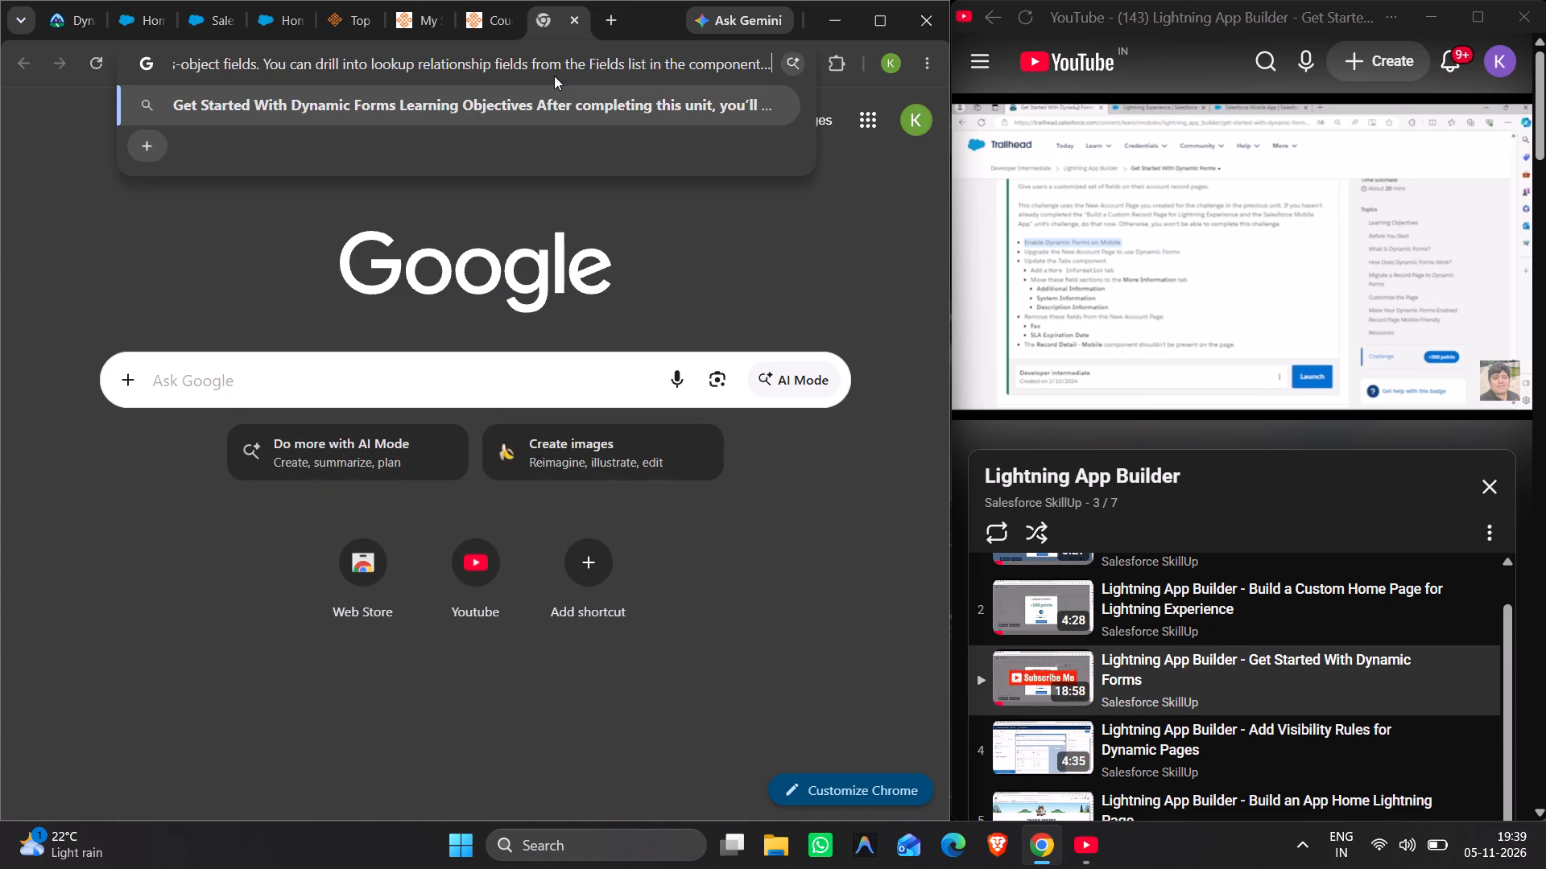
pyautogui.press('Return')
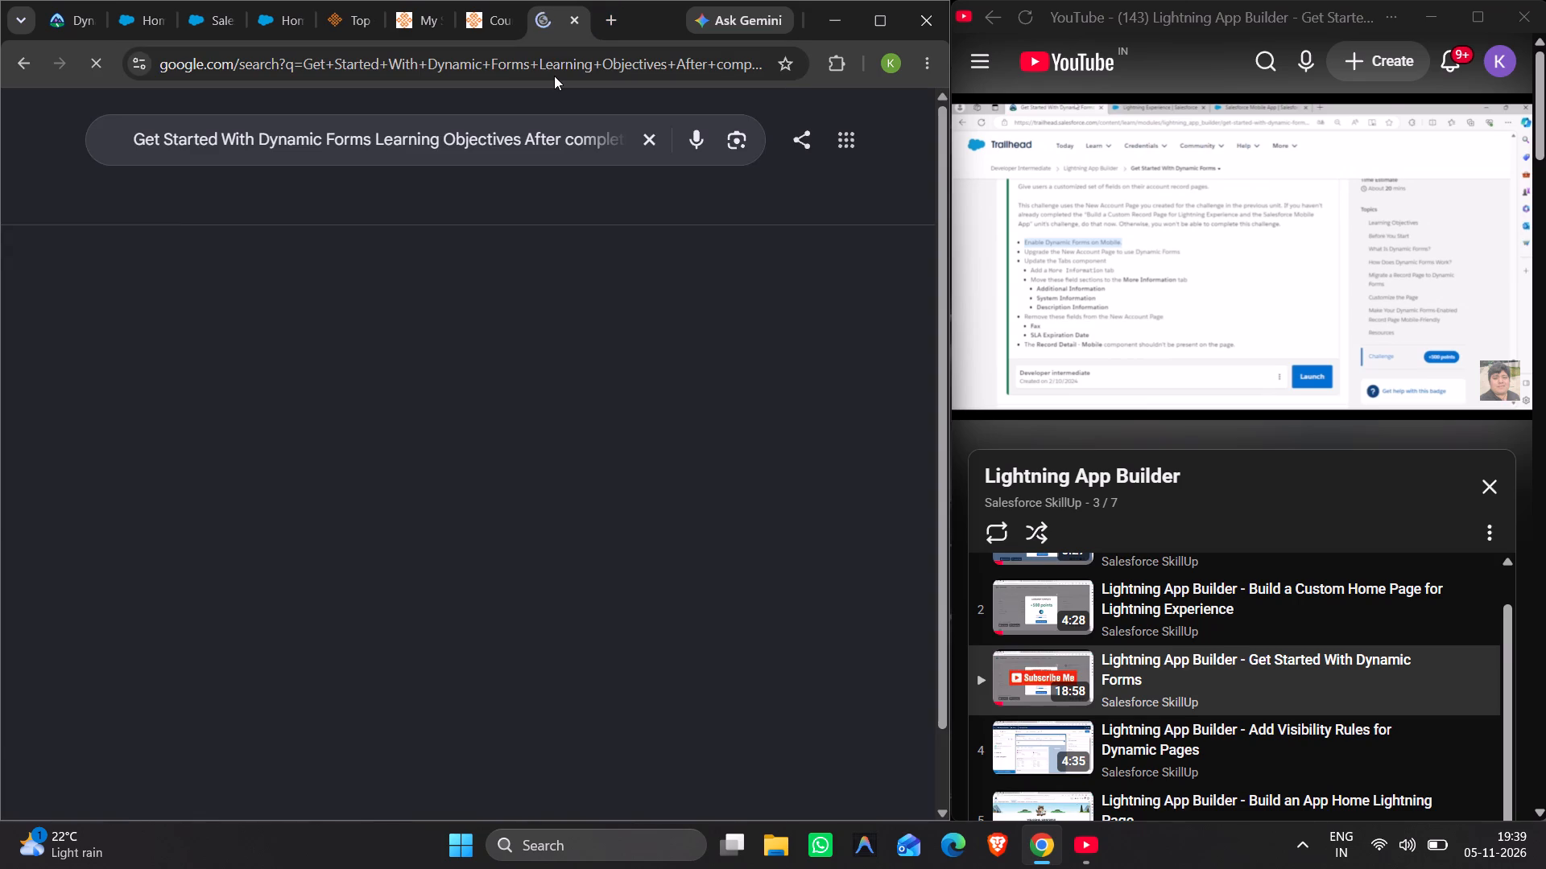
pyautogui.scroll(-1, 270, 241)
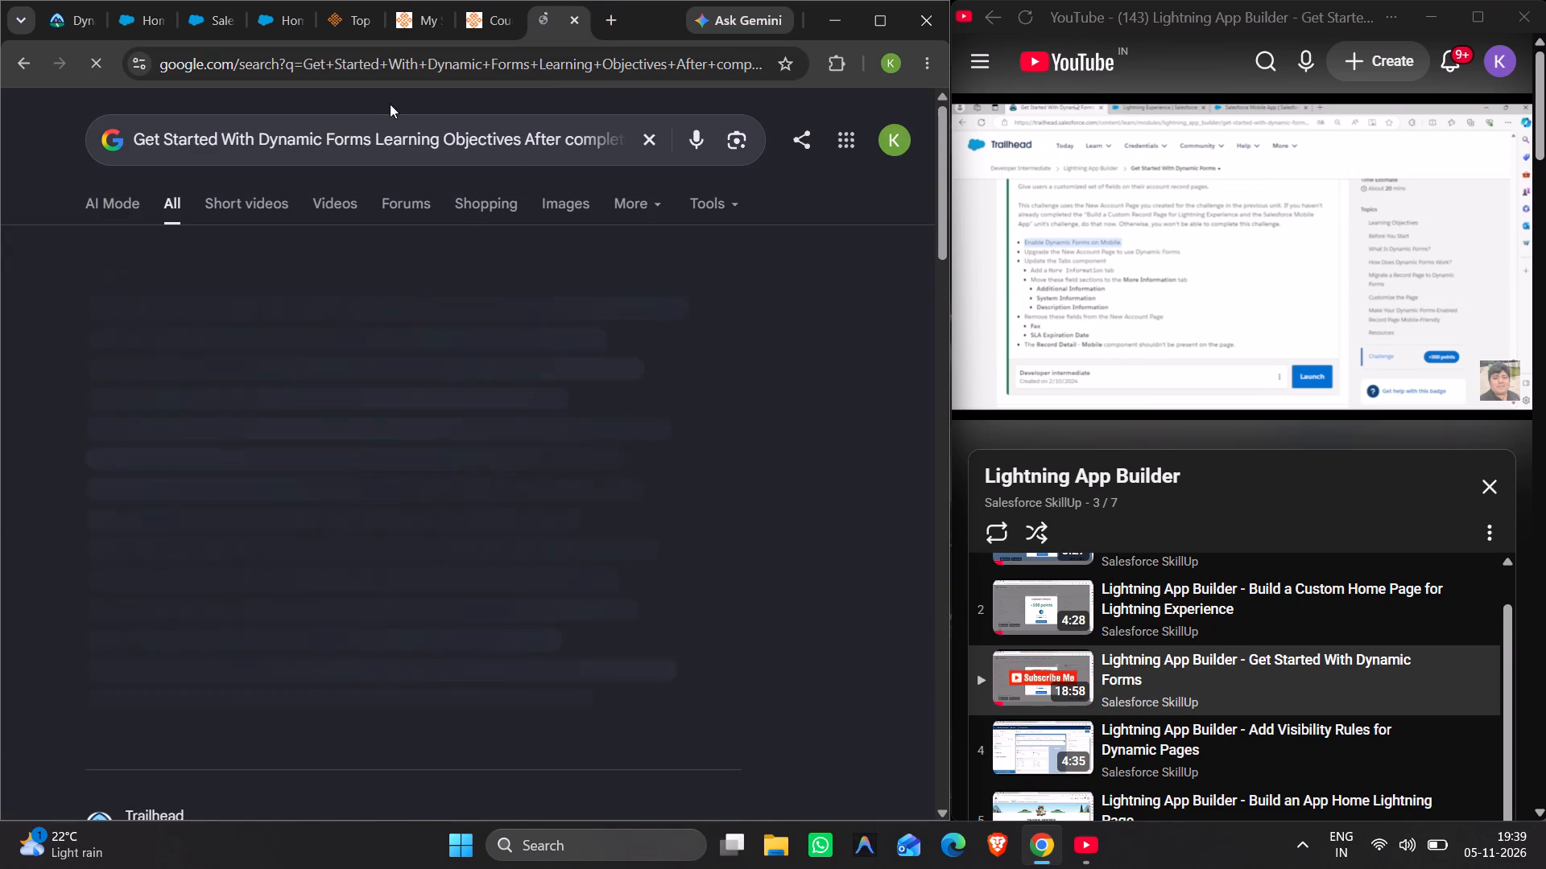
pyautogui.scroll(-1, 337, 453)
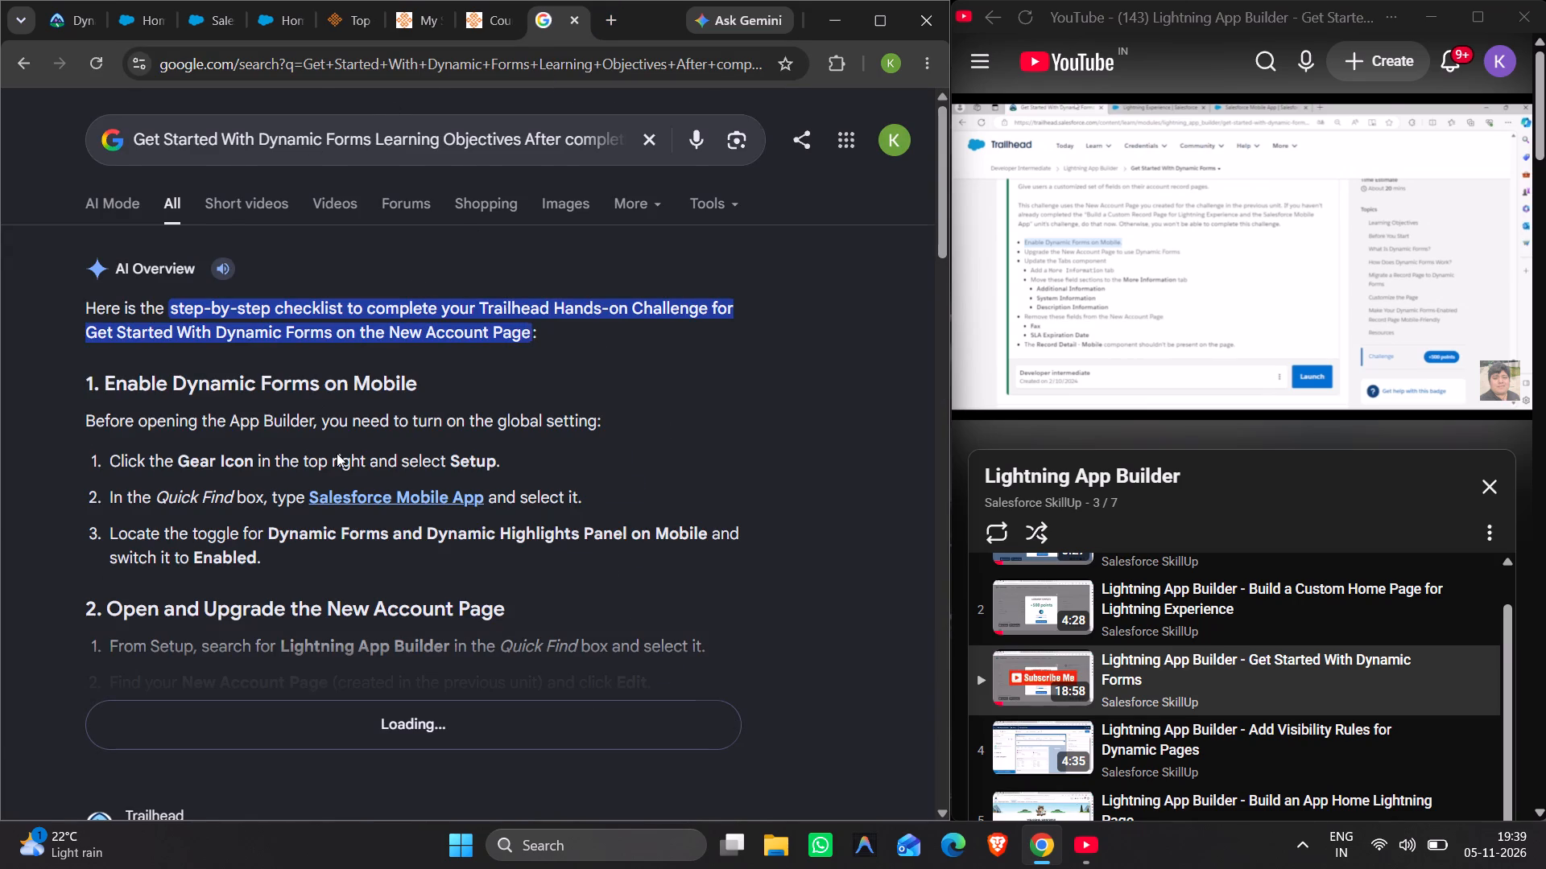
pyautogui.scroll(-1, 337, 453)
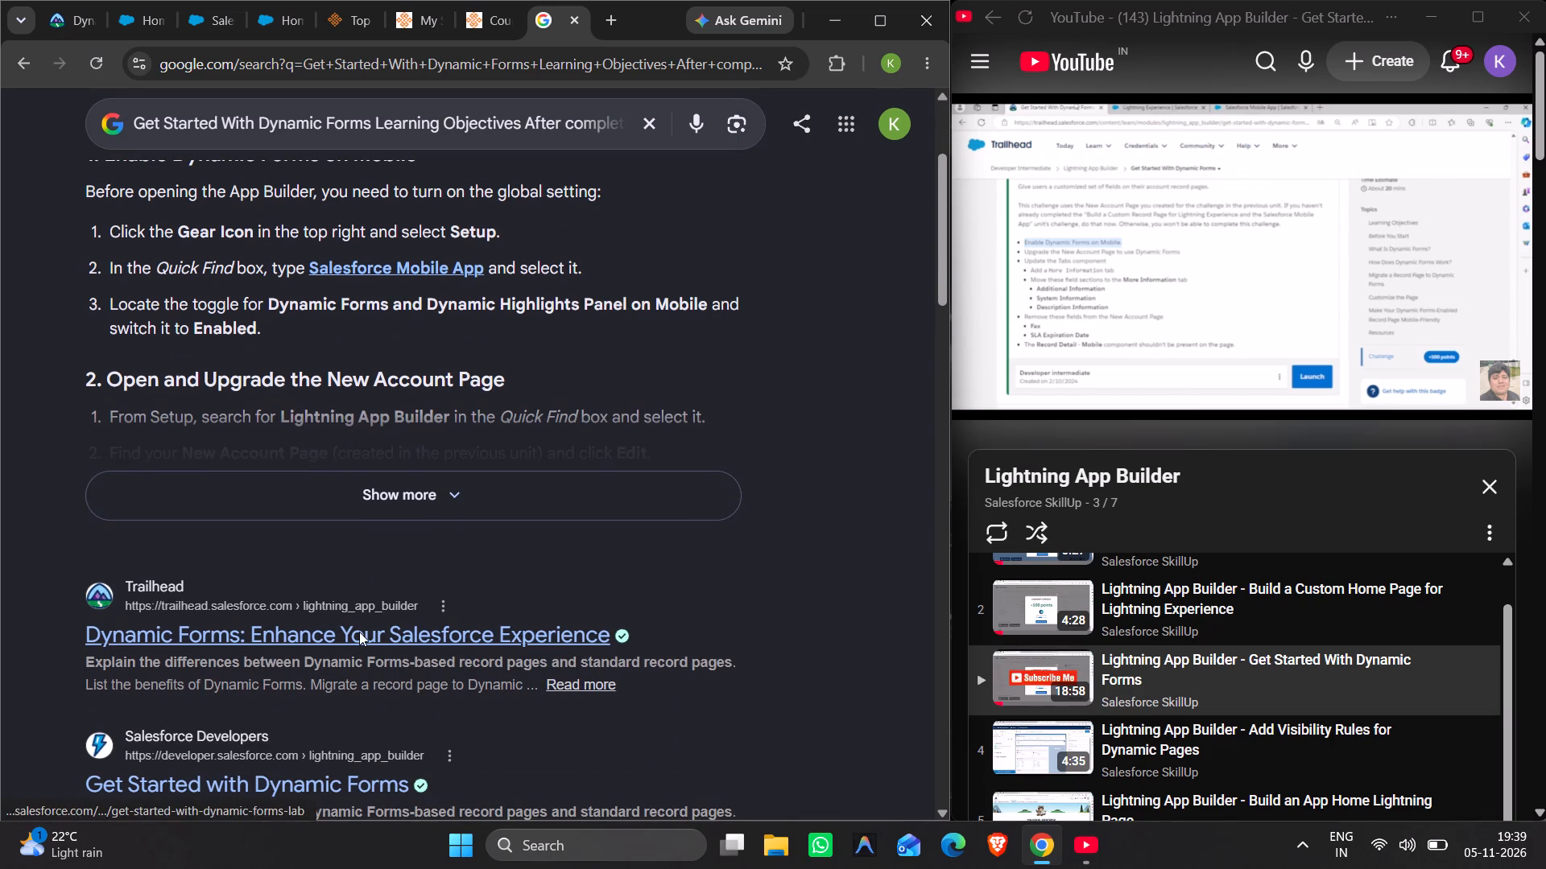
pyautogui.scroll(-2, 359, 632)
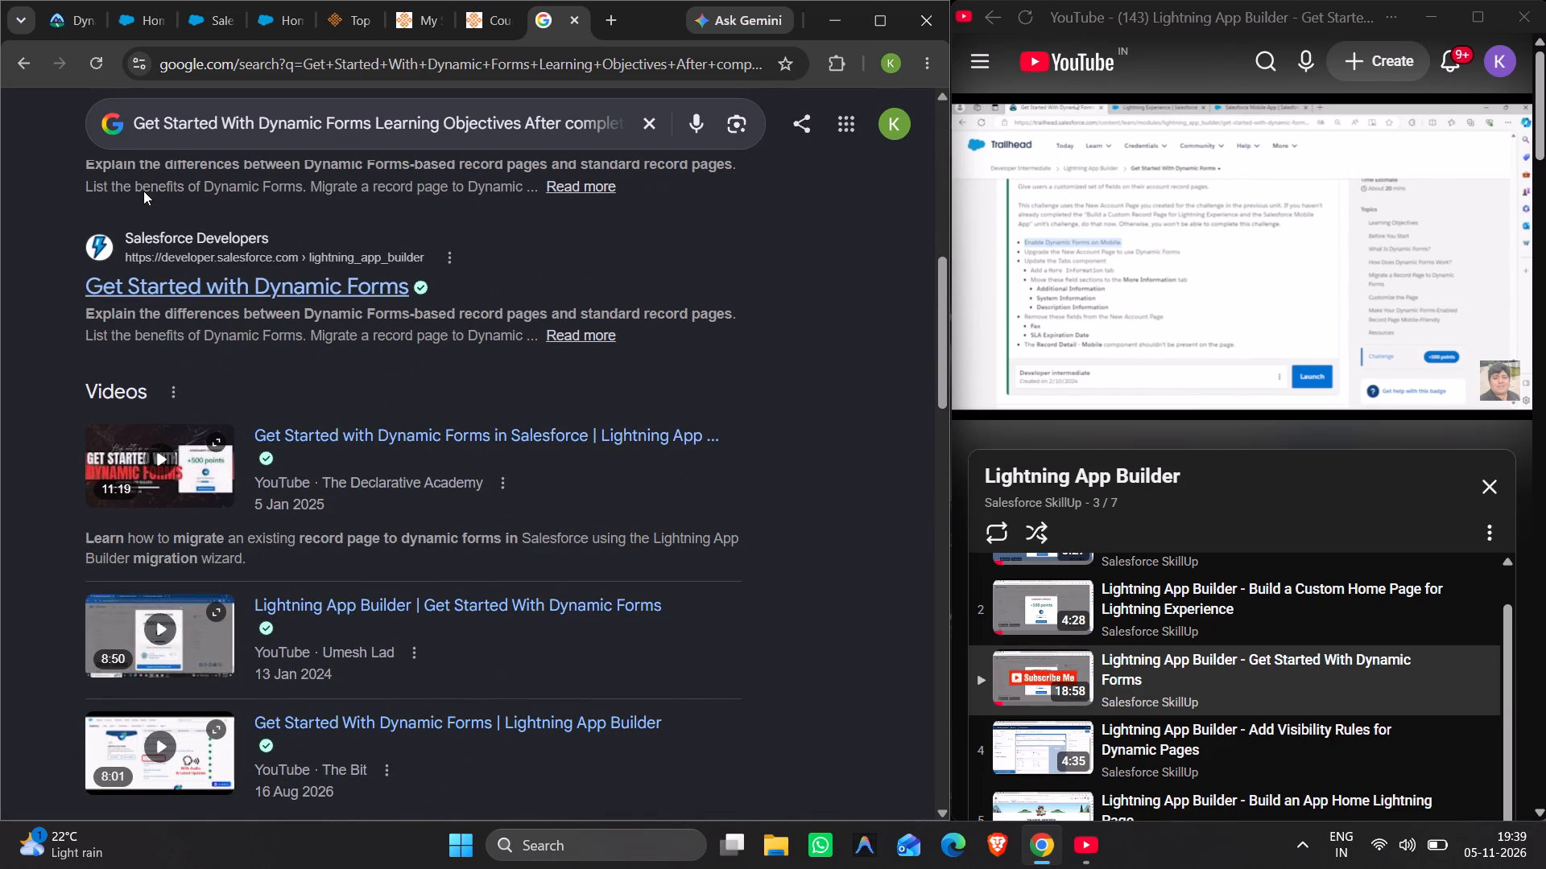
# Return to the beginning of the Get Started With Dynamic Forms unit on Trailhead and open the Lightning App Builder unit list.
pyautogui.click(72, 23)
pyautogui.scroll(1, 246, 299)
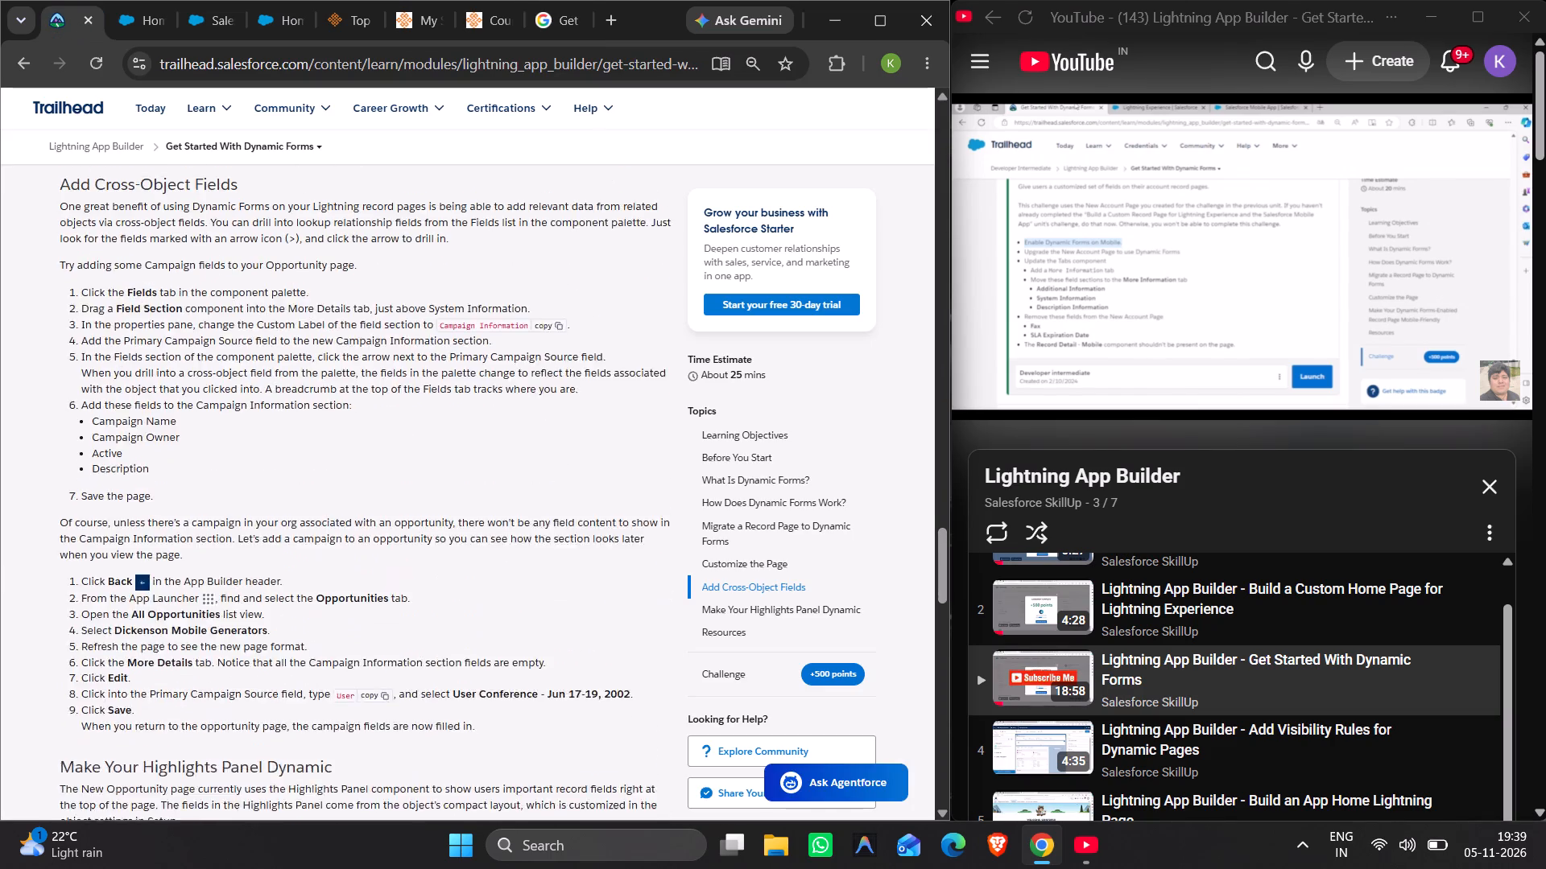
pyautogui.scroll(8, 246, 299)
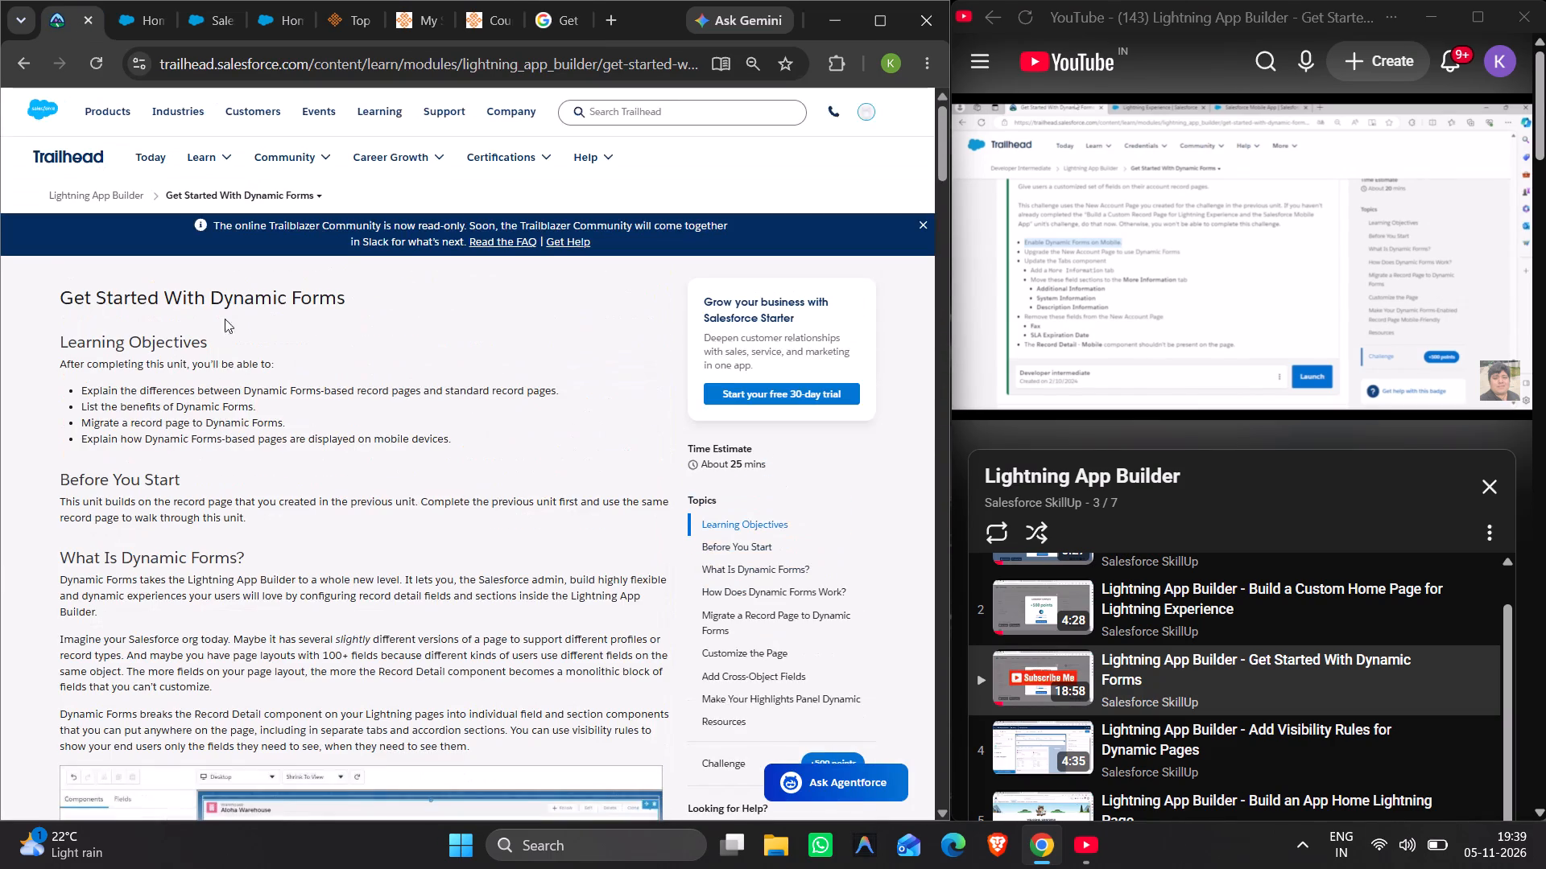
pyautogui.click(213, 197)
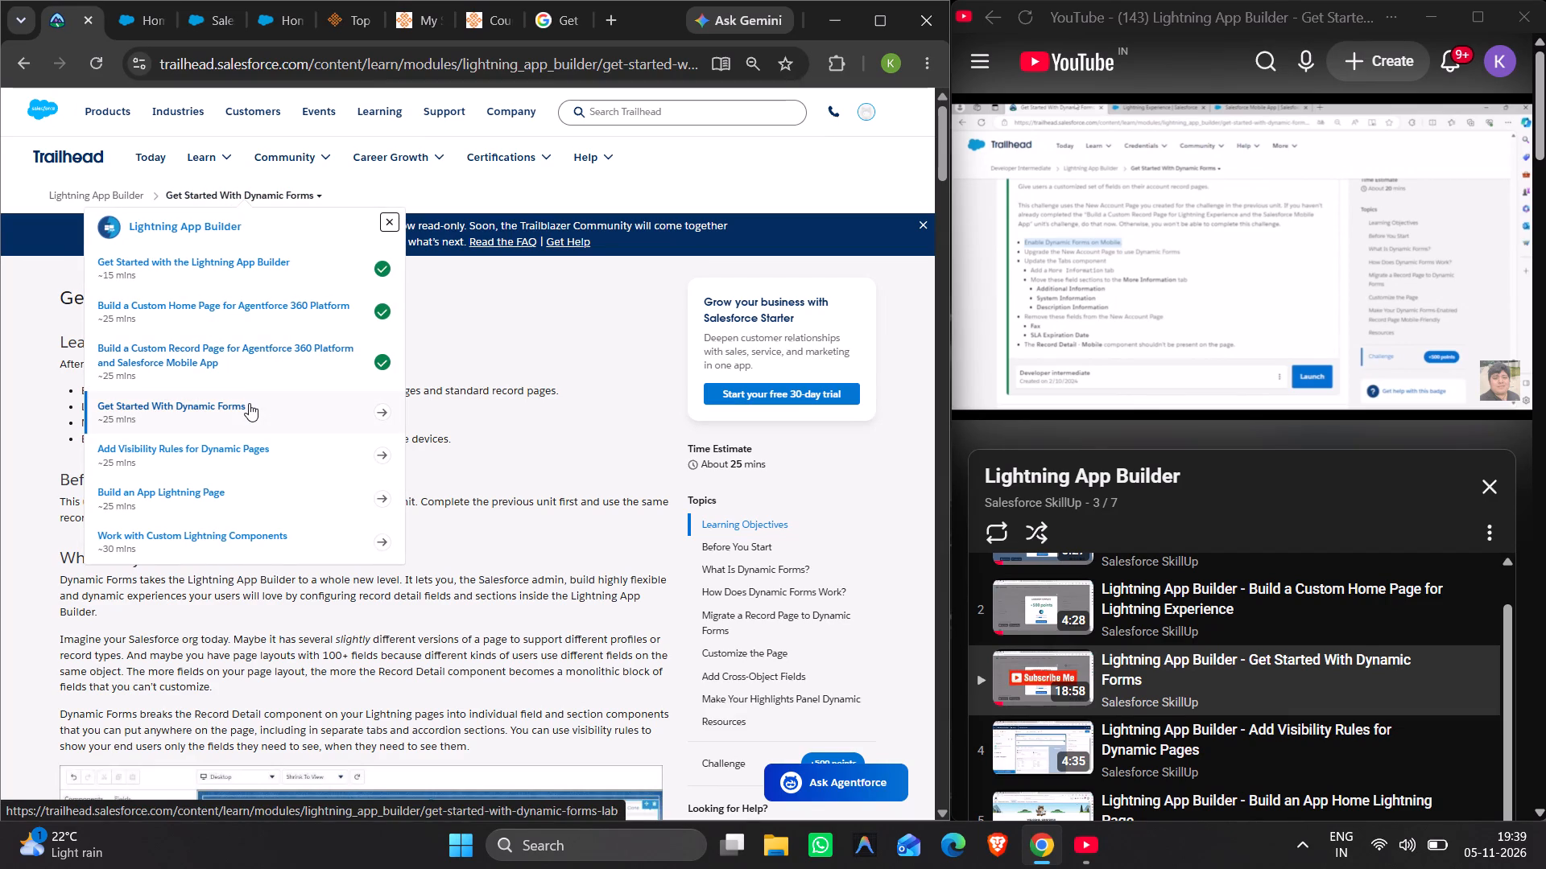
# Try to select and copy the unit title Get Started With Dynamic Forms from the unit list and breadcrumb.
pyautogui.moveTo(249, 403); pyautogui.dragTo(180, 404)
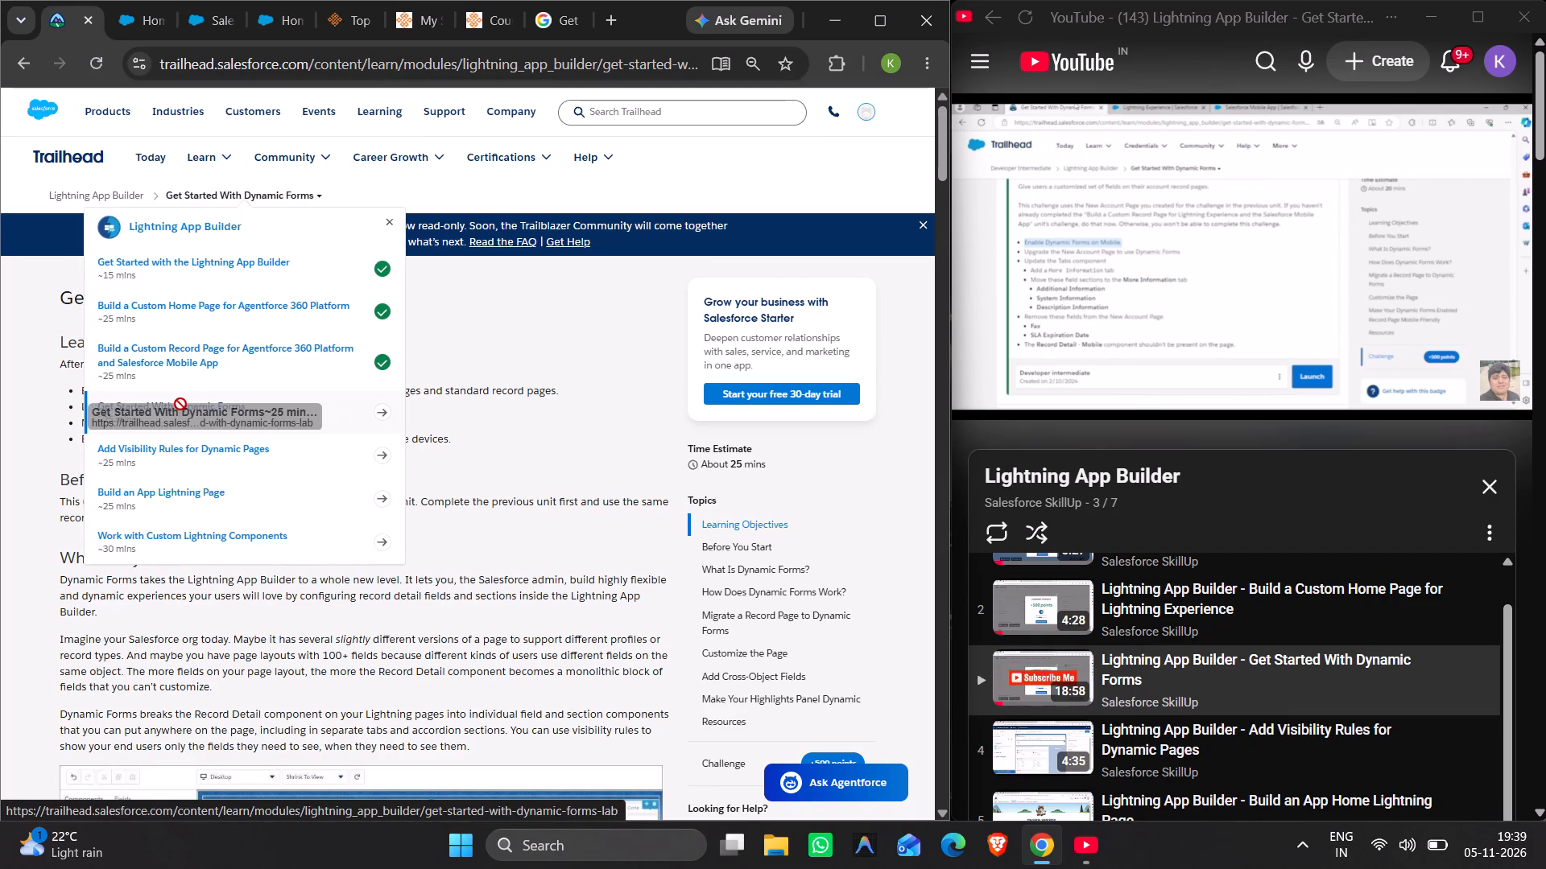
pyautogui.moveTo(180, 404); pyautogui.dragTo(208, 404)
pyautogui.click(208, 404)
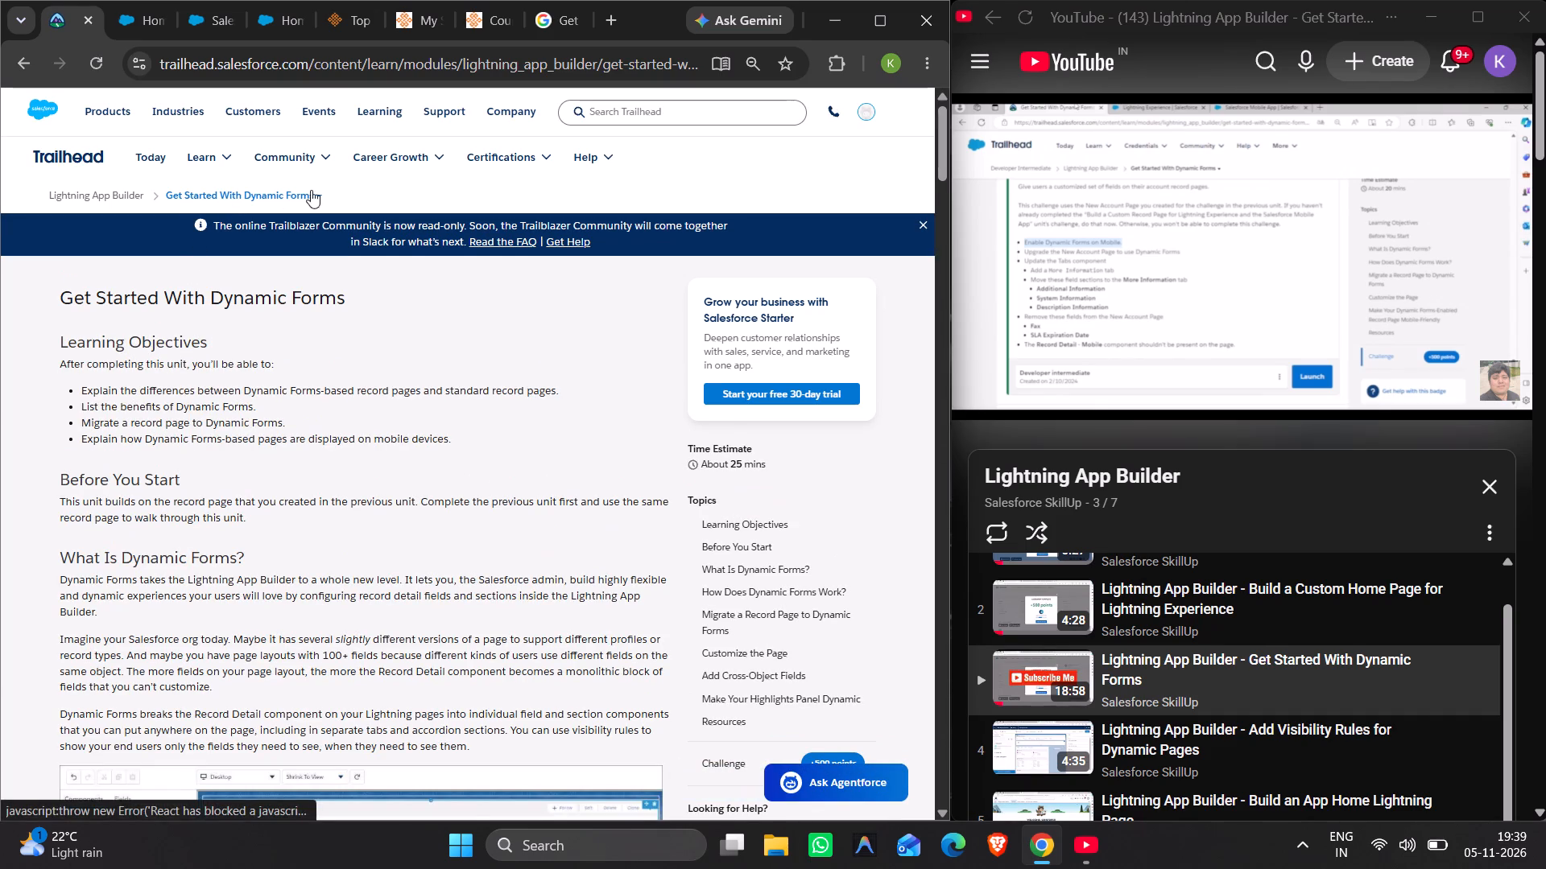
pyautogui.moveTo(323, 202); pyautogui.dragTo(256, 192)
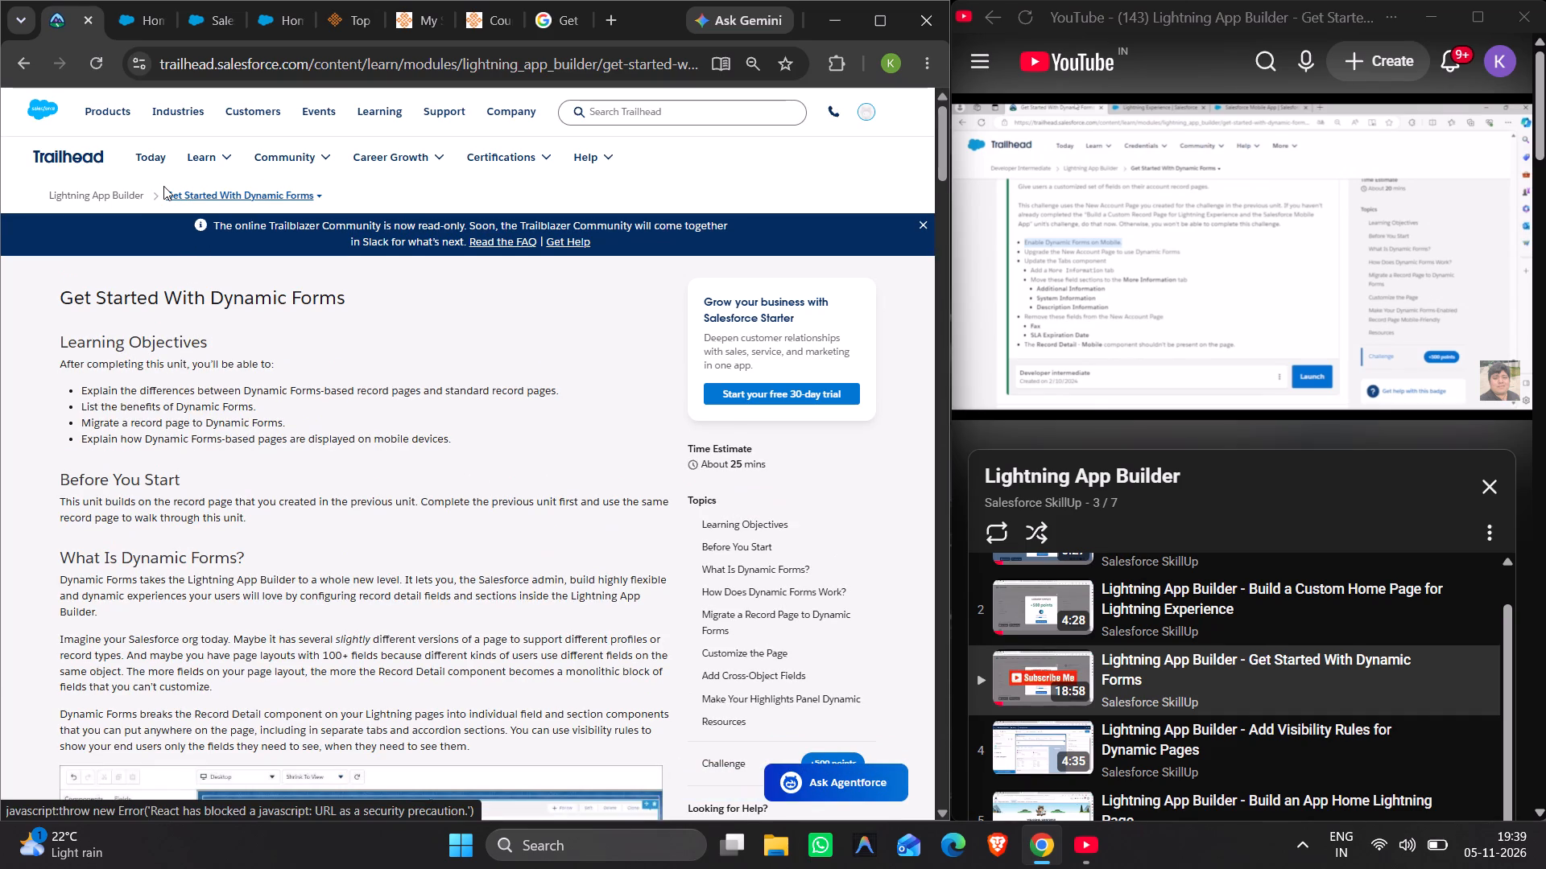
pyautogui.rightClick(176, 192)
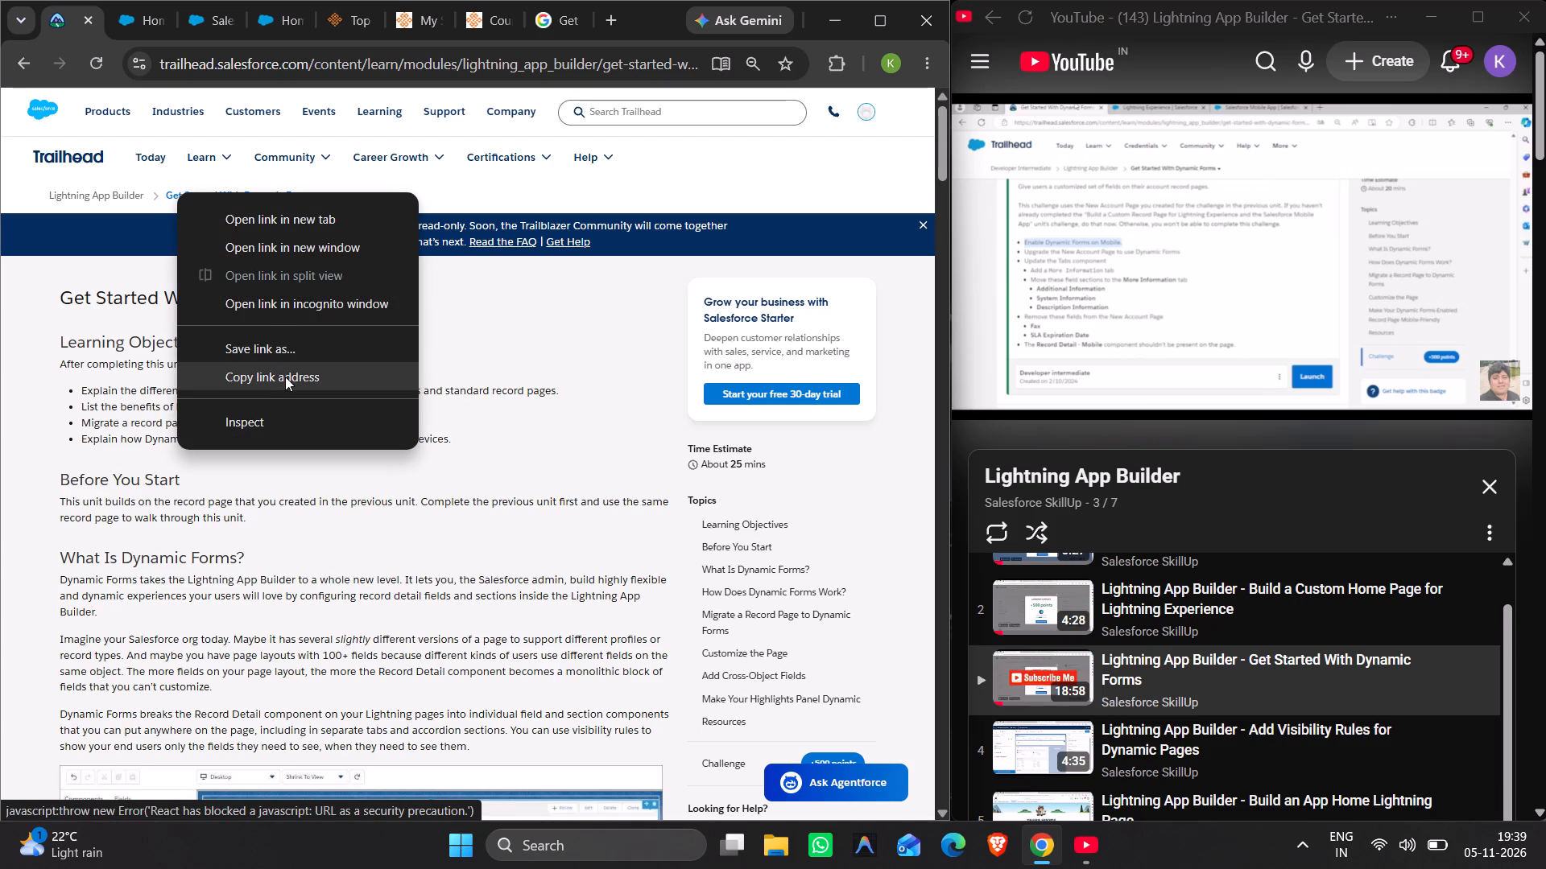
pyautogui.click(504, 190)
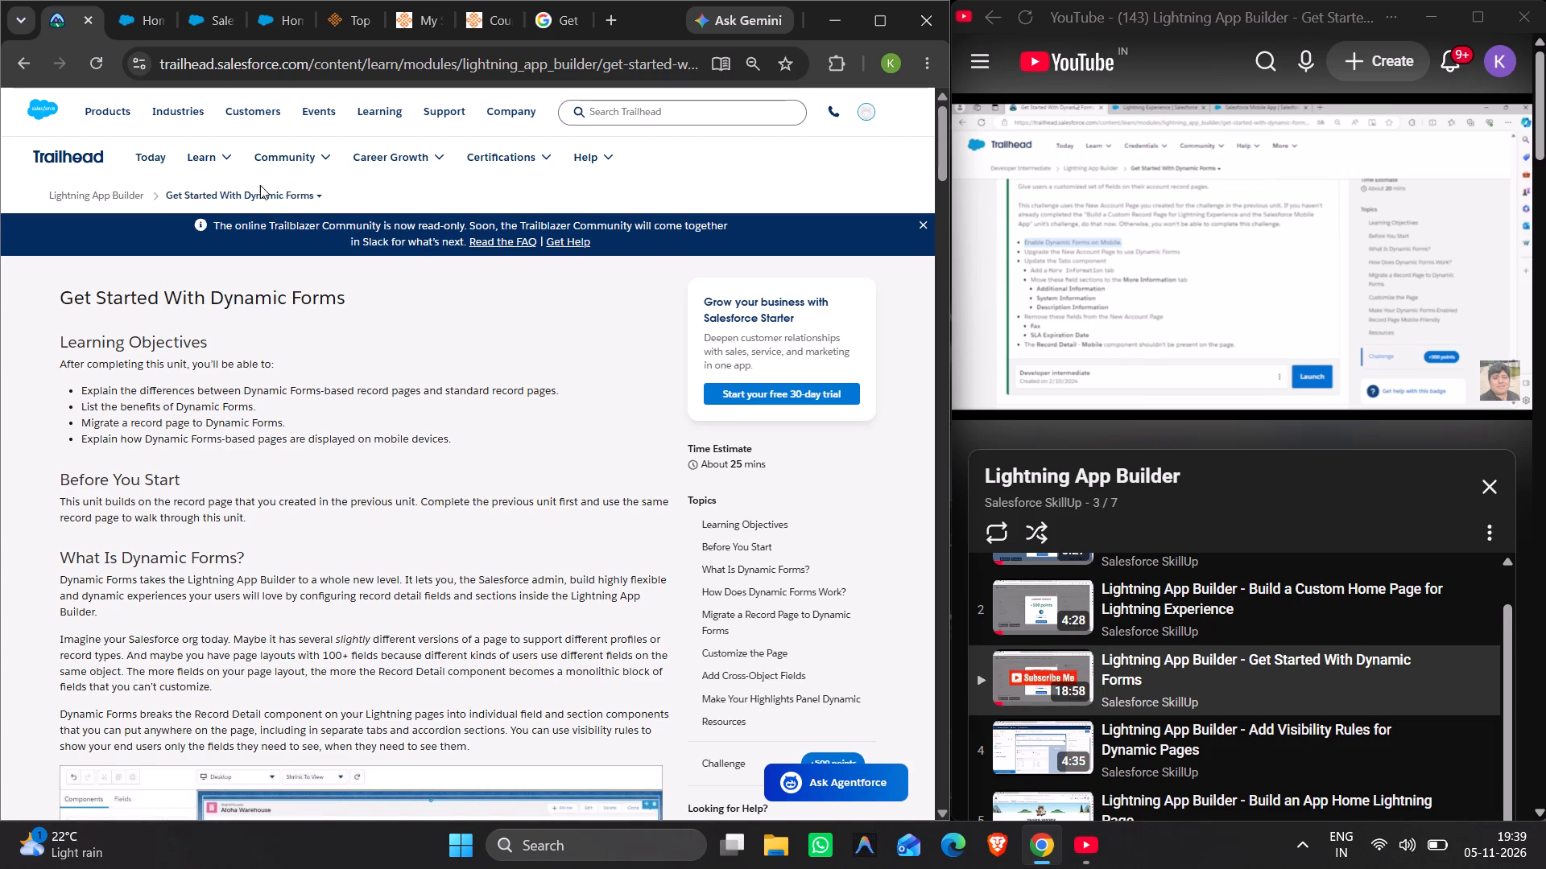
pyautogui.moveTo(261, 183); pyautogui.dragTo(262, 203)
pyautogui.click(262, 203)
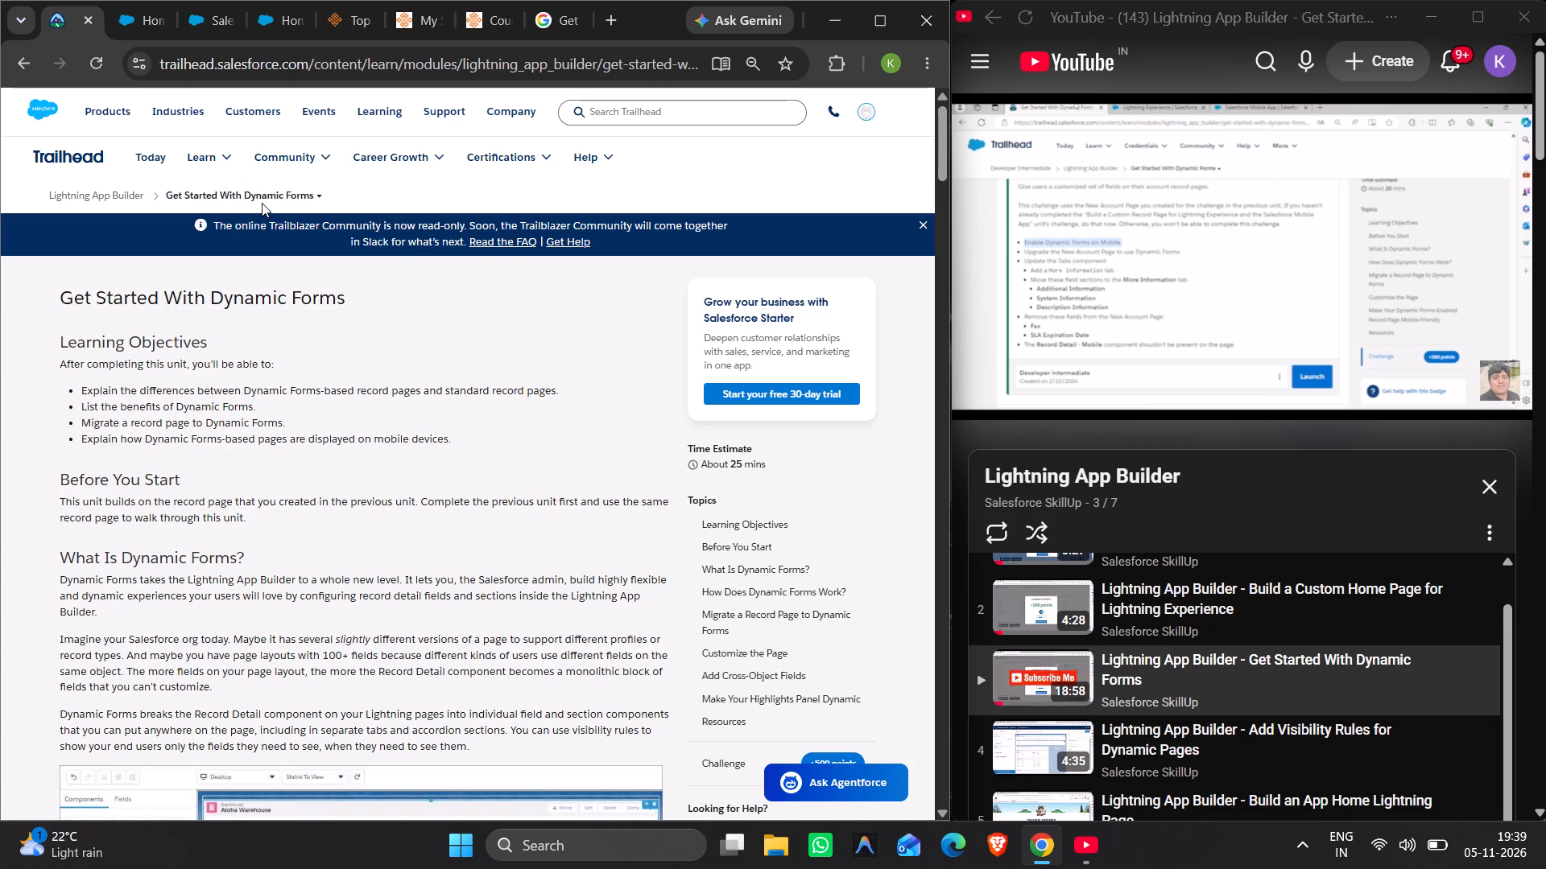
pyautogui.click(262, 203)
# Open the Lightning App Builder module overview and copy the title of the Get Started With Dynamic Forms unit.
pyautogui.click(257, 198)
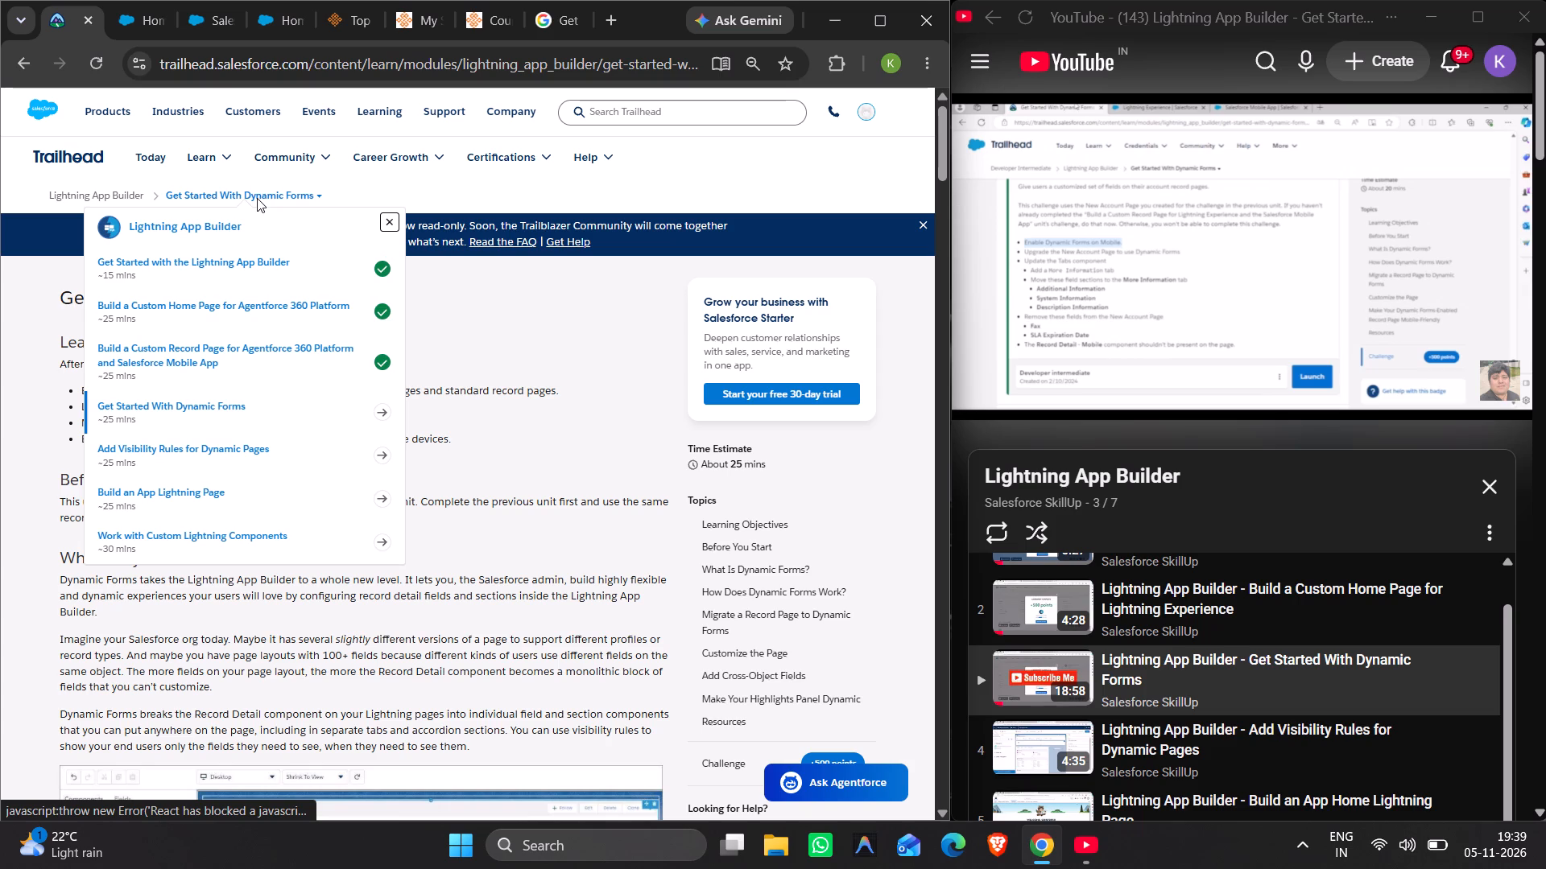
pyautogui.click(217, 224)
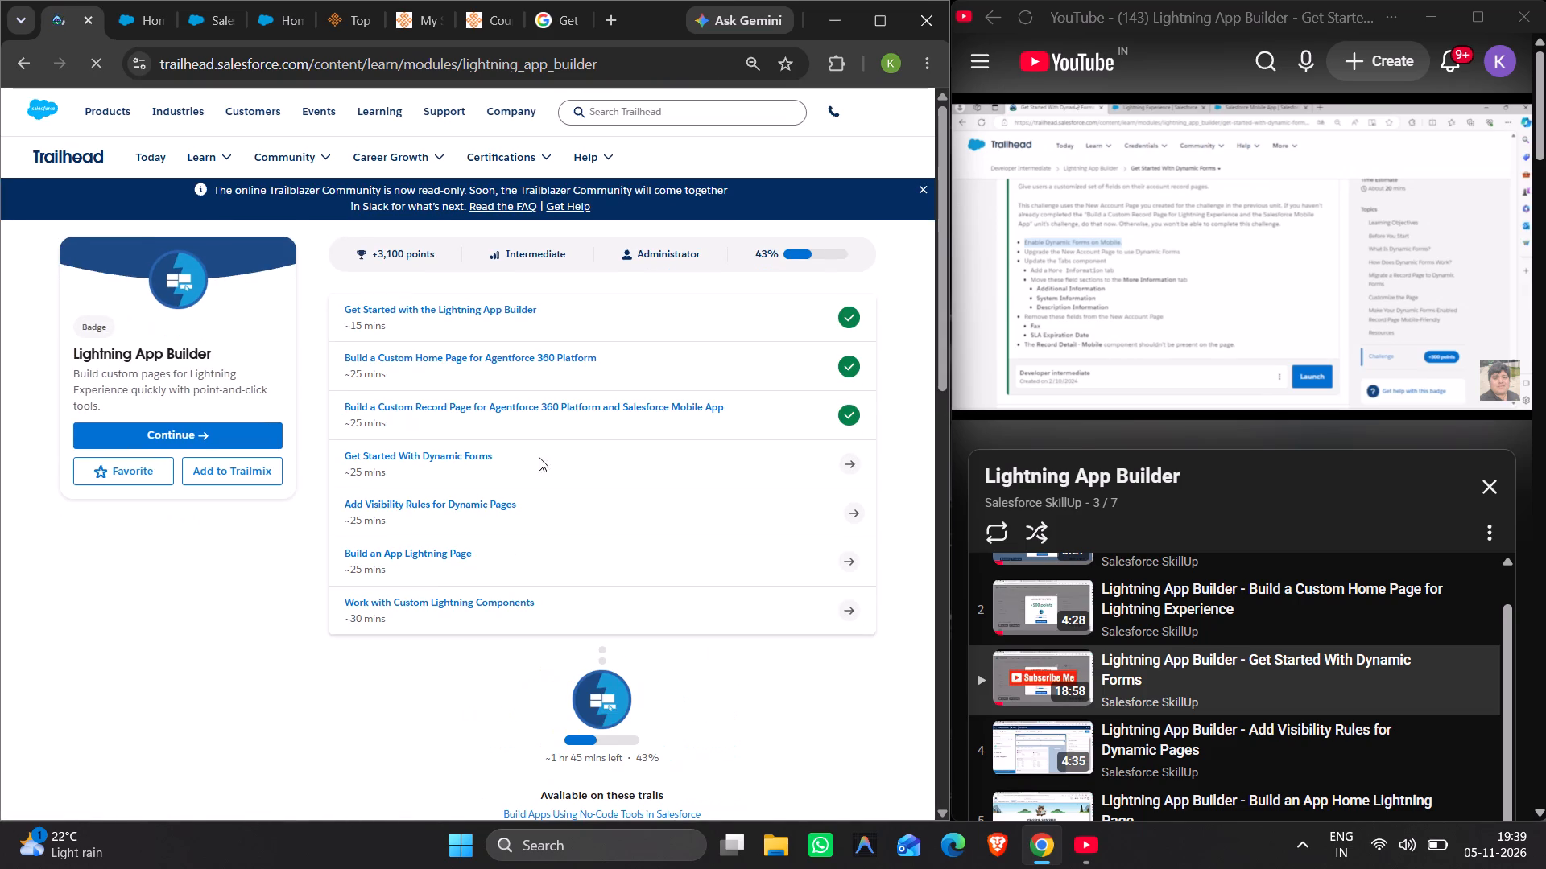
pyautogui.moveTo(496, 456); pyautogui.dragTo(345, 460)
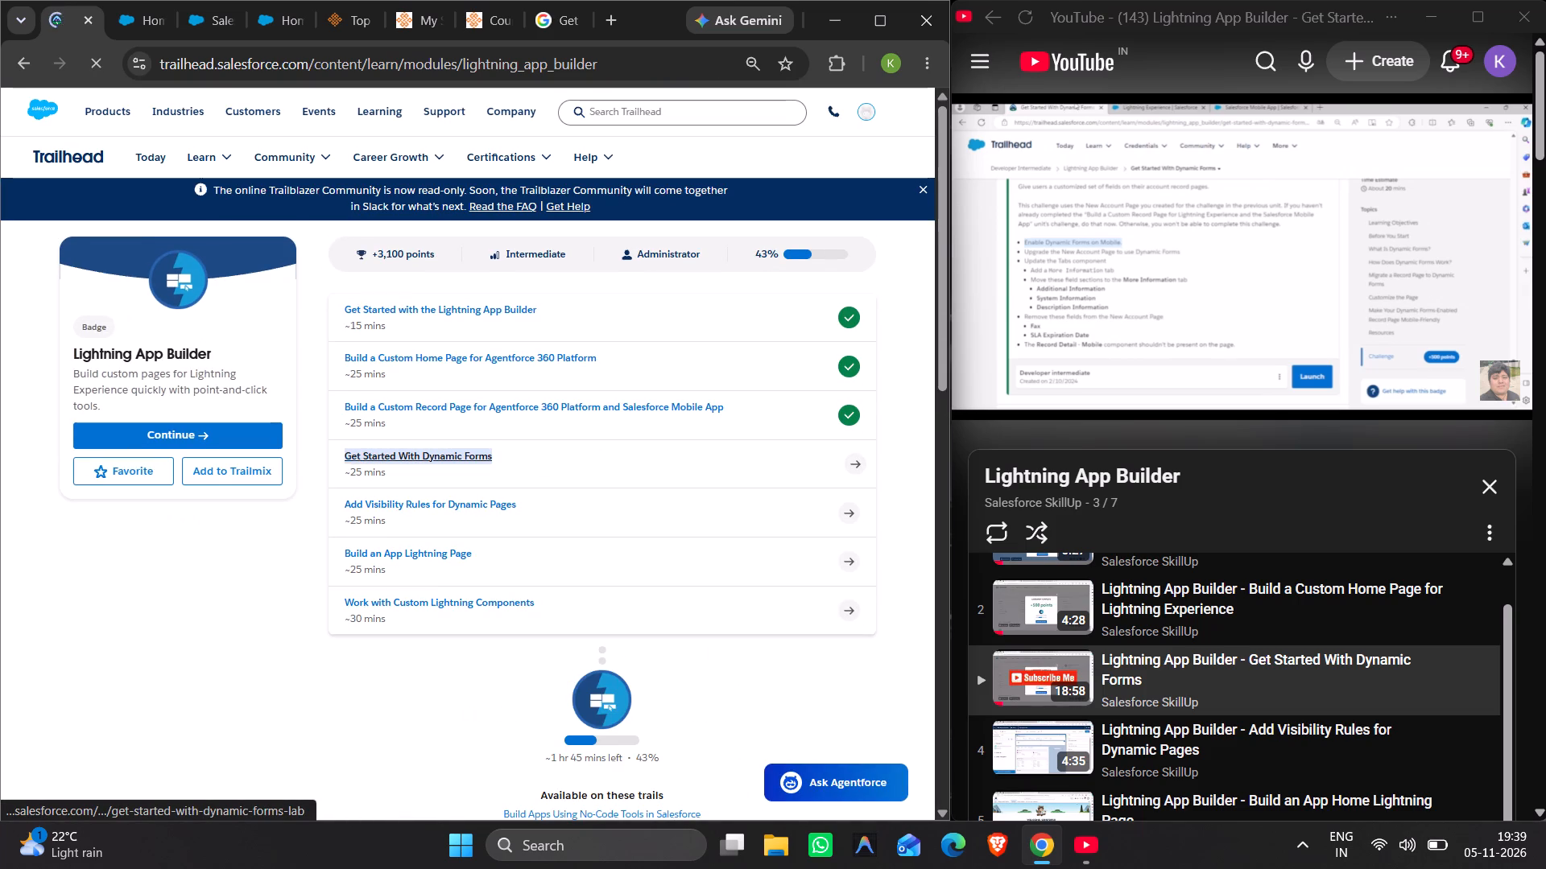
pyautogui.moveTo(345, 460); pyautogui.dragTo(341, 460)
pyautogui.hotkey('ctrl', 'c')
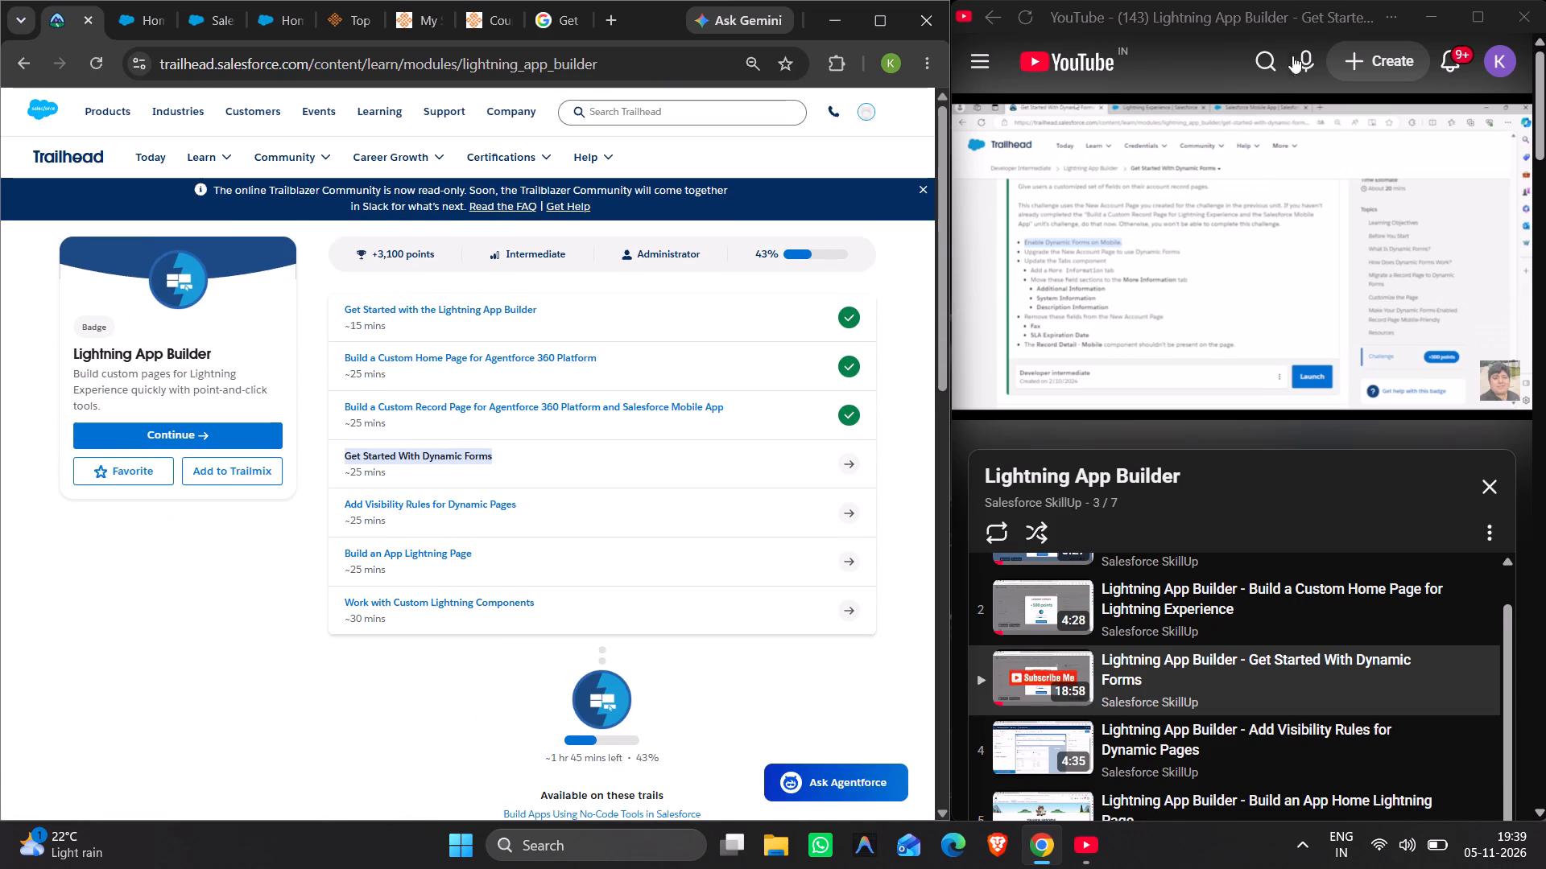
# Search YouTube for "lightning app builder model Get Started With Dynamic Forms" and play The Bit's video, skipping the ad.
pyautogui.click(1271, 72)
pyautogui.click(1285, 54)
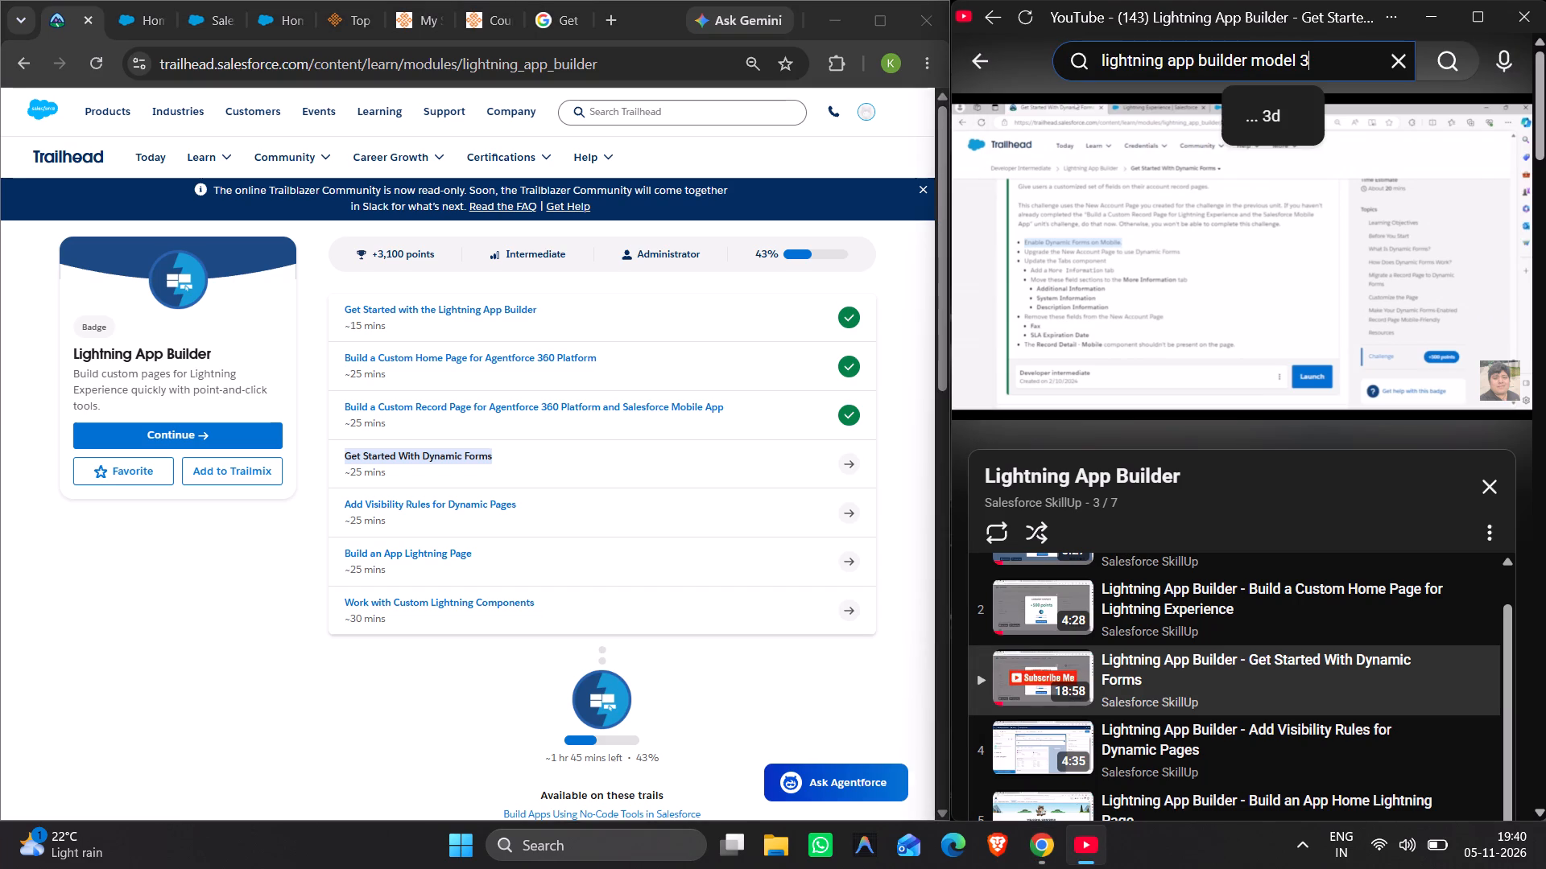
pyautogui.press('BackSpace')
pyautogui.hotkey('ctrl', 'v')
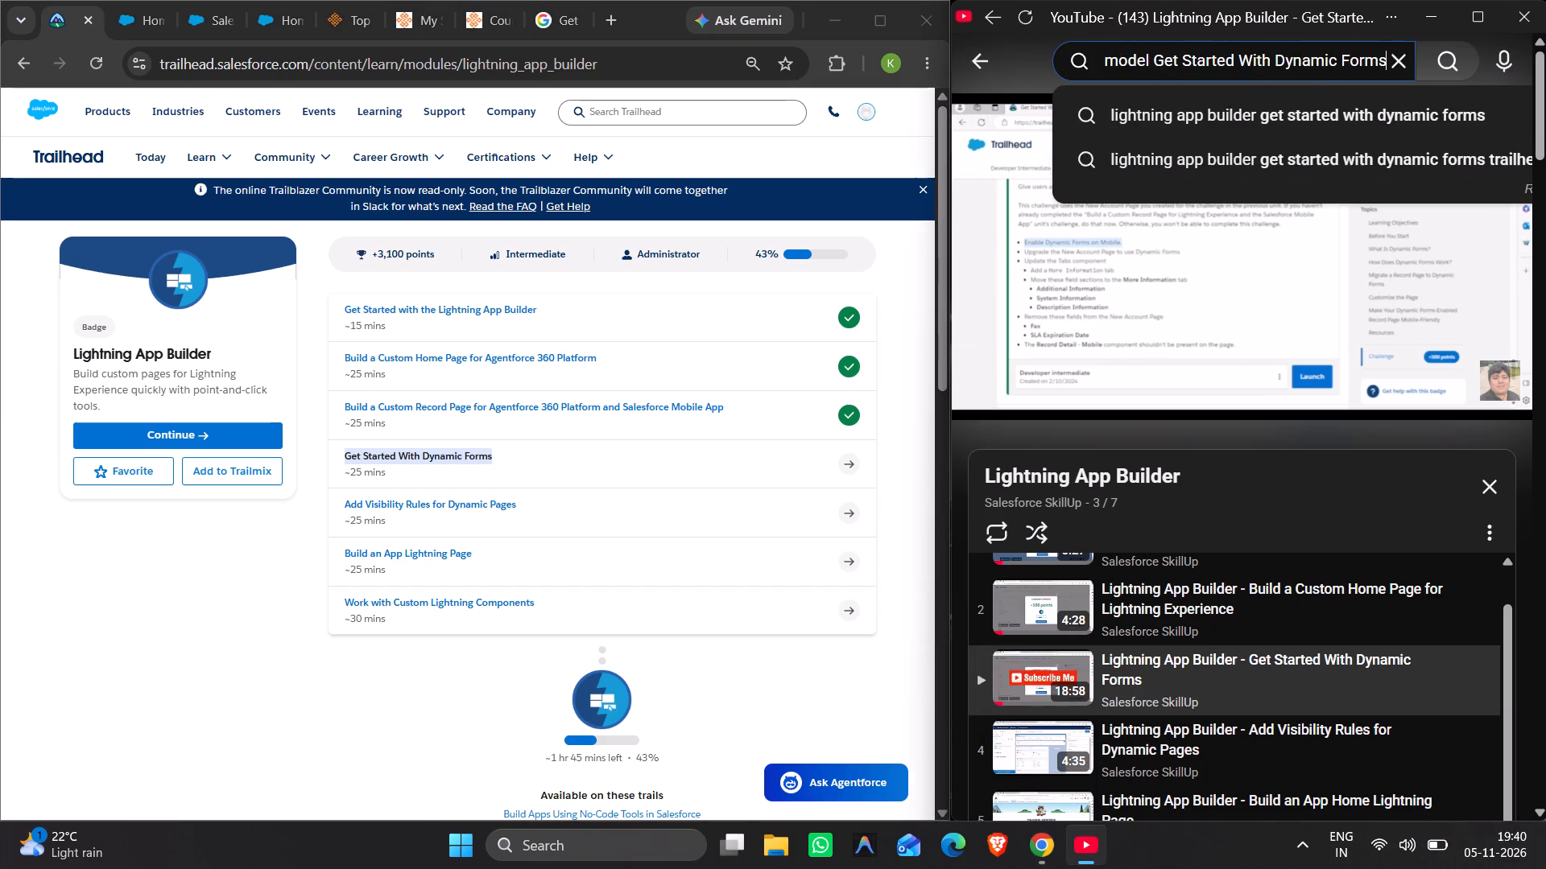
pyautogui.press('Return')
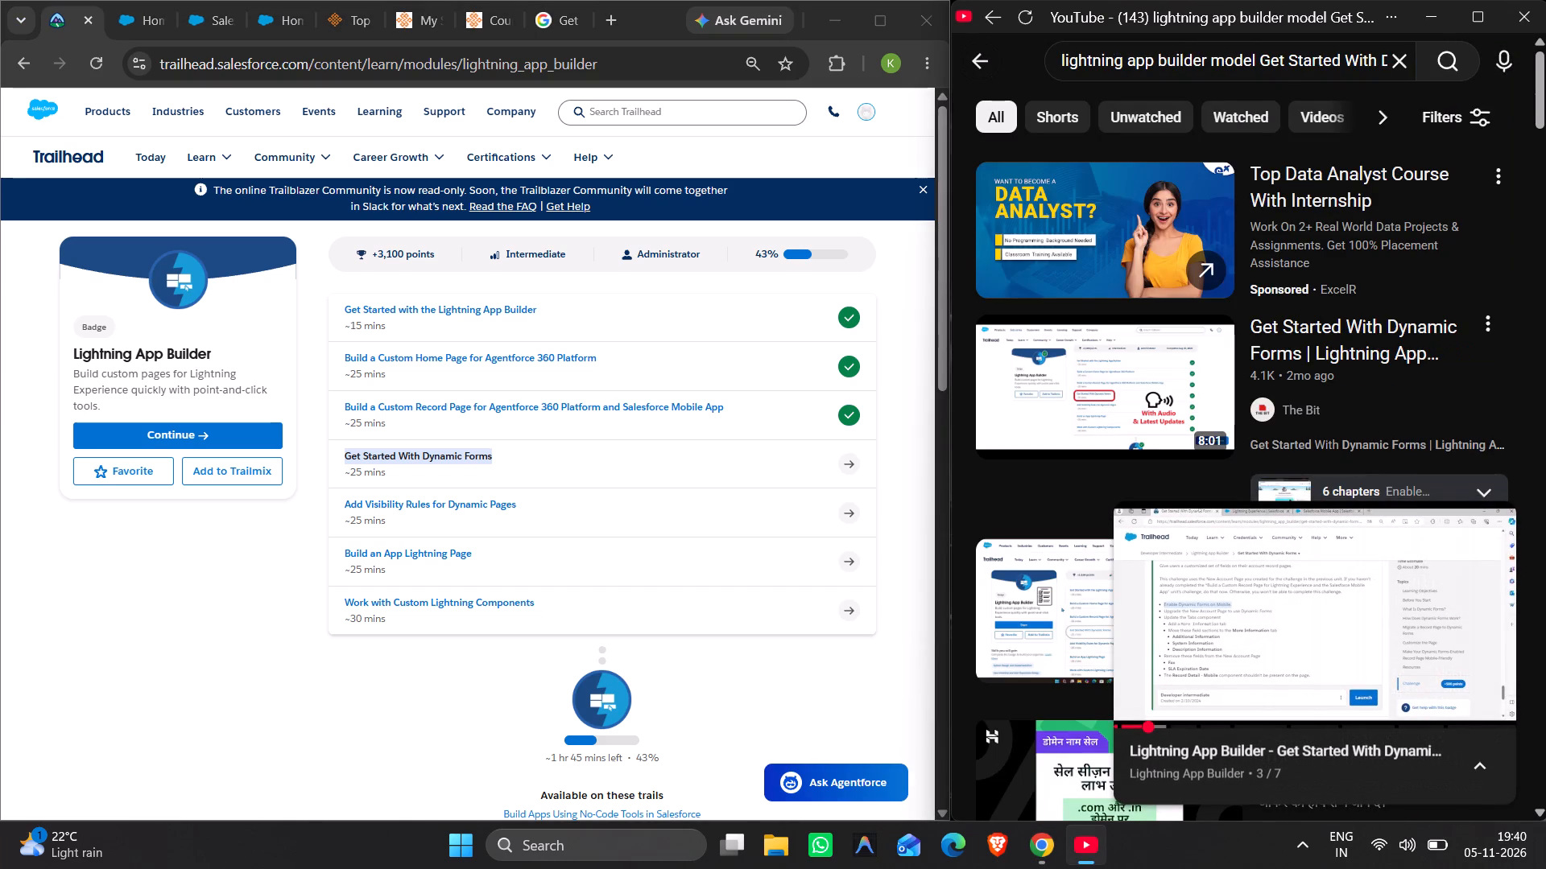
pyautogui.click(1125, 420)
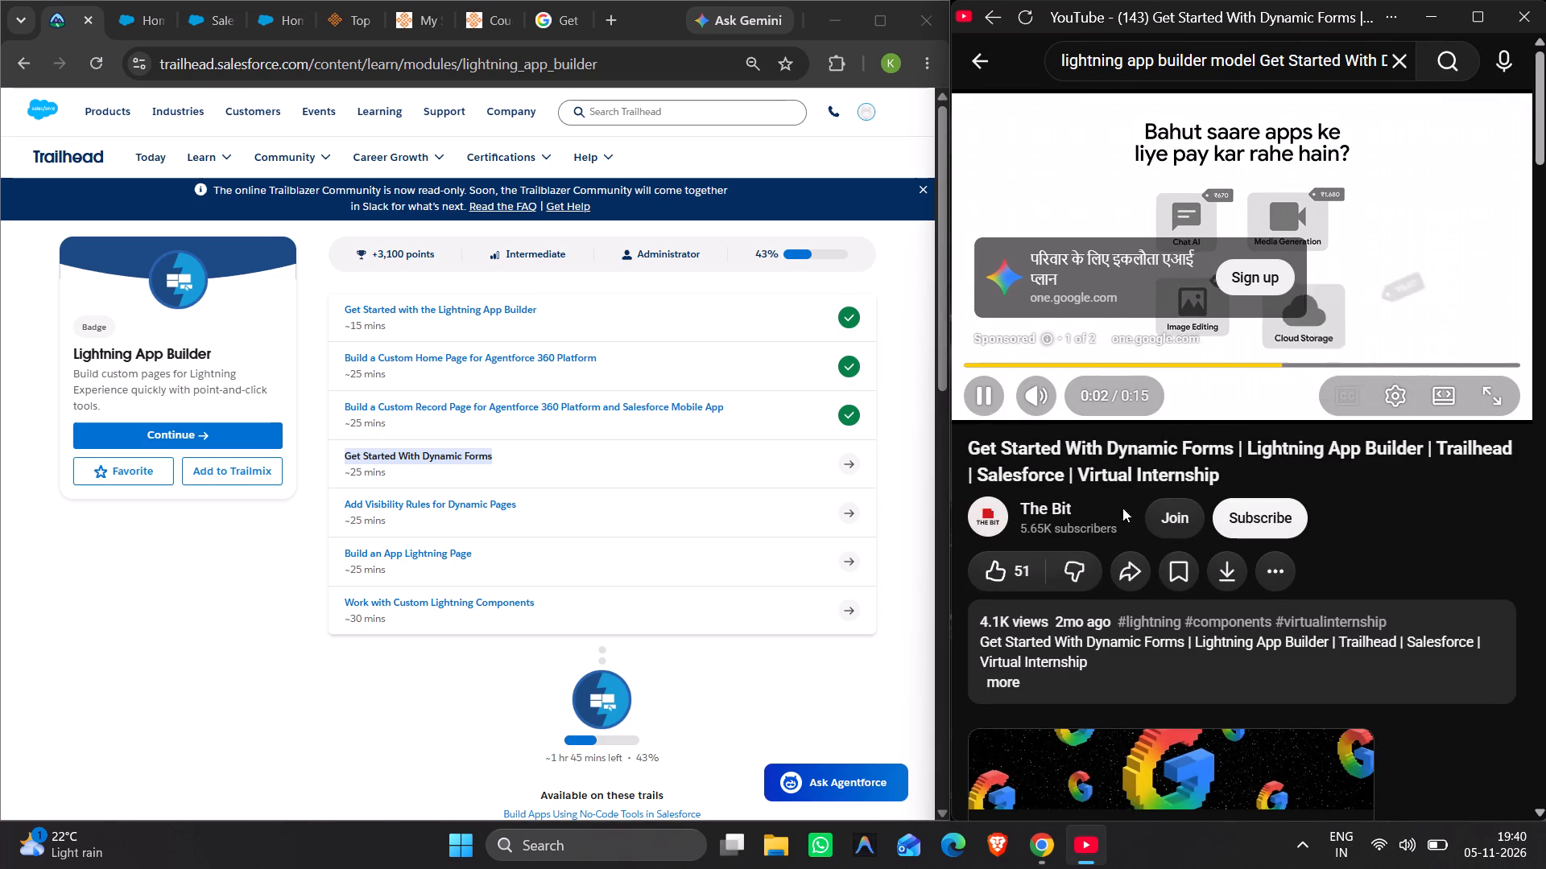
pyautogui.scroll(-3, 1182, 449)
pyautogui.scroll(6, 1182, 449)
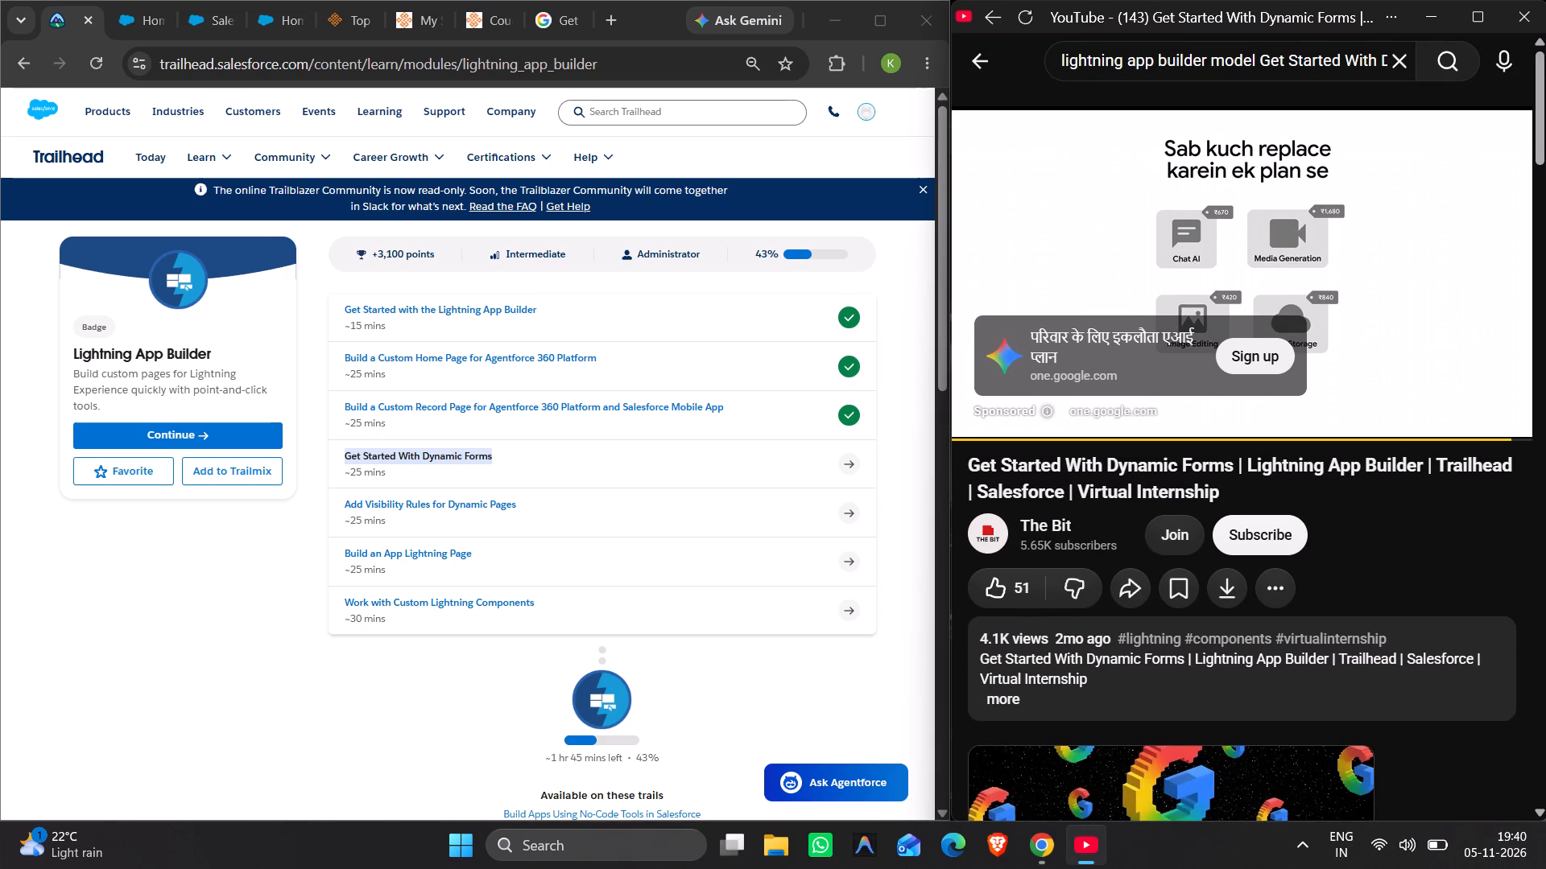
pyautogui.click(1465, 323)
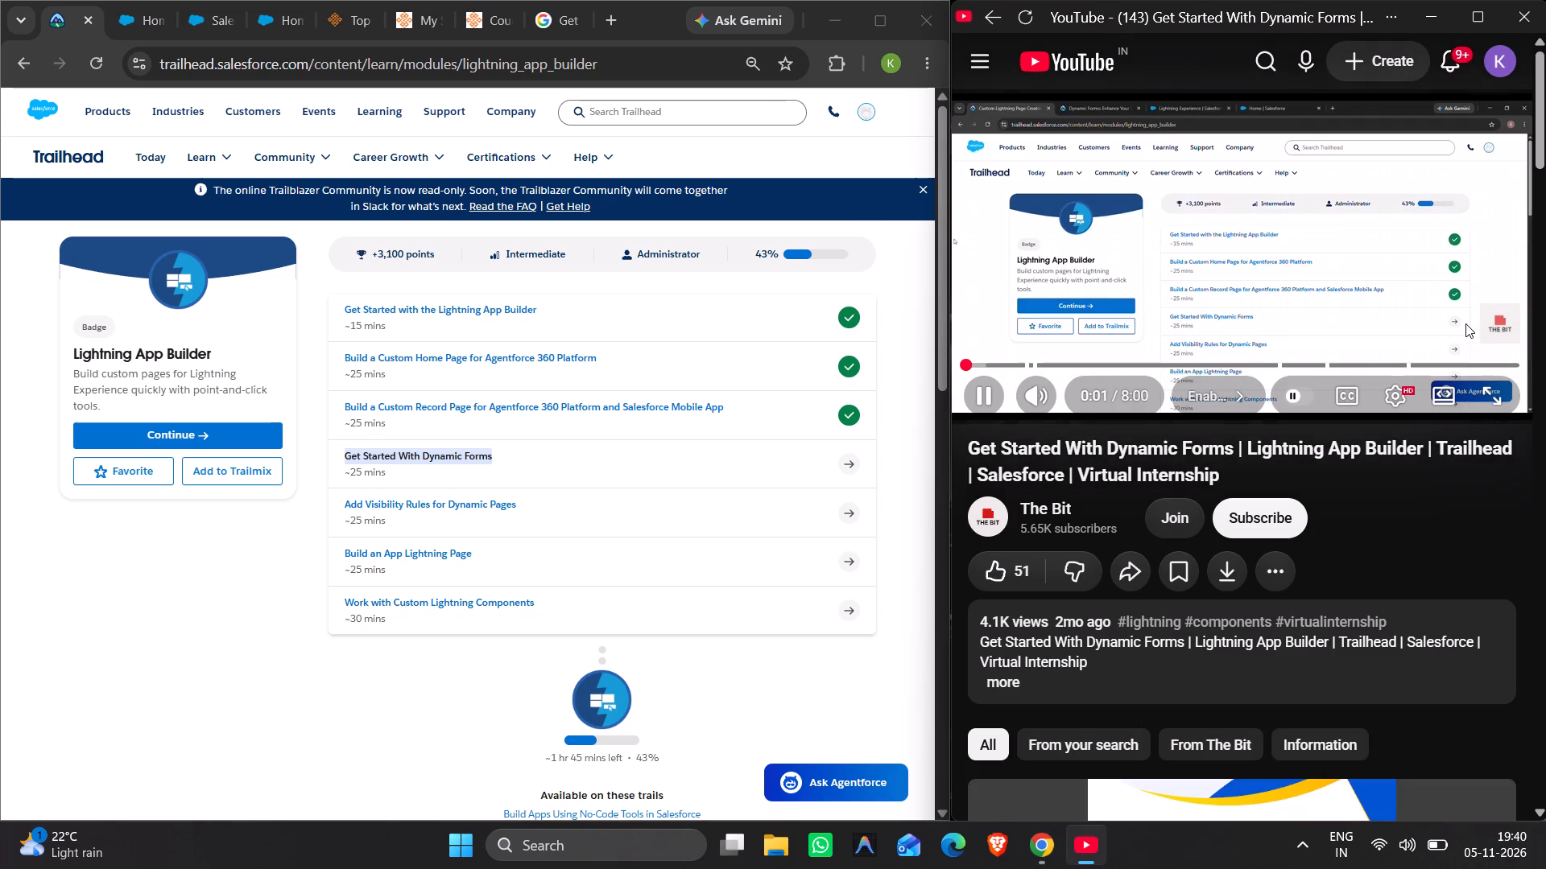
# Open the Get Started With Dynamic Forms unit on Trailhead and launch the Empathetic Impala Playground from its challenge.
pyautogui.click(448, 459)
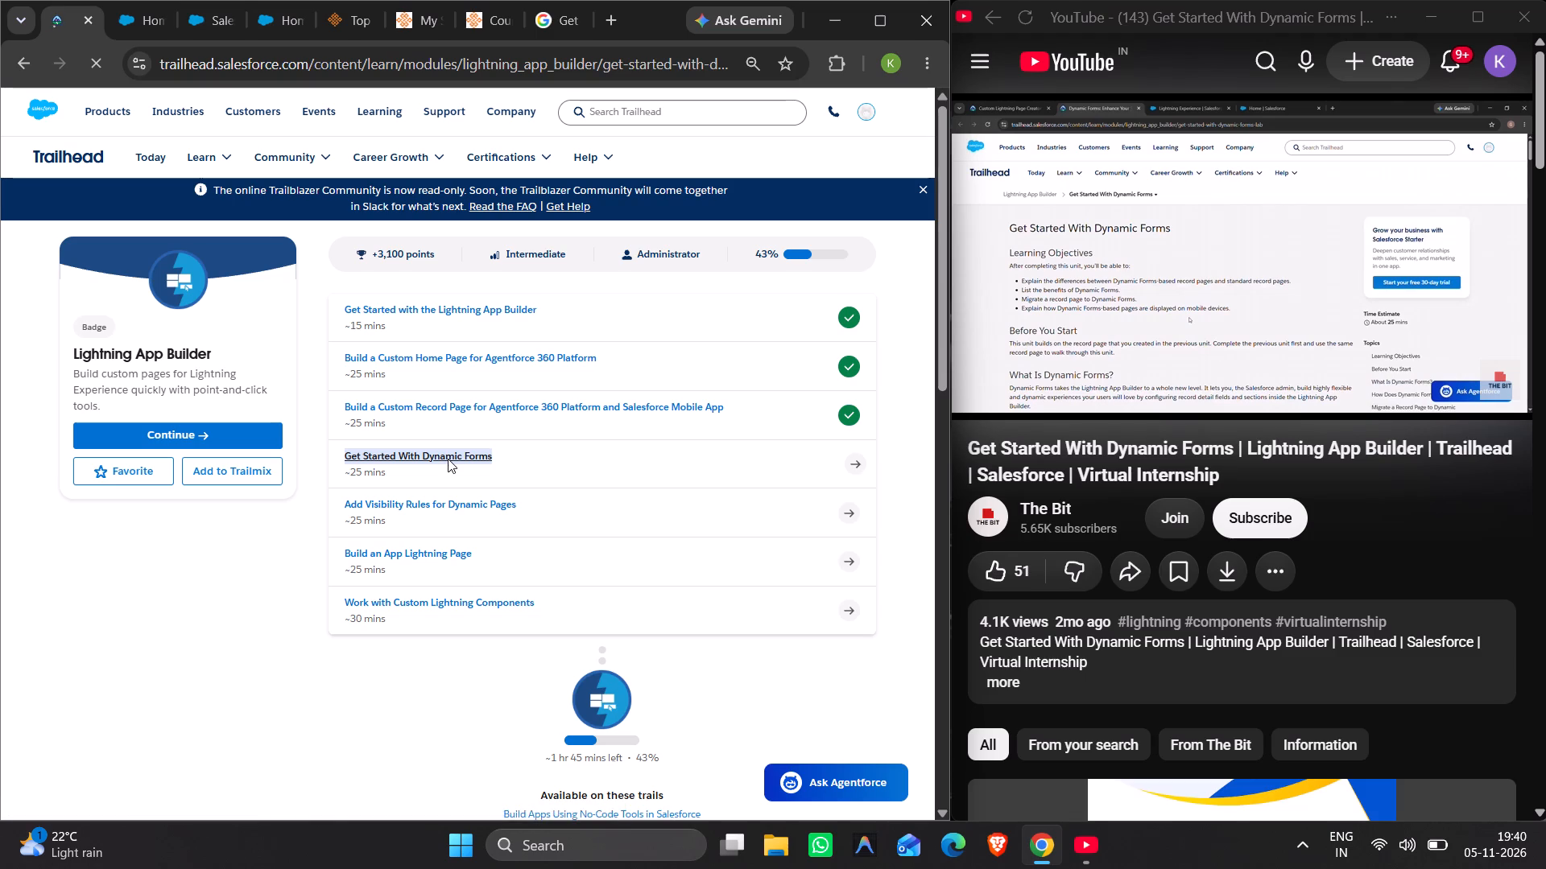
pyautogui.scroll(-3, 444, 459)
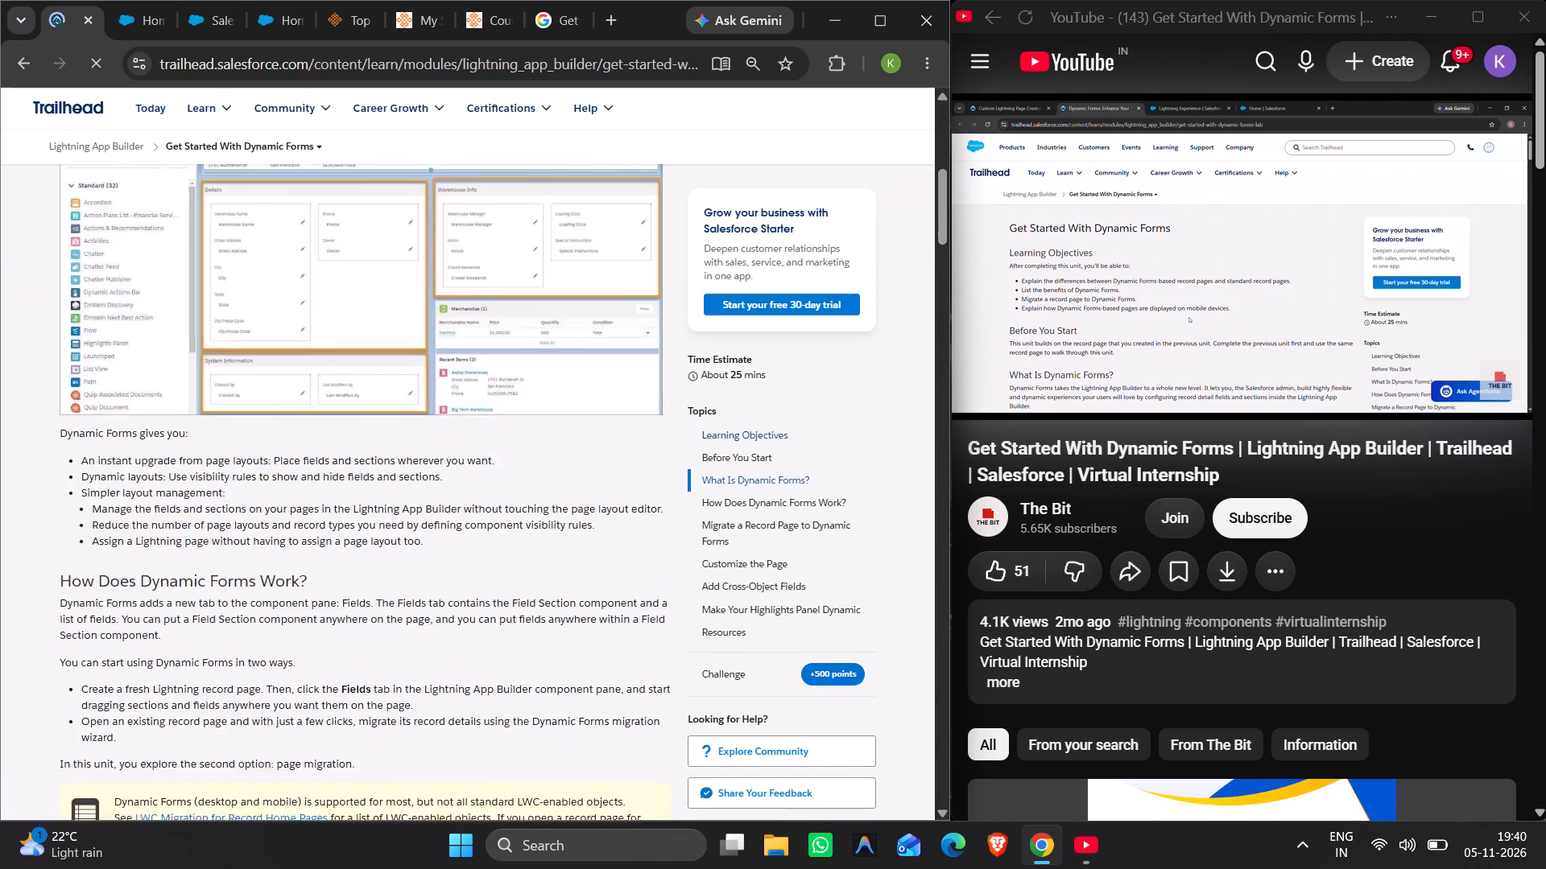
pyautogui.scroll(-7, 444, 459)
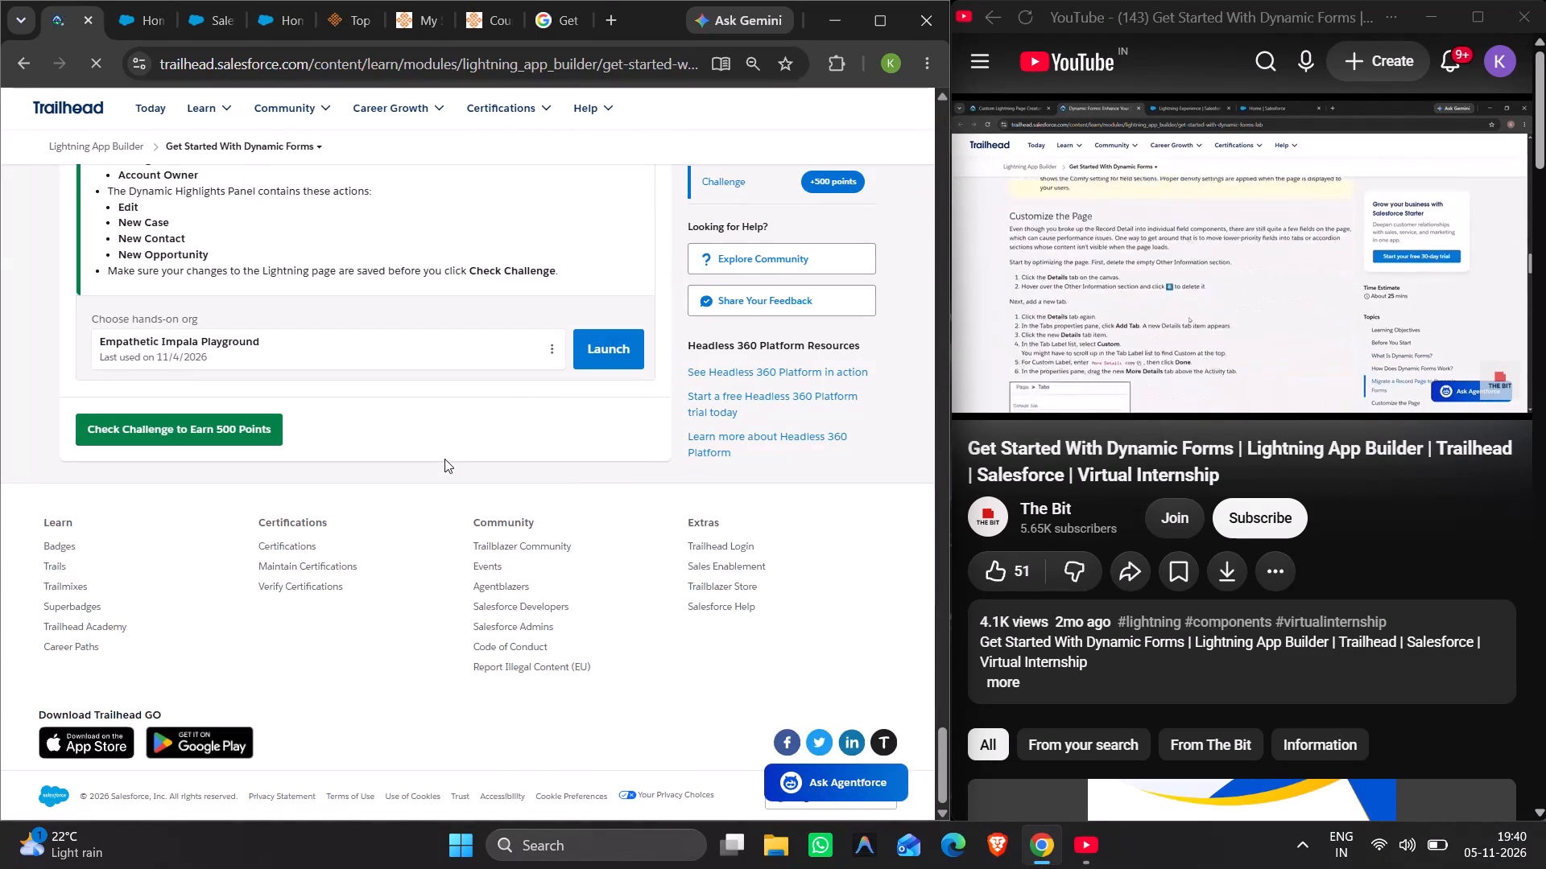
pyautogui.click(610, 346)
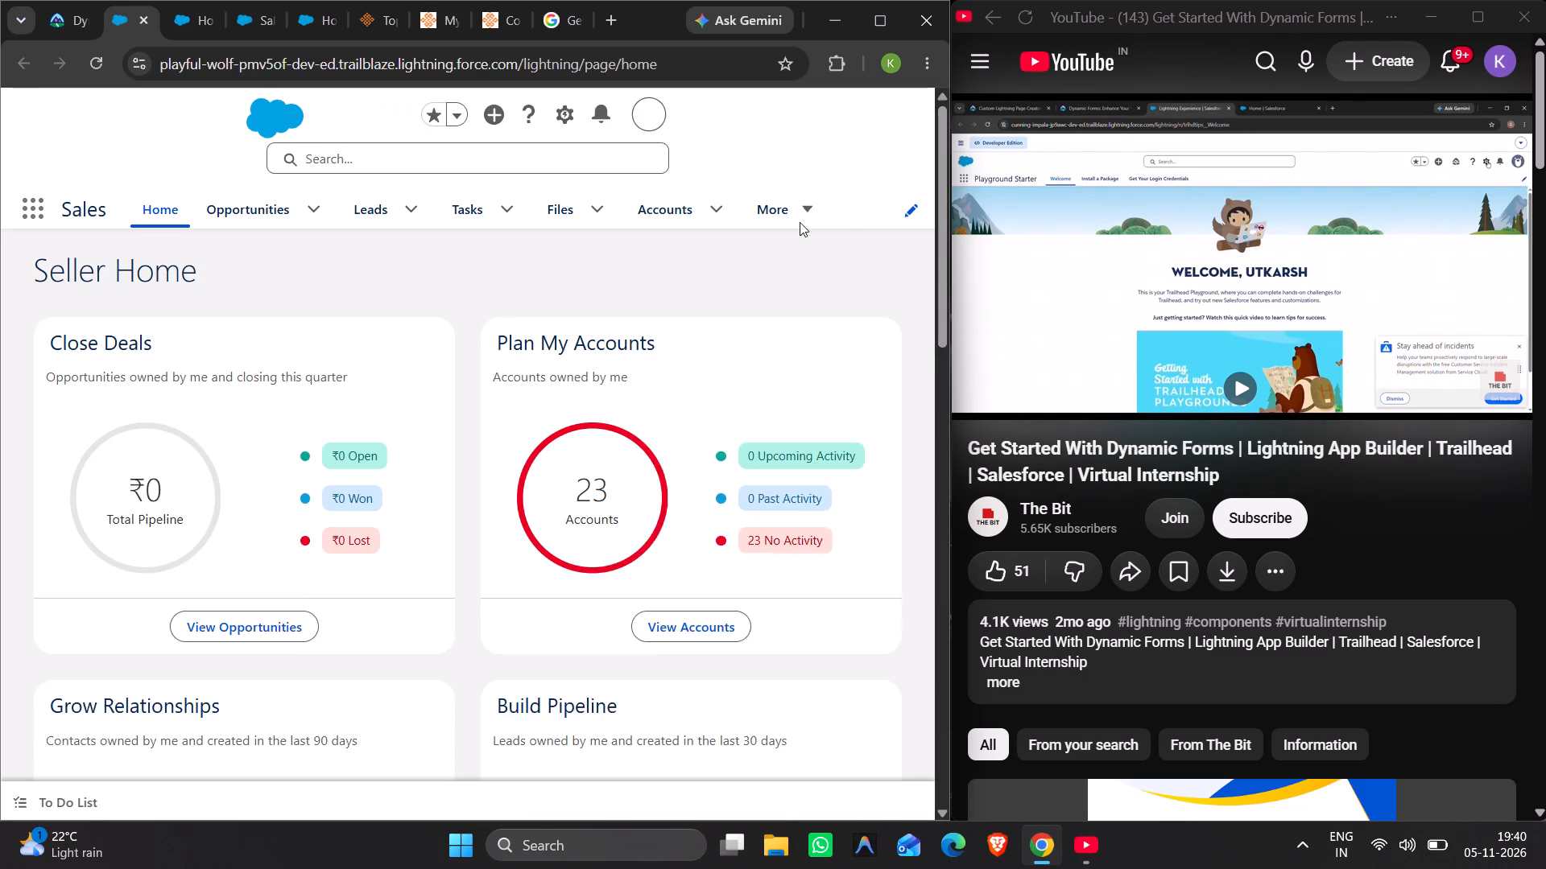
# Open the playground's Setup, search its pages for "sale" and open the Salesforce Mobile App page.
pyautogui.click(560, 154)
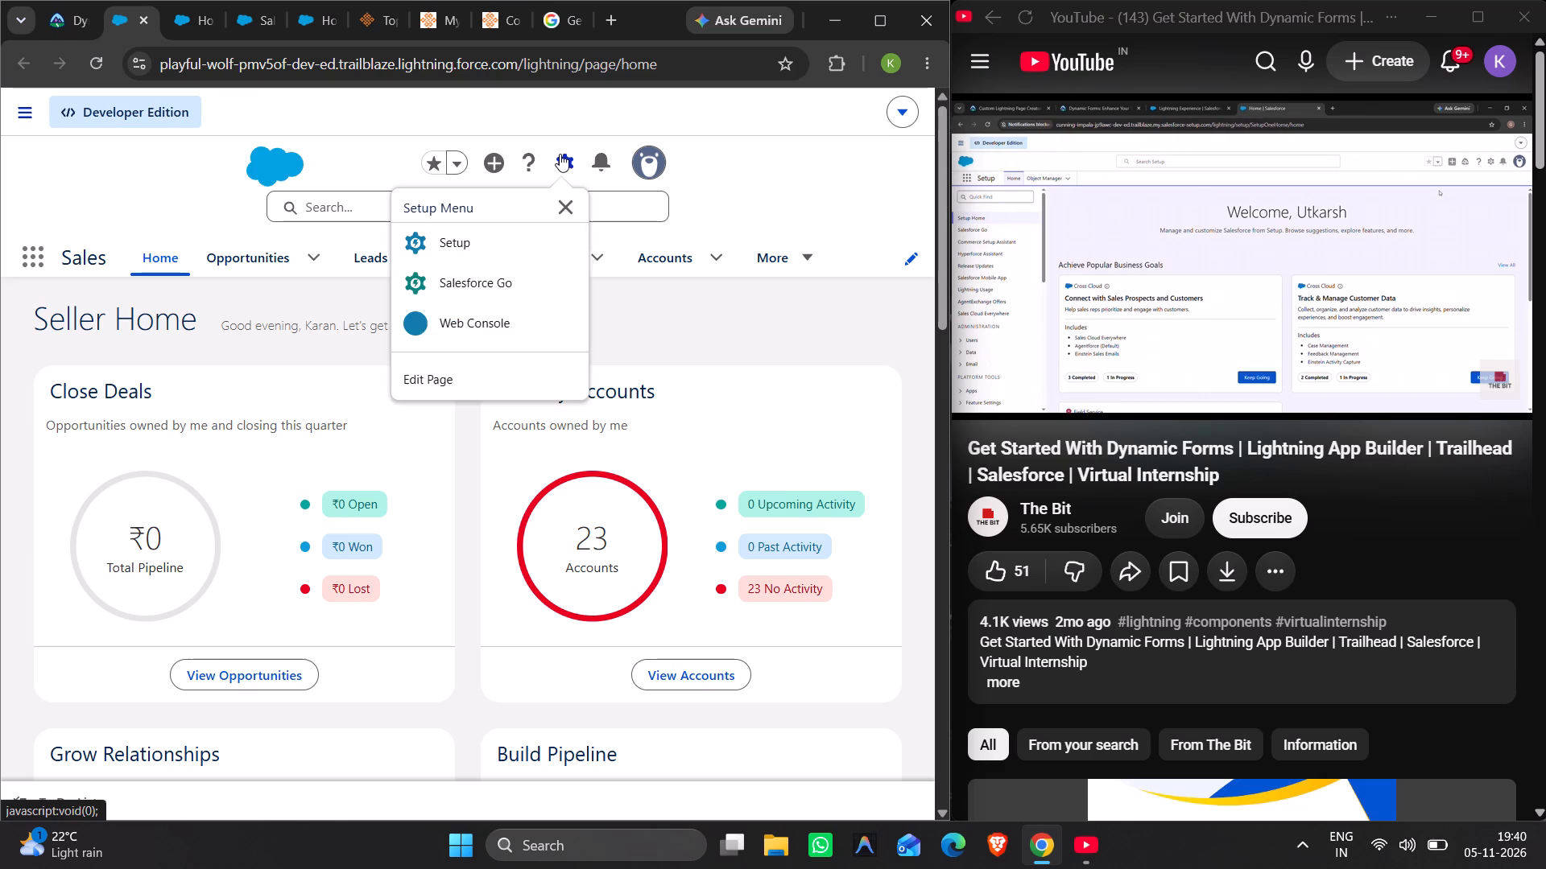
pyautogui.click(448, 249)
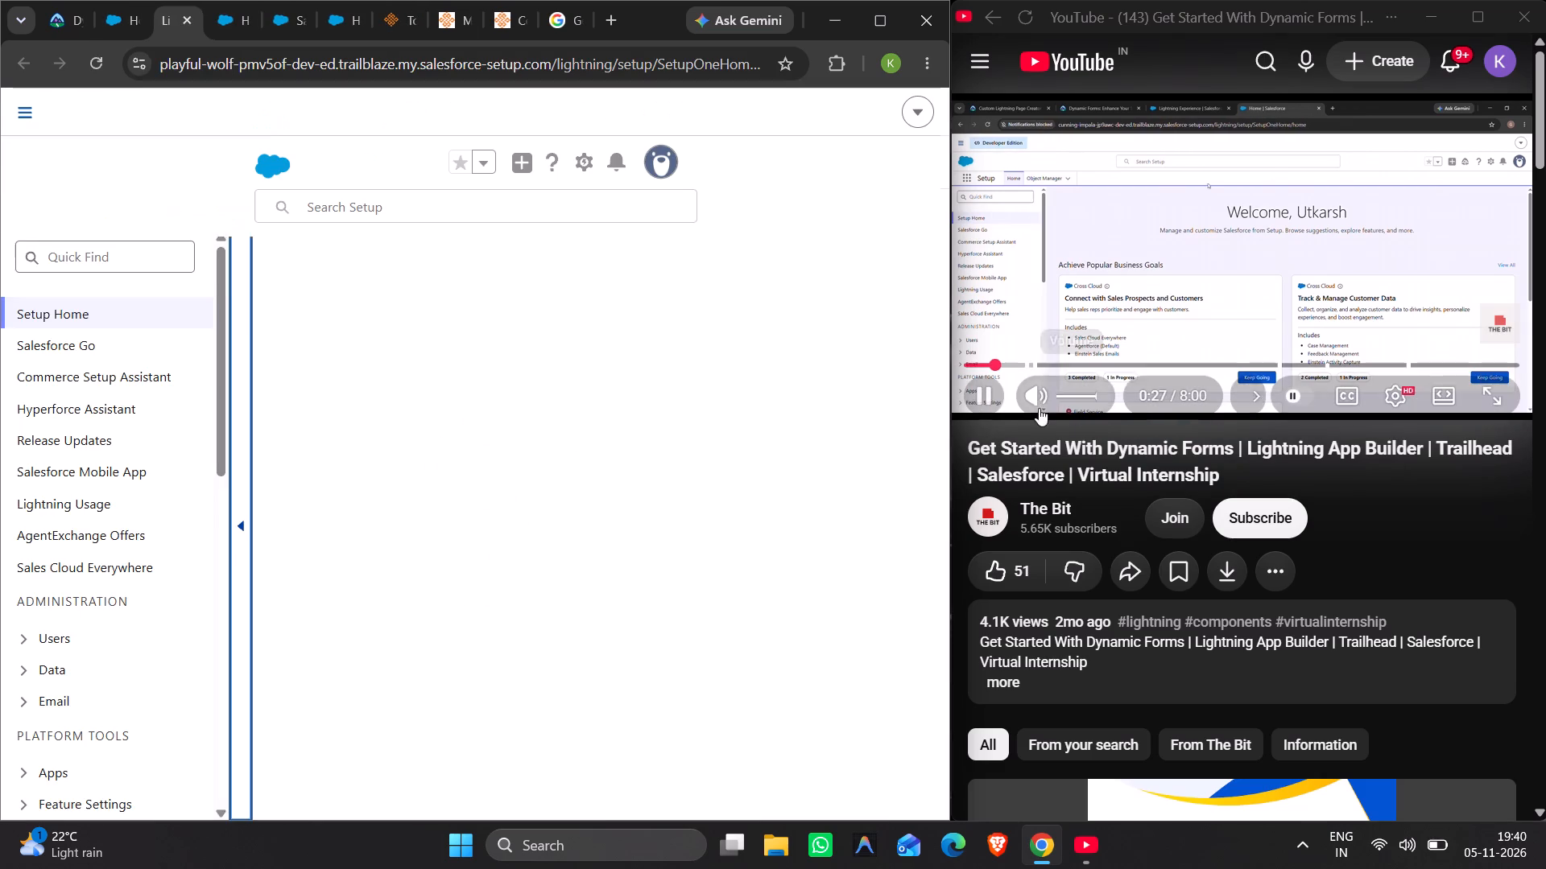
pyautogui.click(975, 398)
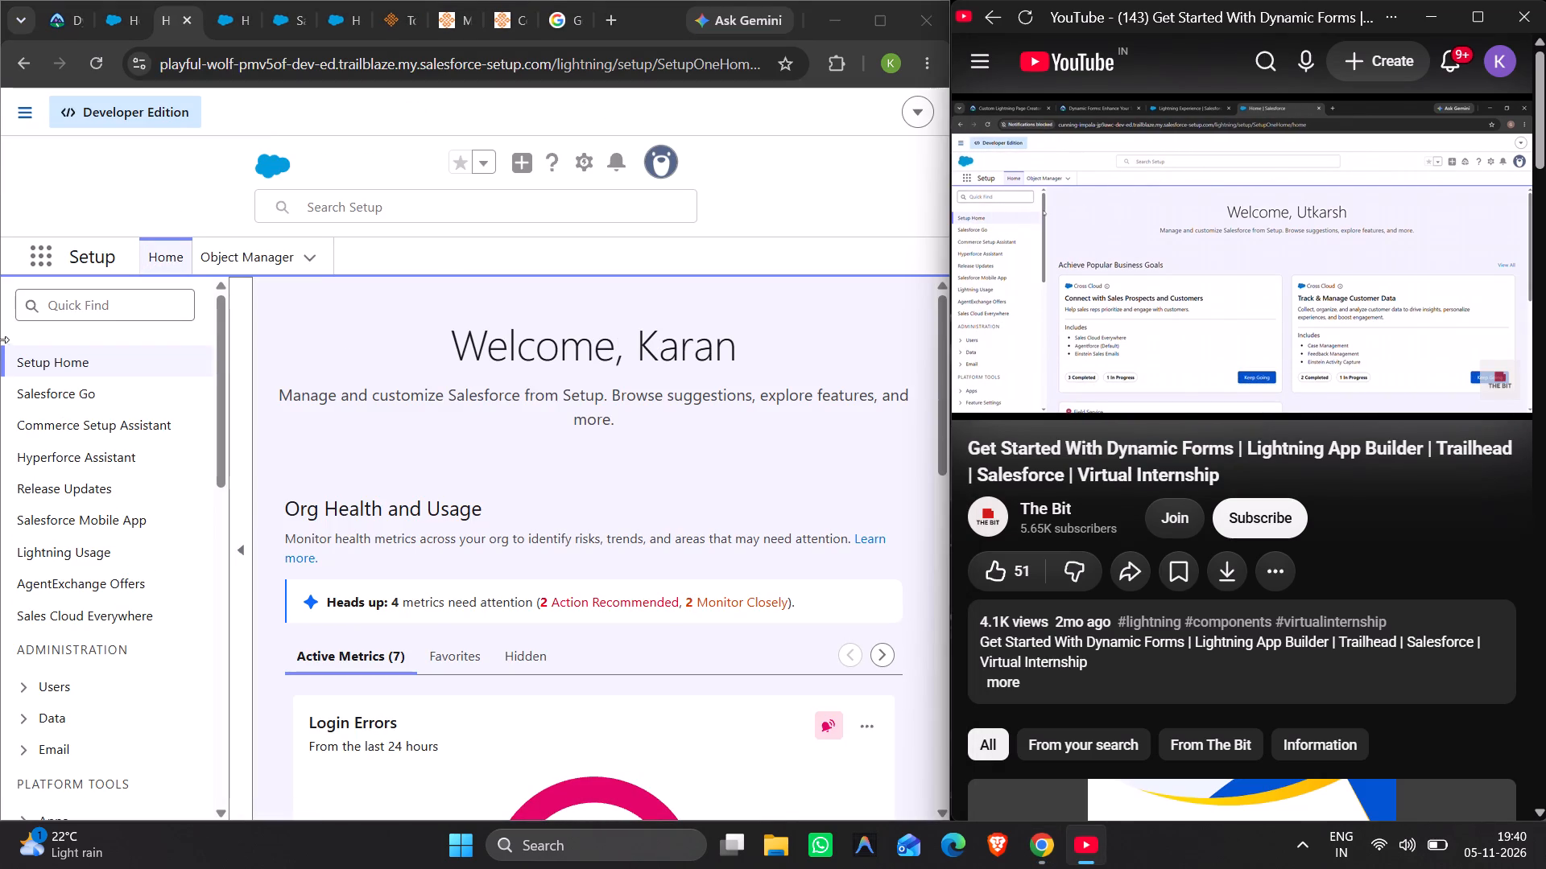
pyautogui.click(84, 294)
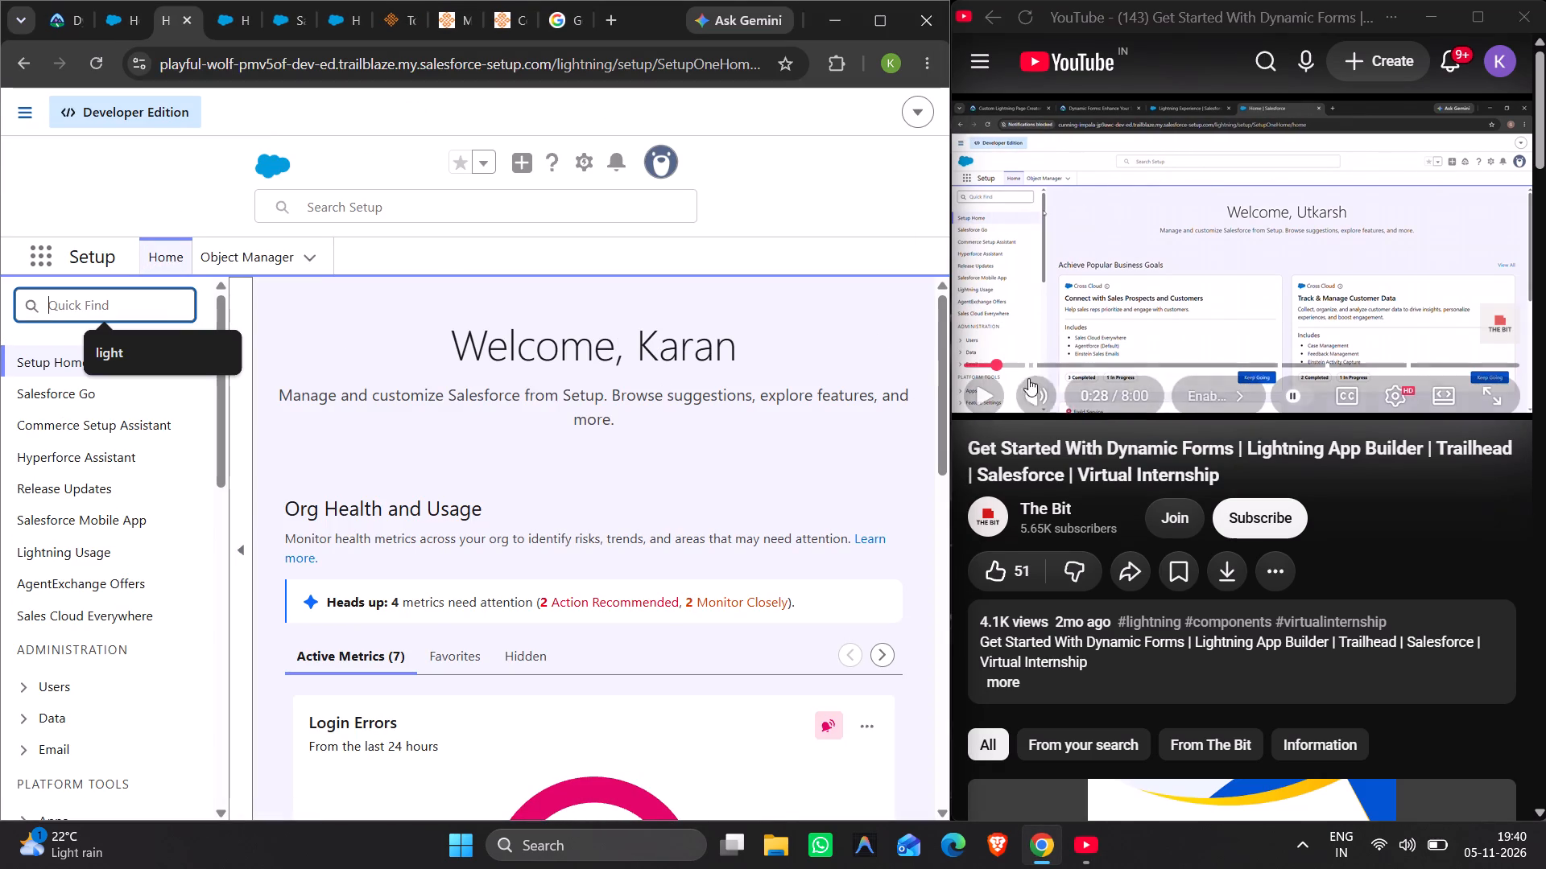
pyautogui.click(993, 394)
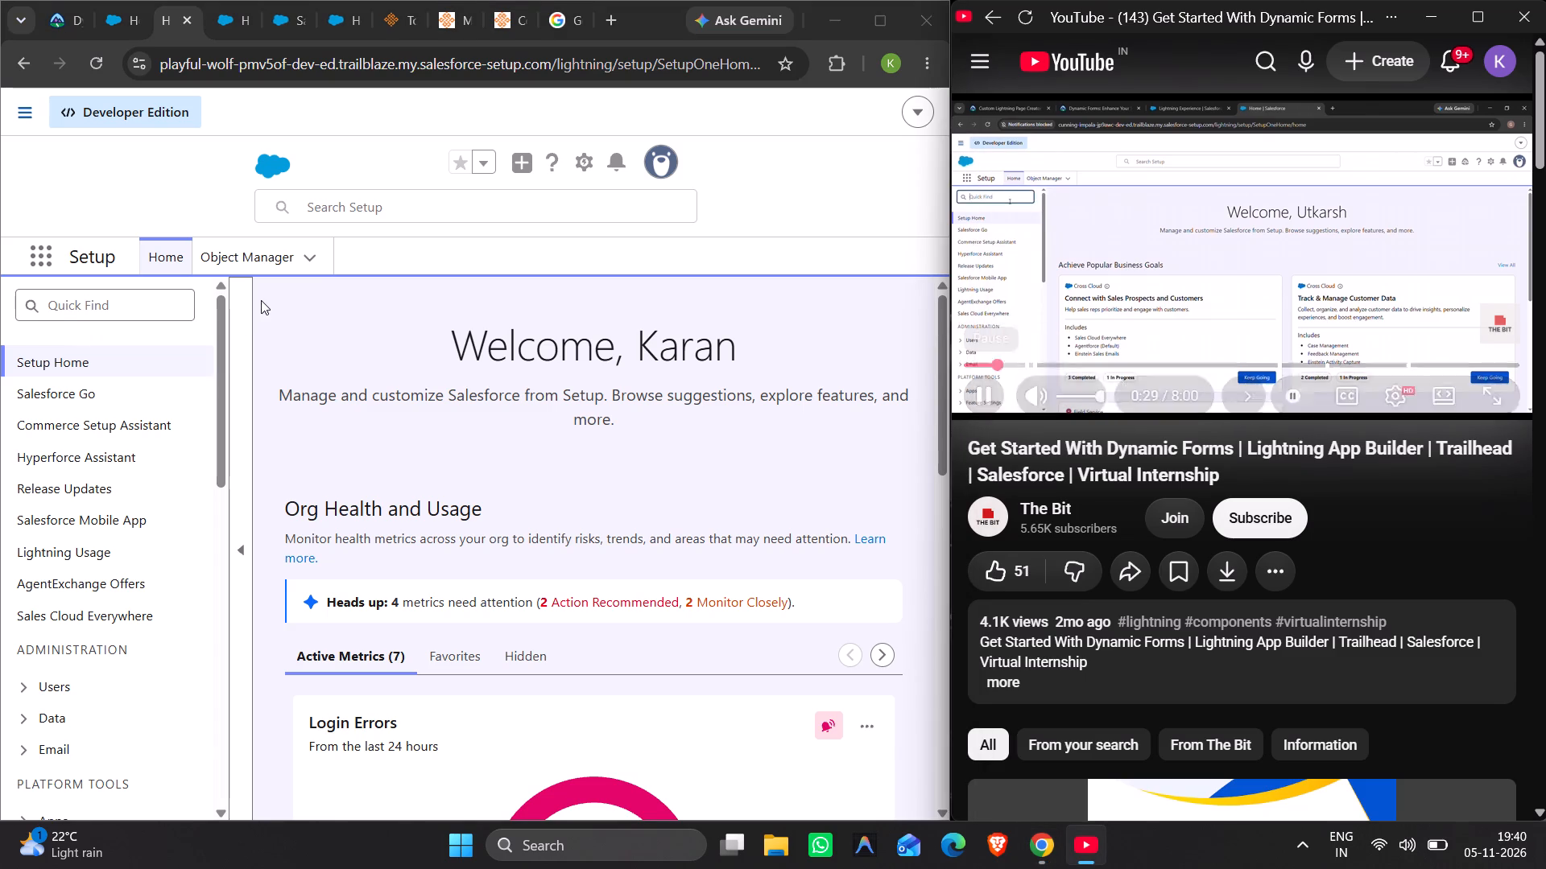
pyautogui.click(145, 303)
pyautogui.write('sale')
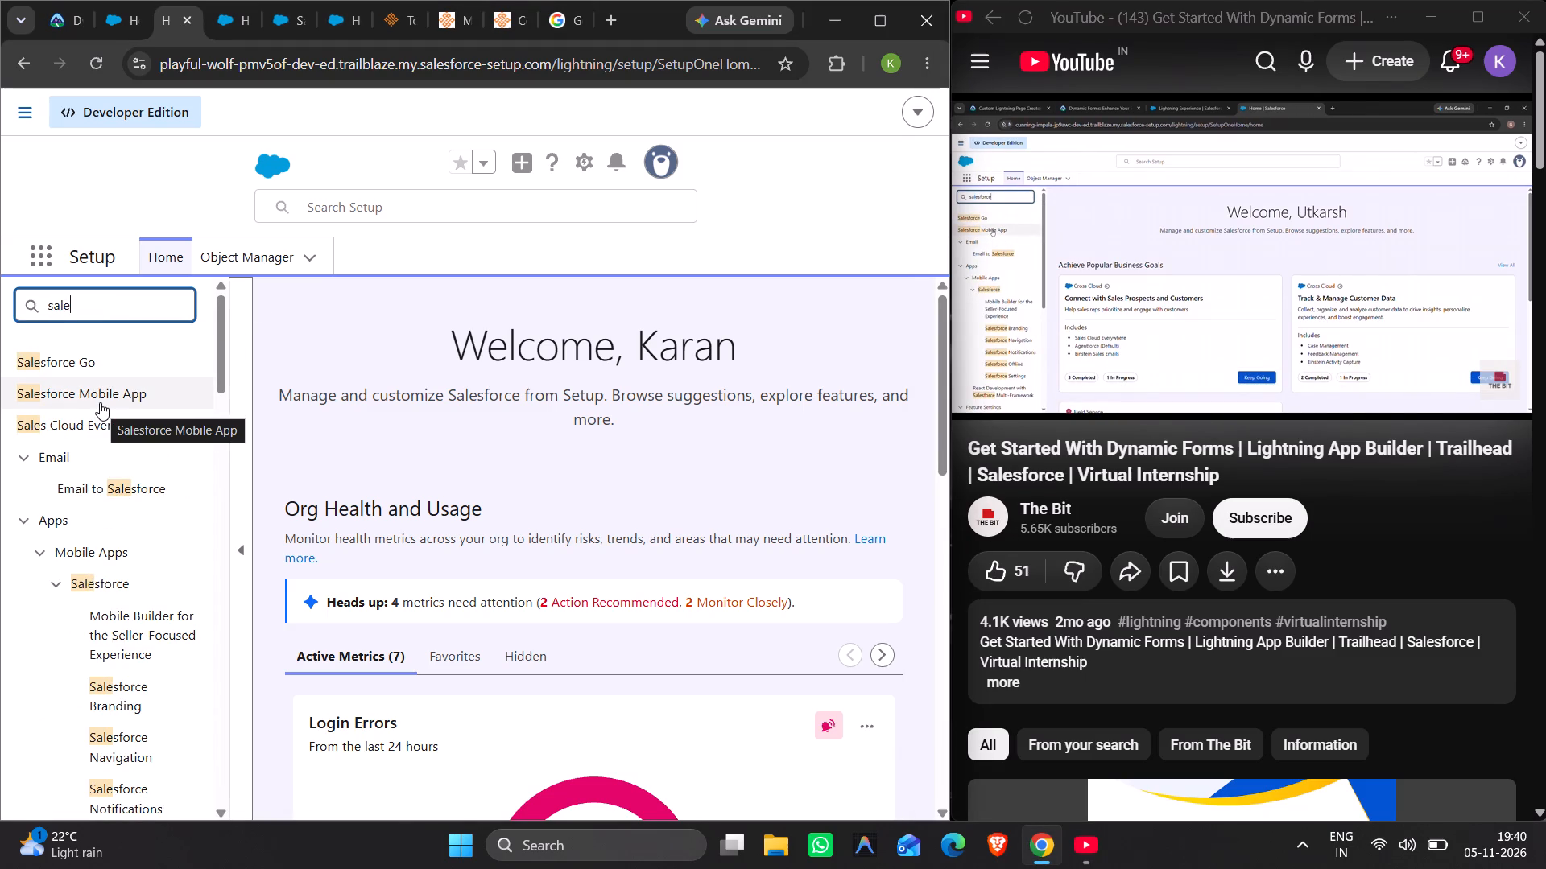
pyautogui.click(100, 402)
pyautogui.click(106, 395)
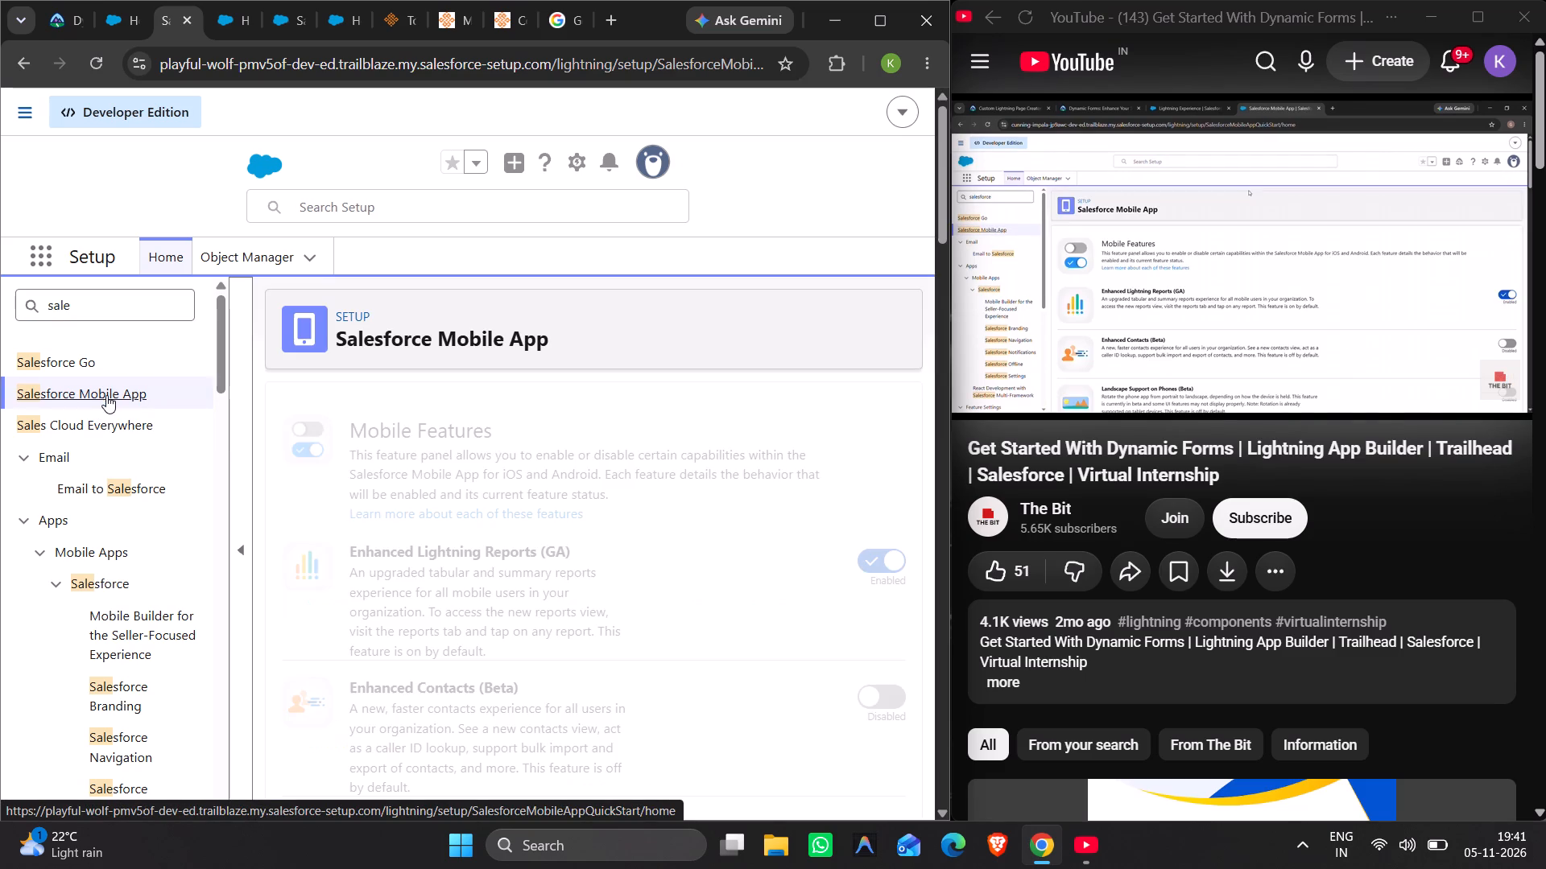
# Following the video walkthrough, enable Dynamic Related Lists for Mobile (Beta) in the mobile features.
pyautogui.scroll(-1, 459, 547)
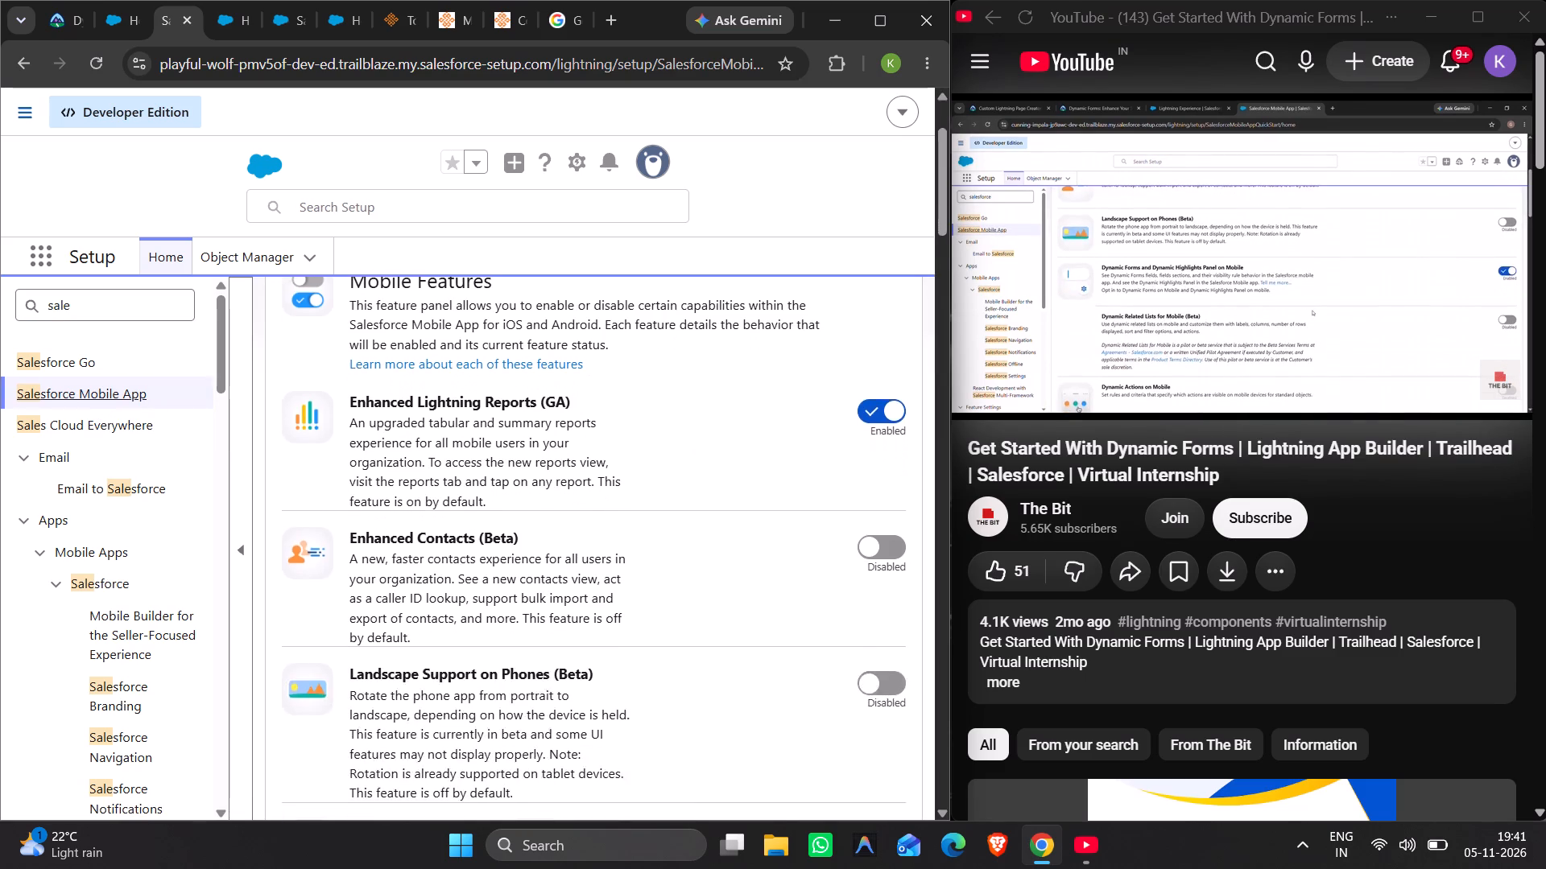
pyautogui.scroll(-1, 459, 547)
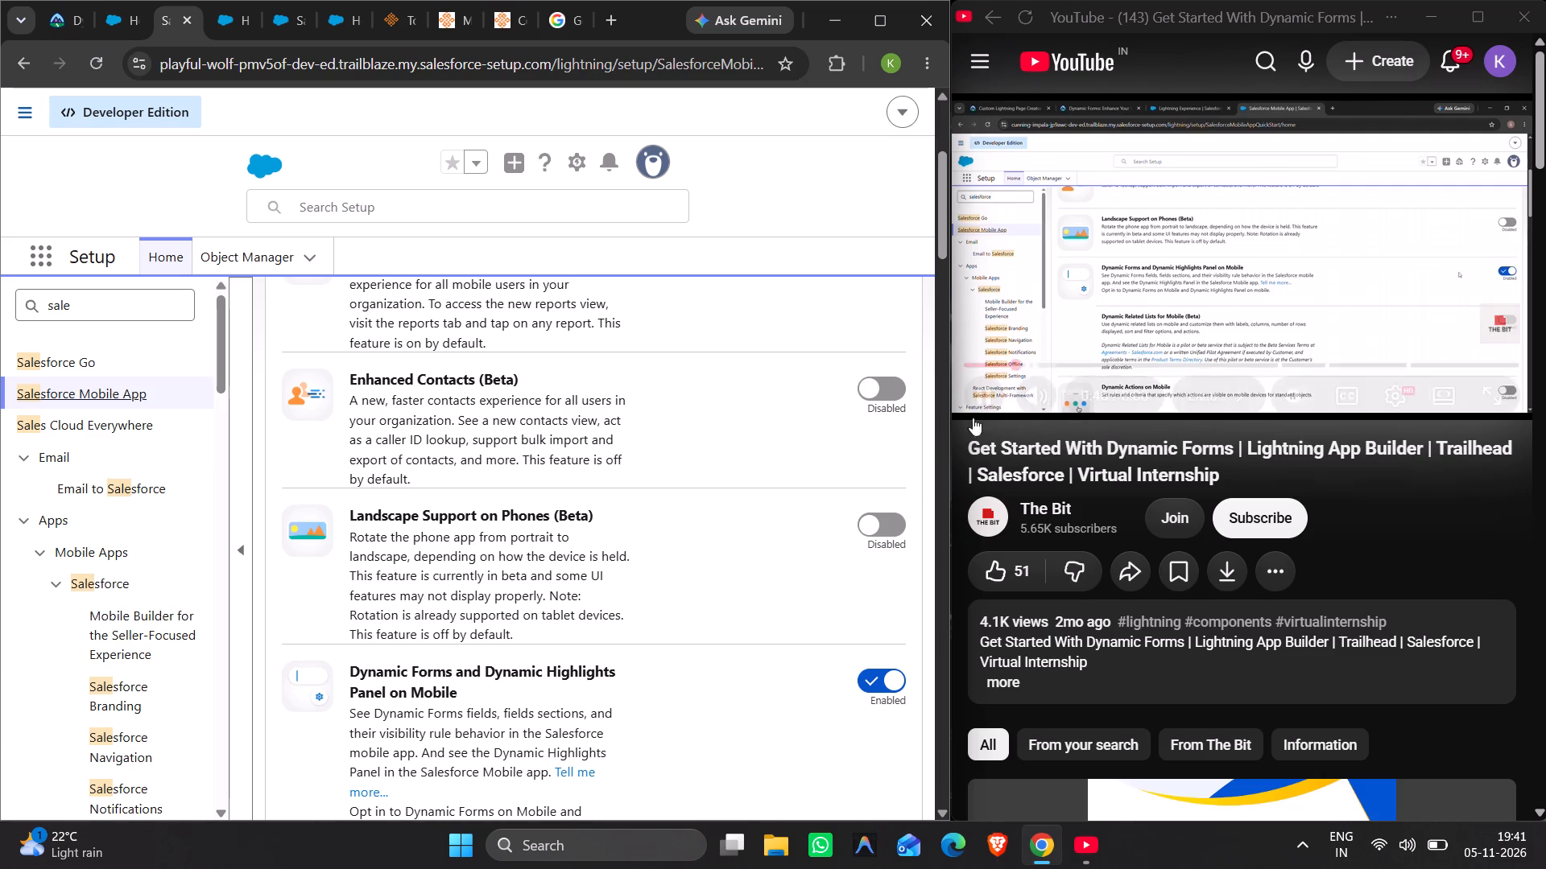
pyautogui.click(990, 386)
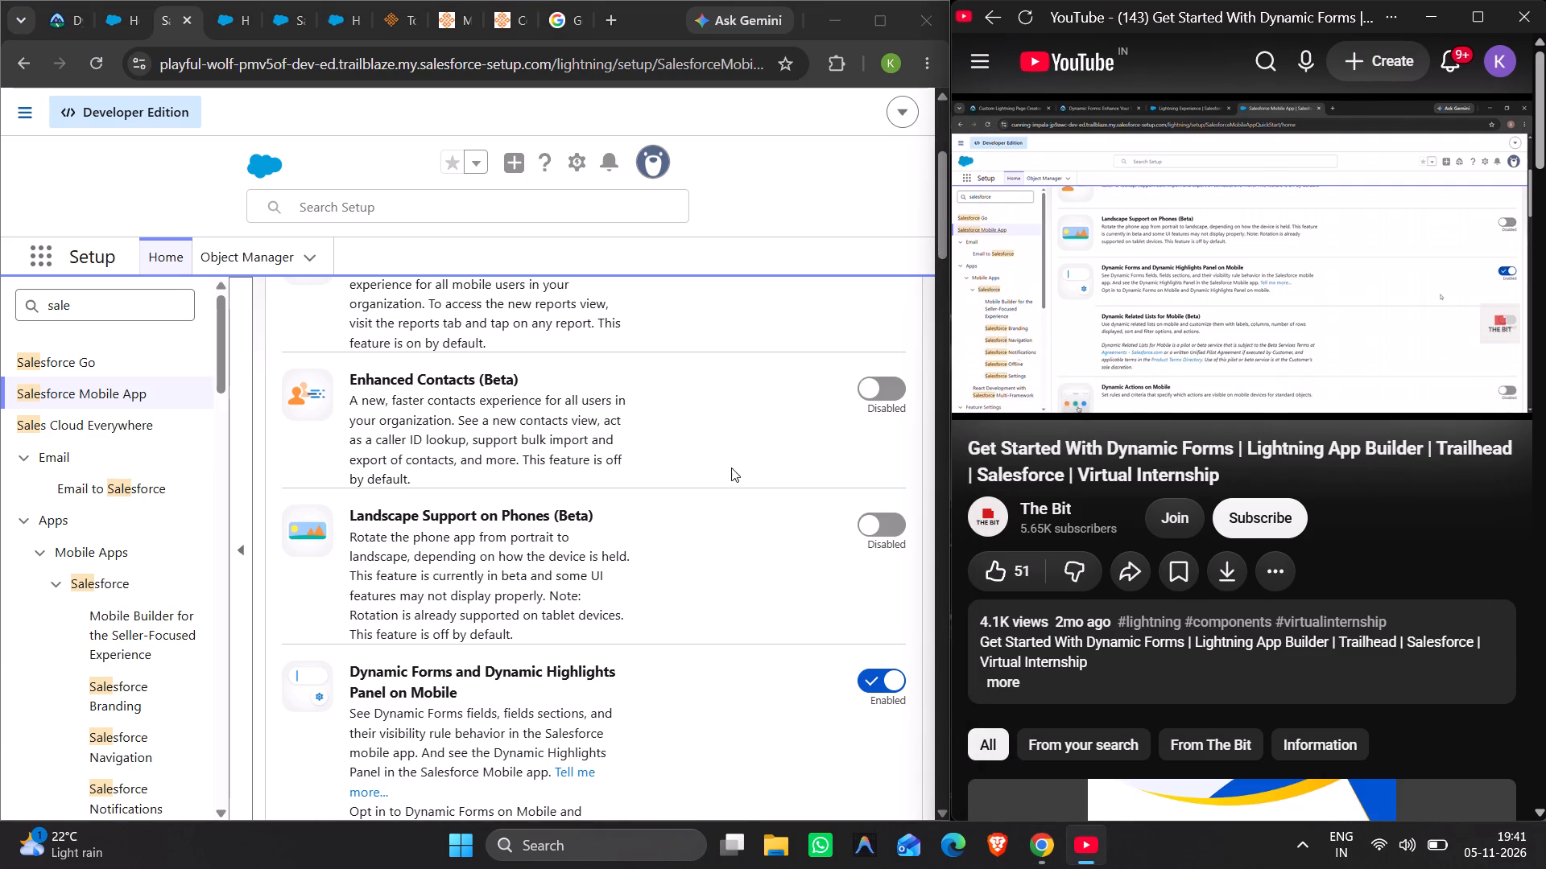
pyautogui.scroll(3, 724, 462)
pyautogui.scroll(-1, 724, 462)
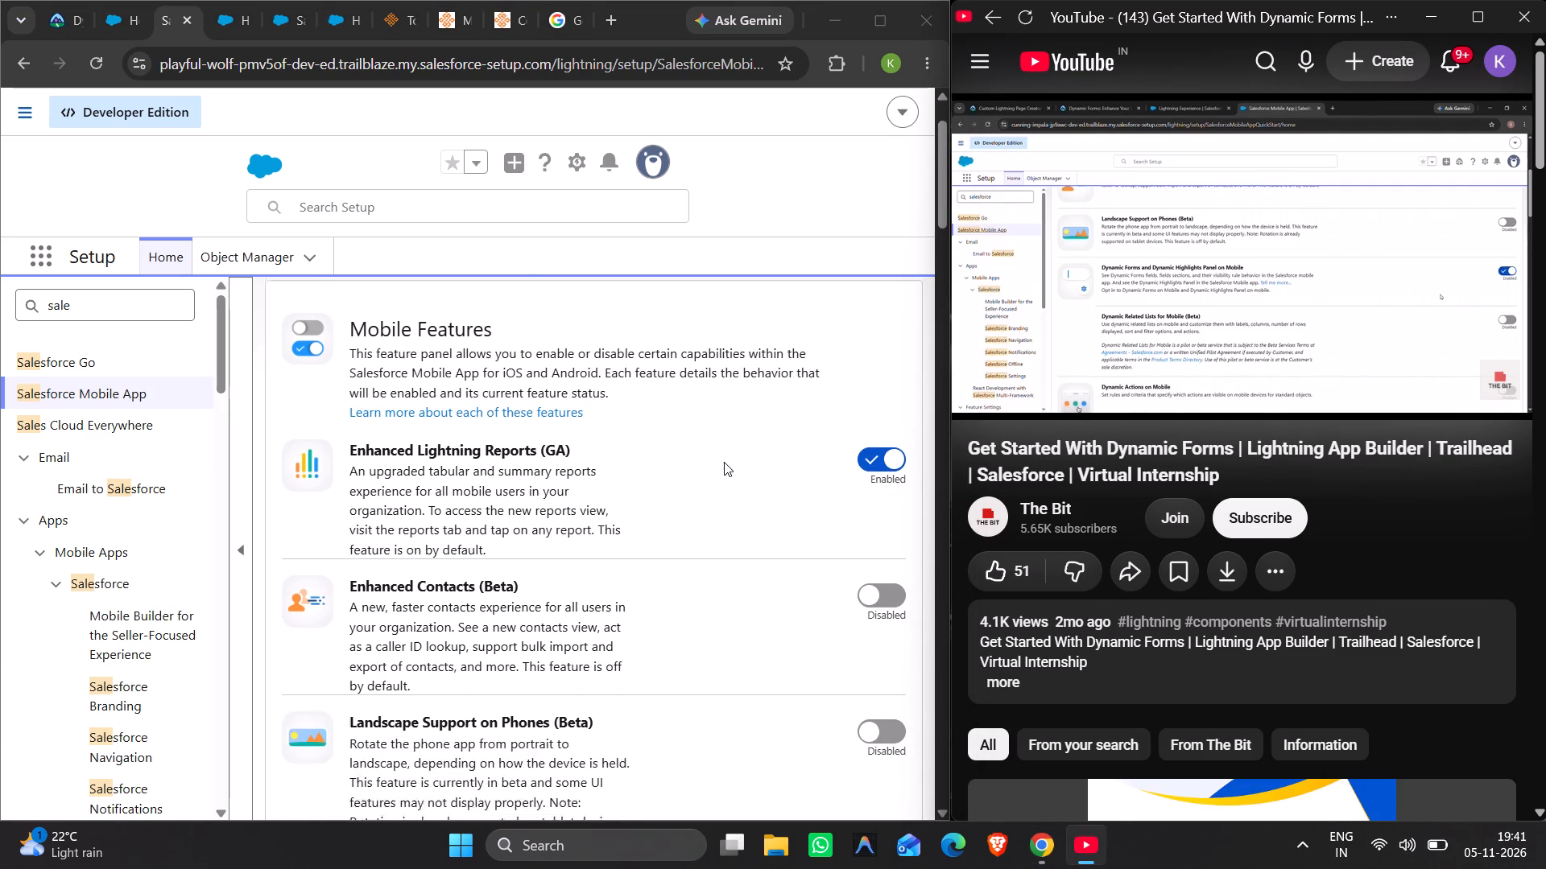
pyautogui.scroll(-3, 724, 462)
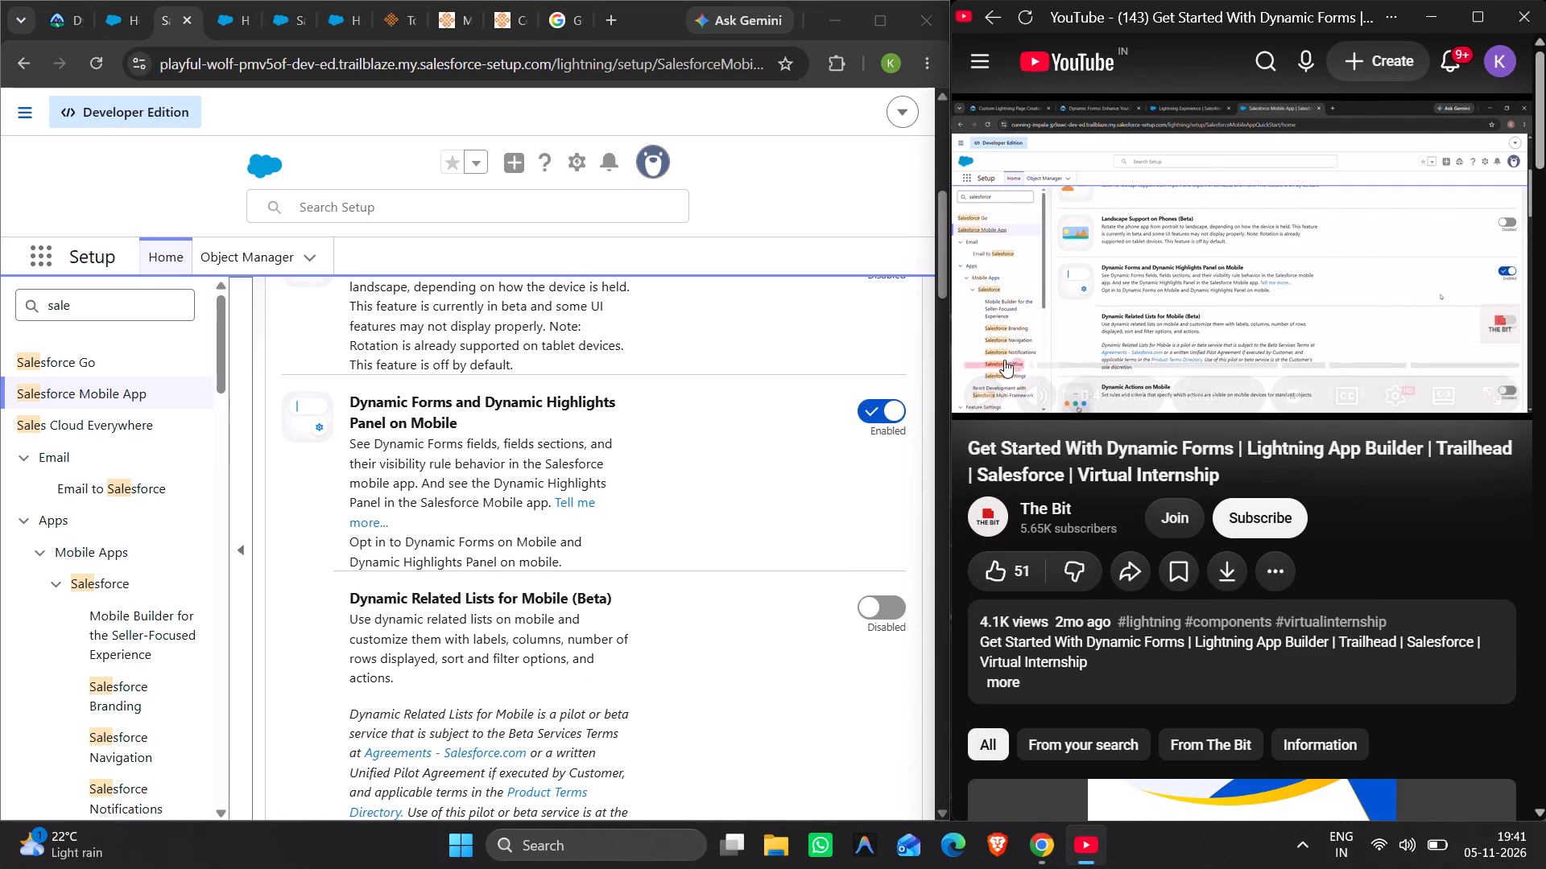
pyautogui.click(989, 400)
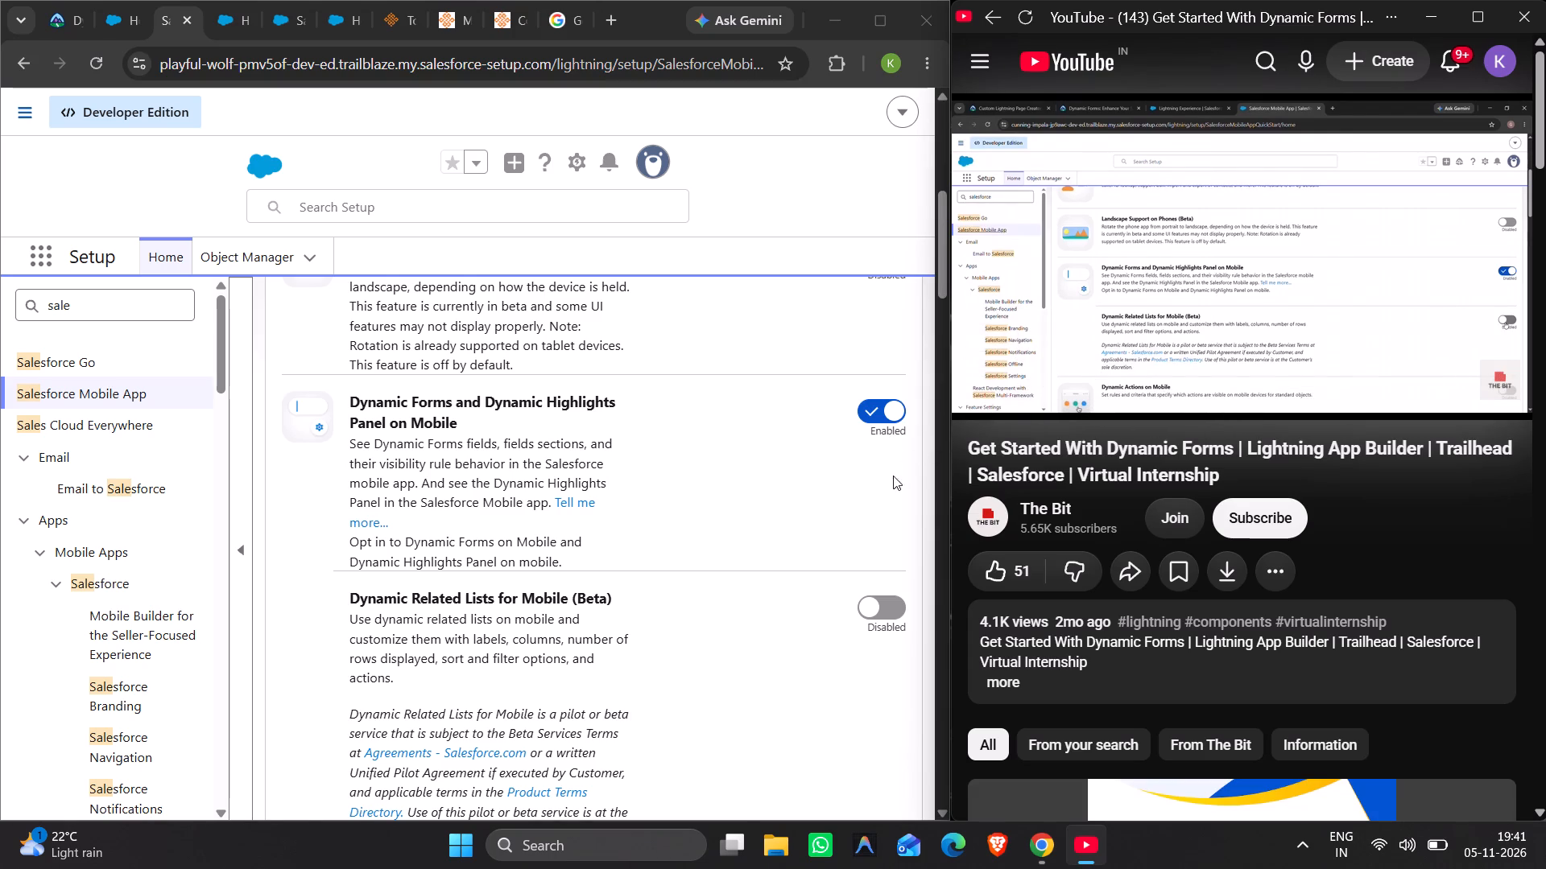
pyautogui.click(884, 607)
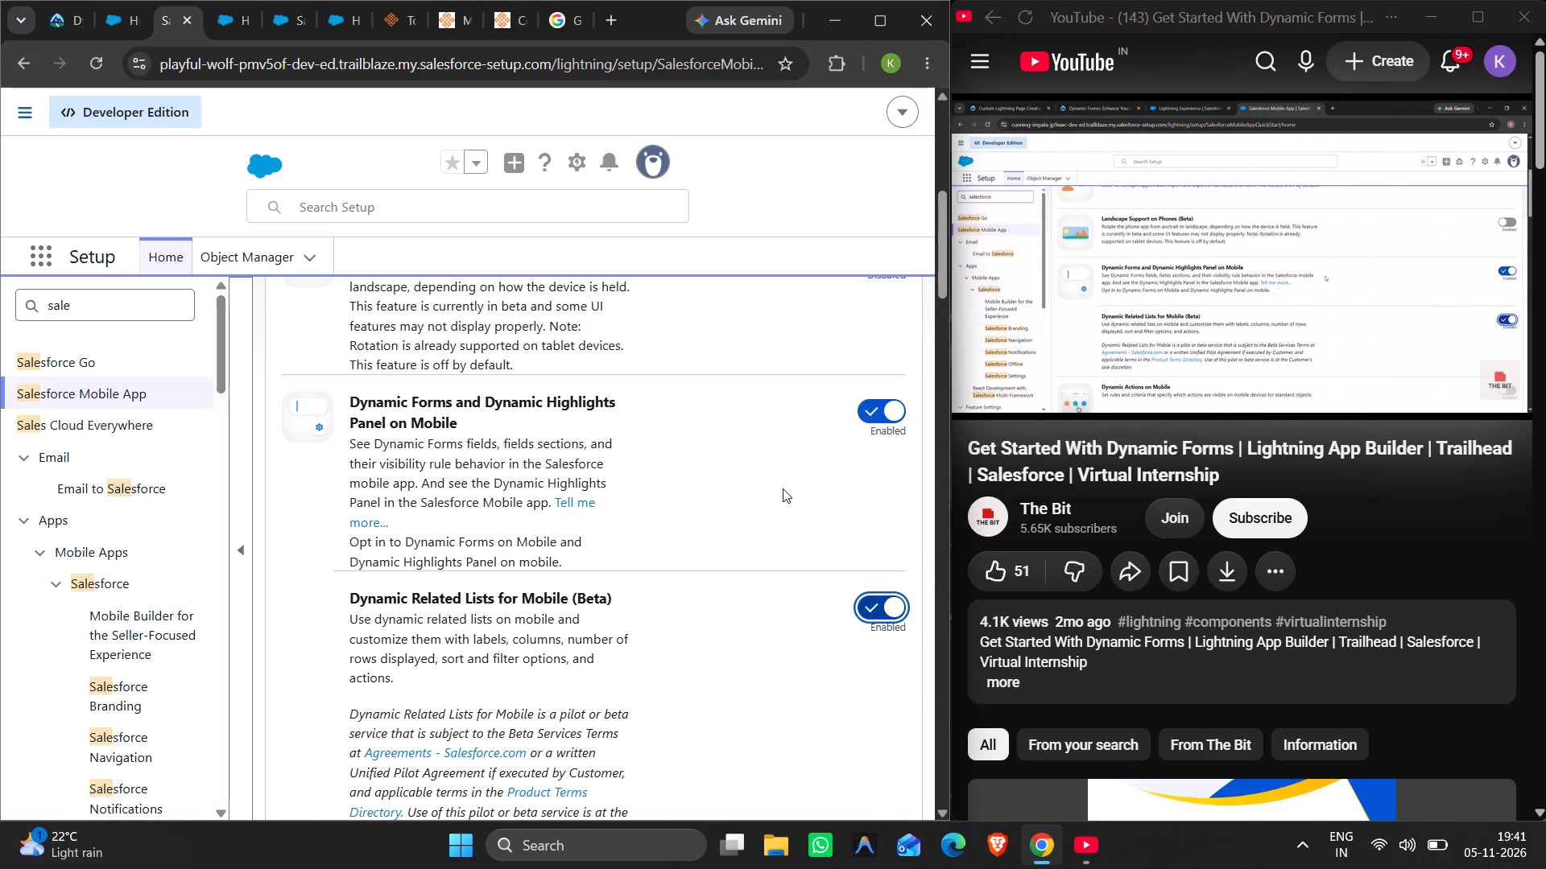
# Search the Setup pages for "app b", open Lightning App Builder and open the New Account Page for editing.
pyautogui.click(166, 312)
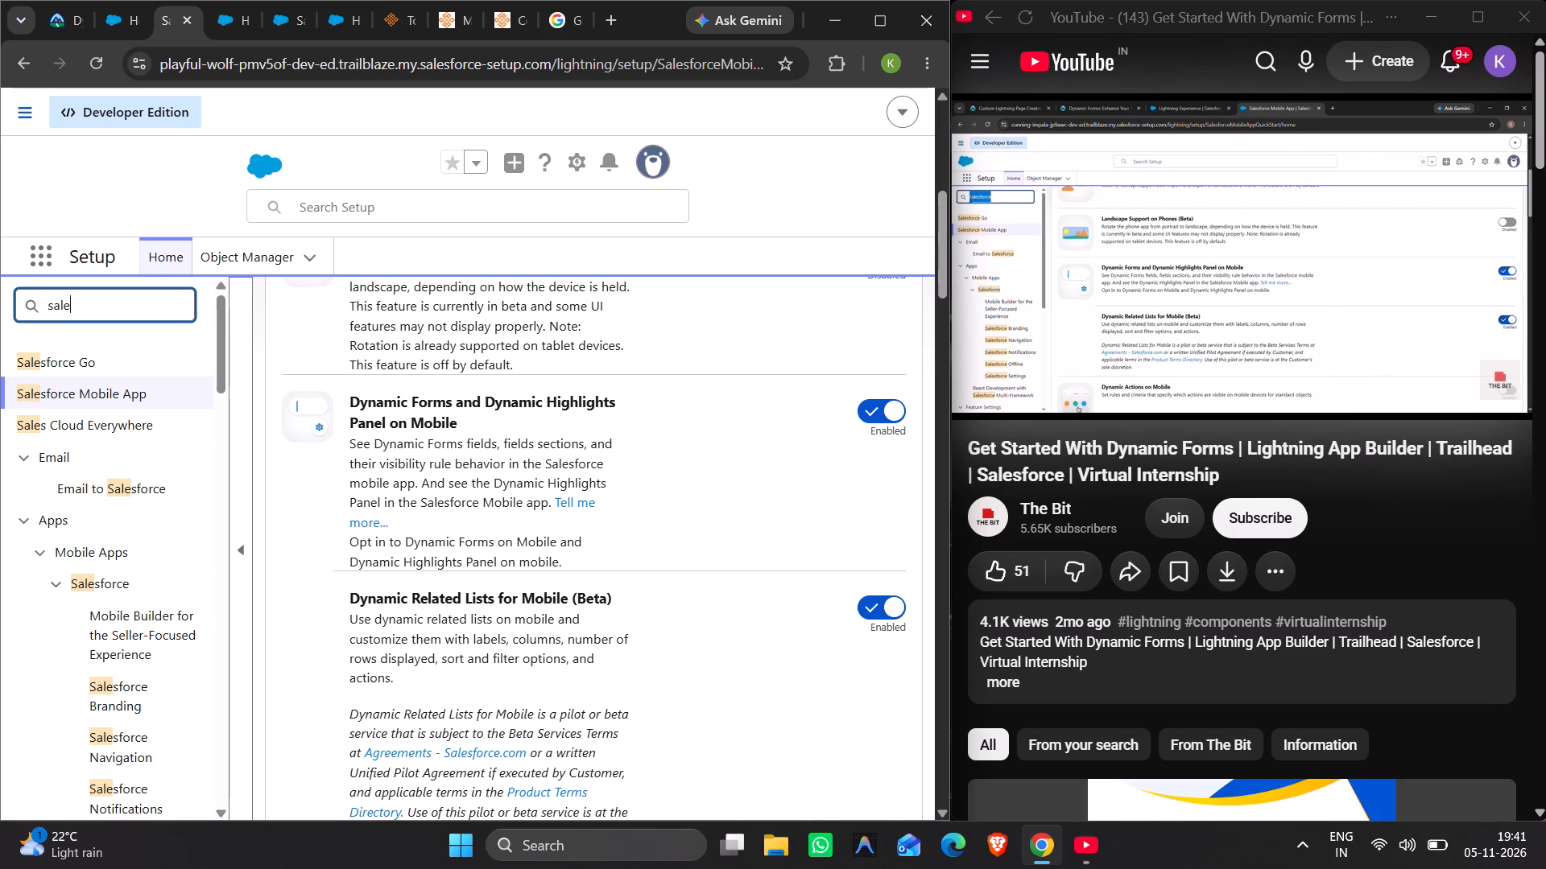
pyautogui.press('BackSpace')
pyautogui.press('BackSpace')
pyautogui.press('BackSpace')
pyautogui.press('BackSpace')
pyautogui.press('BackSpace')
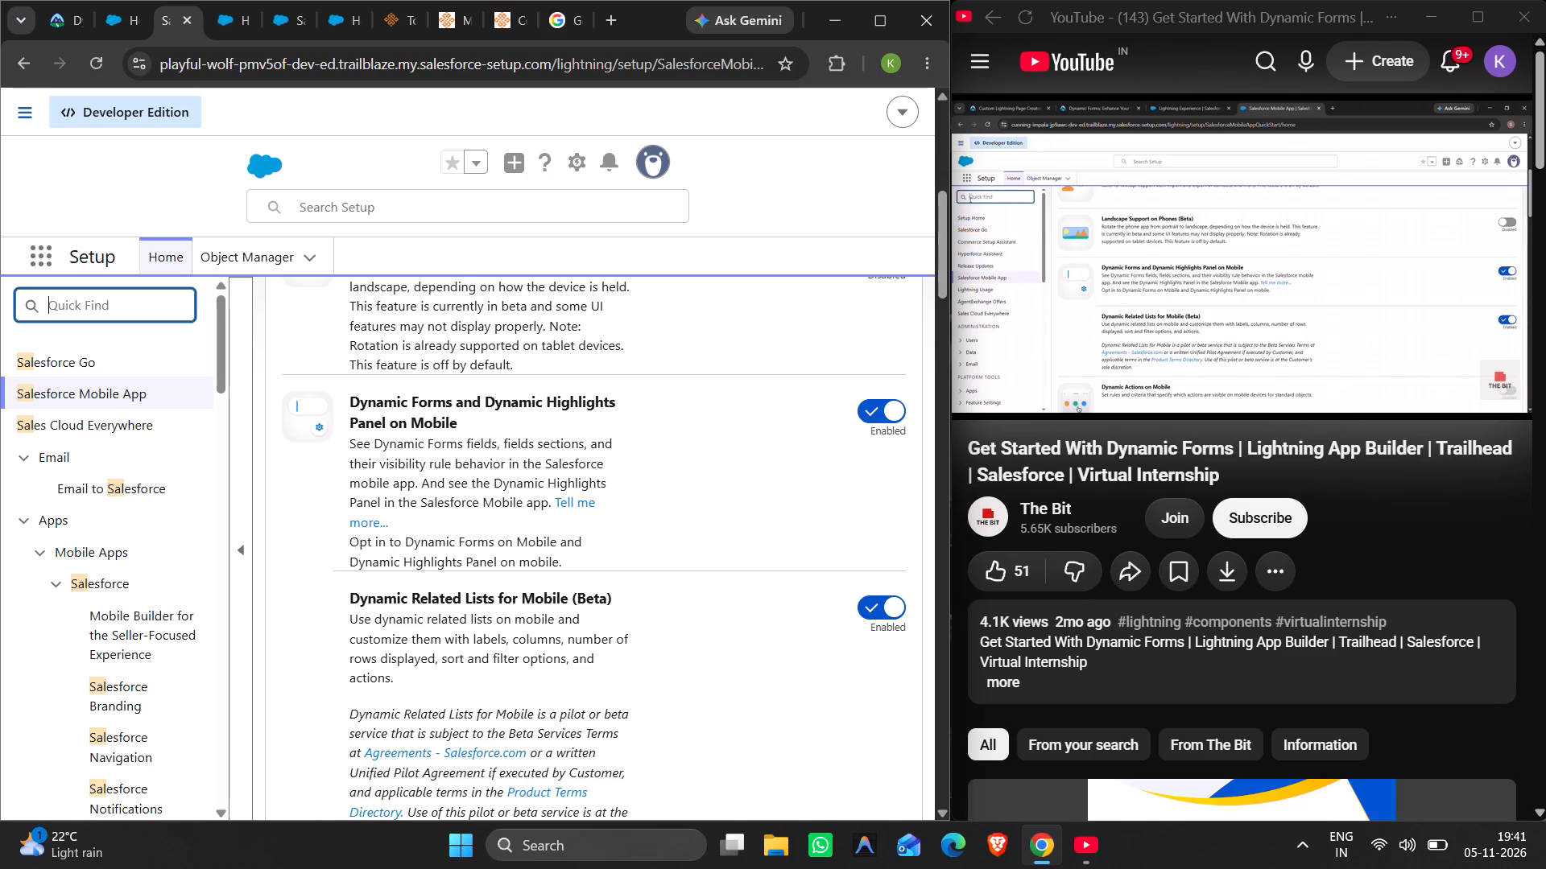
pyautogui.write('app')
pyautogui.press('space')
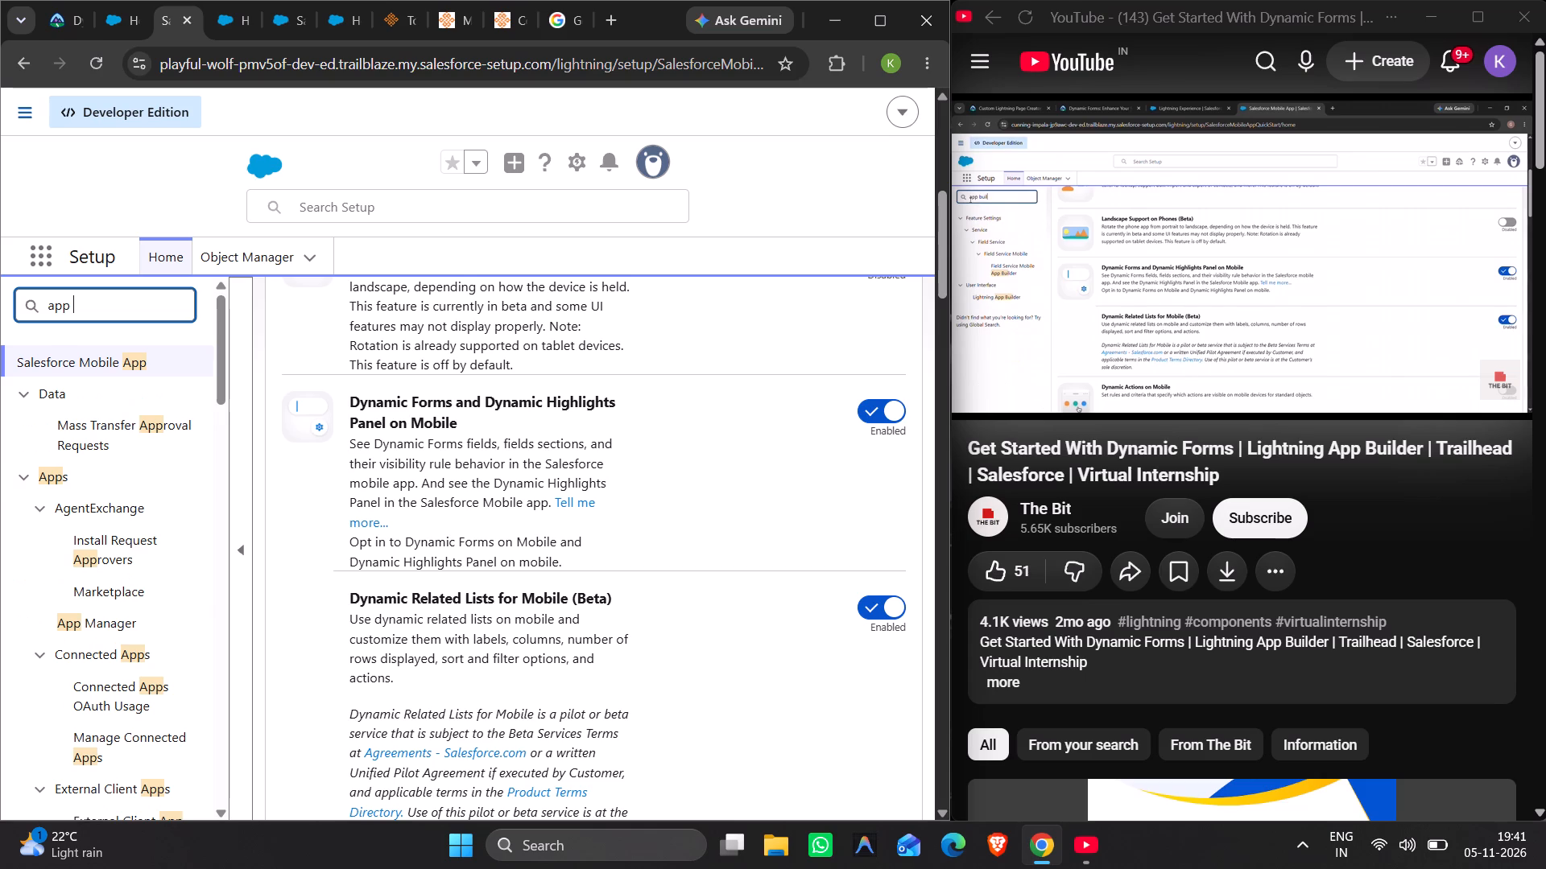
pyautogui.press('b')
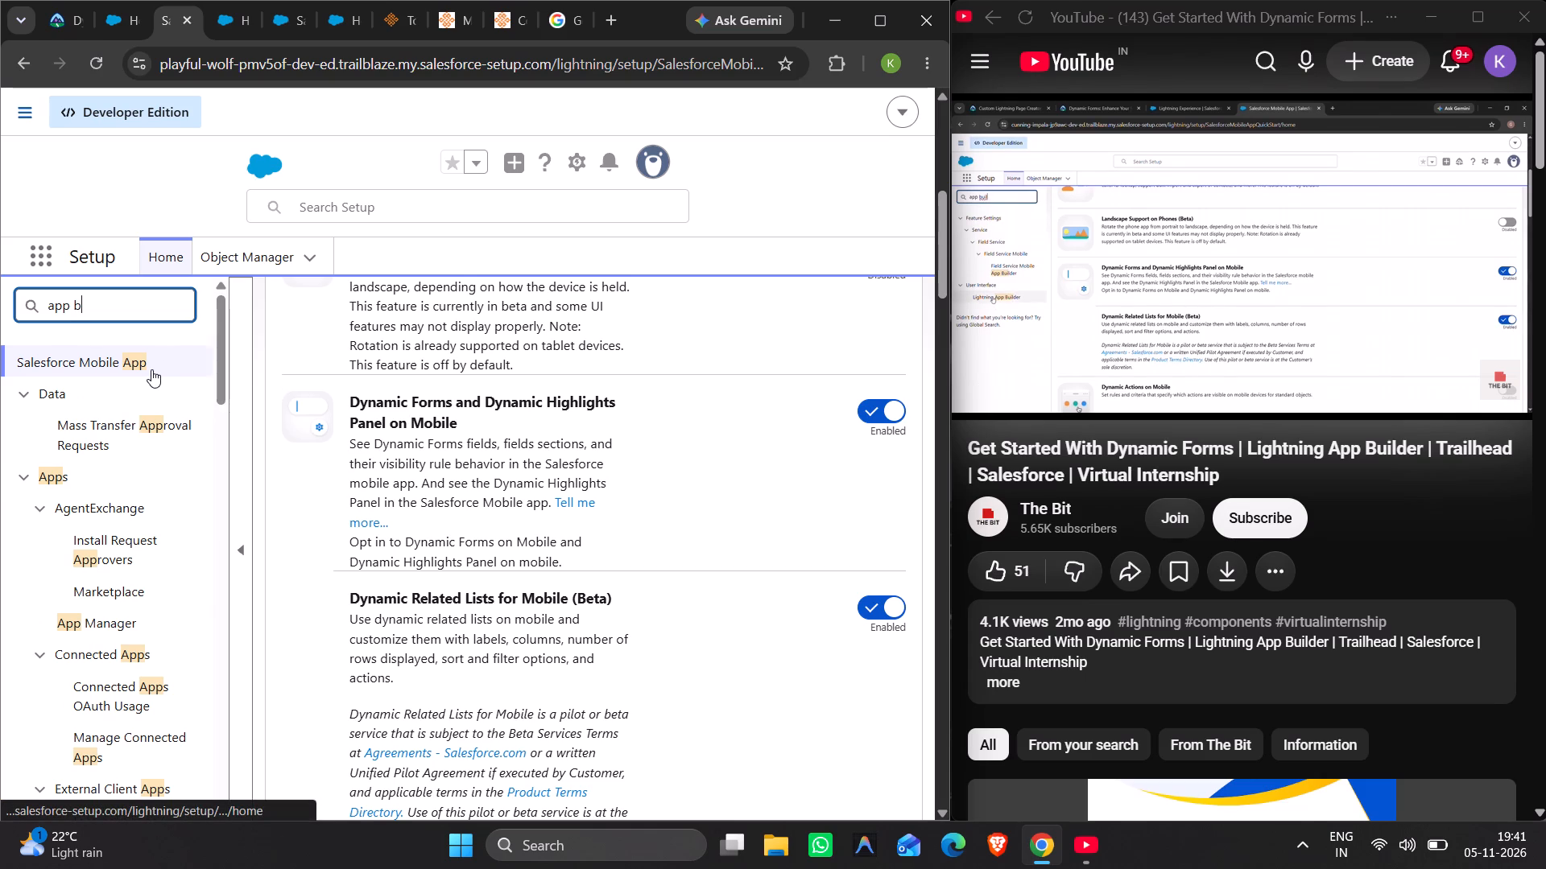
pyautogui.click(127, 583)
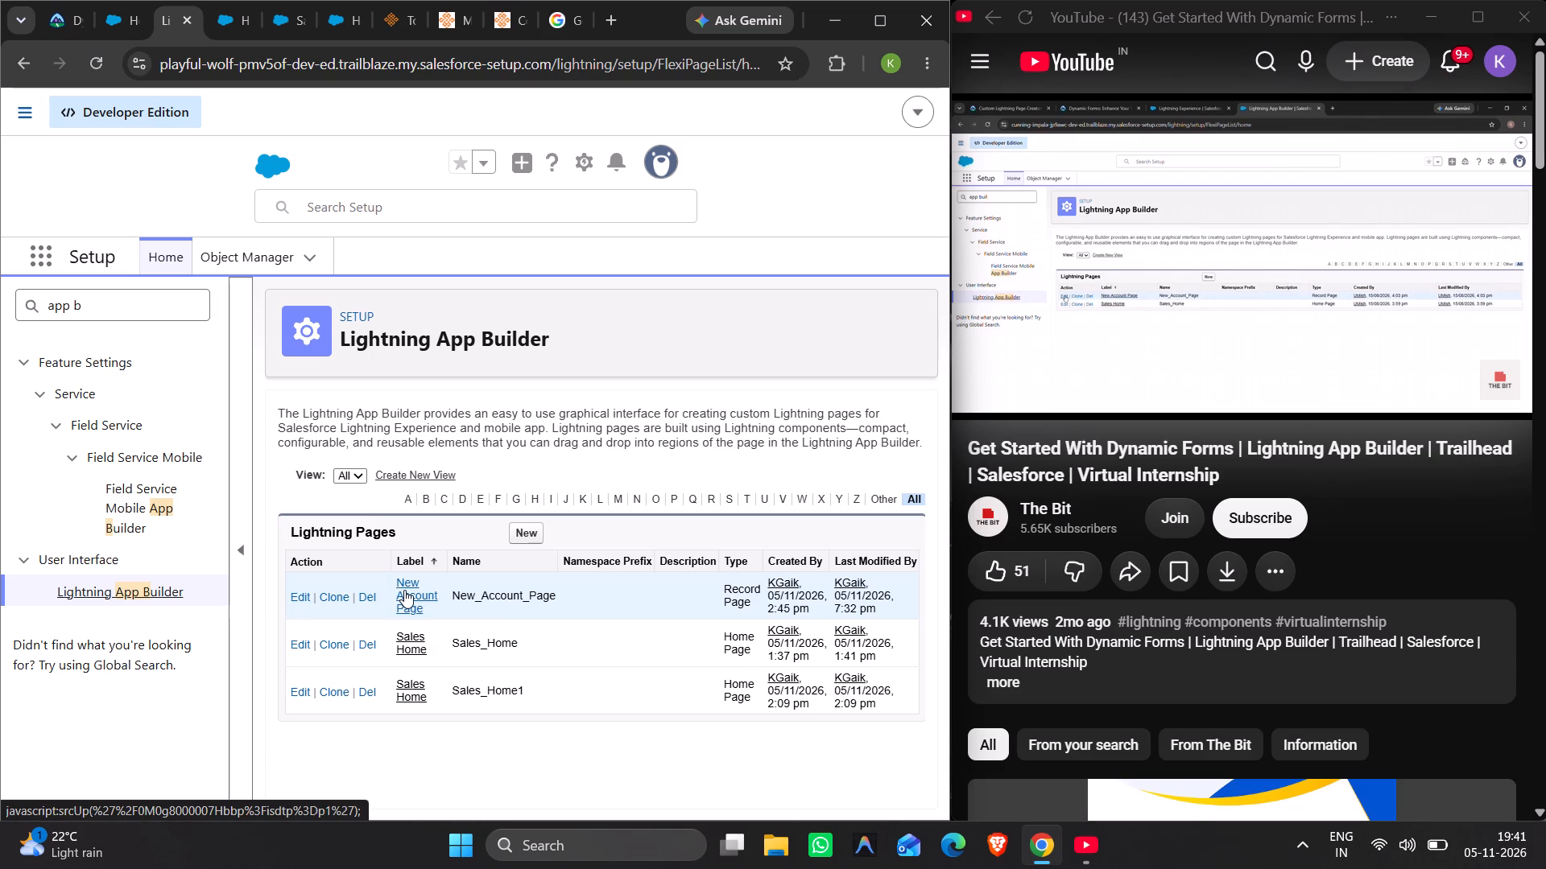
pyautogui.click(302, 599)
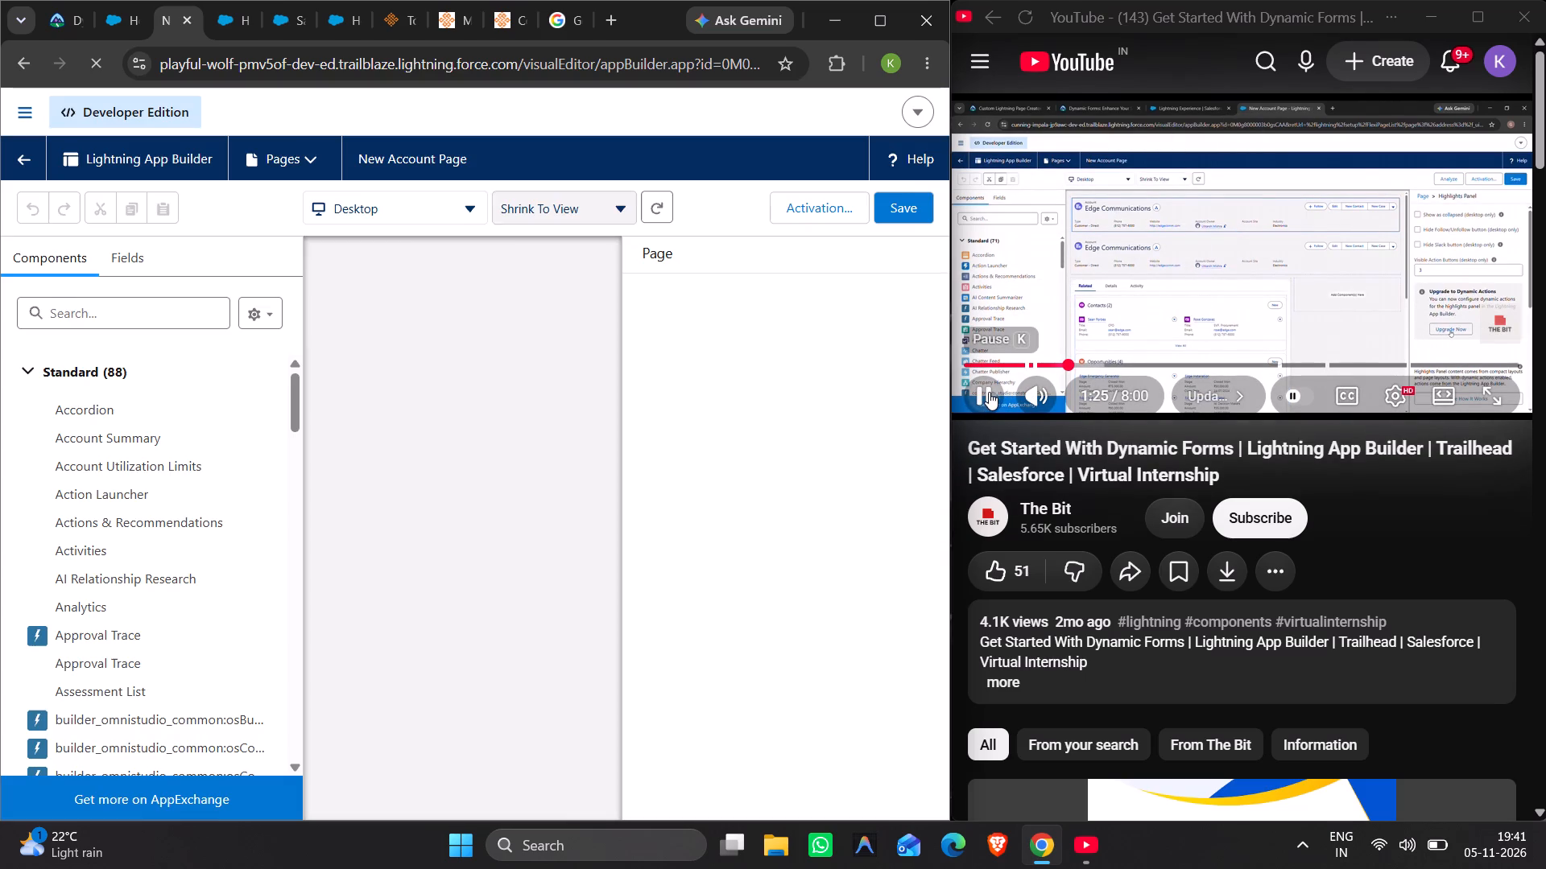
# Replay the walkthrough from about 1:17 to see how the Highlights Panel is selected and upgraded, and pause it there.
pyautogui.click(989, 392)
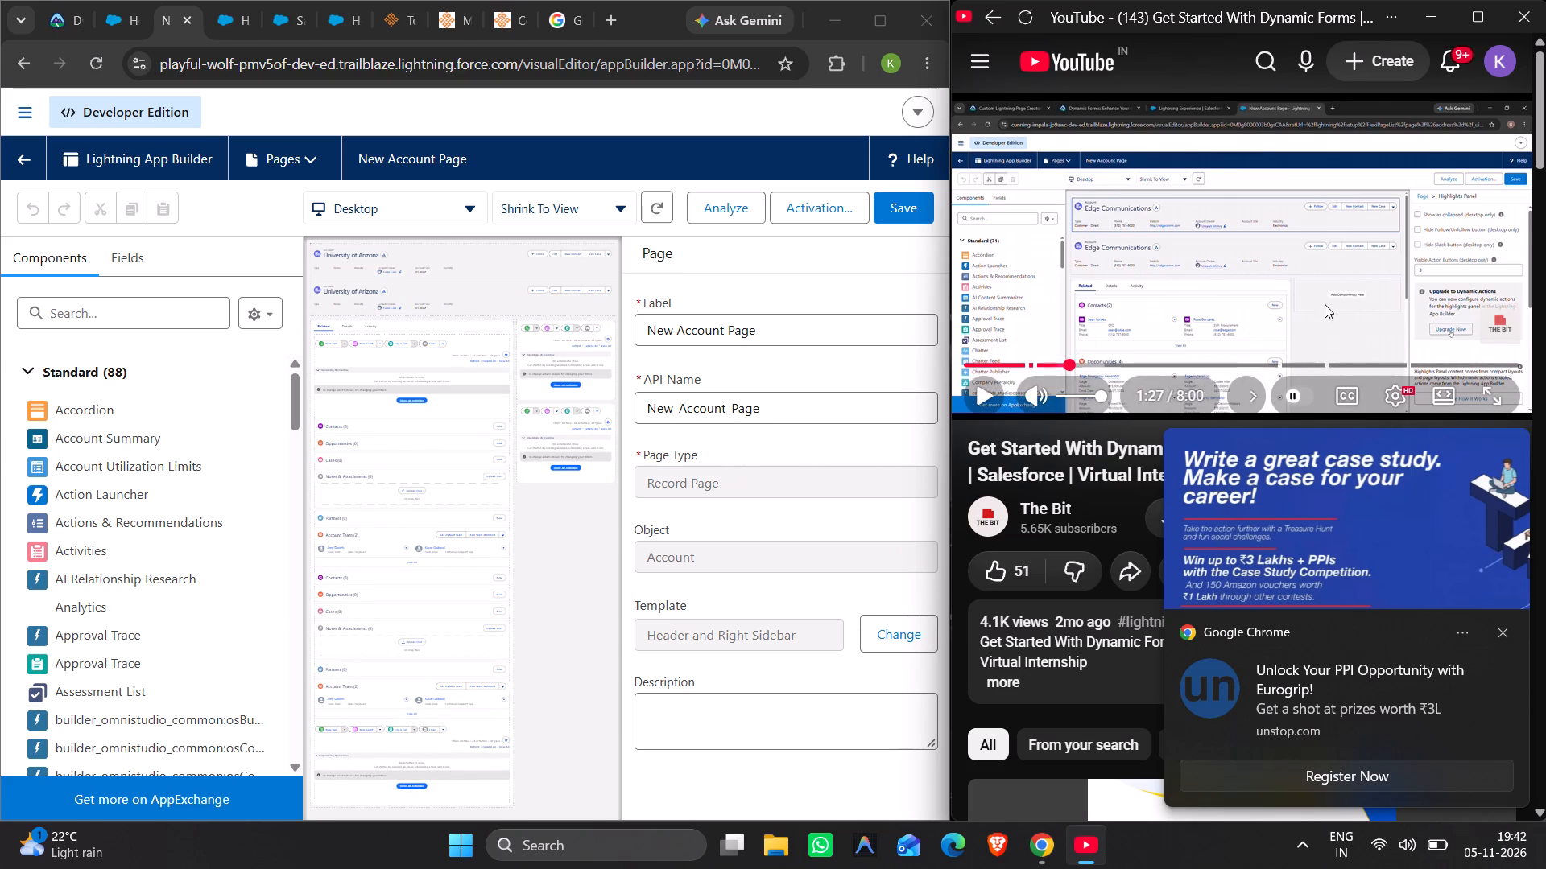
pyautogui.press('Left')
pyautogui.press('Left')
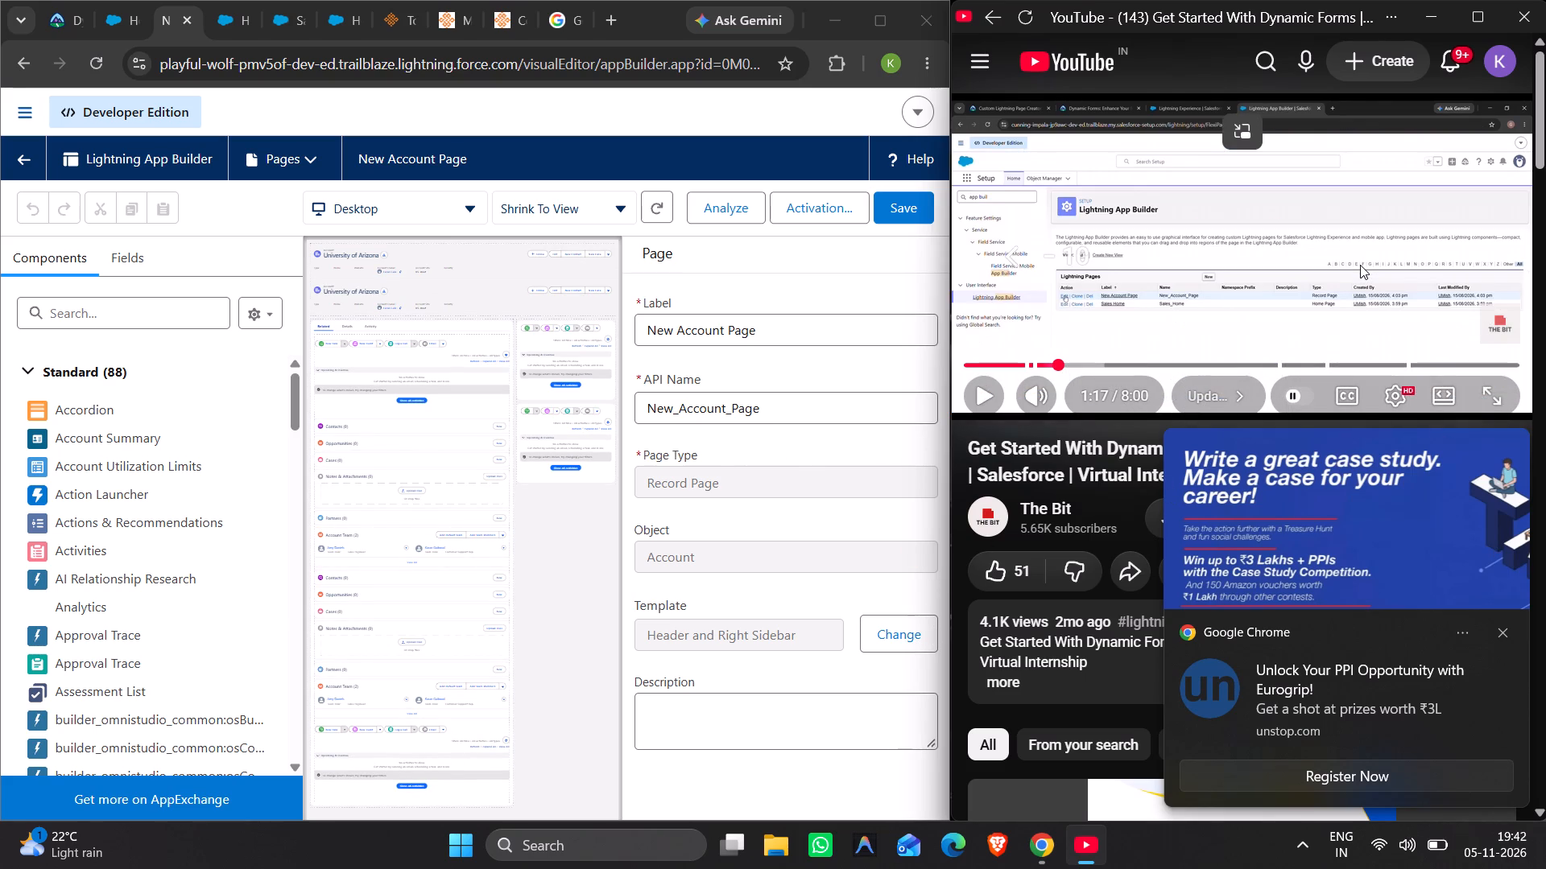
pyautogui.press('space')
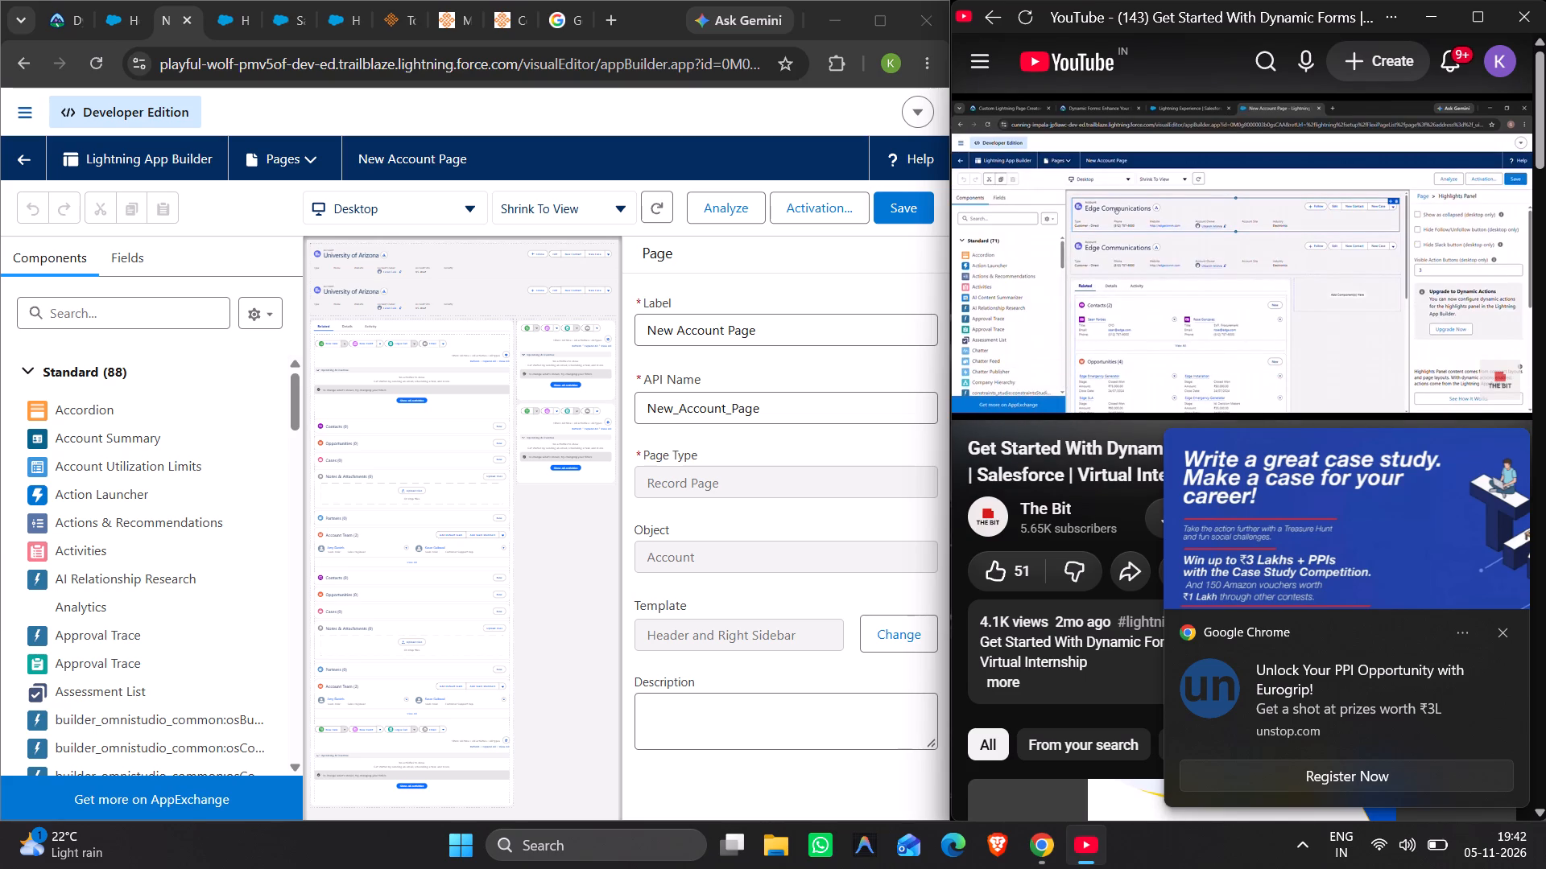
pyautogui.press('Left')
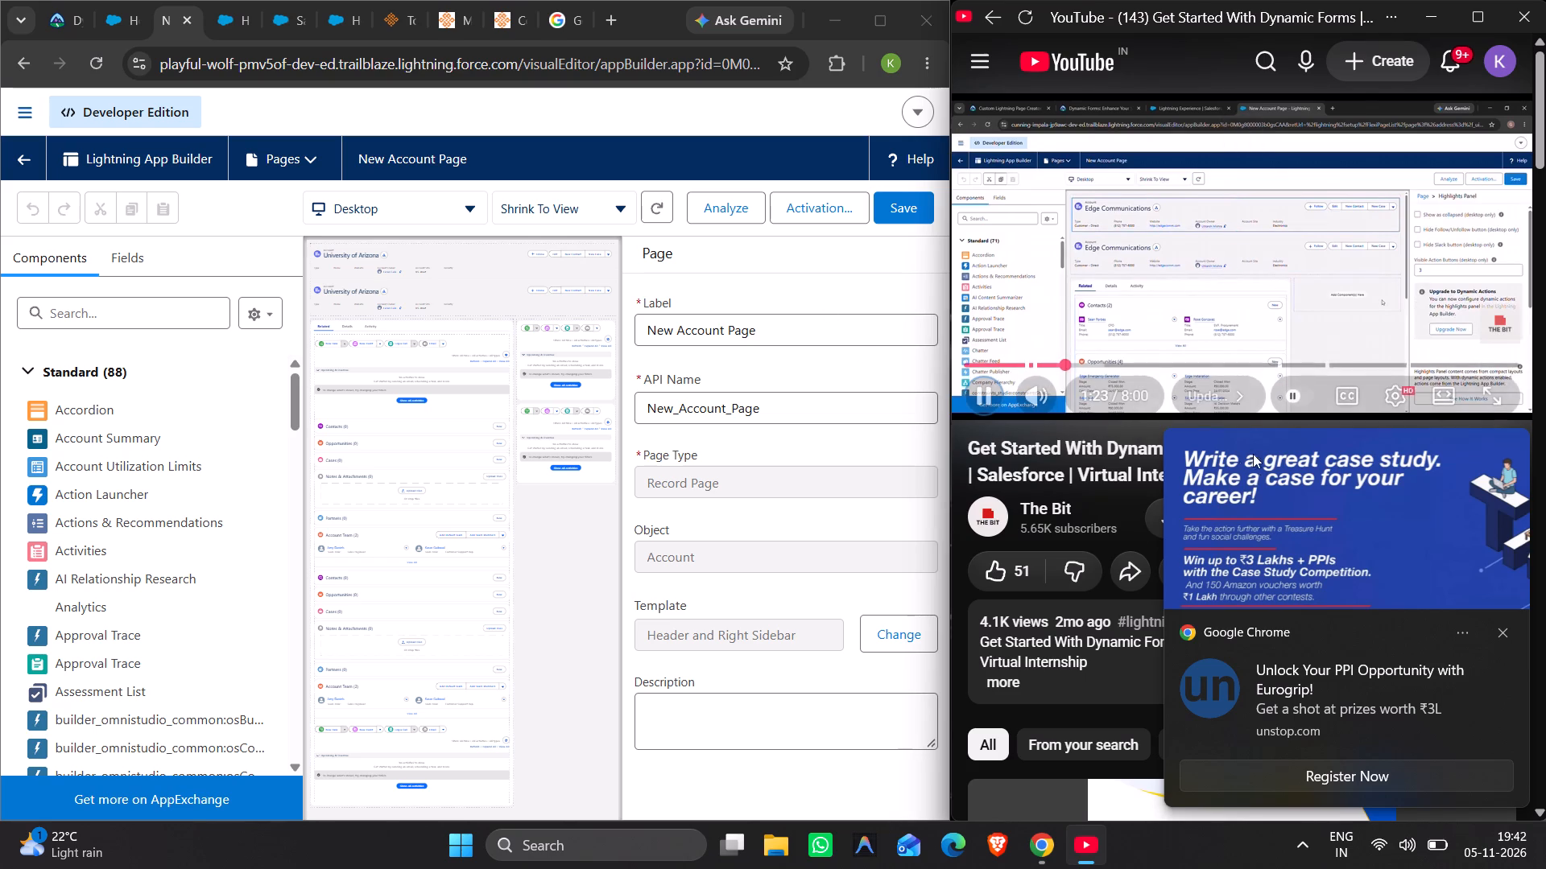
pyautogui.click(966, 392)
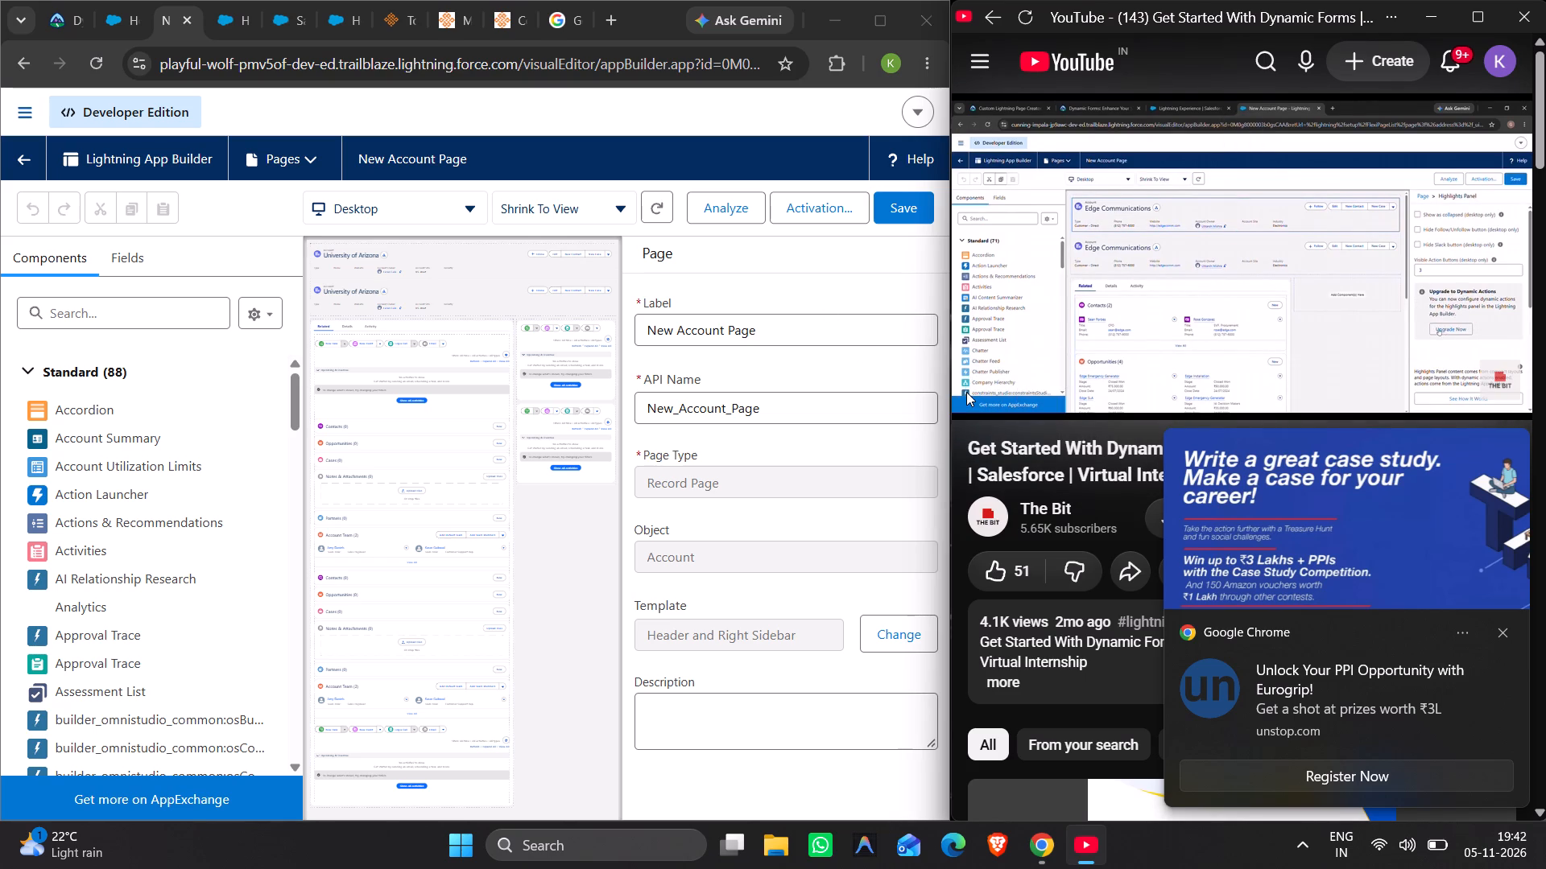
pyautogui.click(988, 394)
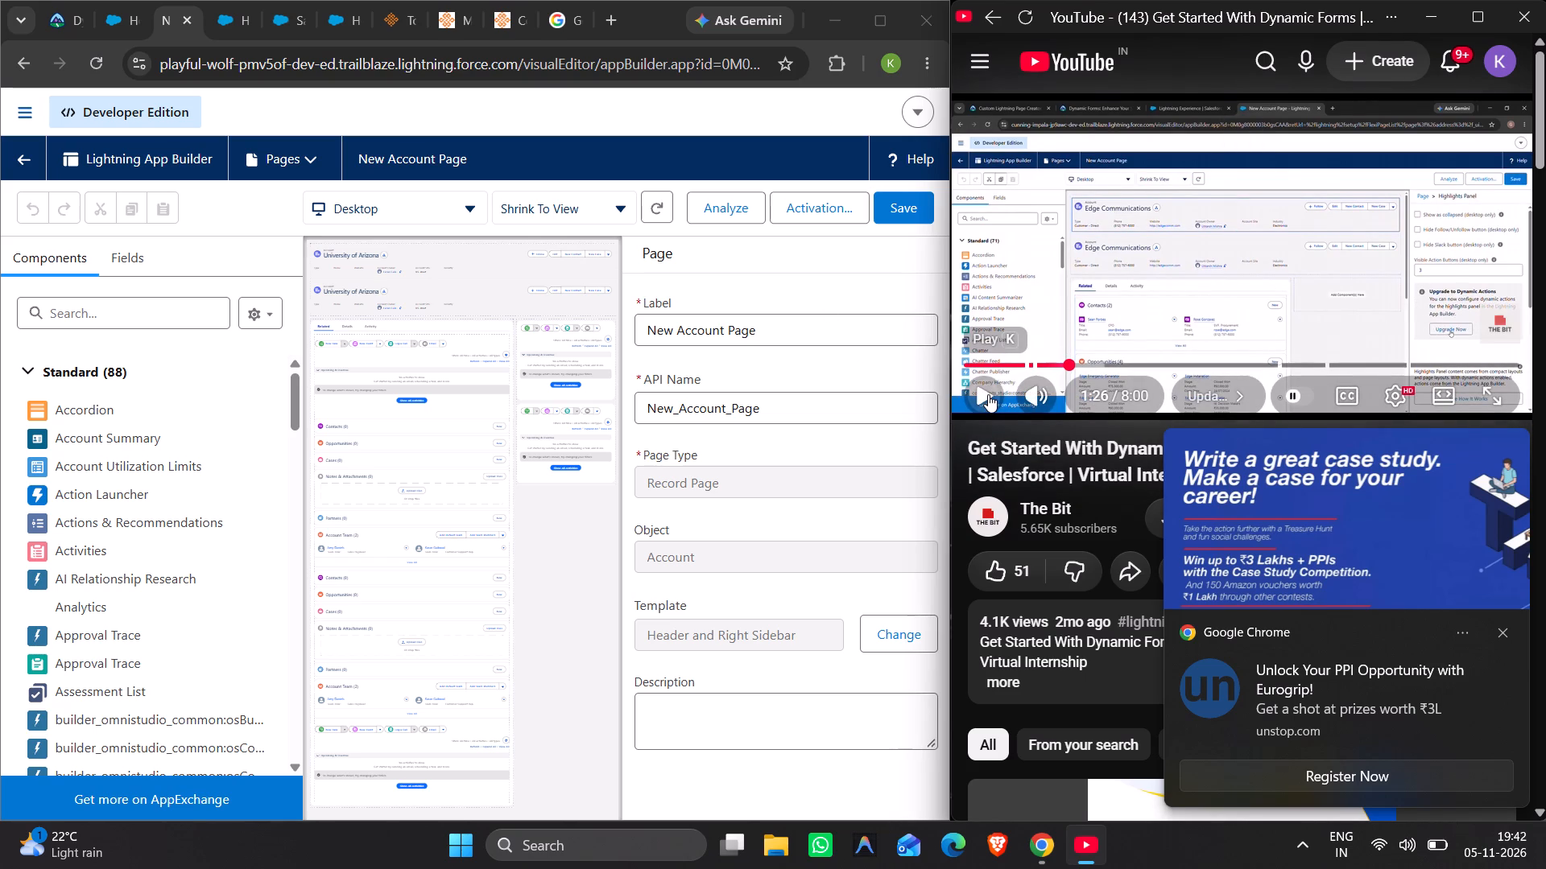
# Upgrade the page's second Highlights Panel to Dynamic Actions, migrating the actions from Account Layout, while the walkthrough plays.
pyautogui.click(345, 263)
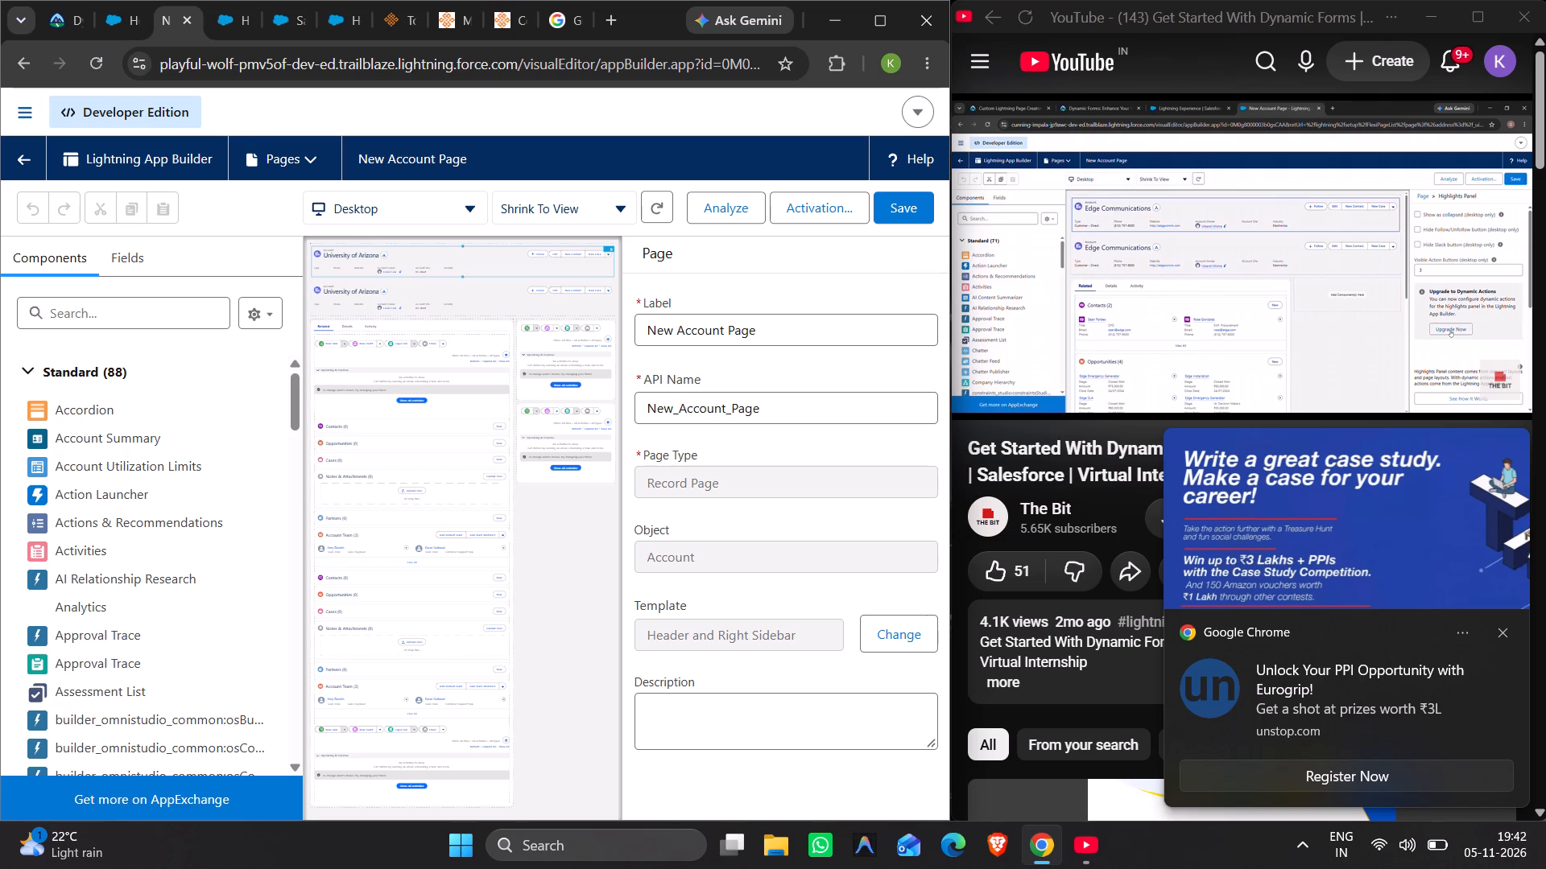
pyautogui.doubleClick(345, 263)
pyautogui.click(345, 286)
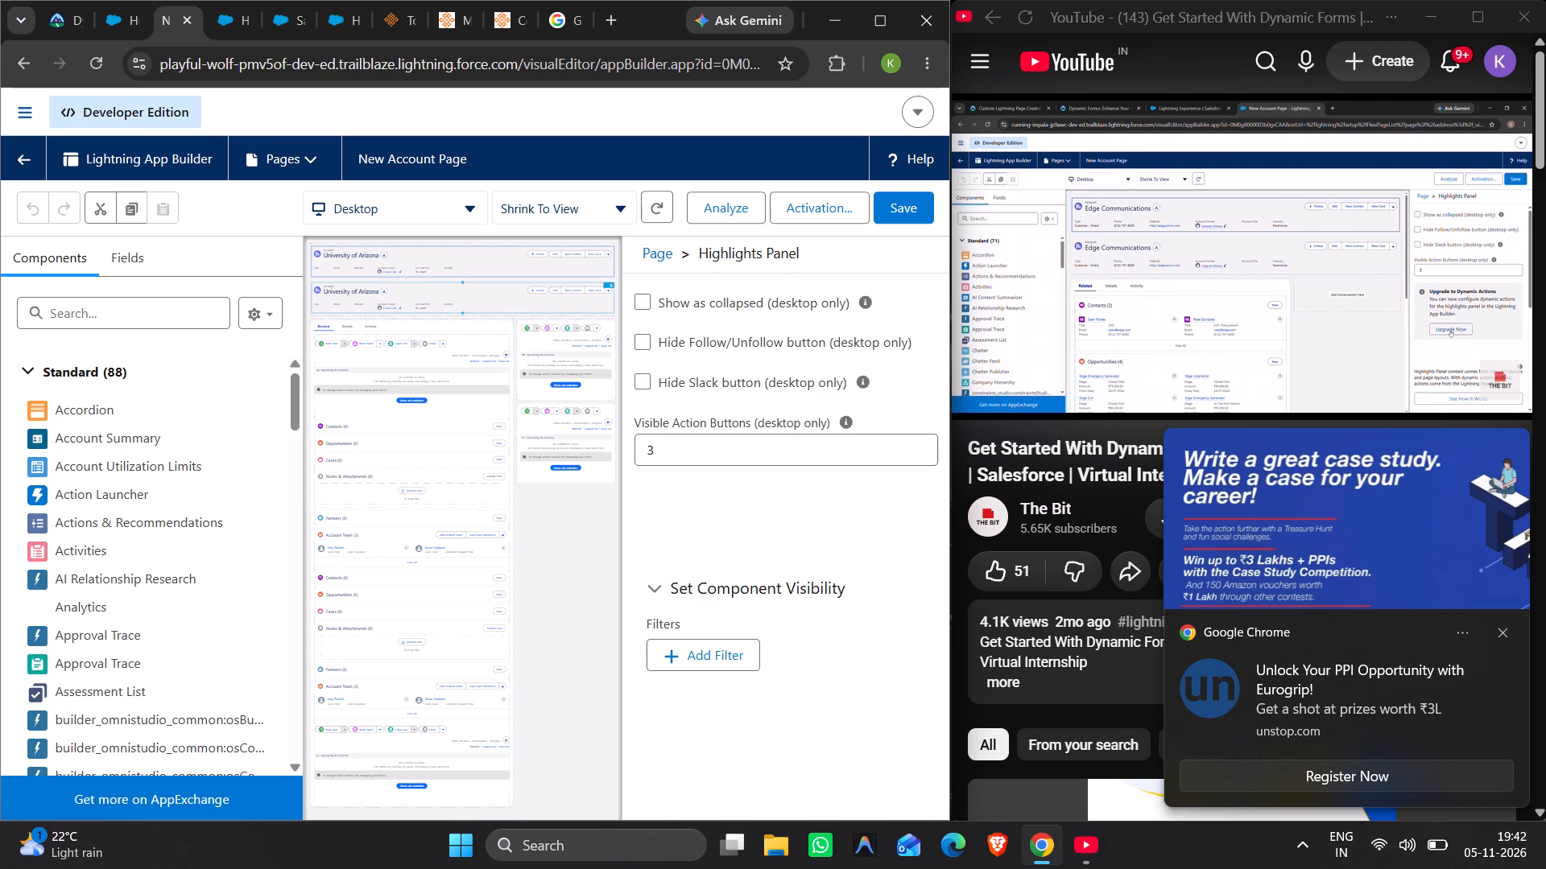
pyautogui.click(976, 393)
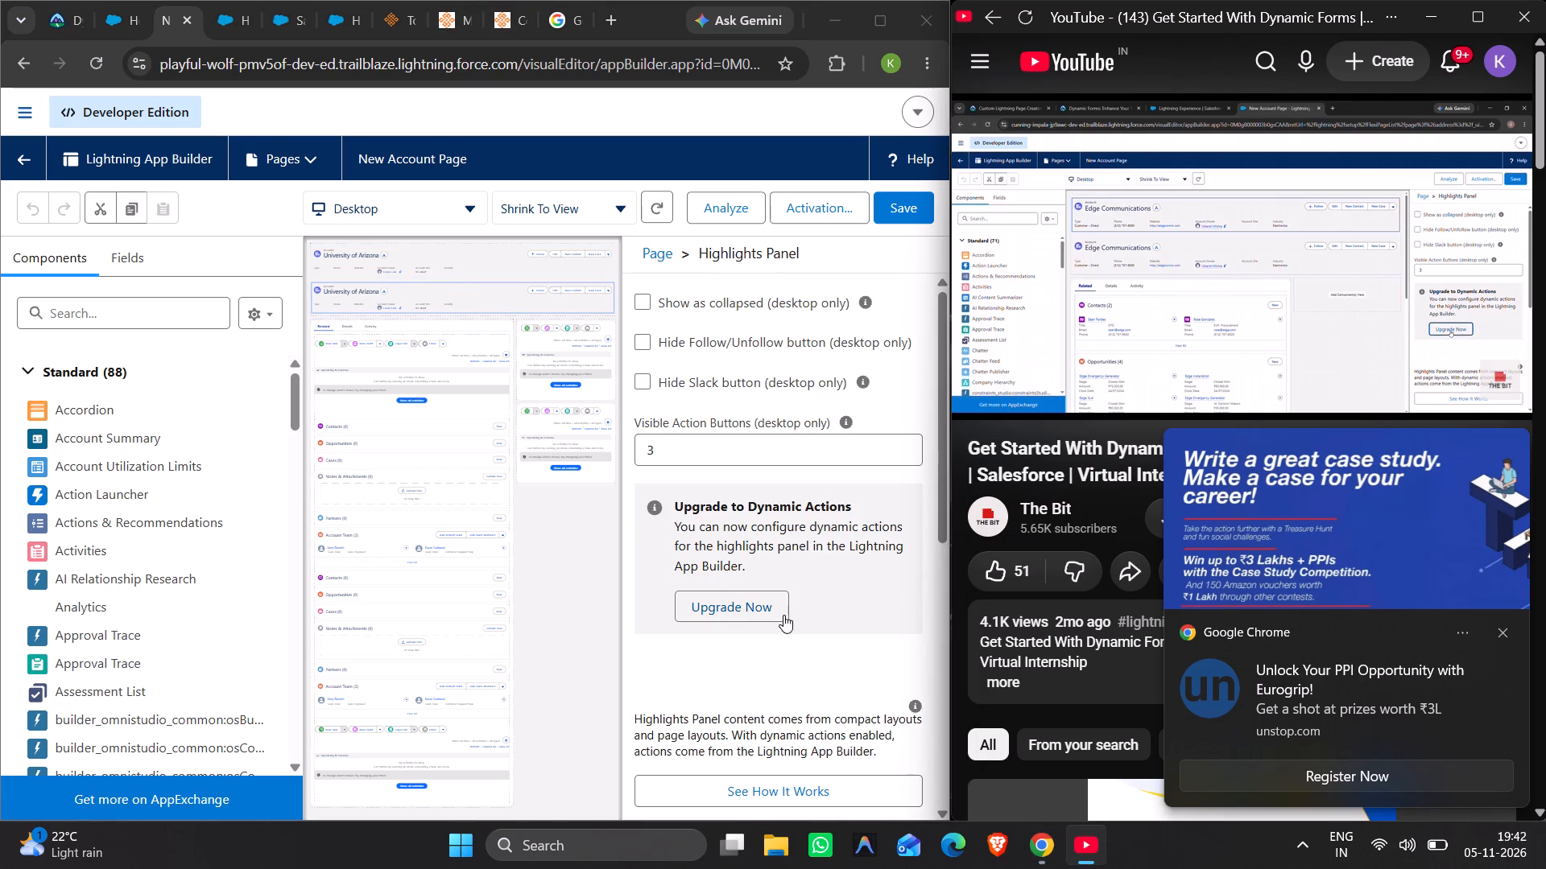
pyautogui.click(754, 603)
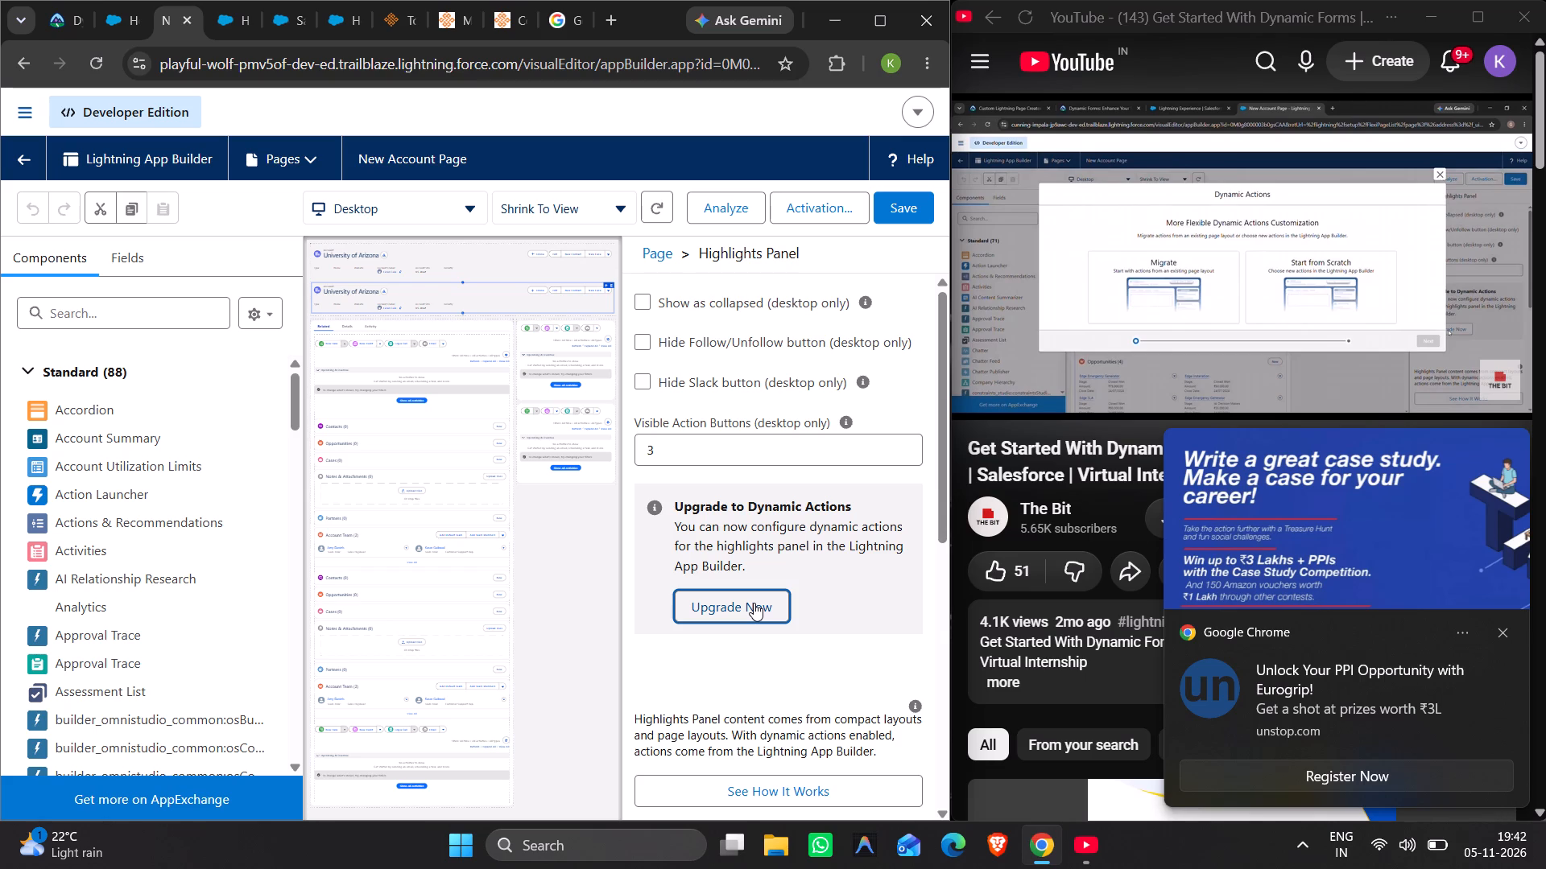
pyautogui.click(754, 603)
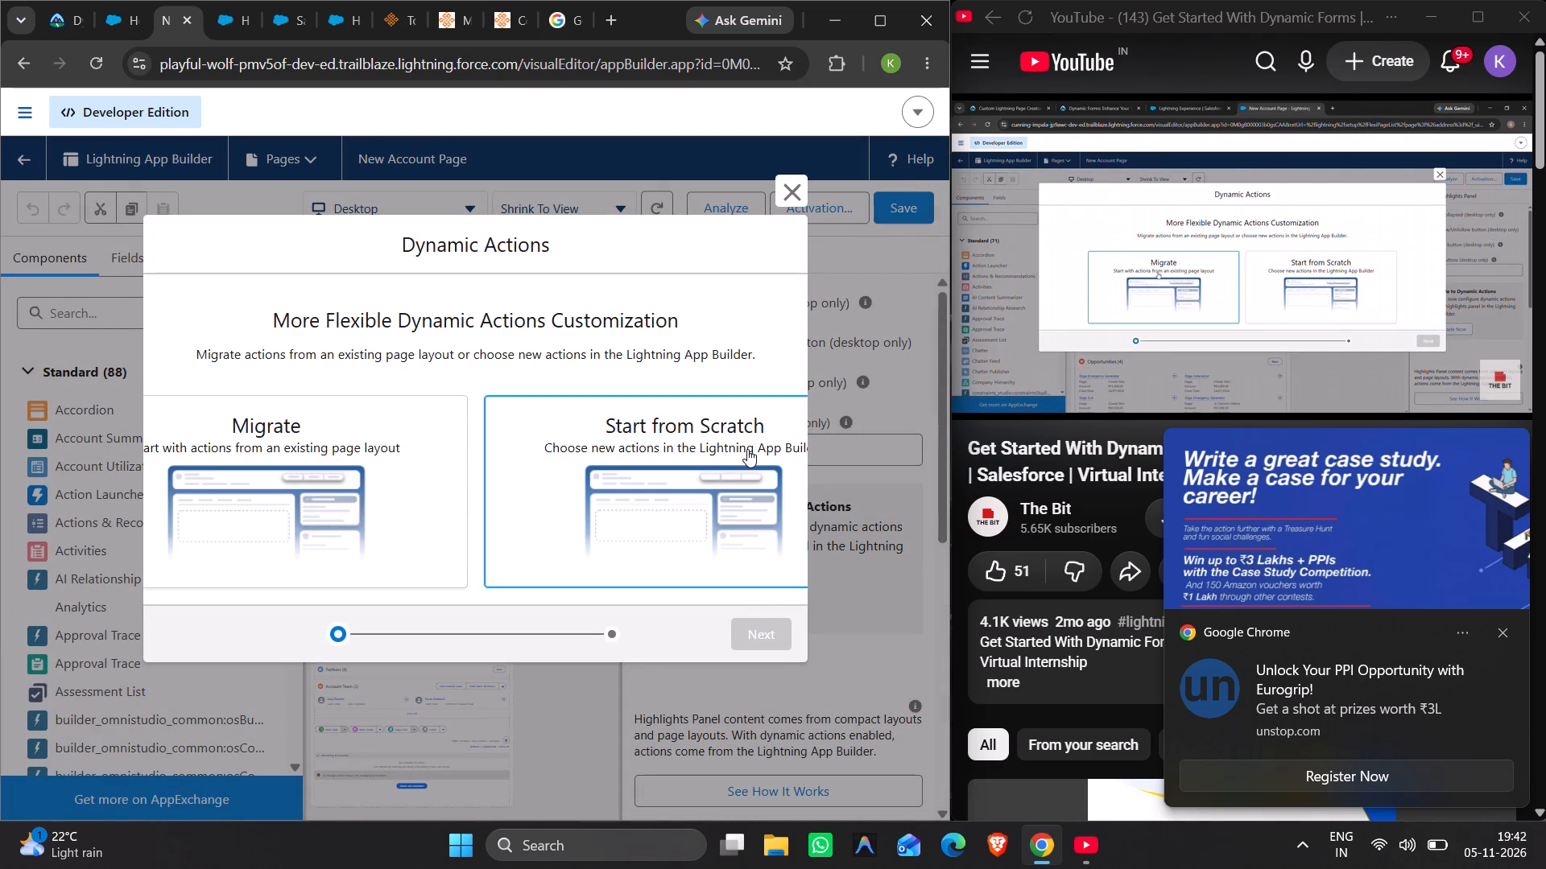
pyautogui.click(414, 467)
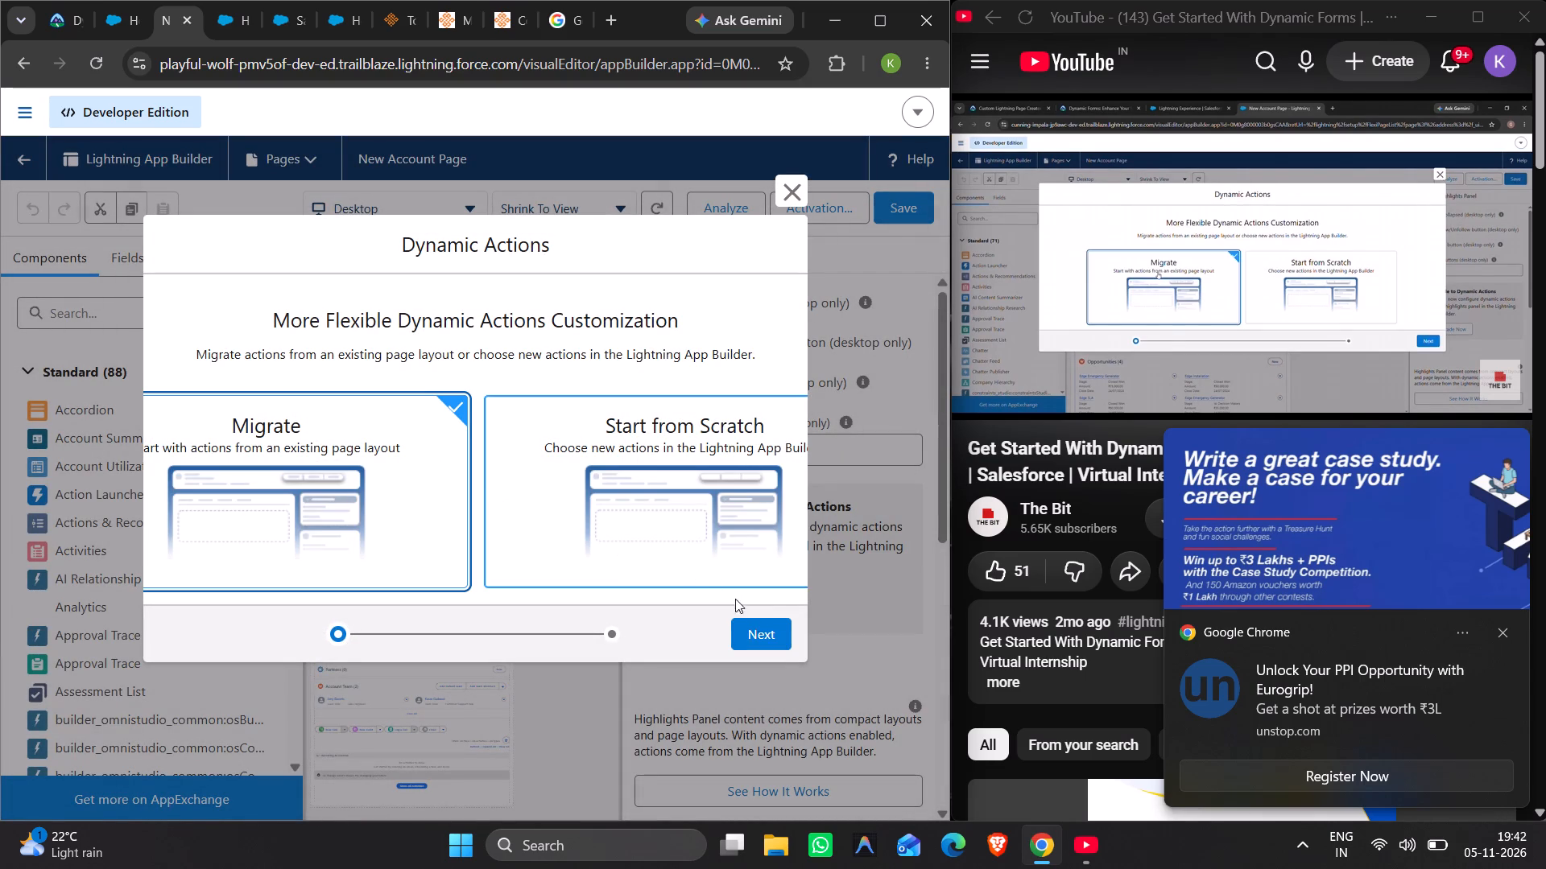
pyautogui.click(775, 640)
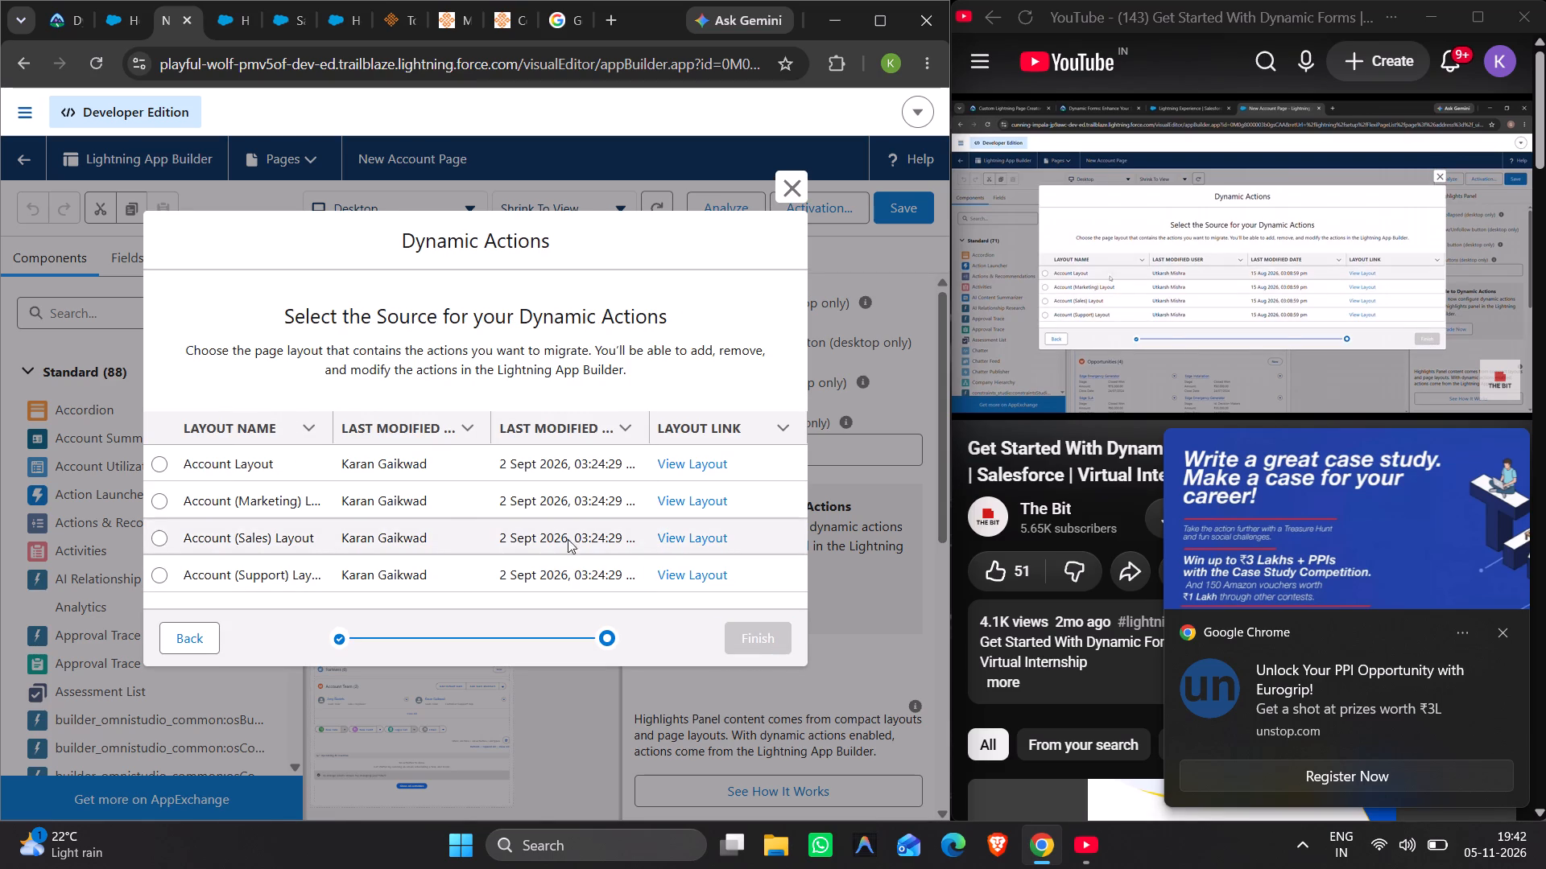
pyautogui.click(225, 464)
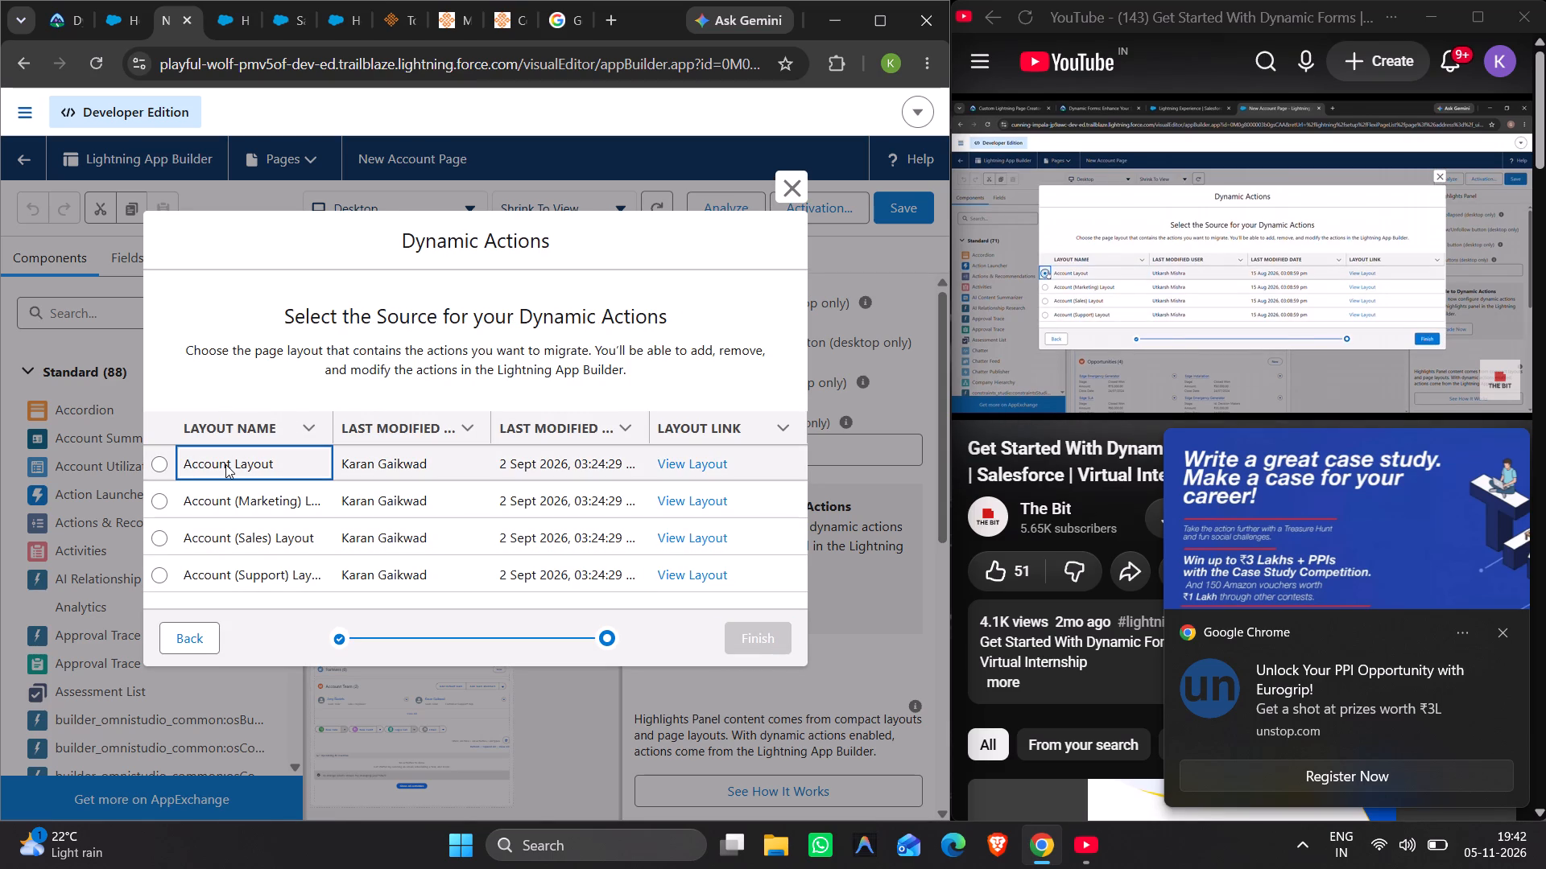
pyautogui.click(164, 465)
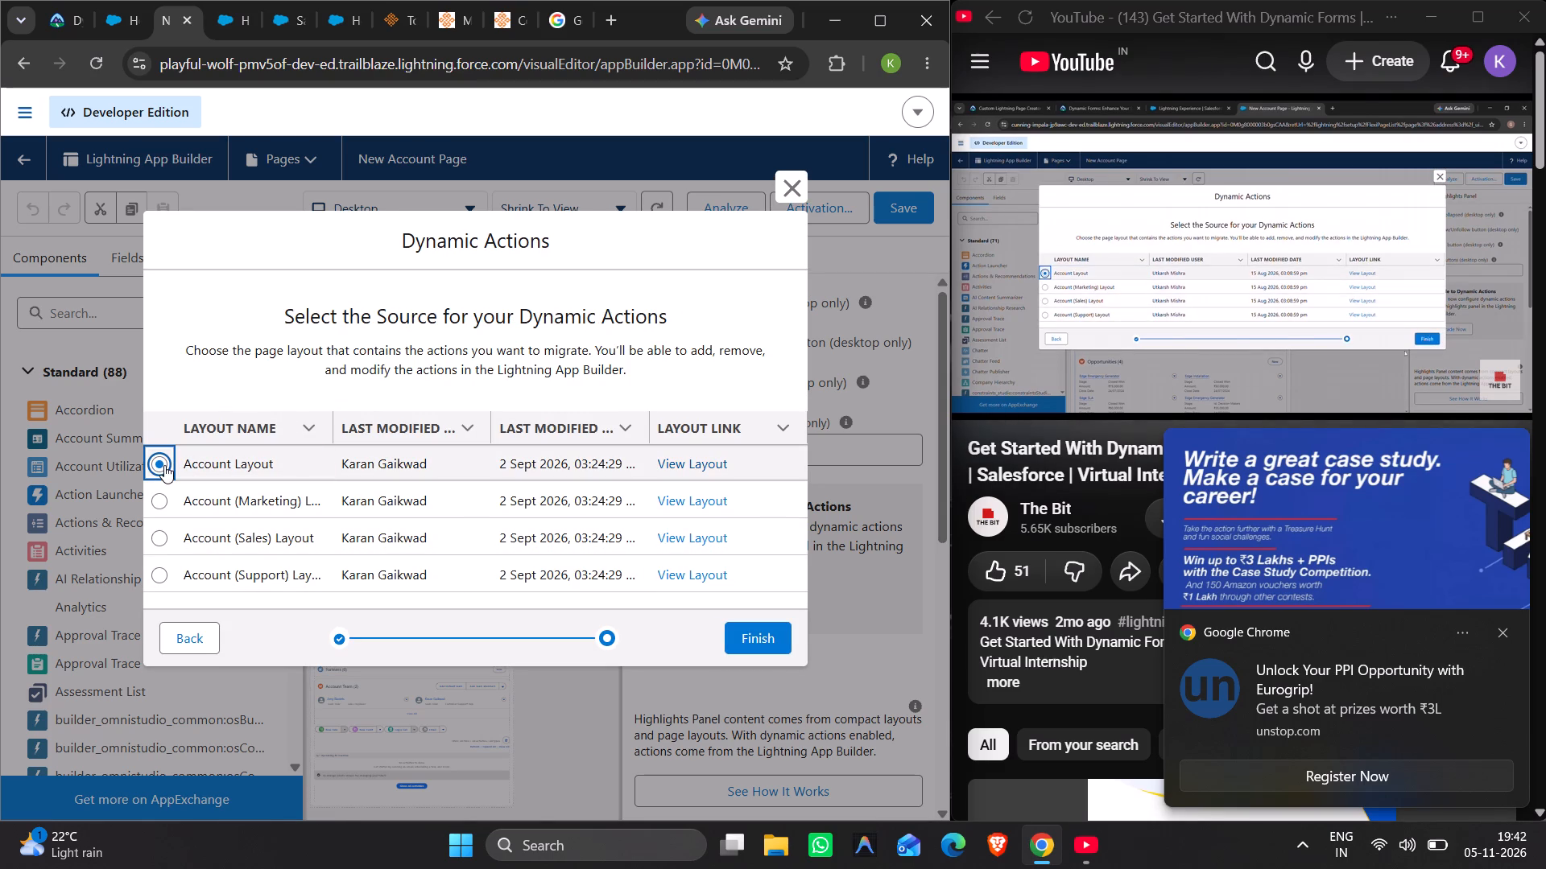
pyautogui.click(748, 633)
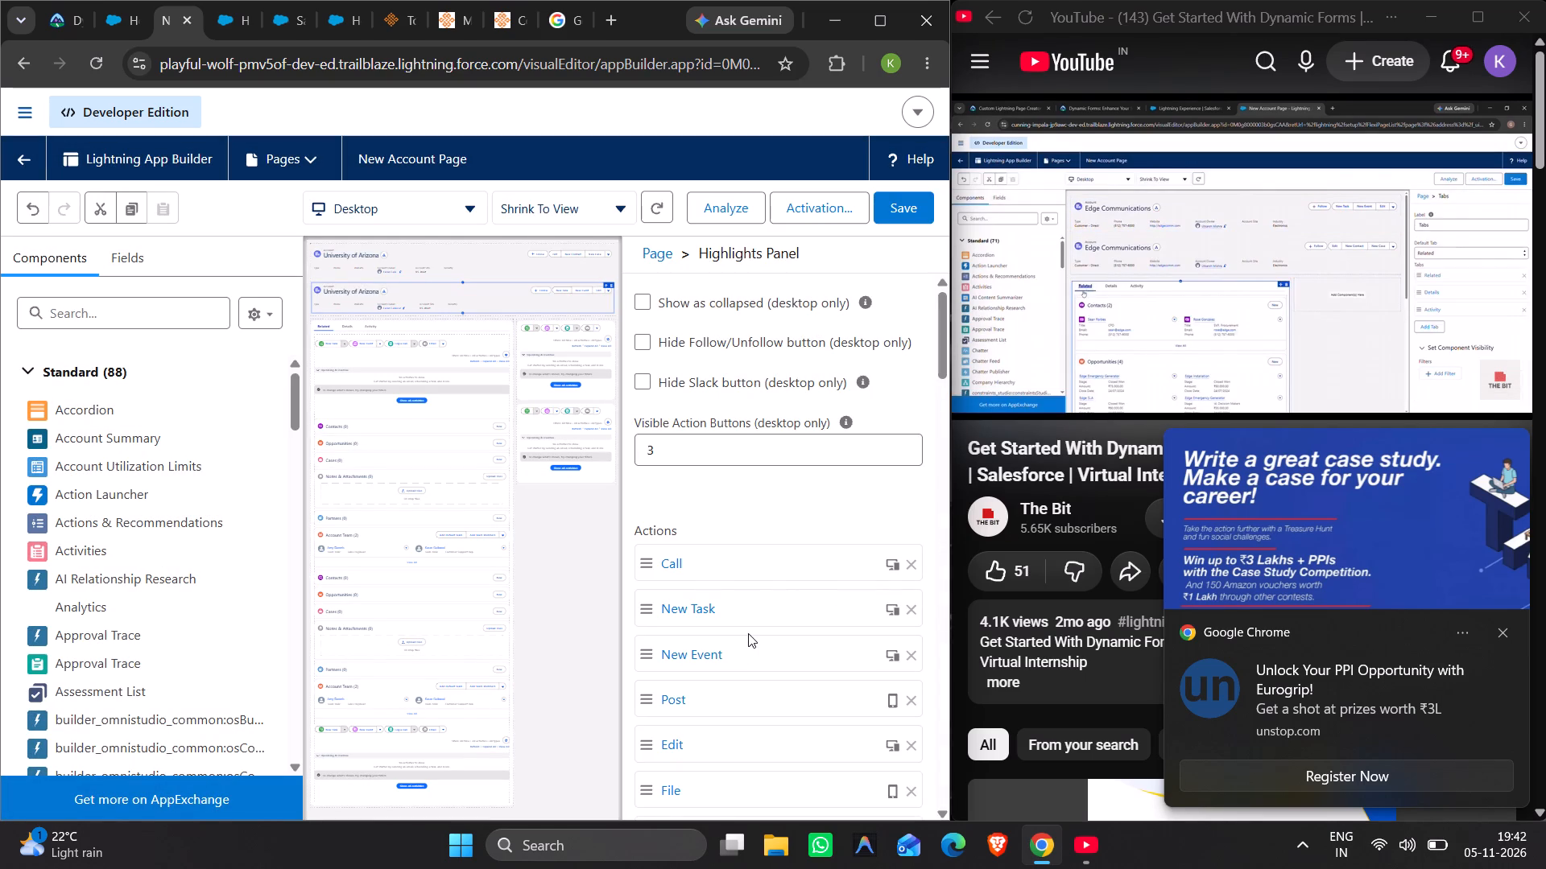
# Select the Tabs component in the page's main region and add a fourth tab to it.
pyautogui.click(345, 376)
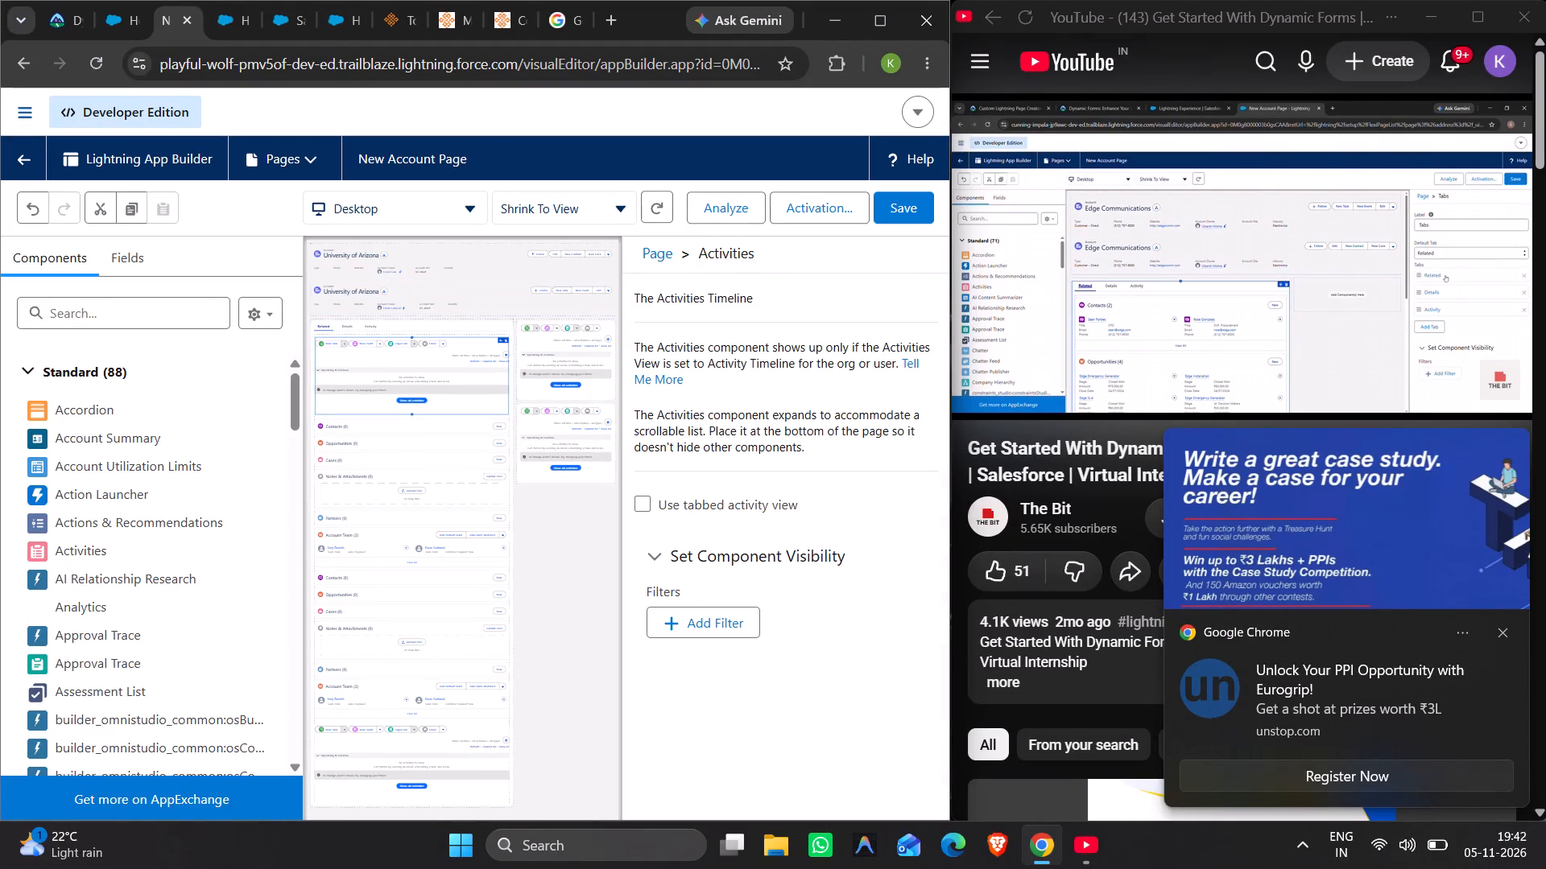
pyautogui.click(320, 327)
pyautogui.doubleClick(320, 327)
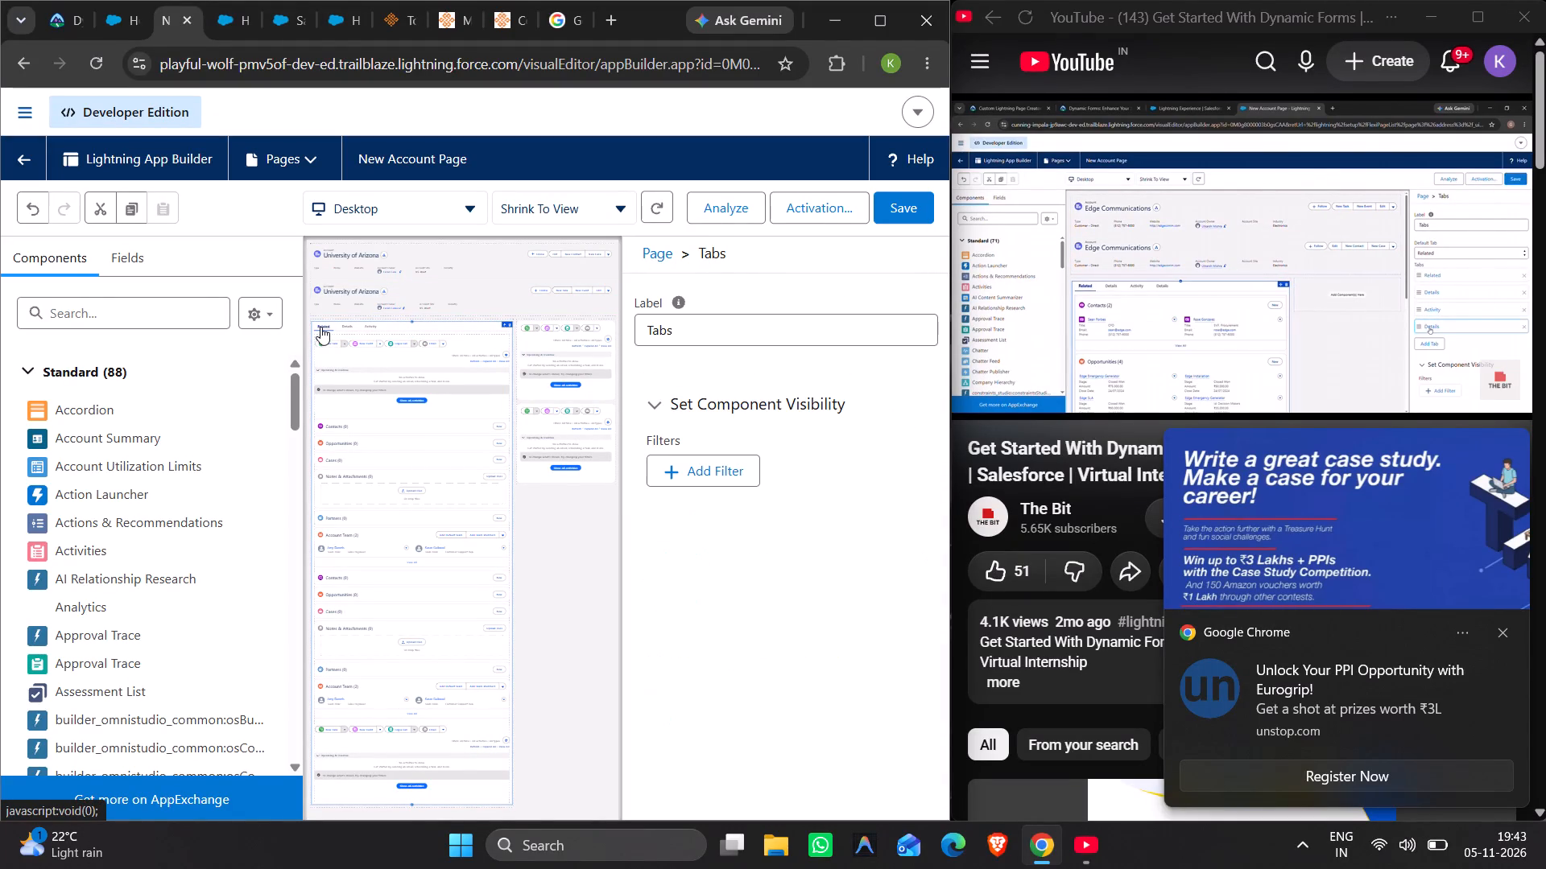
pyautogui.click(320, 327)
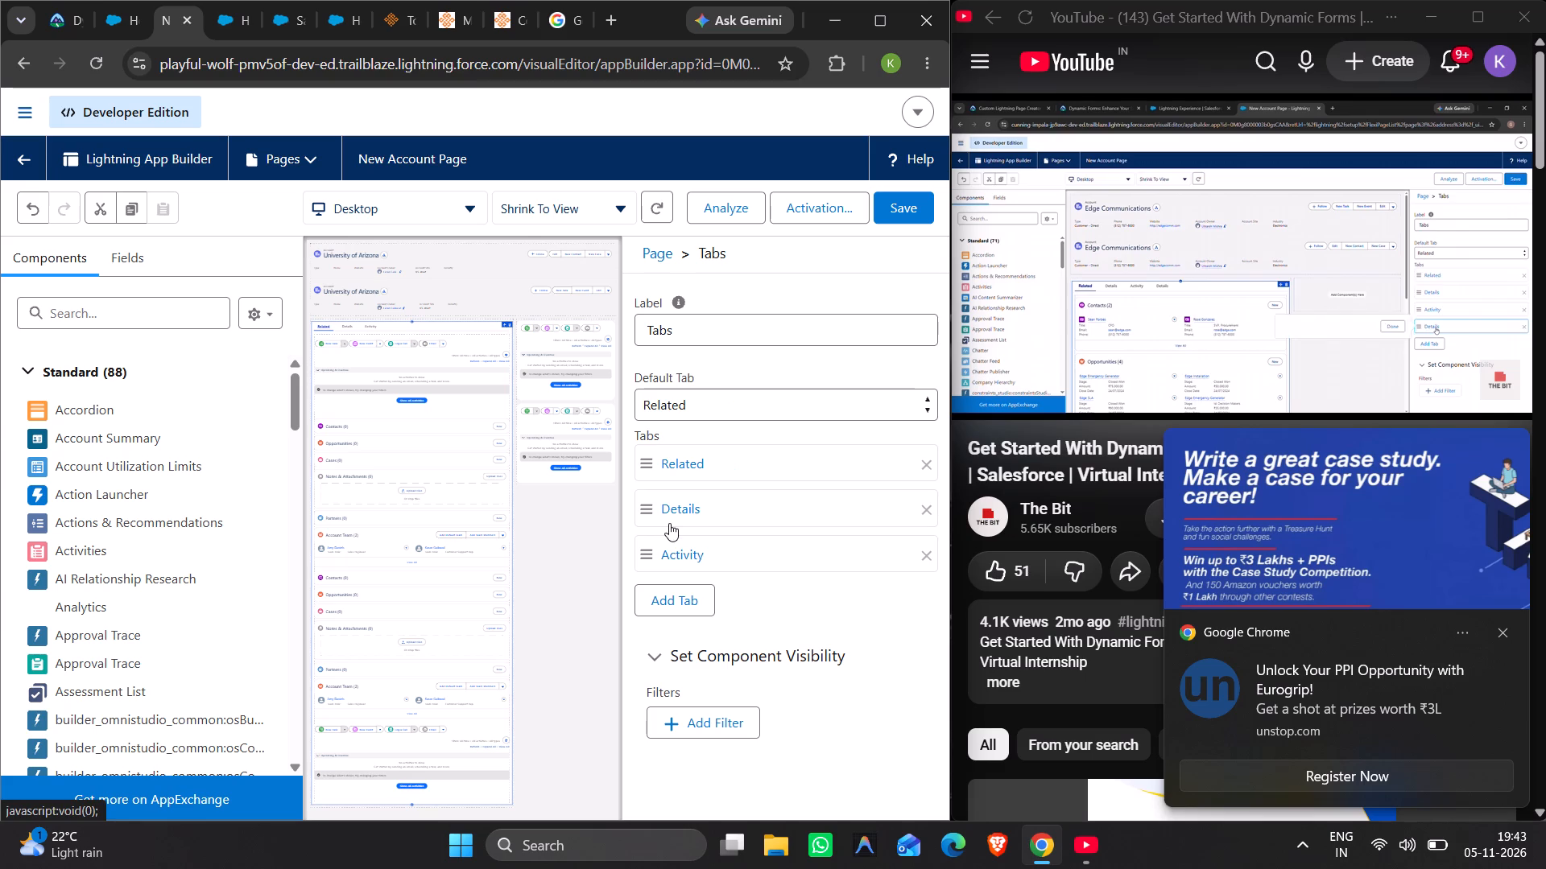
pyautogui.click(670, 595)
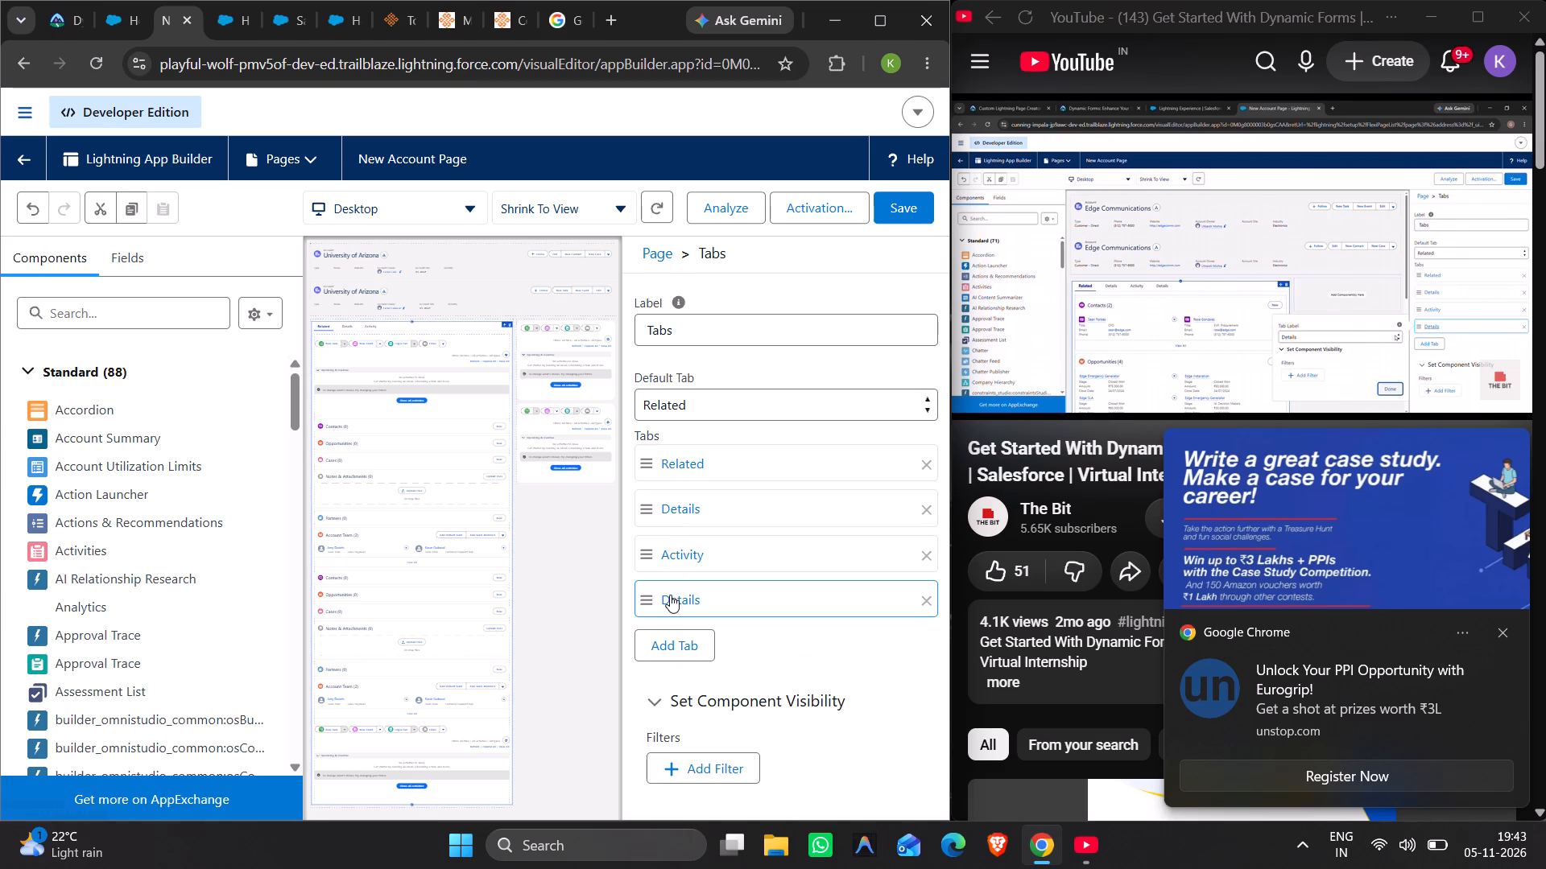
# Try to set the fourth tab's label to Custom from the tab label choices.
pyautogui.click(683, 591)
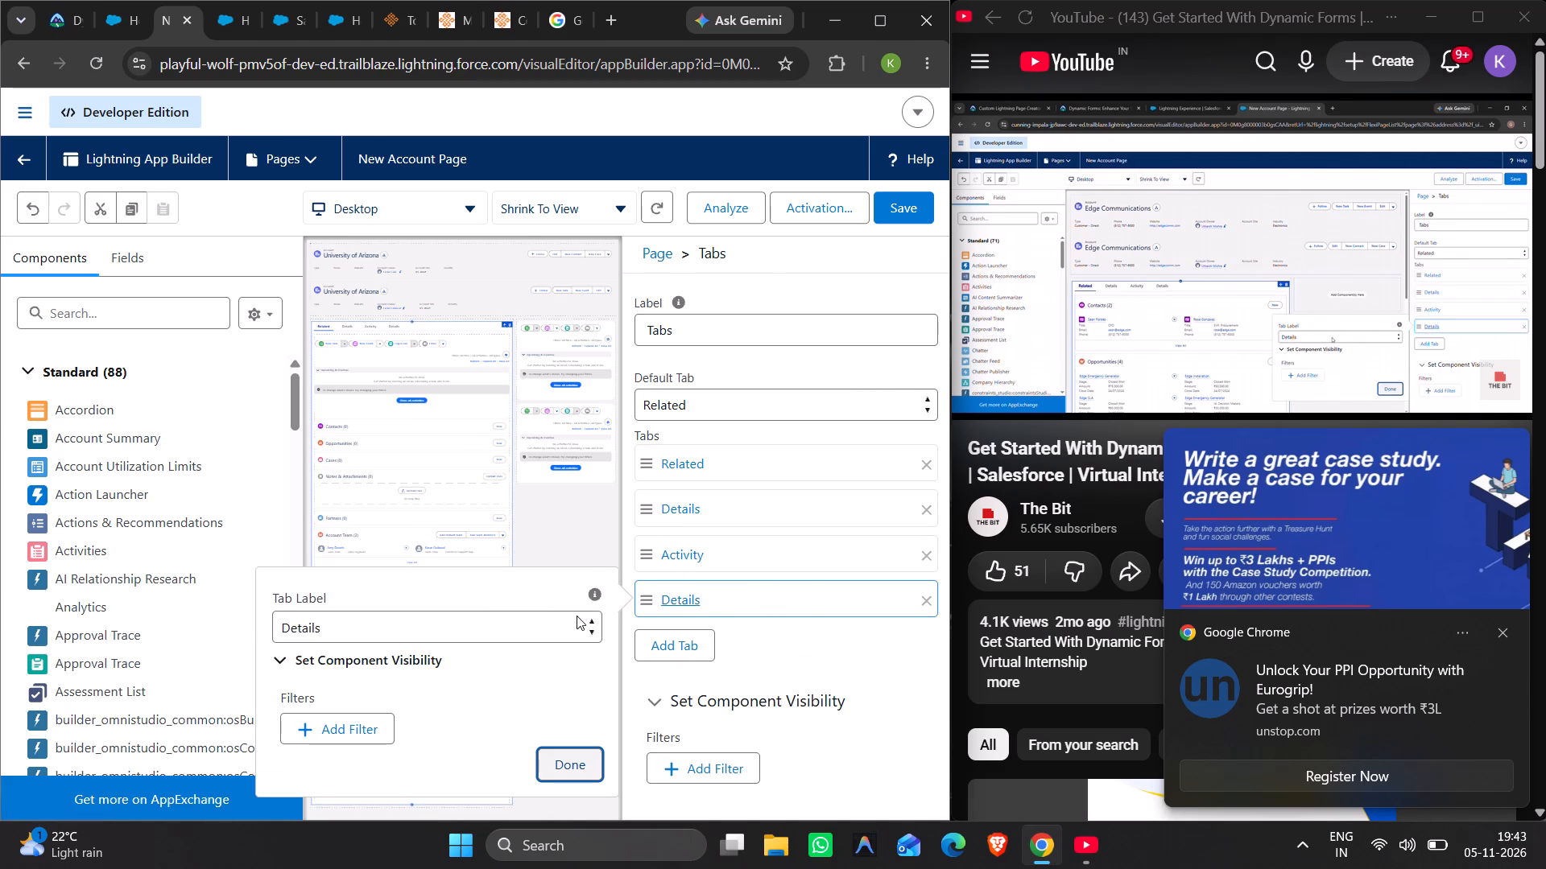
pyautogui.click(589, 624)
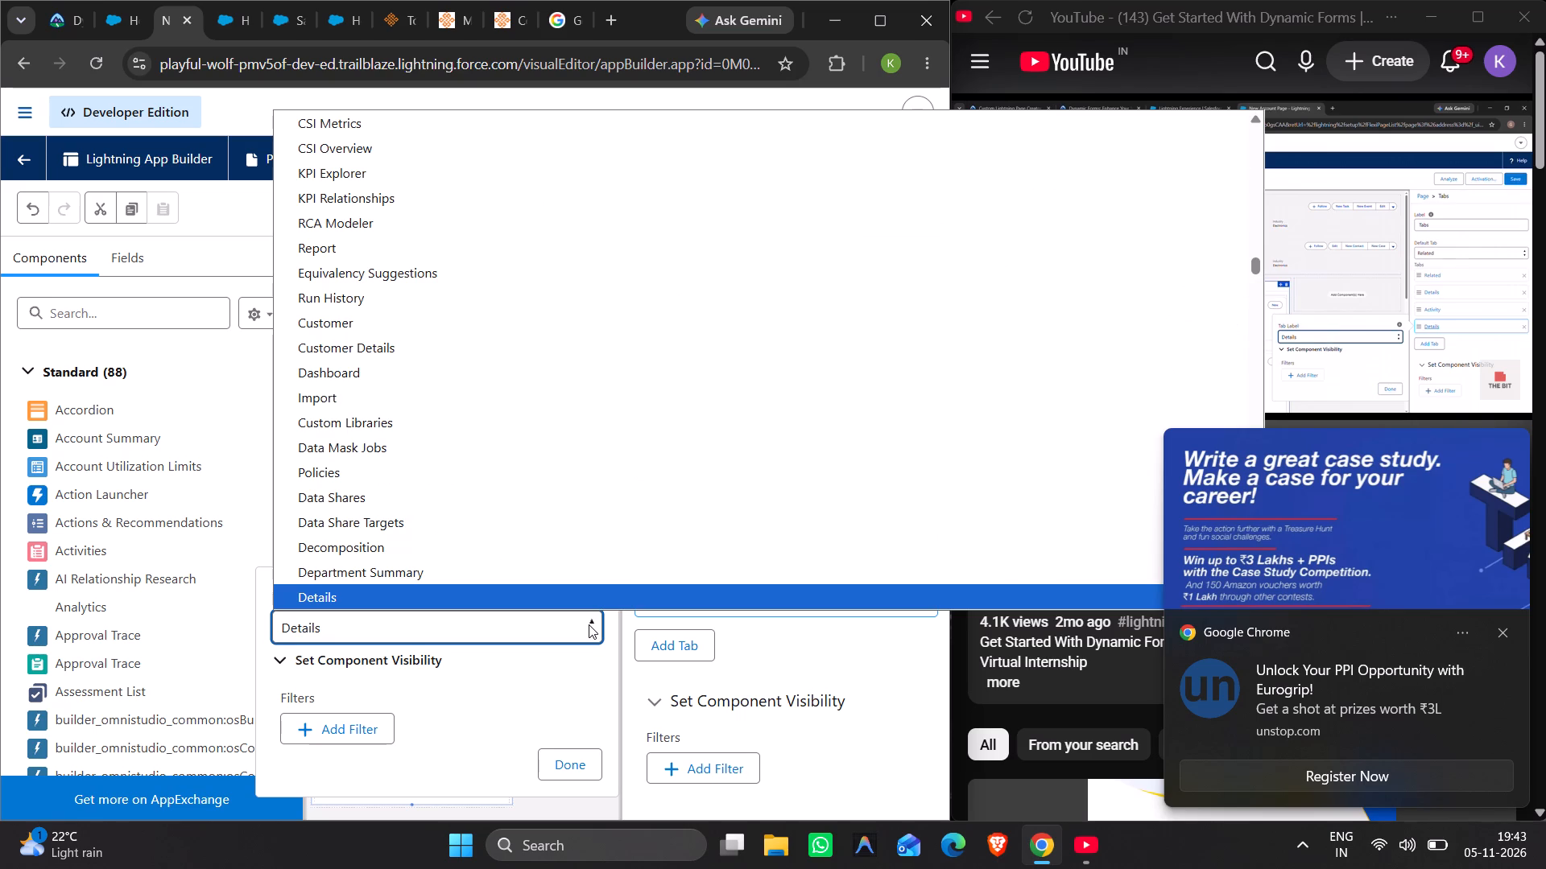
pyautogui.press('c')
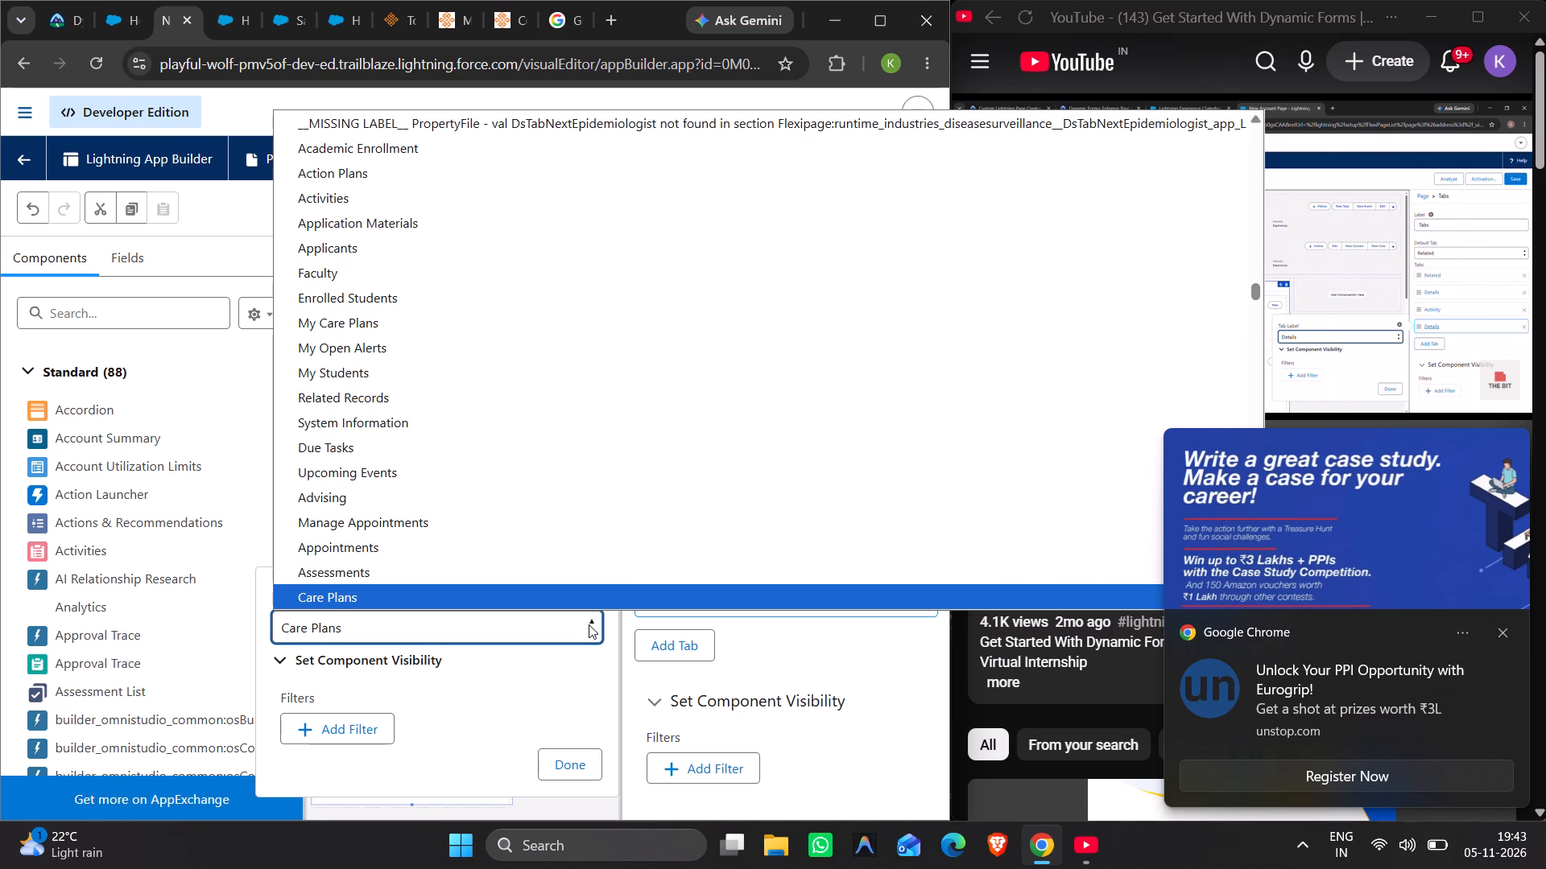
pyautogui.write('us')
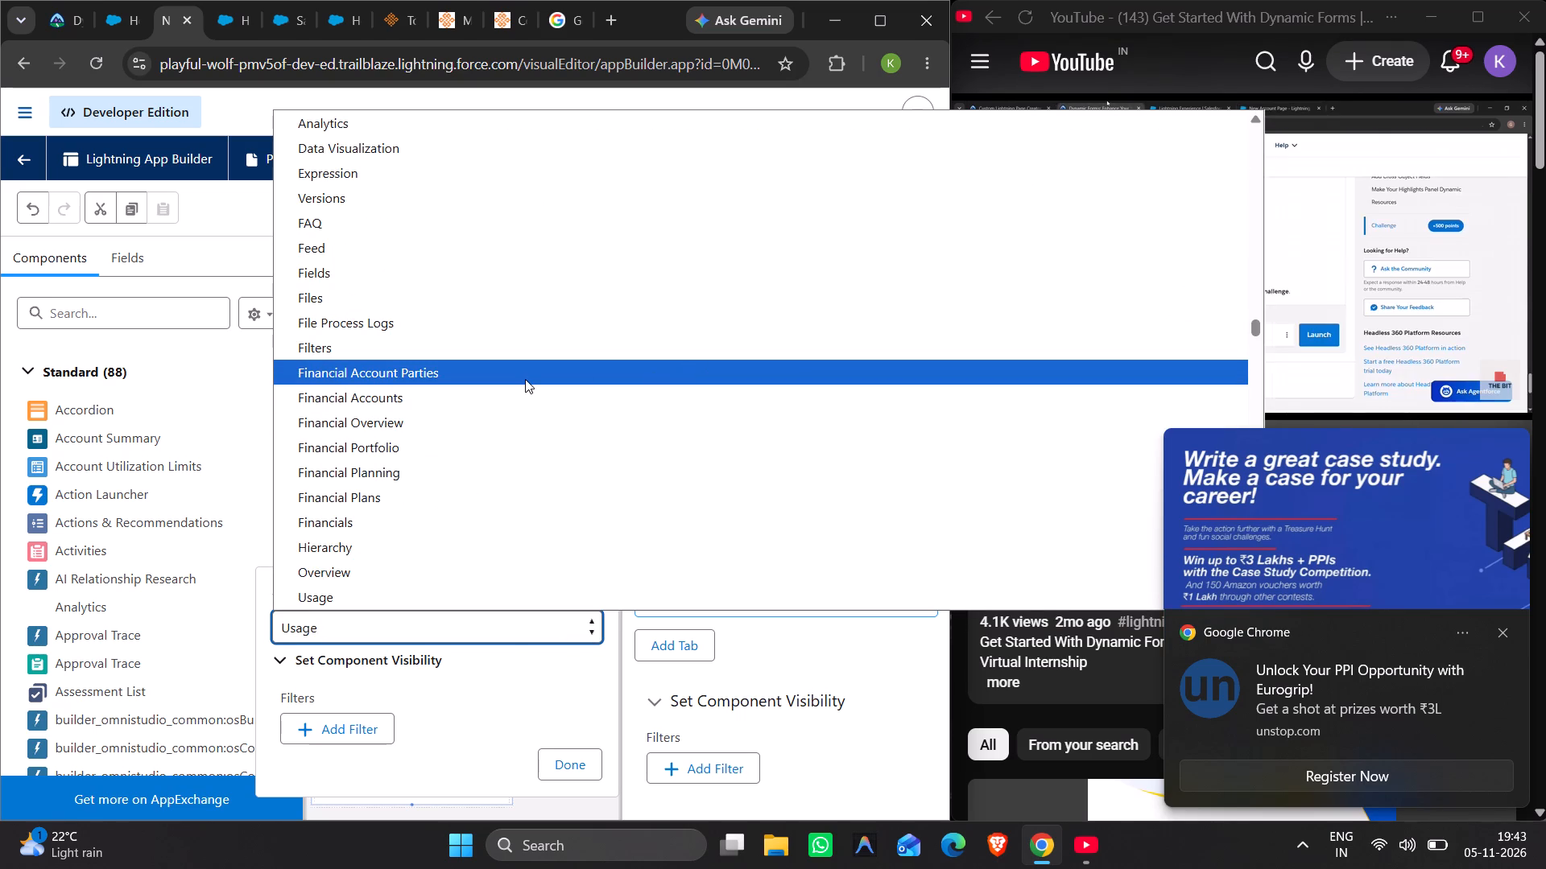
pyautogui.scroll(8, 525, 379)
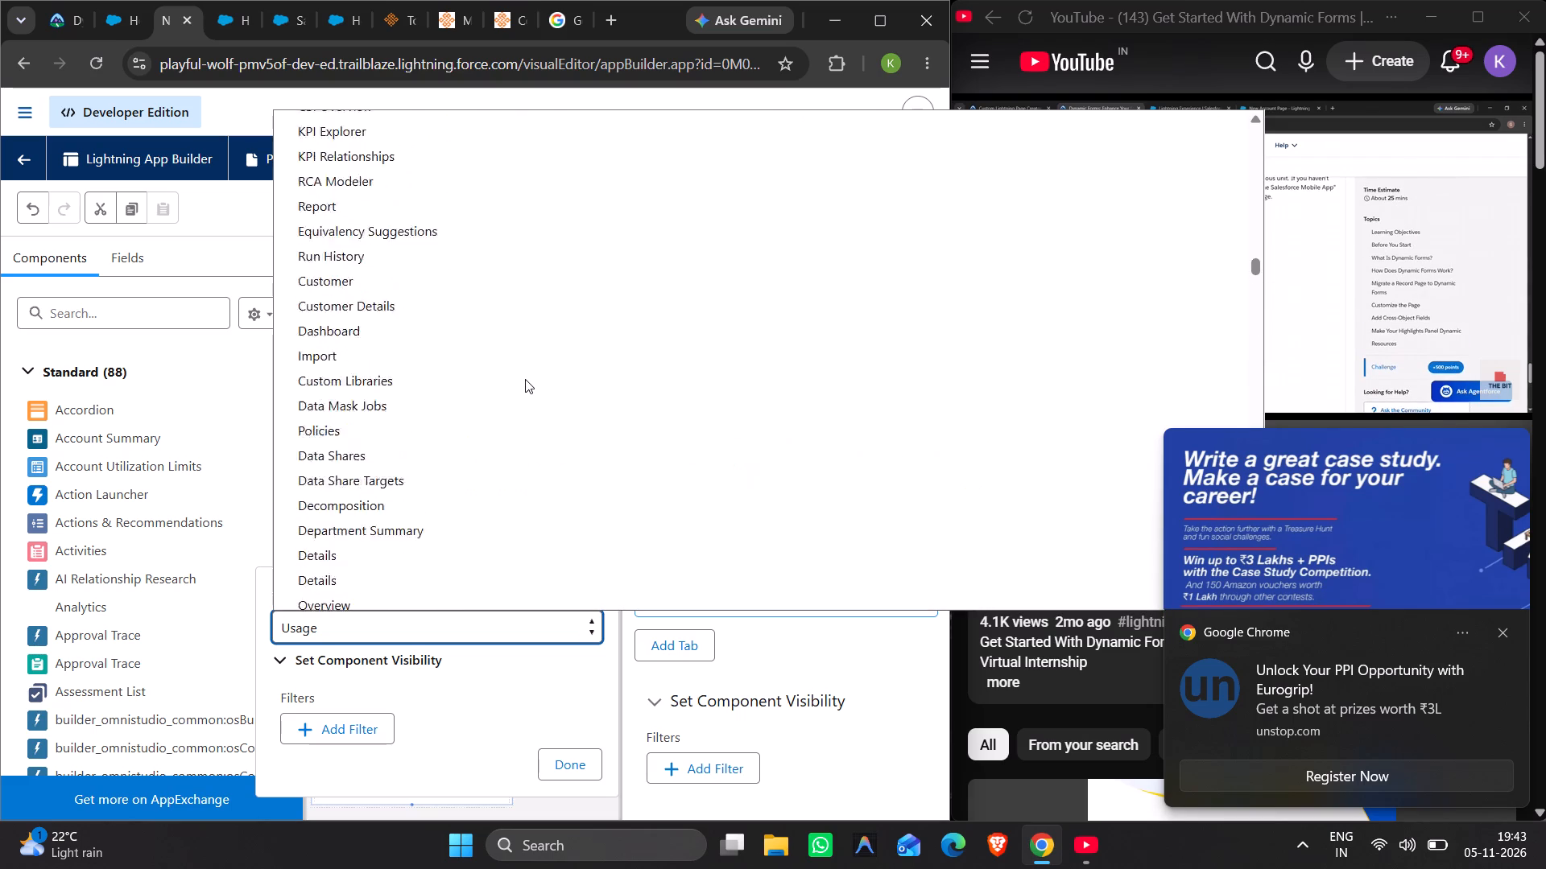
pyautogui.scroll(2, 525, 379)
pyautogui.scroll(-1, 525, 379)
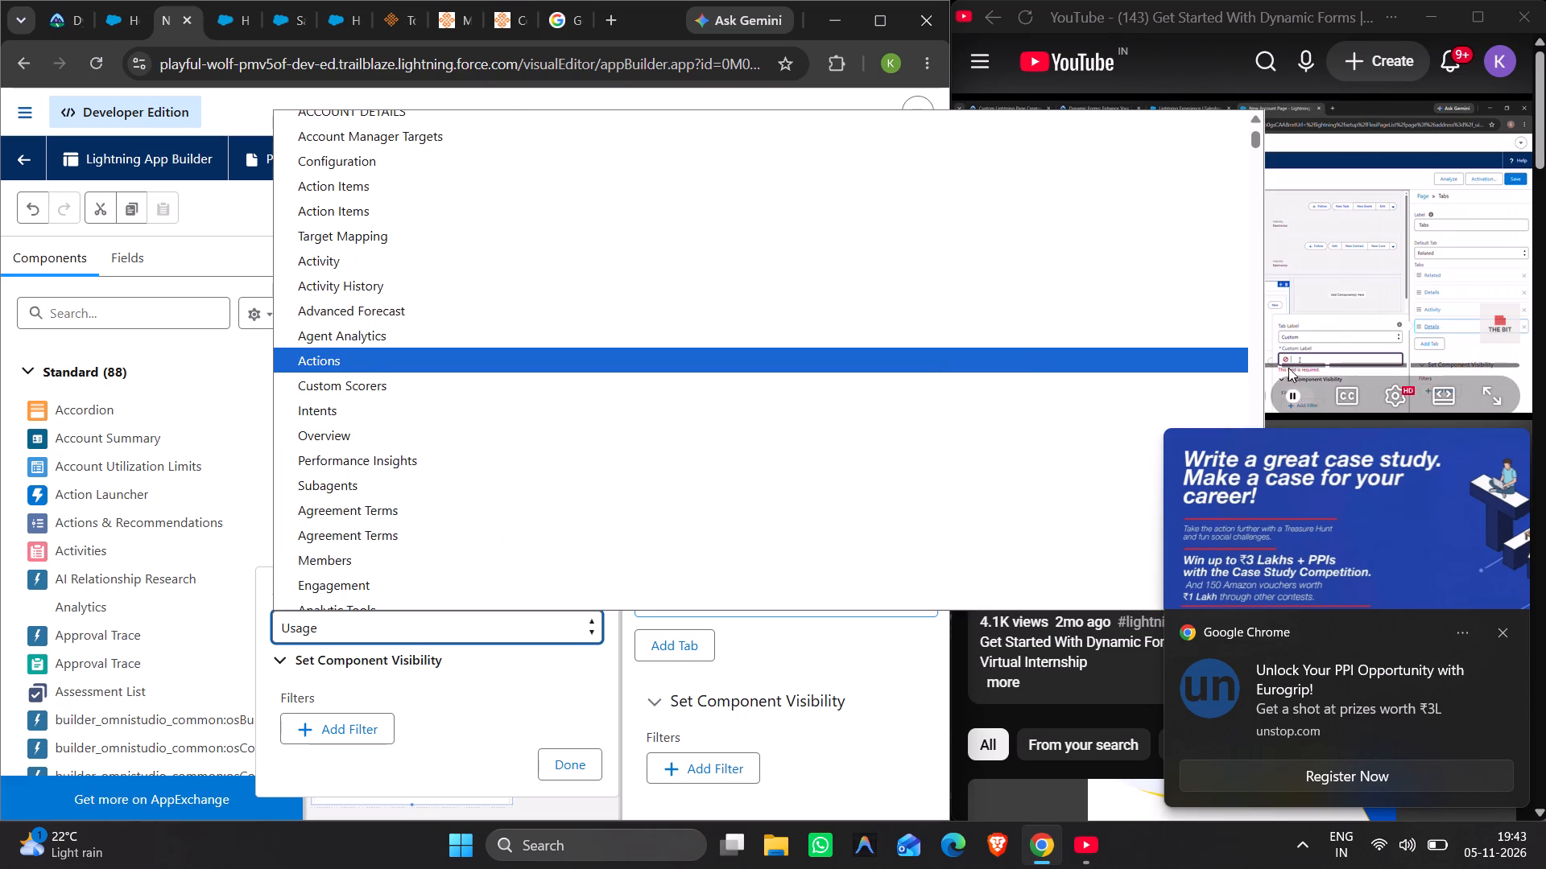
# Pause the walkthrough at about 2:31, where the new tab's custom label is set.
pyautogui.click(1292, 397)
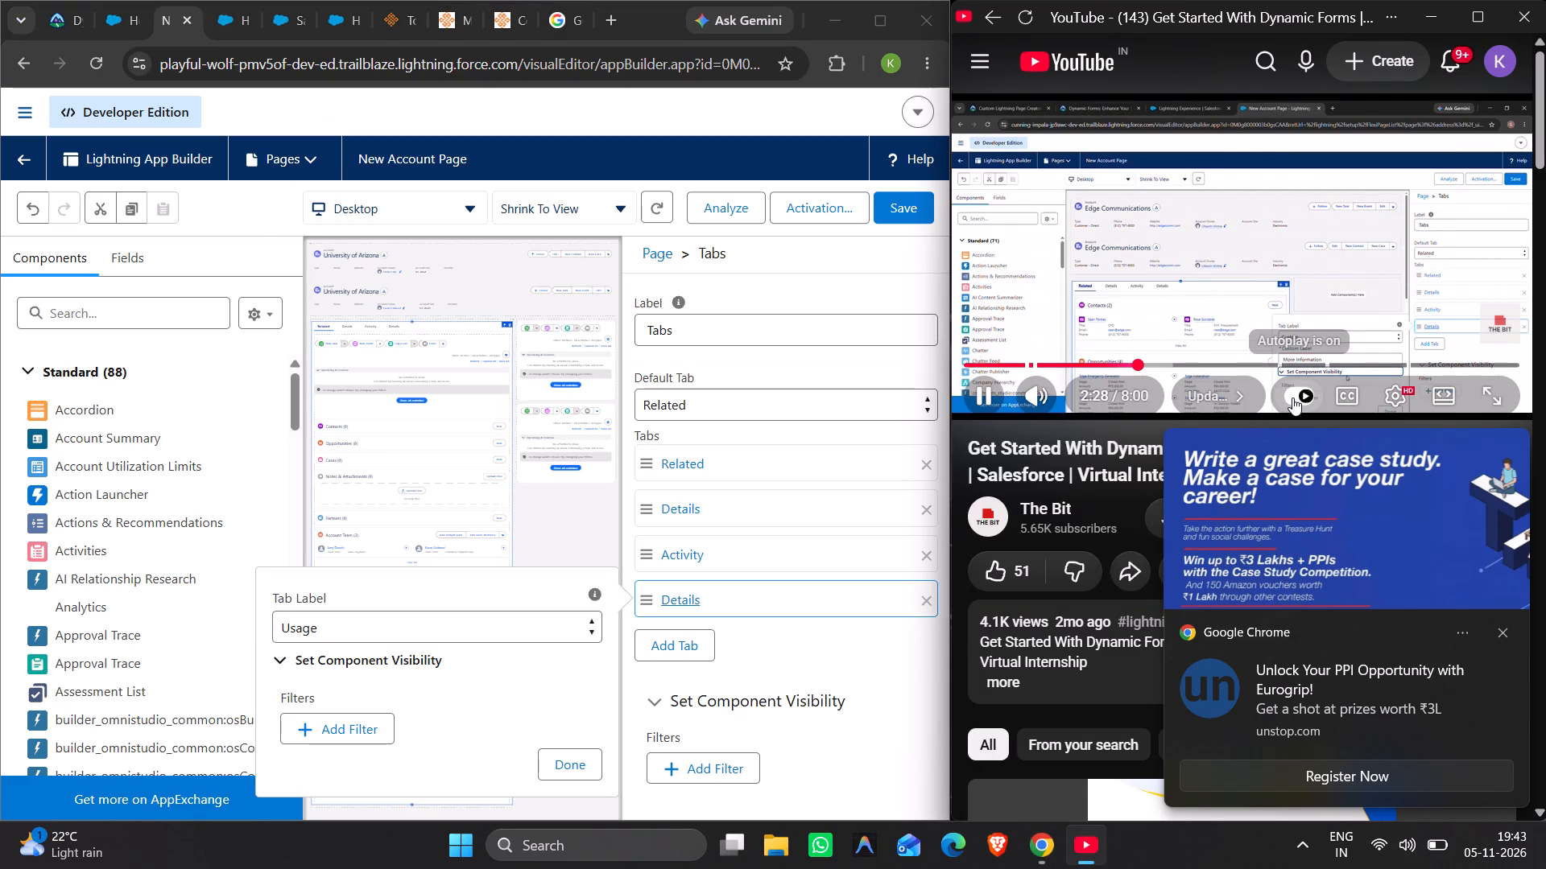
pyautogui.click(971, 385)
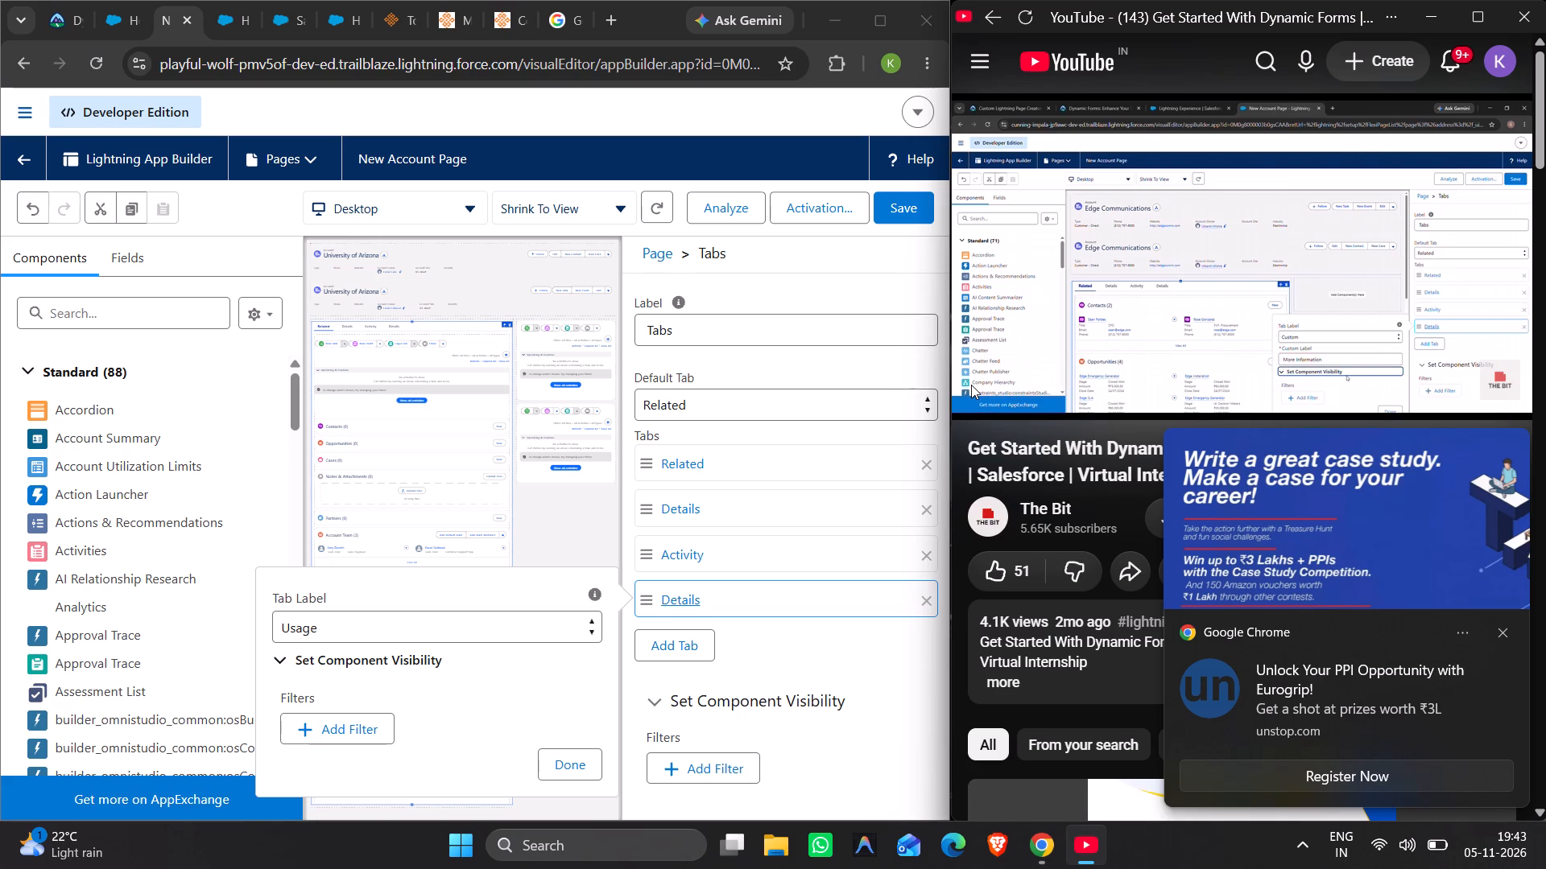
pyautogui.click(983, 394)
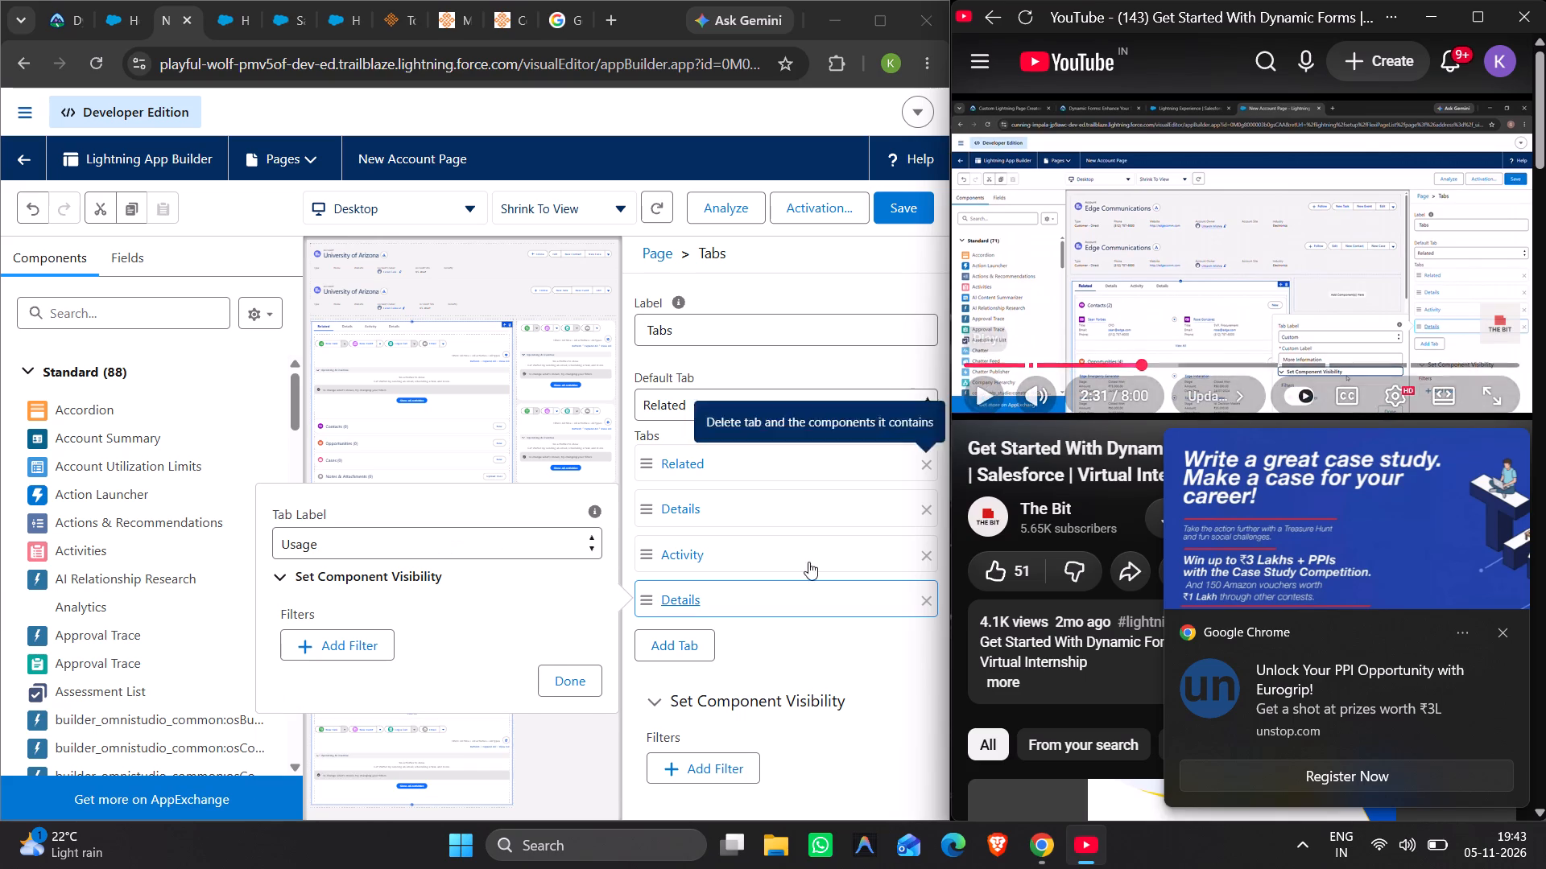
# Reopen the fourth tab's label choices and look through them for the Custom option.
pyautogui.click(648, 600)
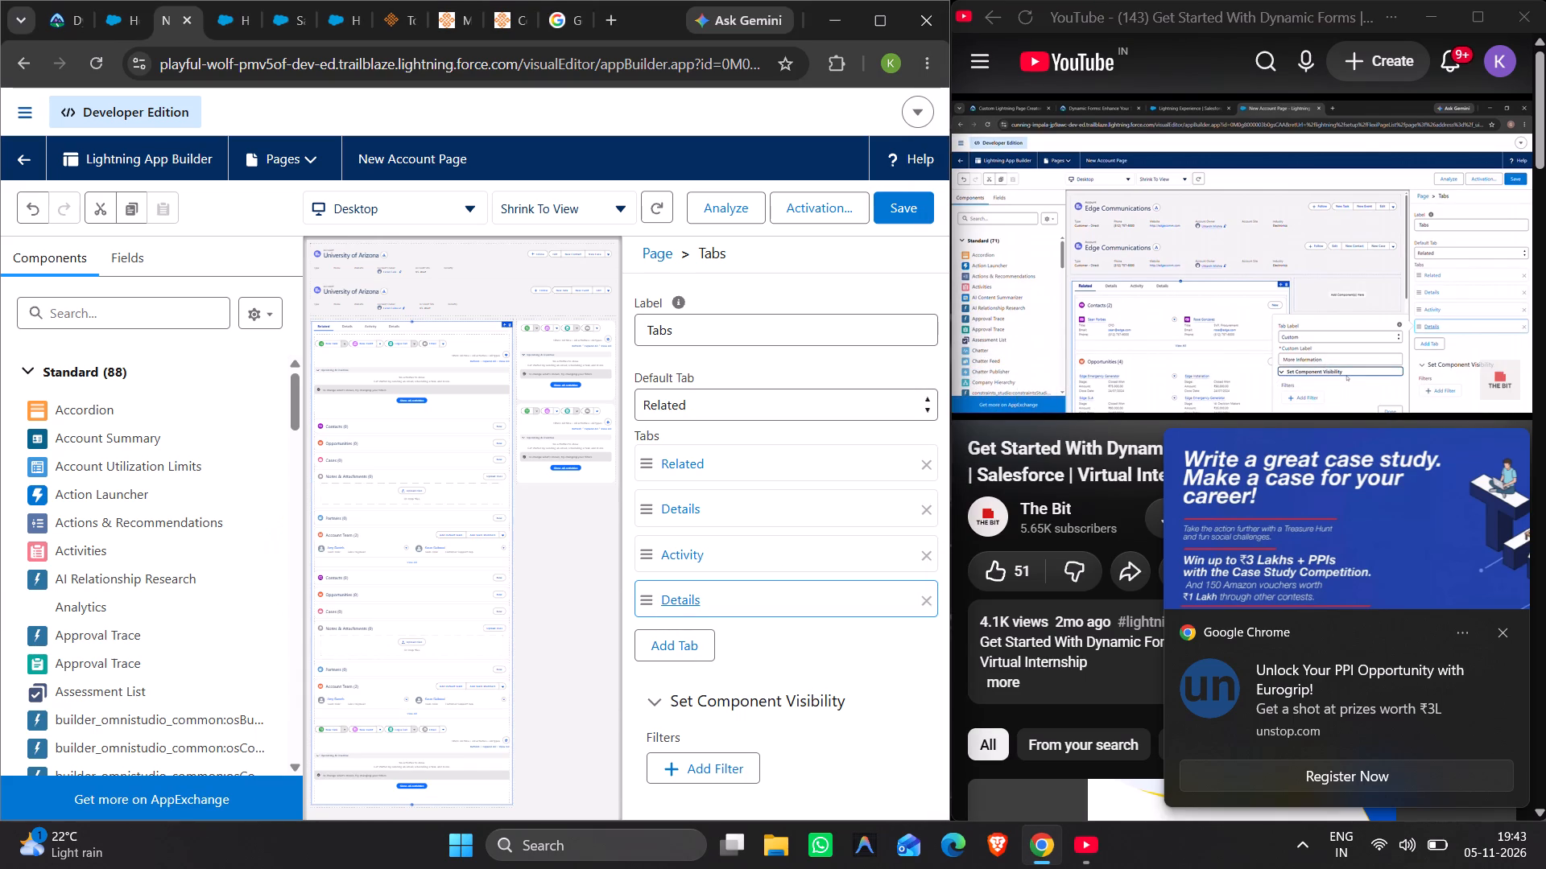
pyautogui.click(686, 599)
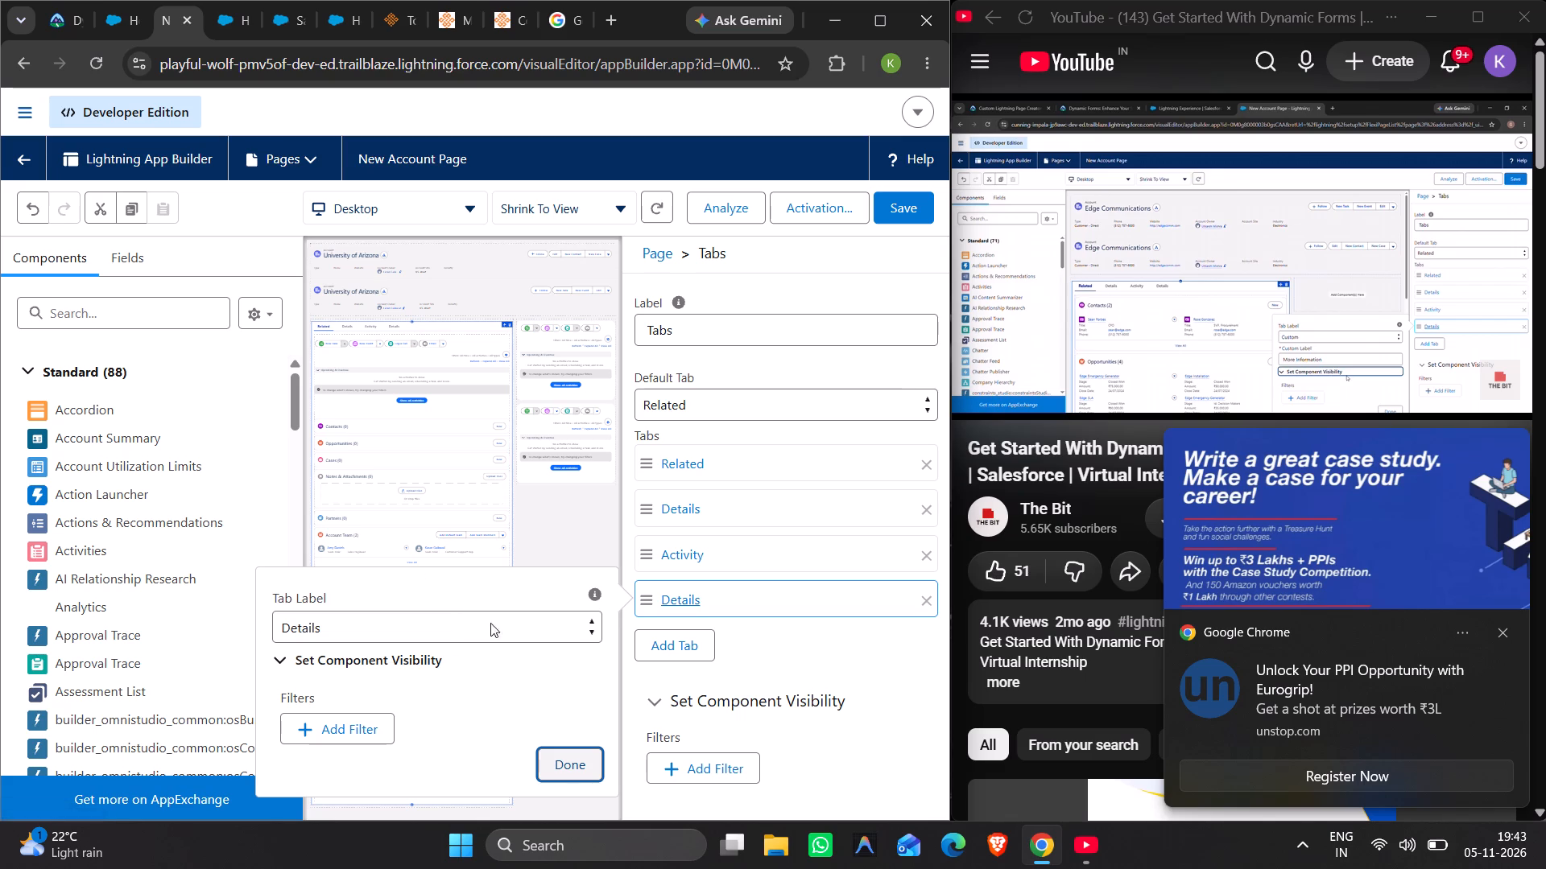
pyautogui.click(542, 628)
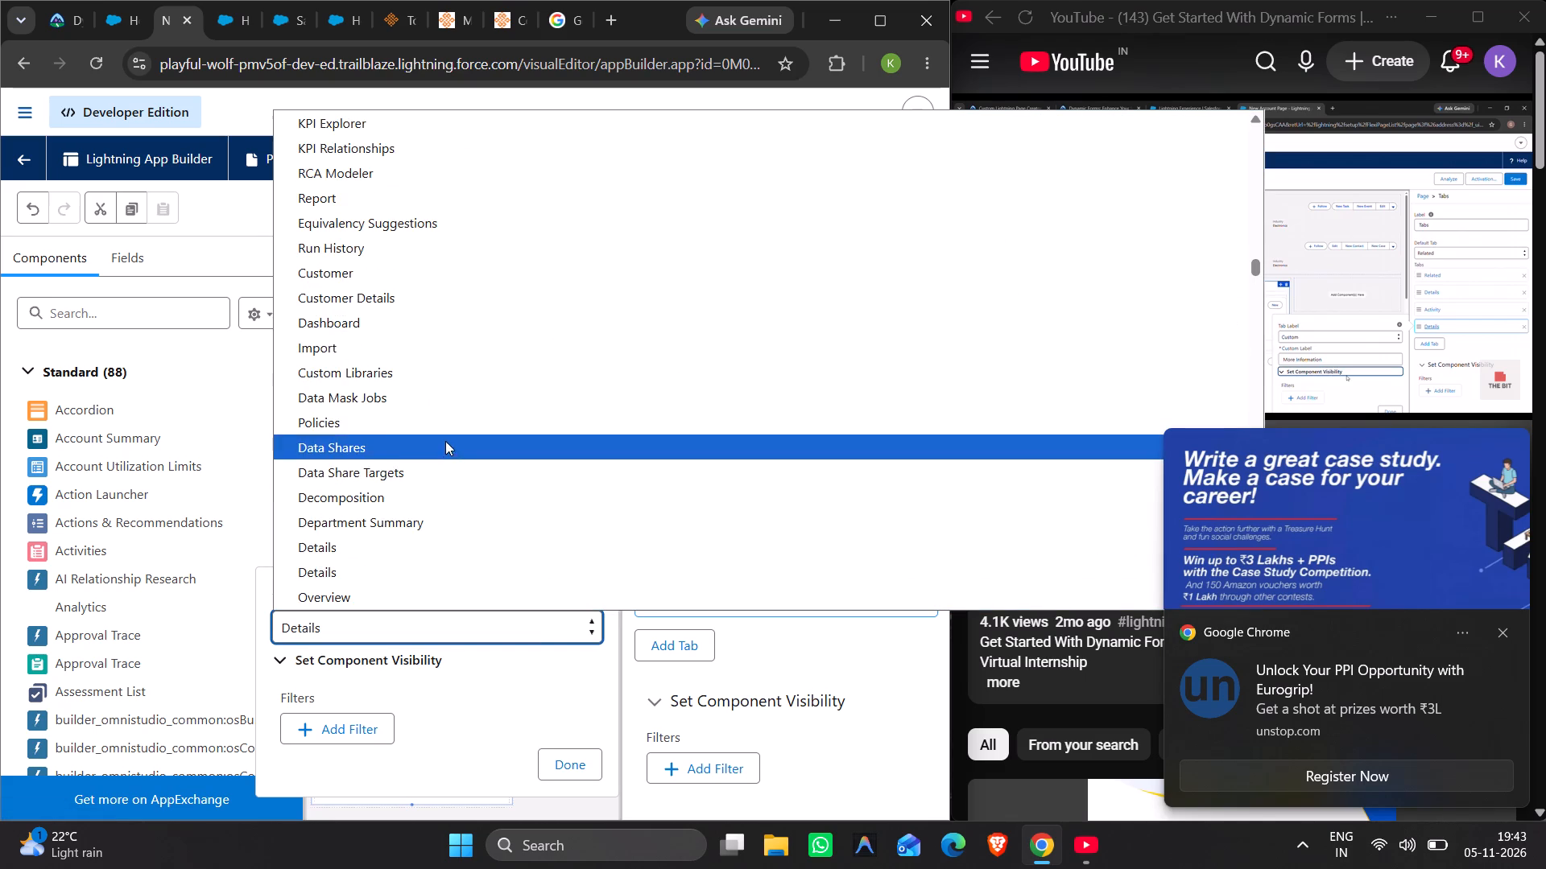
pyautogui.scroll(15, 468, 325)
pyautogui.scroll(8, 468, 325)
pyautogui.scroll(-1, 468, 325)
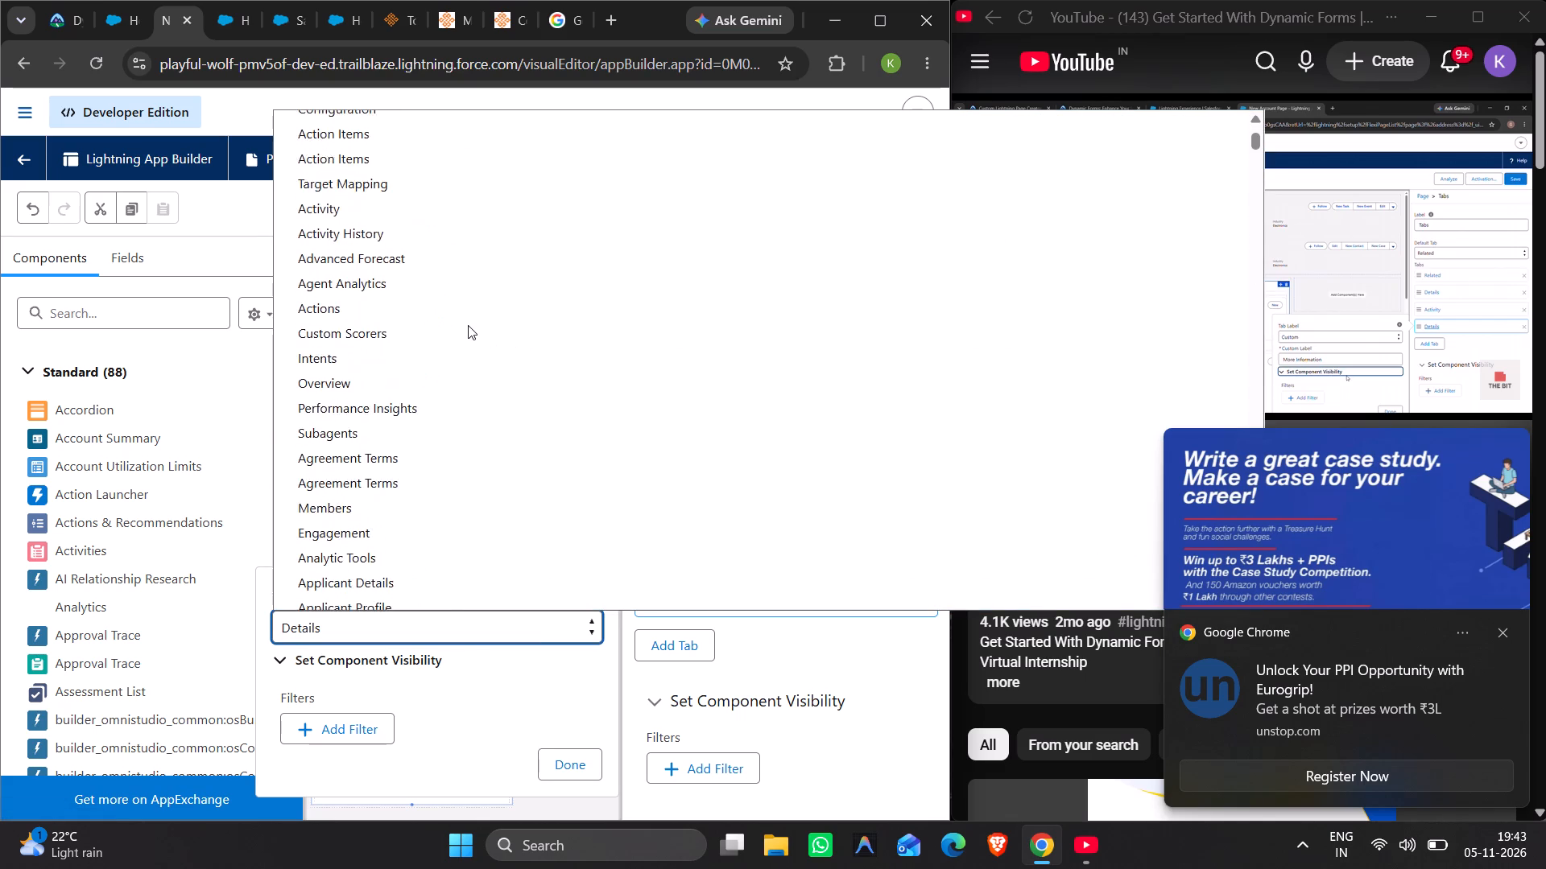
pyautogui.scroll(-5, 468, 325)
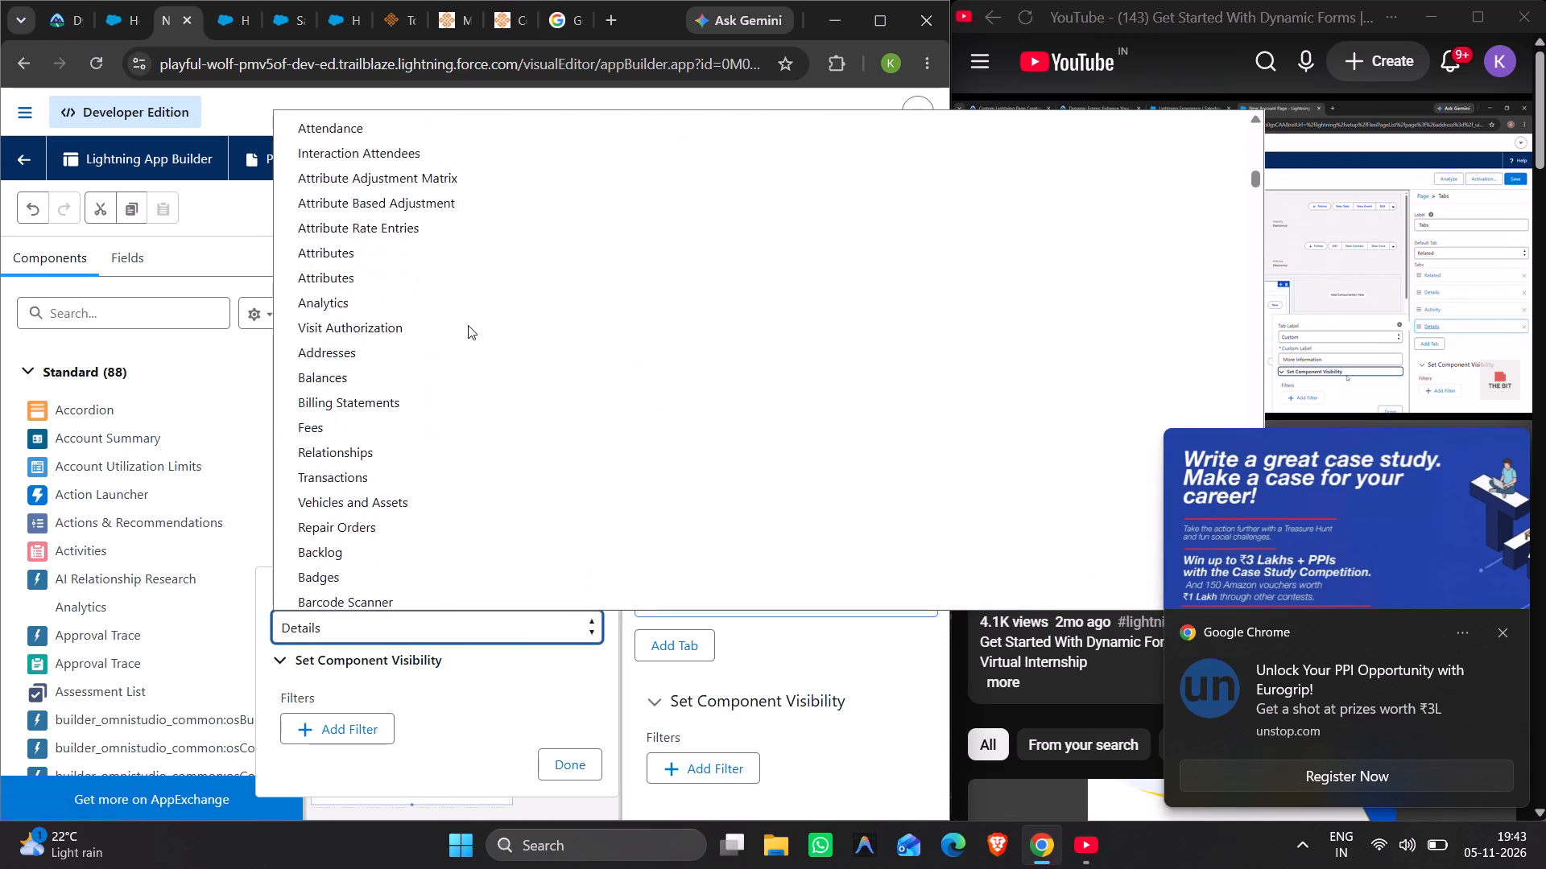
pyautogui.scroll(-1, 468, 325)
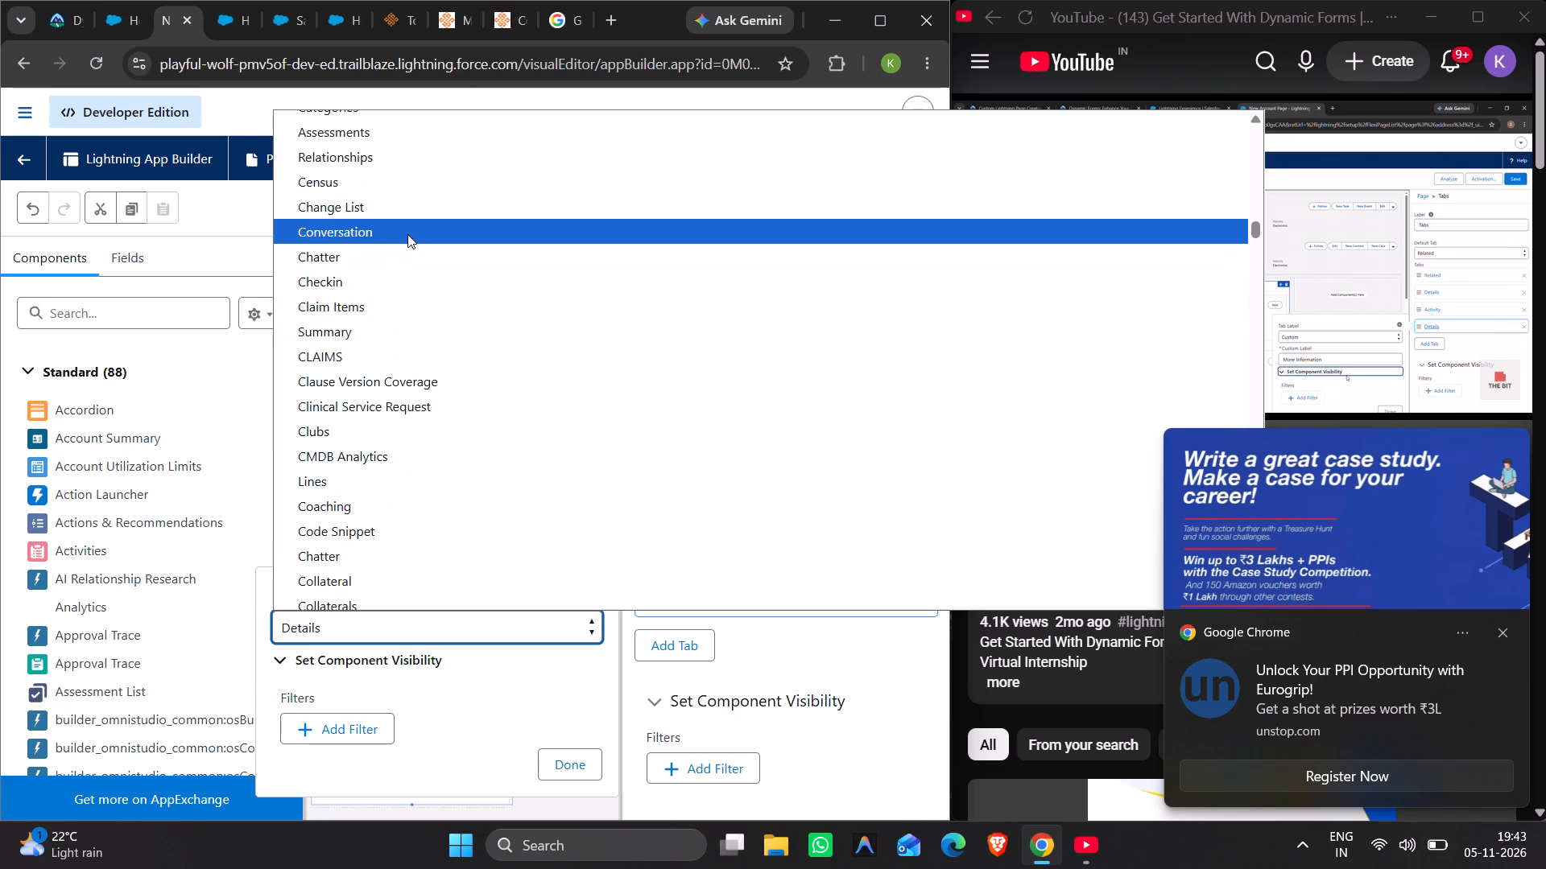
pyautogui.scroll(-2, 415, 502)
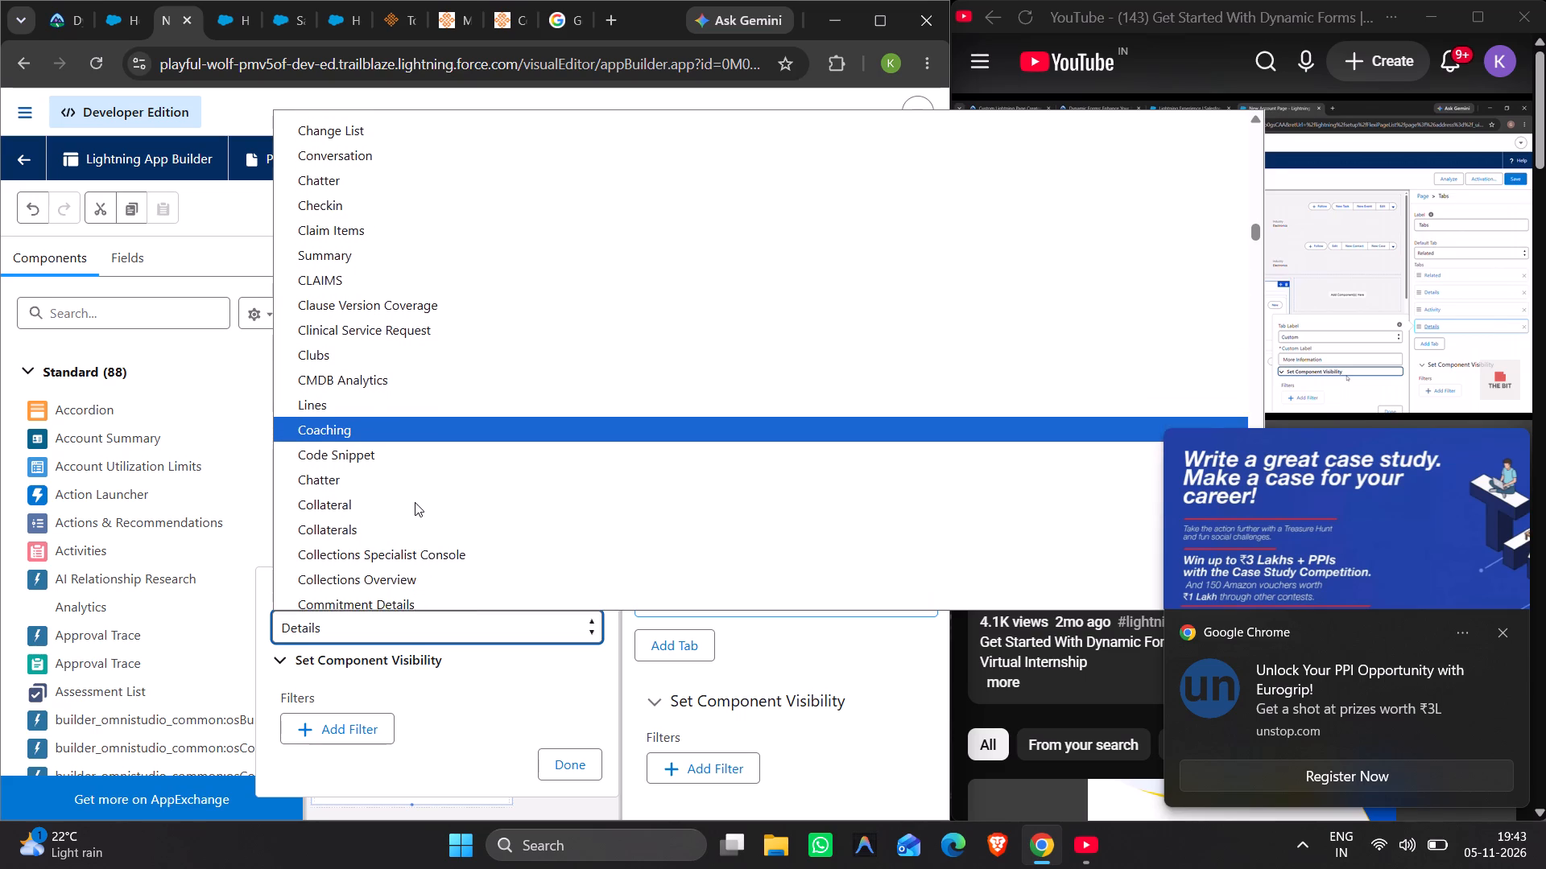
pyautogui.scroll(-2, 415, 502)
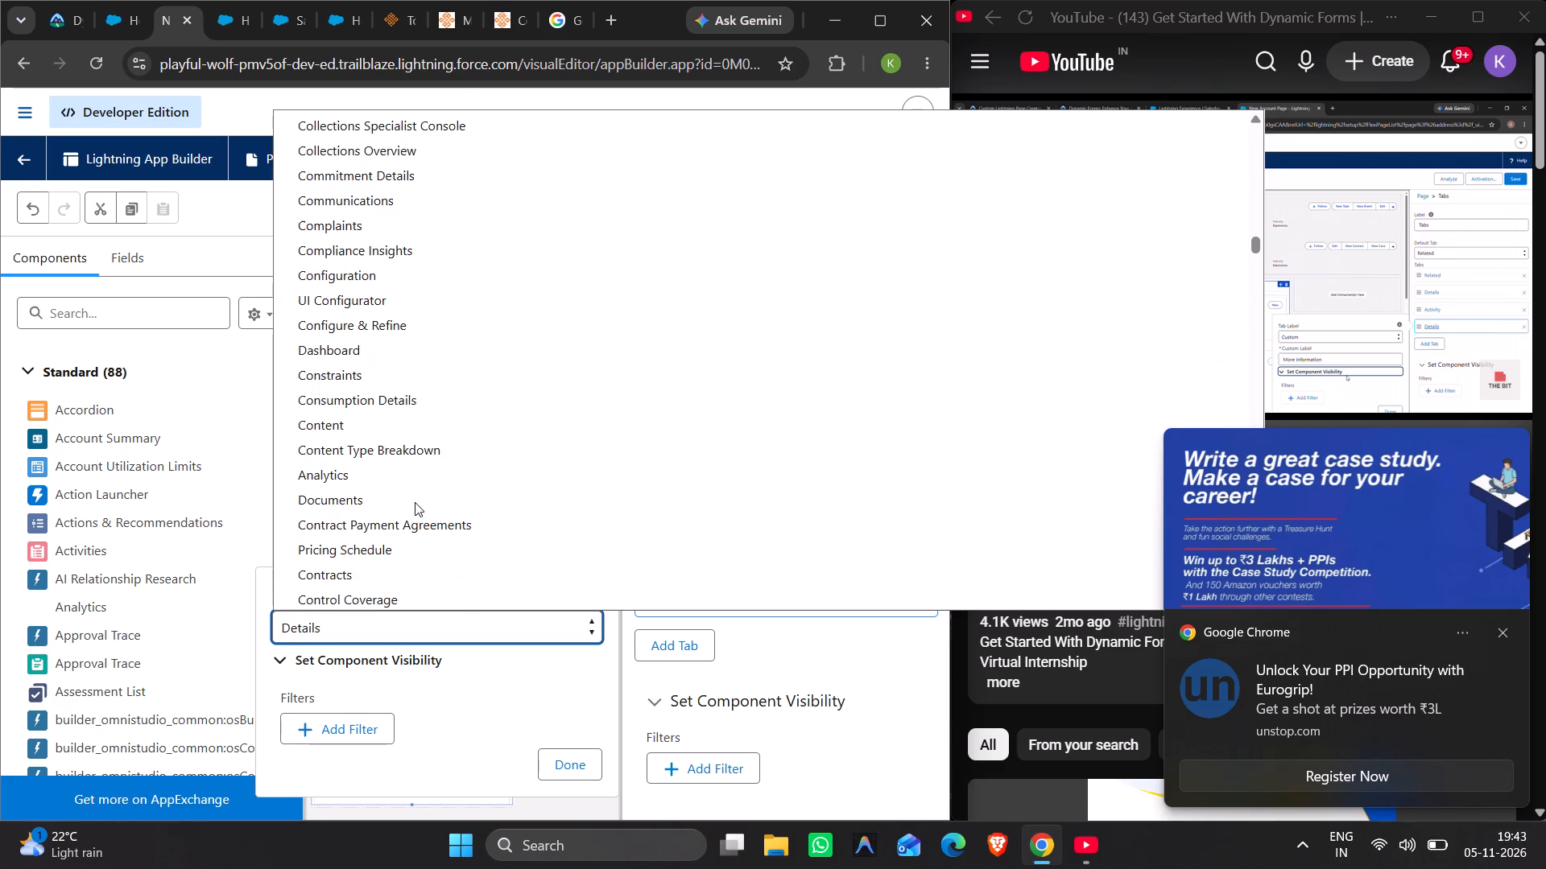
pyautogui.scroll(-2, 415, 502)
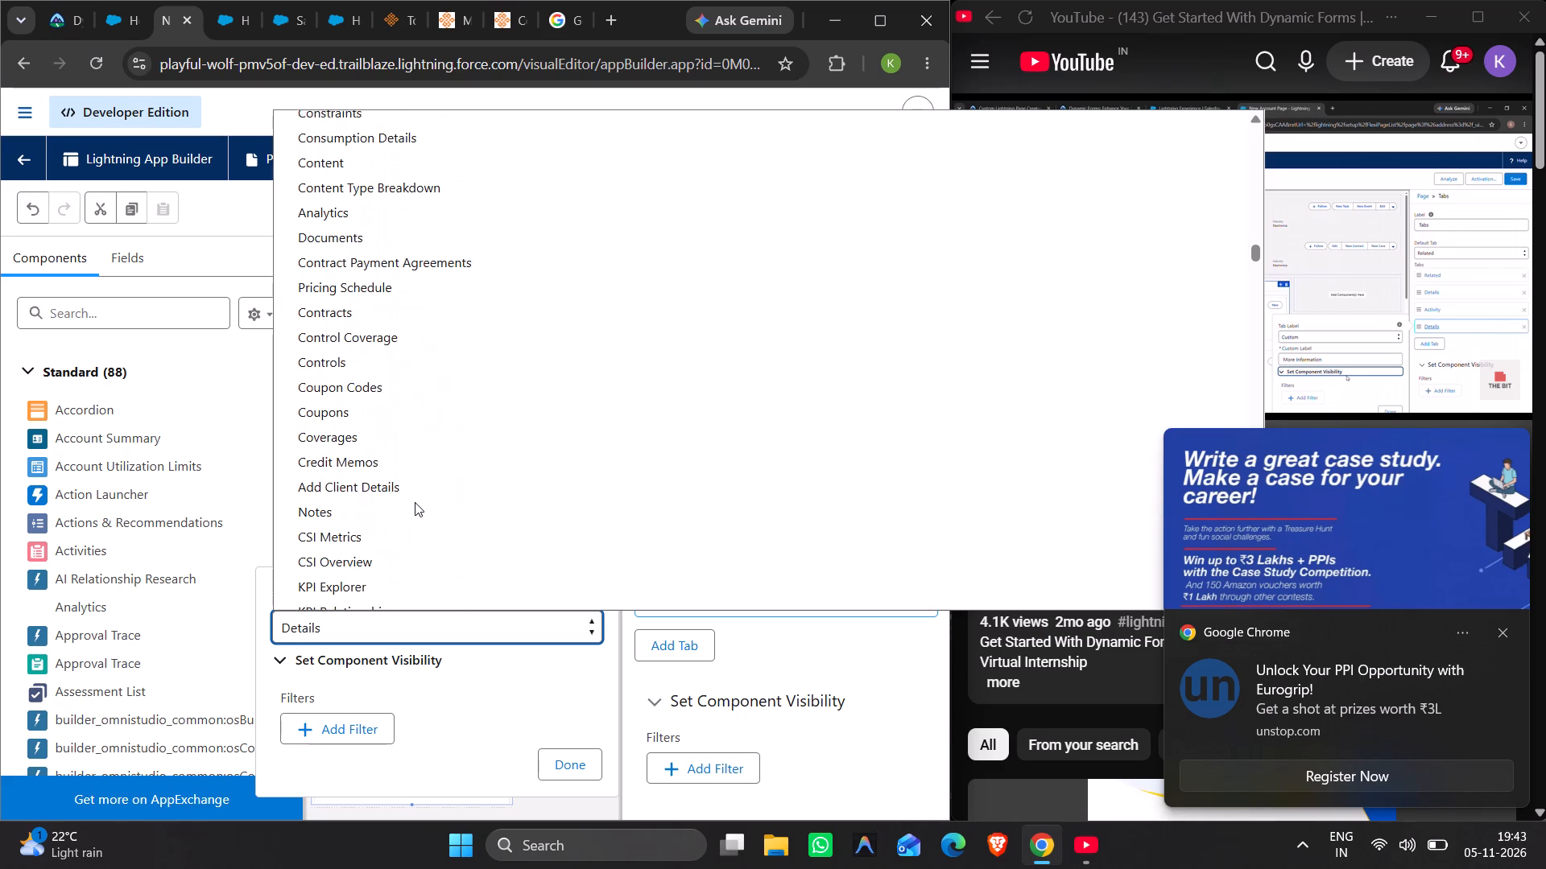
pyautogui.scroll(3, 415, 502)
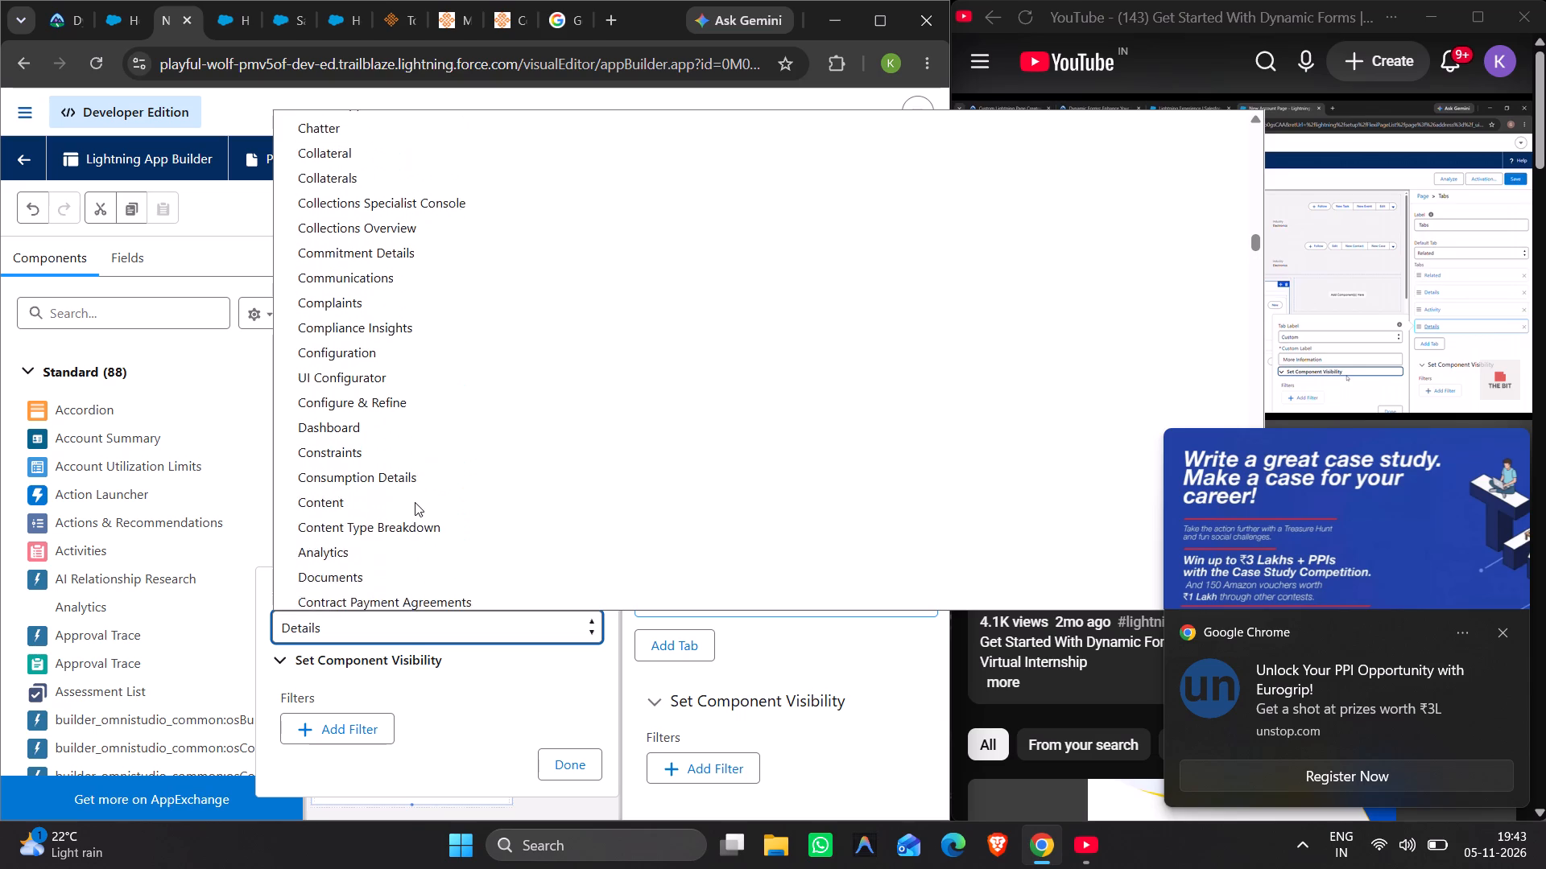
pyautogui.scroll(3, 415, 502)
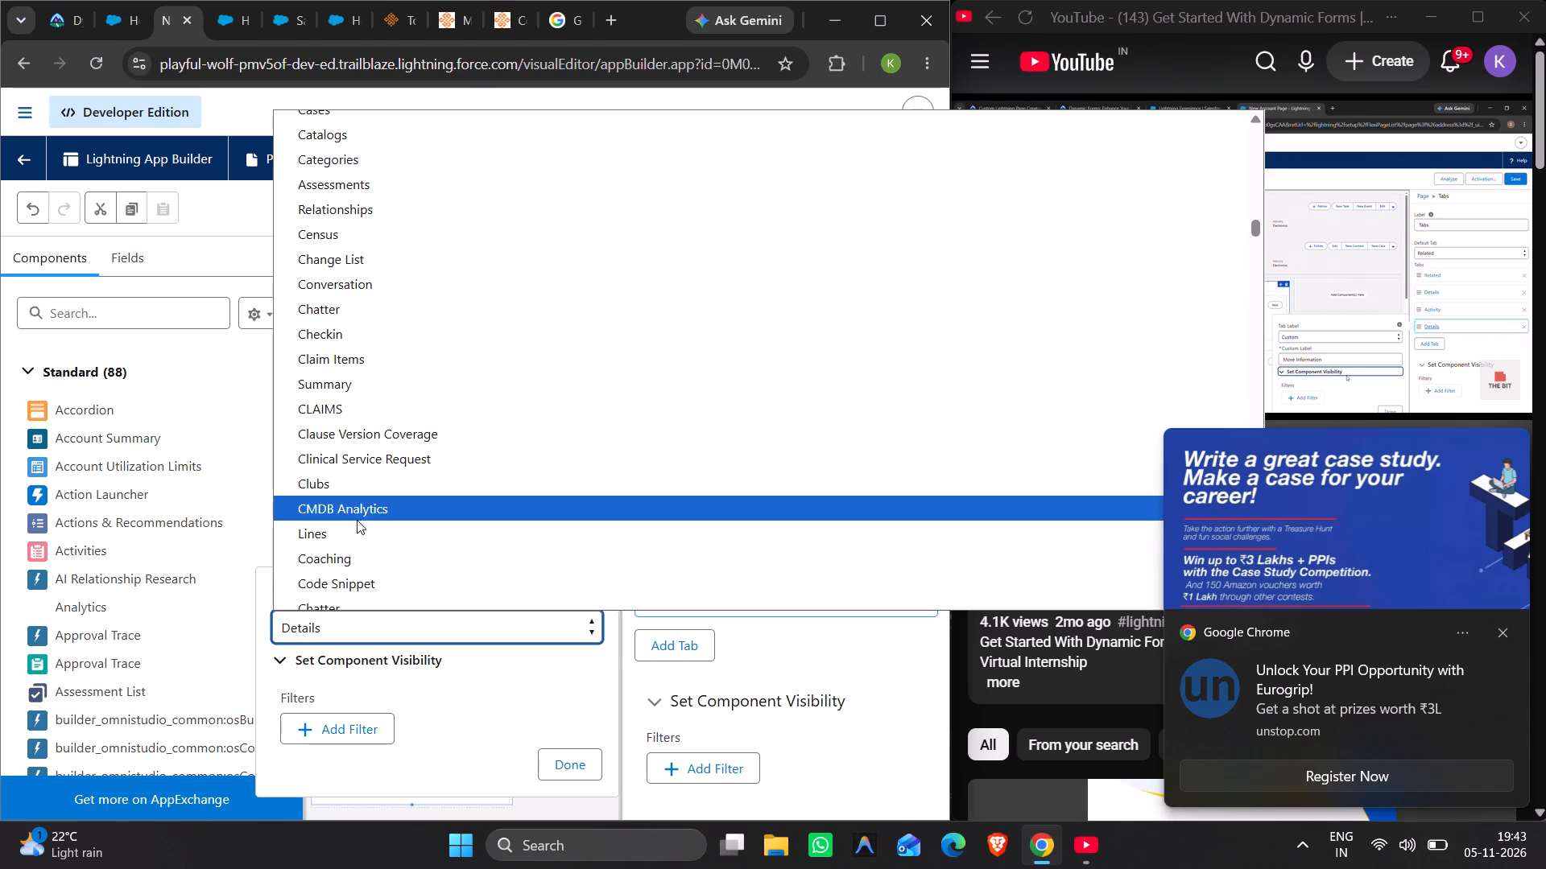
pyautogui.scroll(-1, 366, 550)
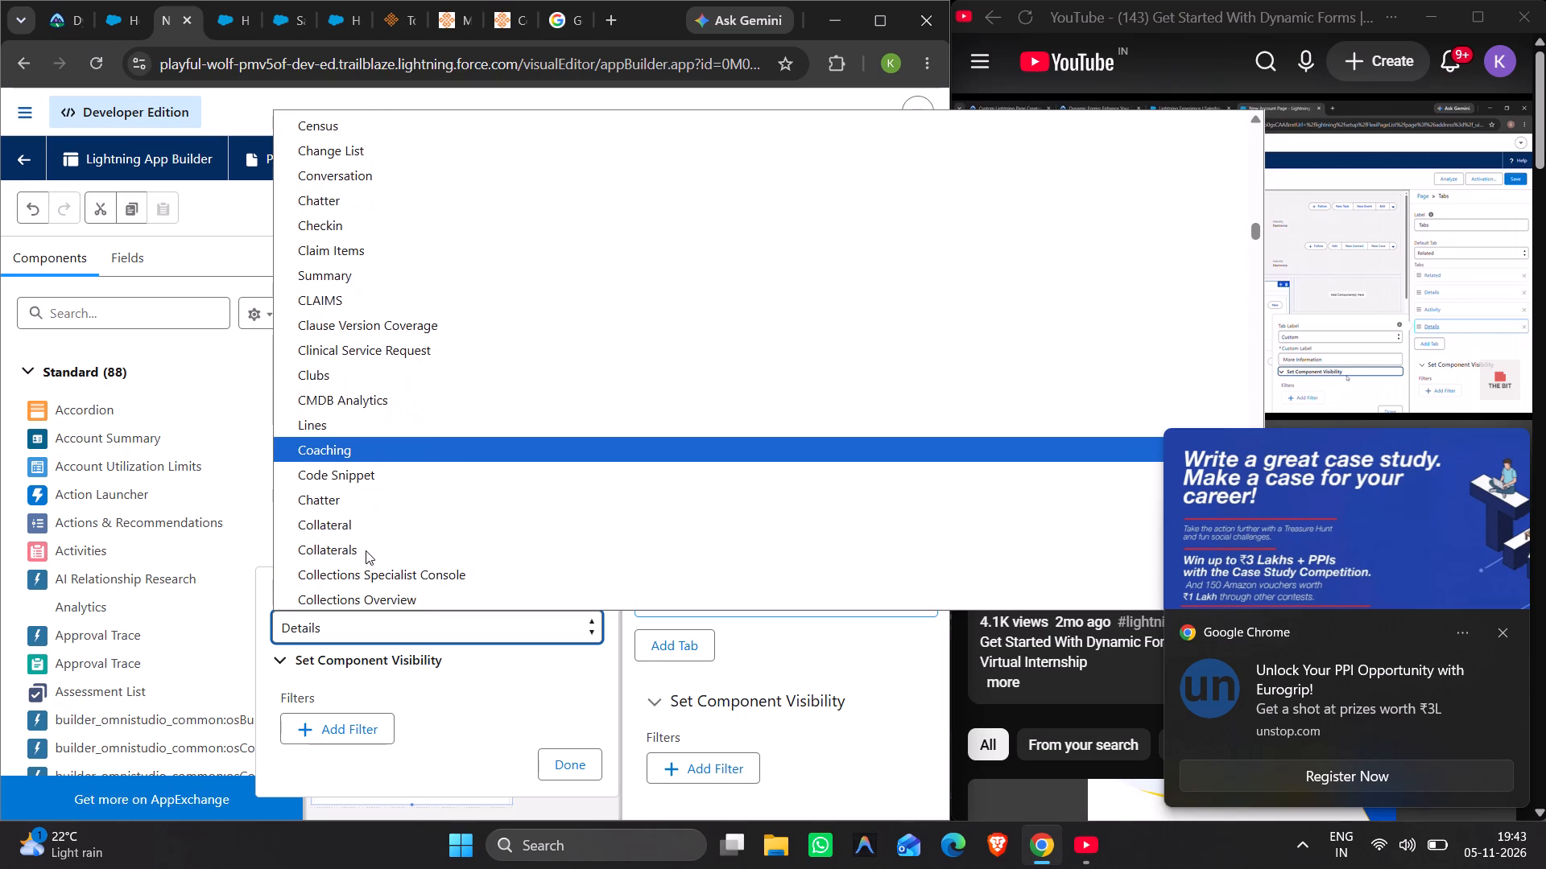
pyautogui.scroll(2, 366, 550)
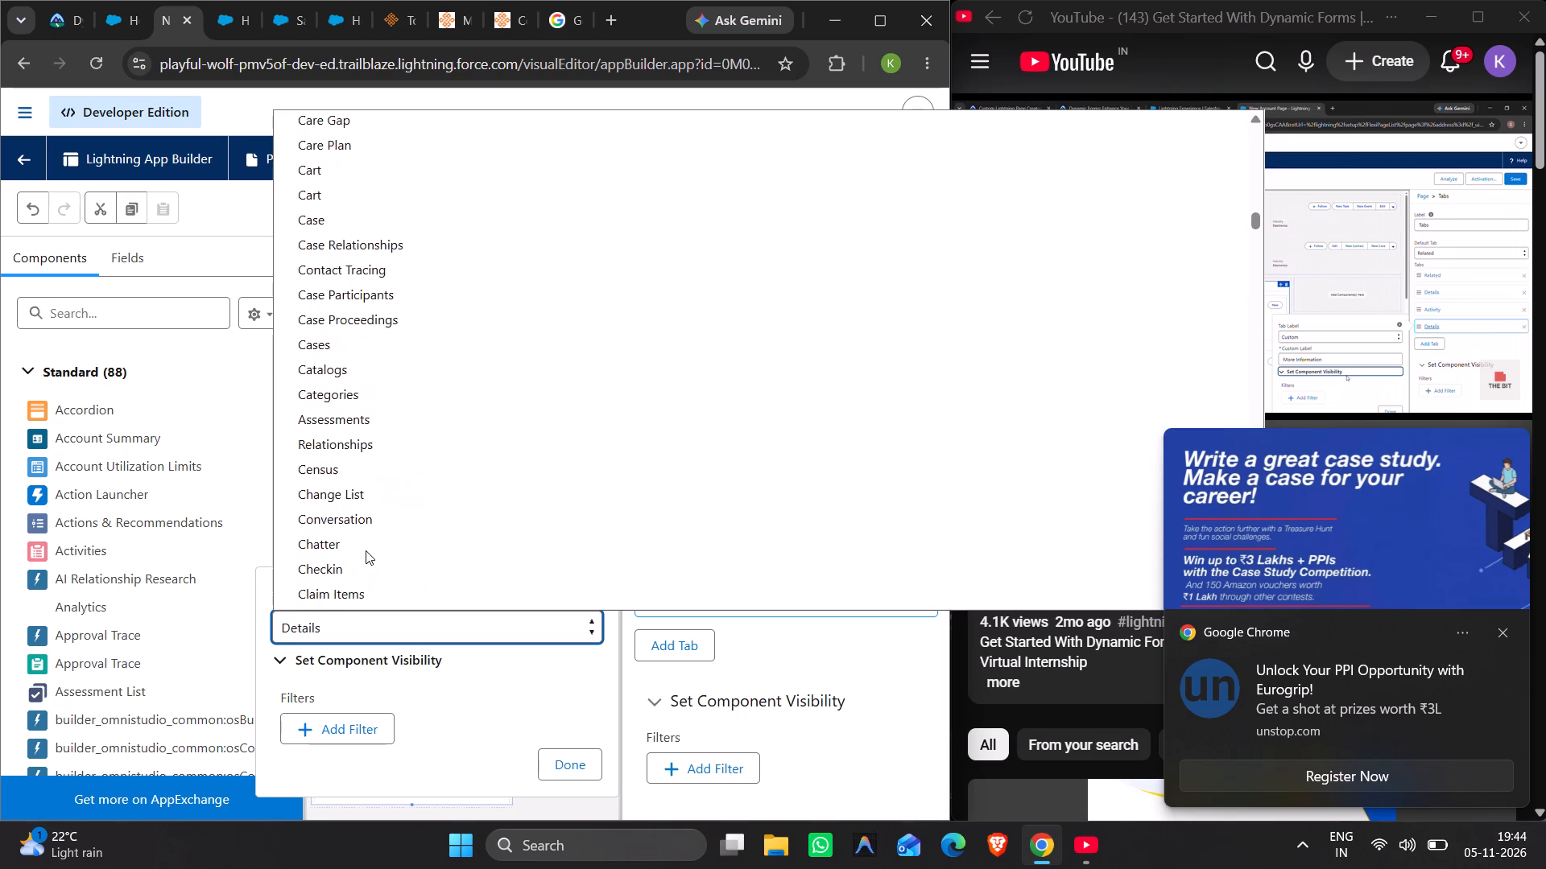
pyautogui.scroll(4, 366, 550)
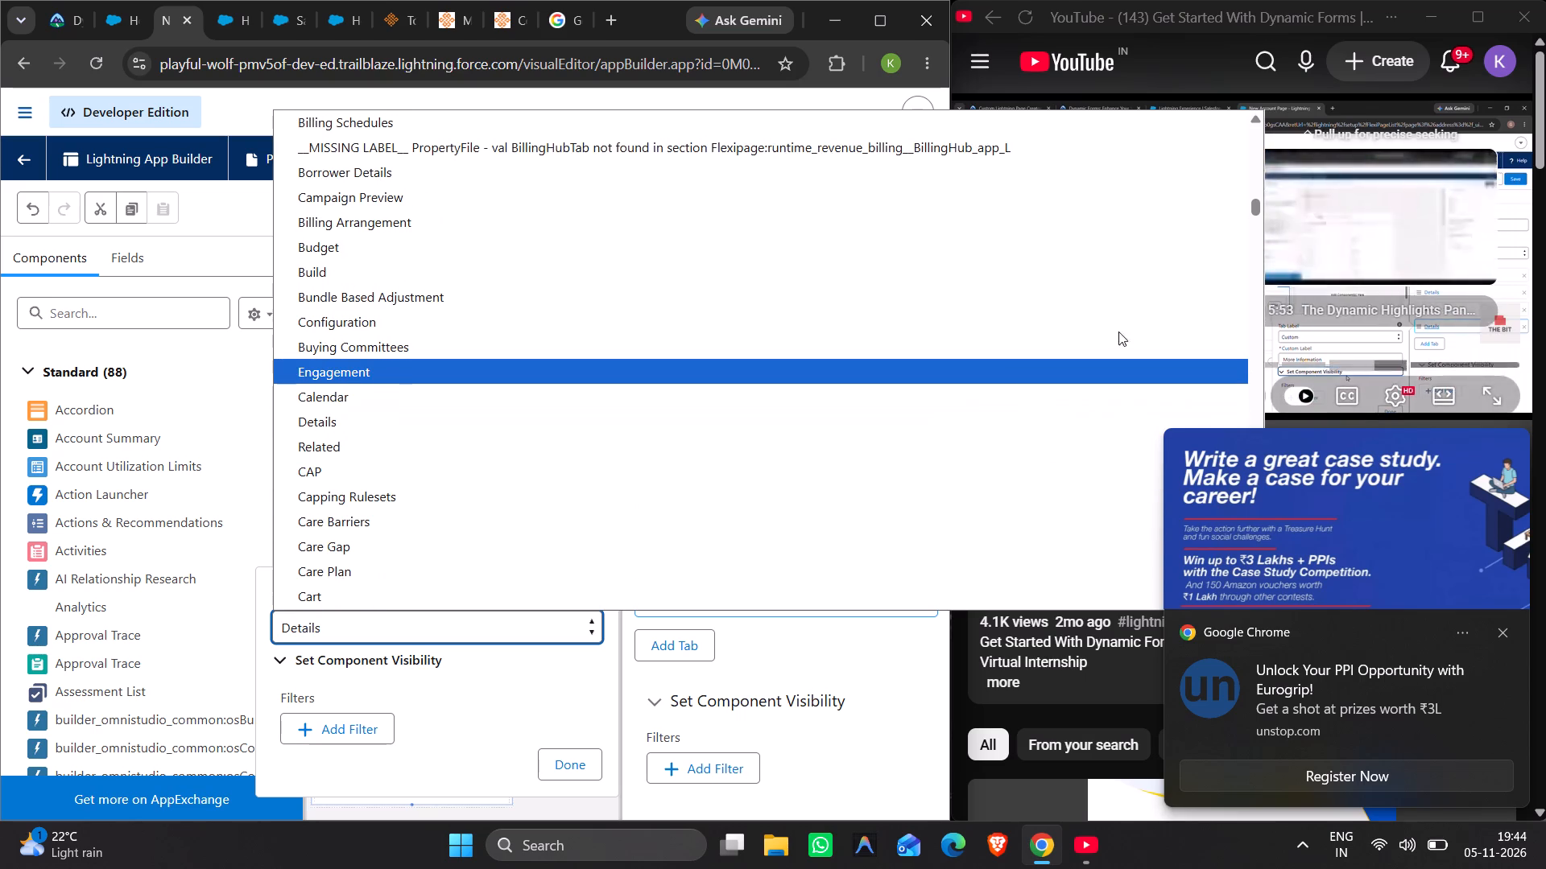
pyautogui.scroll(2, 653, 282)
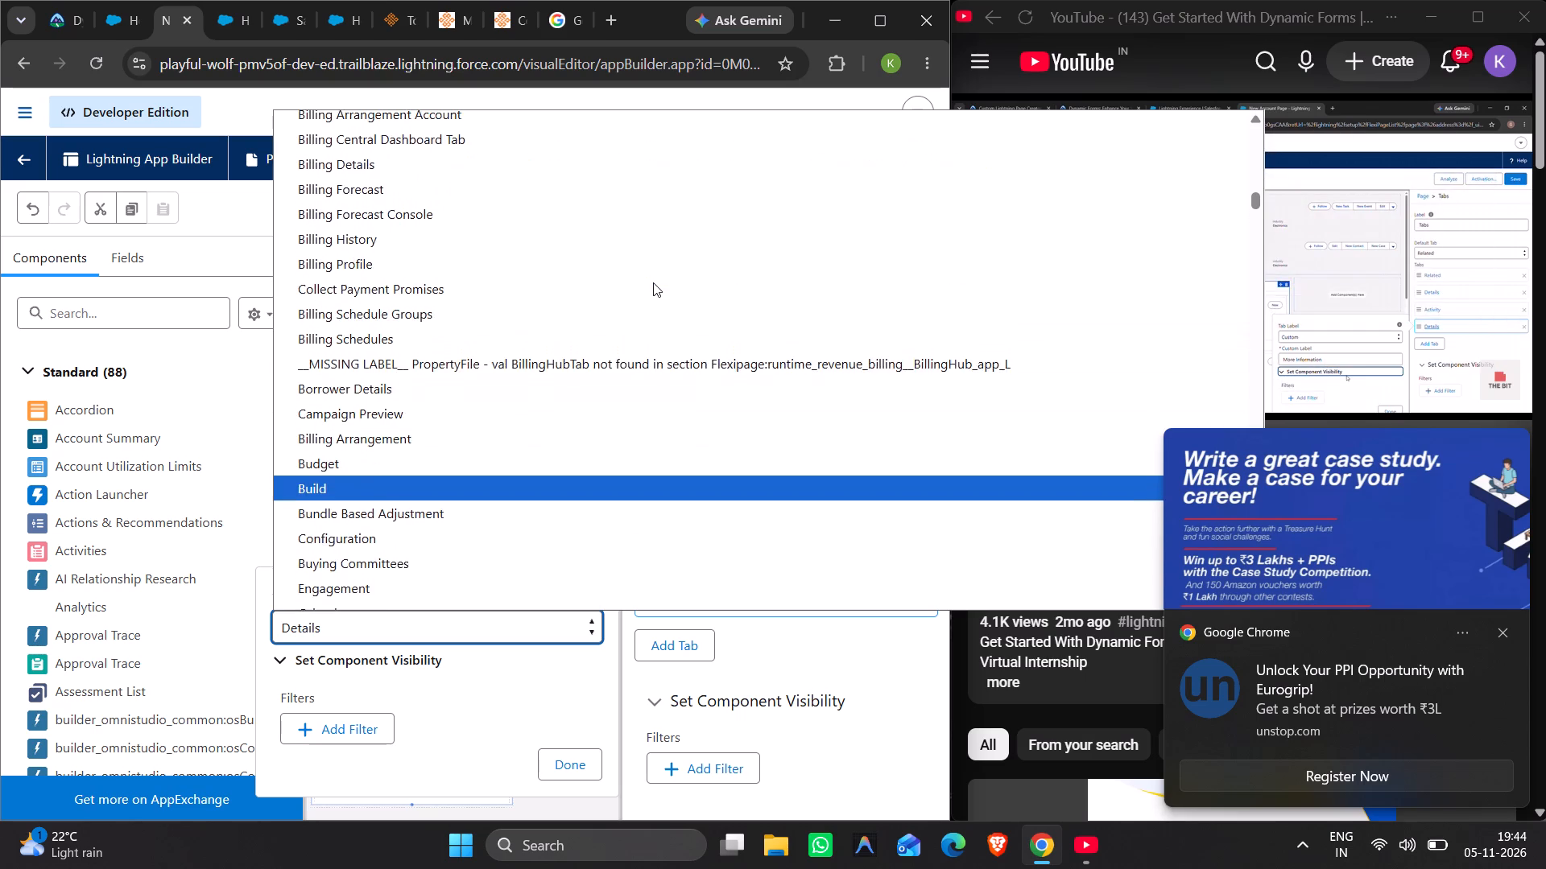
pyautogui.scroll(2, 653, 282)
pyautogui.scroll(-5, 653, 282)
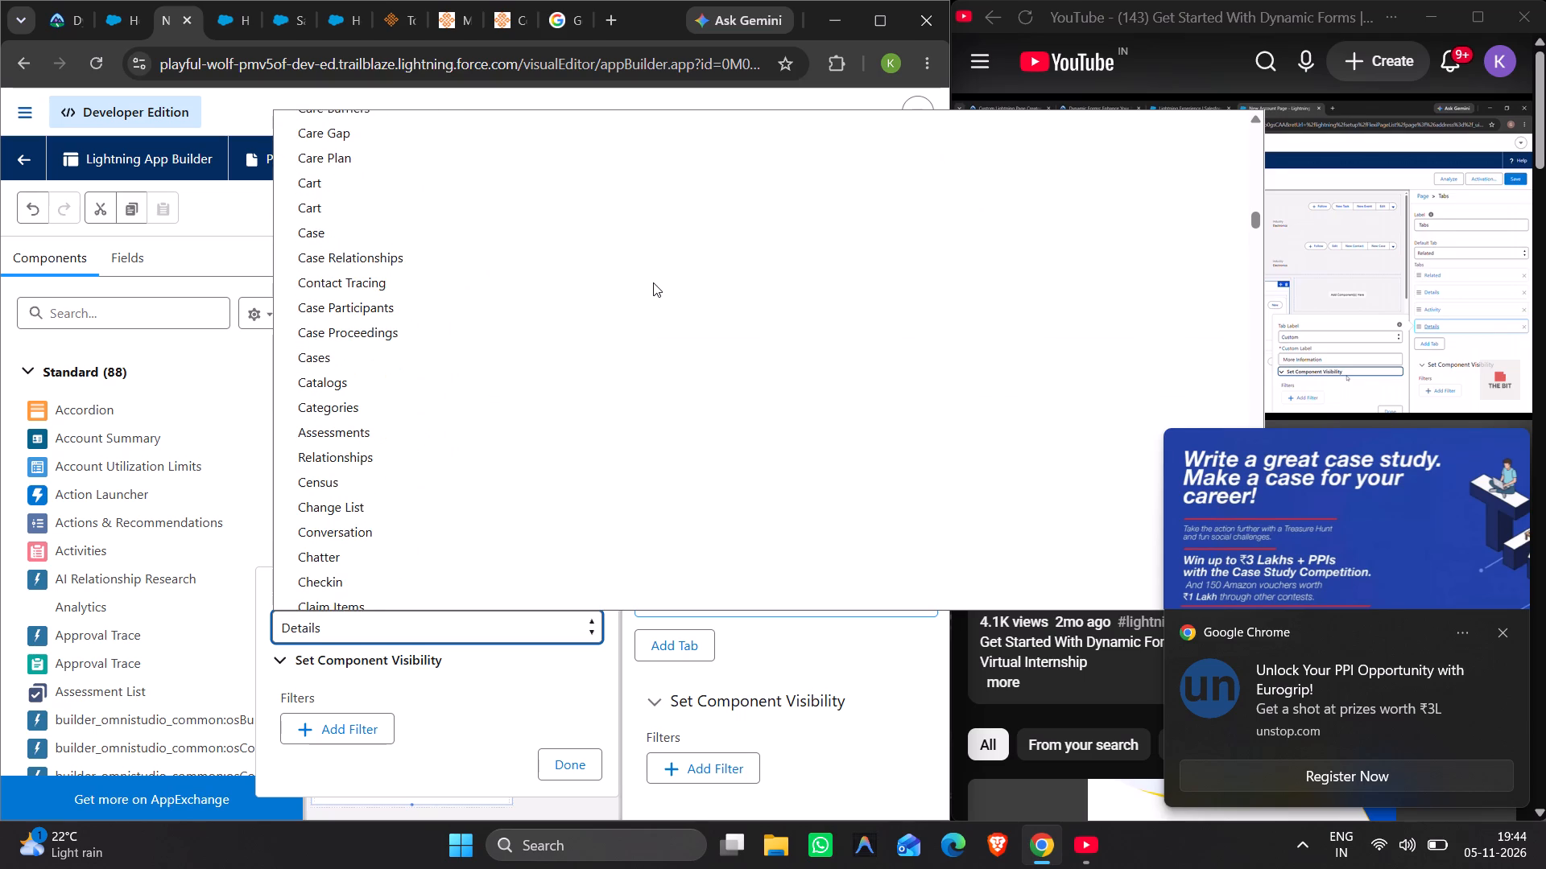
pyautogui.scroll(-3, 653, 282)
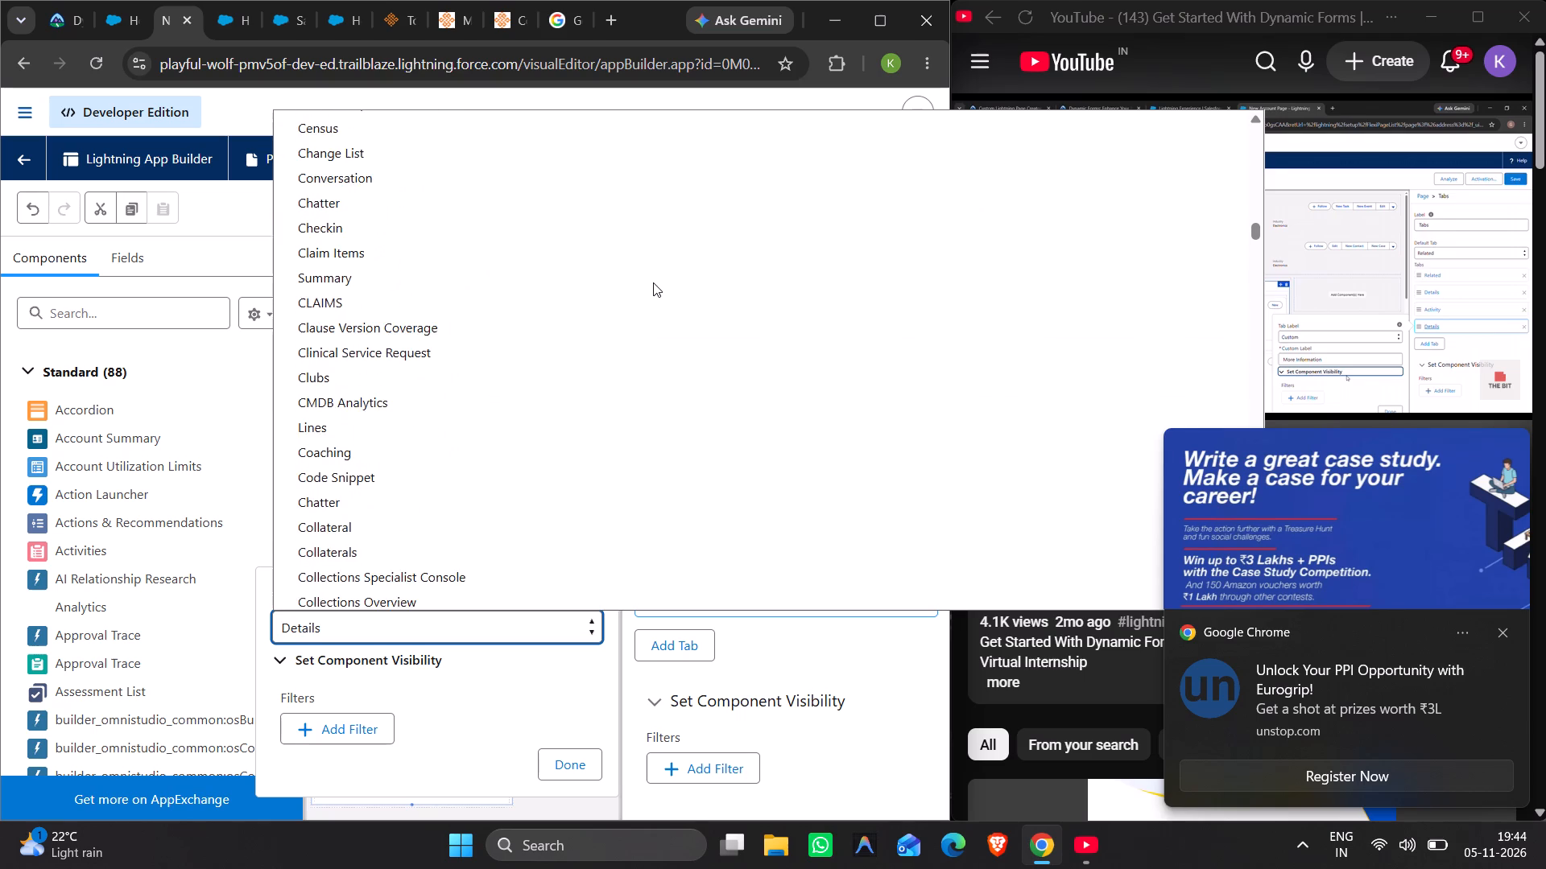
pyautogui.scroll(-3, 653, 282)
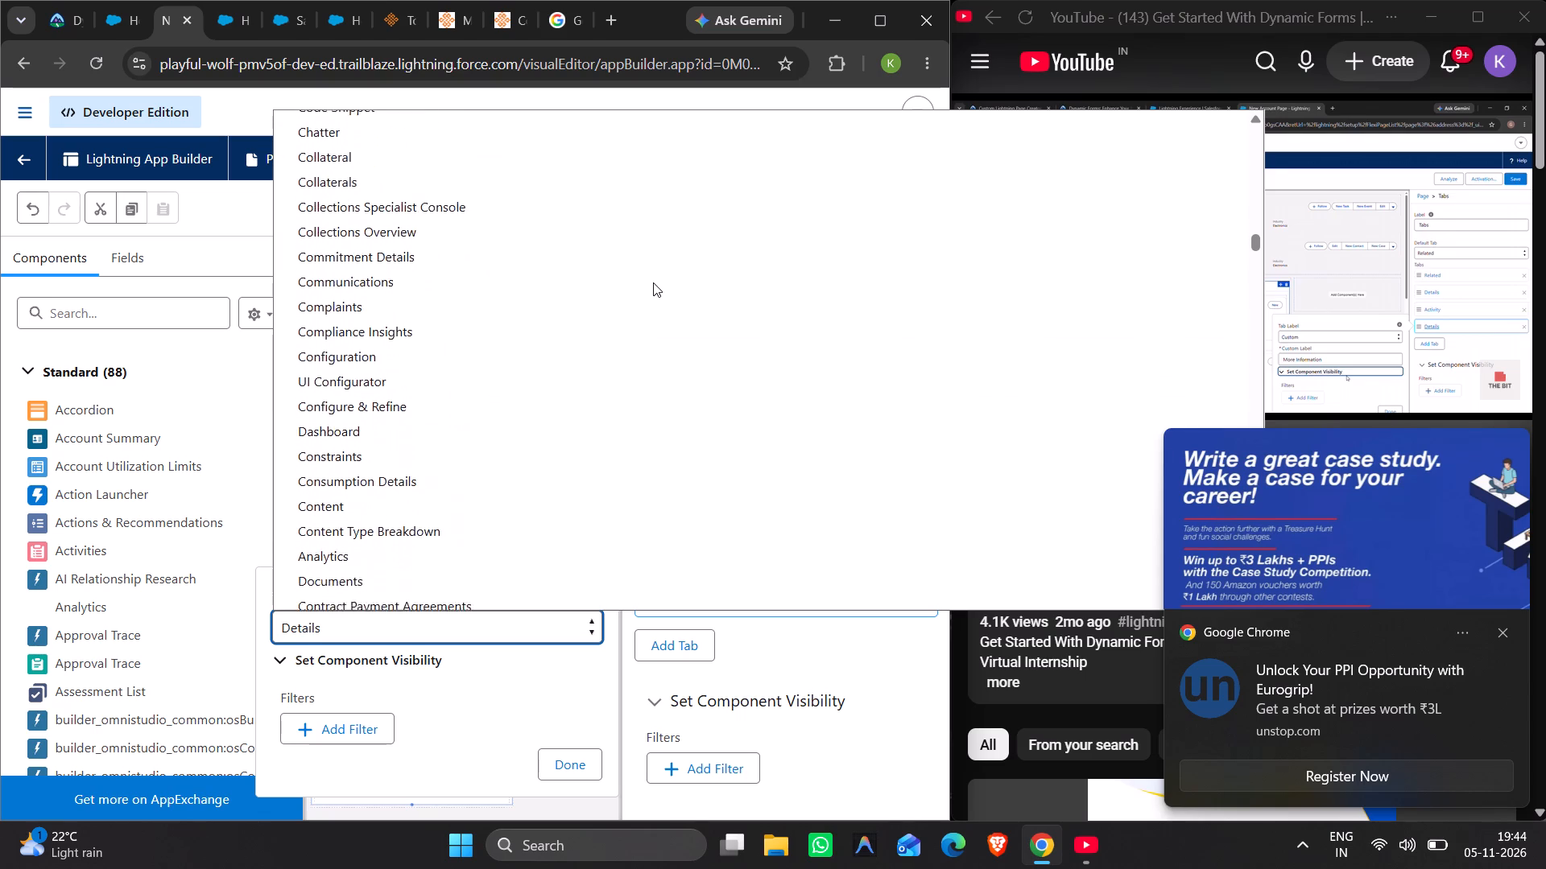
pyautogui.scroll(-2, 653, 282)
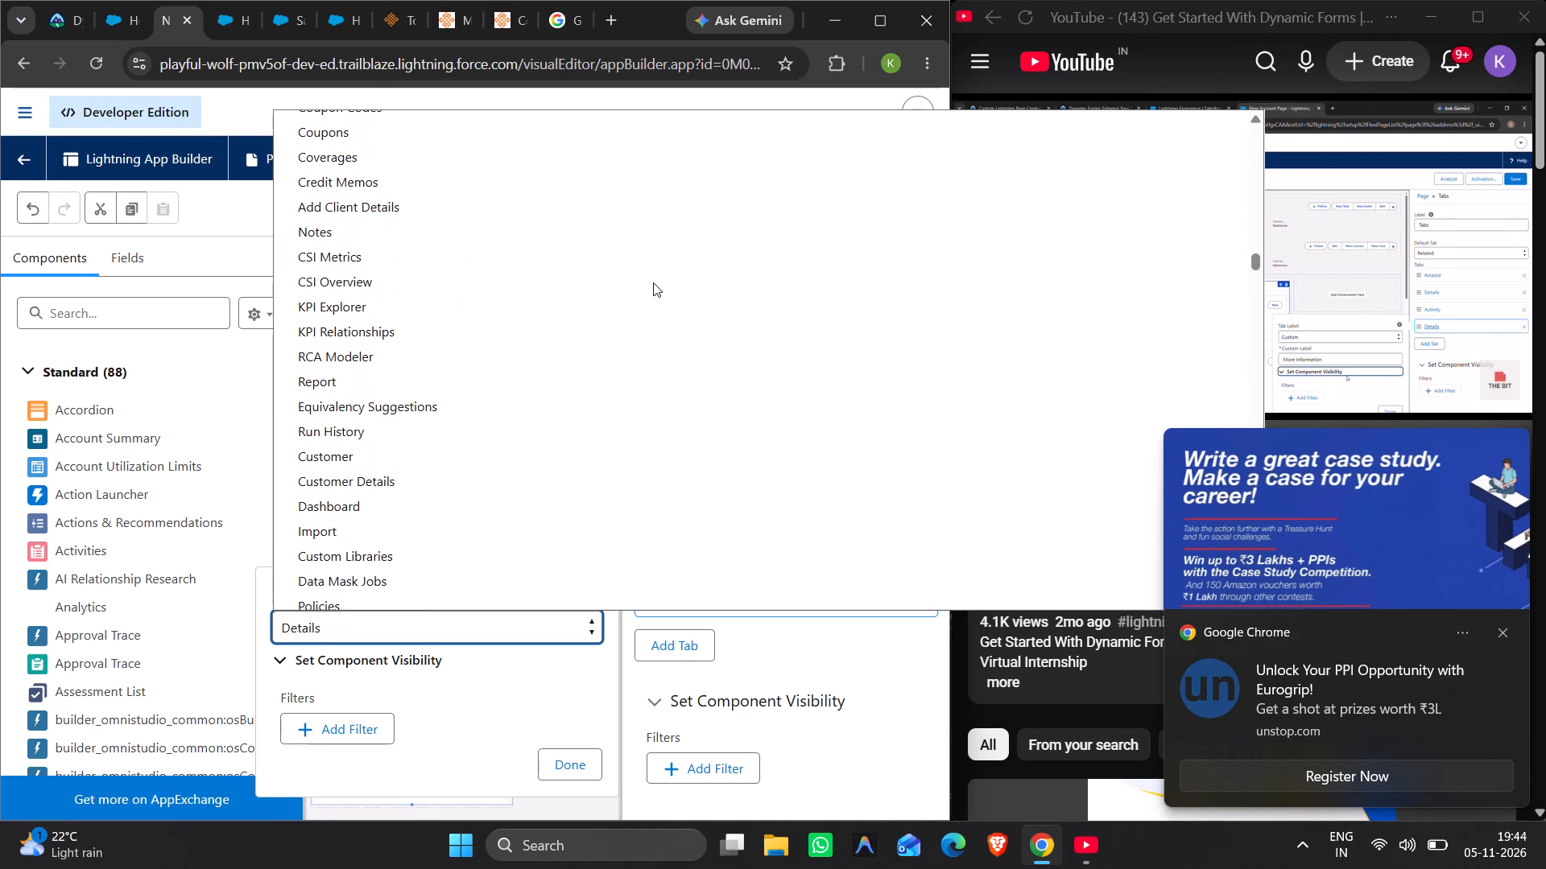
pyautogui.scroll(-1, 653, 282)
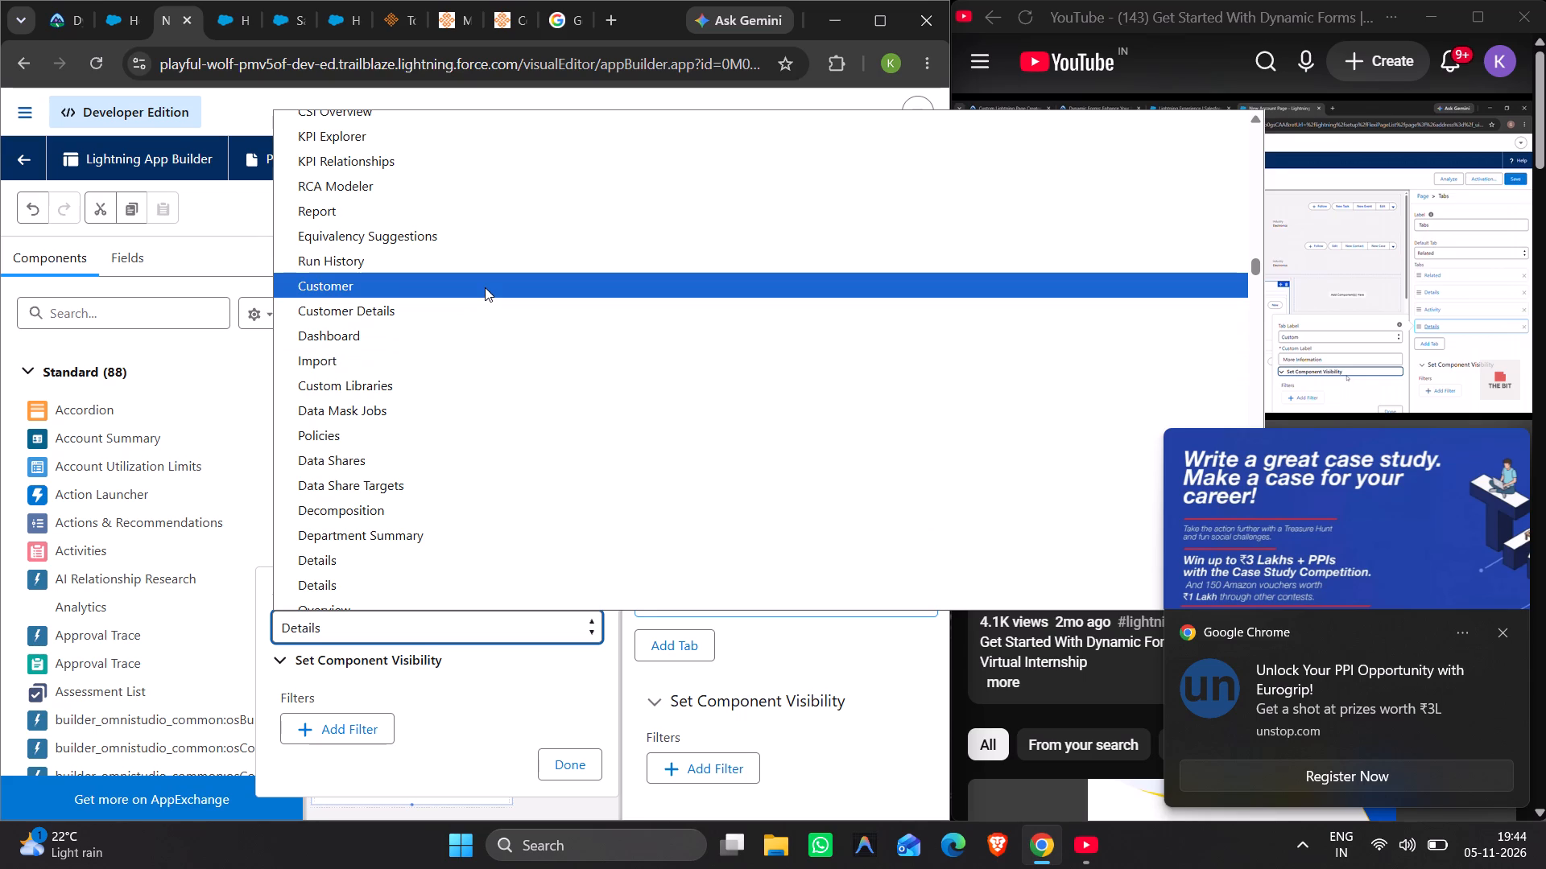
pyautogui.scroll(-1, 463, 385)
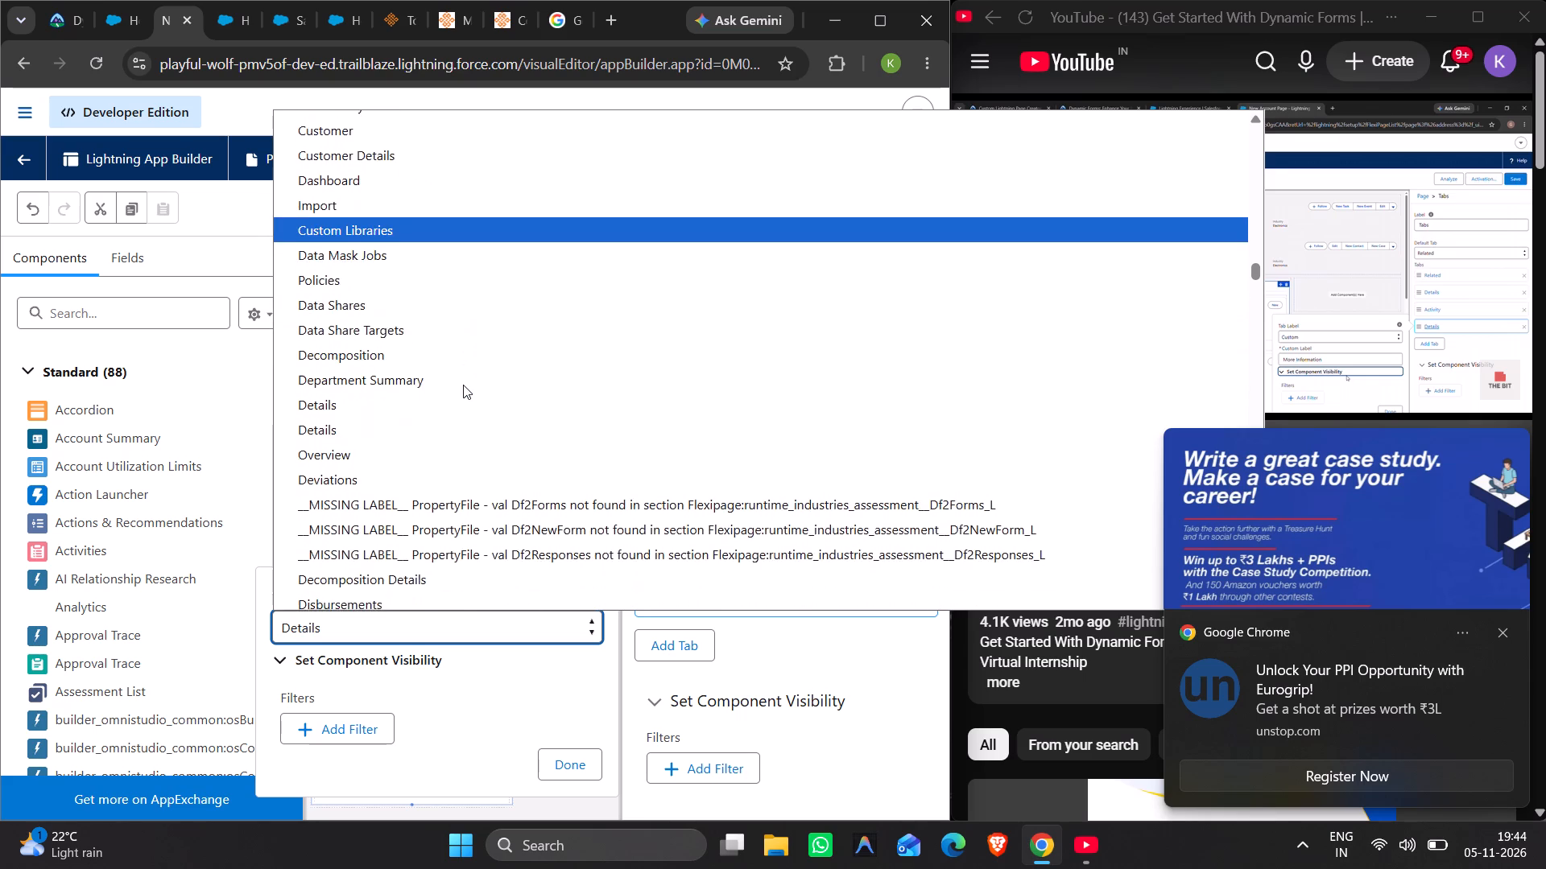
pyautogui.scroll(-2, 463, 385)
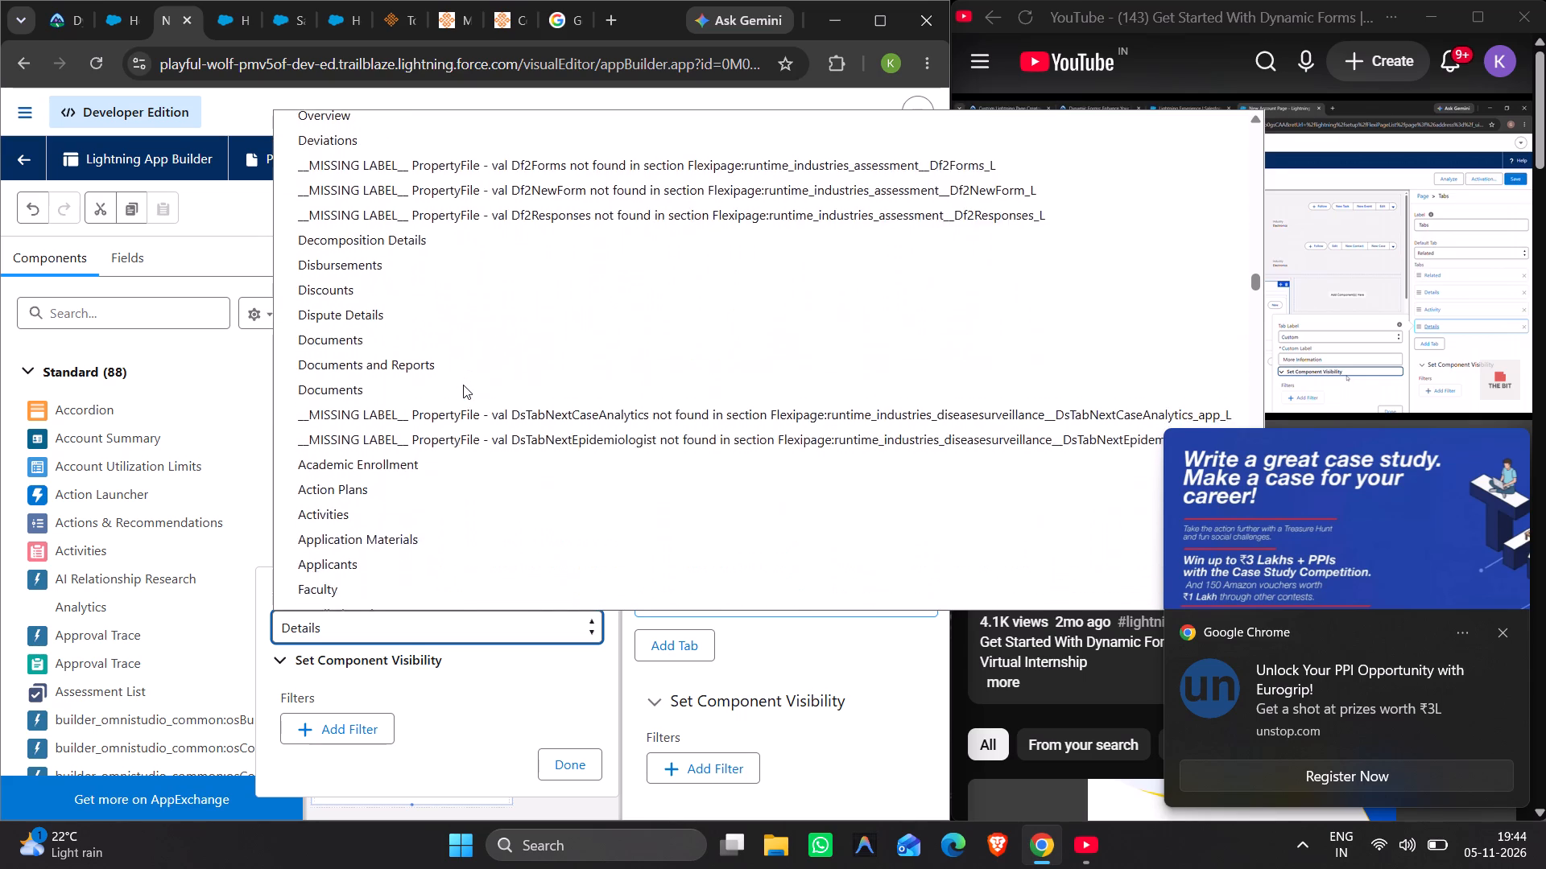
pyautogui.scroll(-2, 463, 385)
pyautogui.scroll(1, 463, 385)
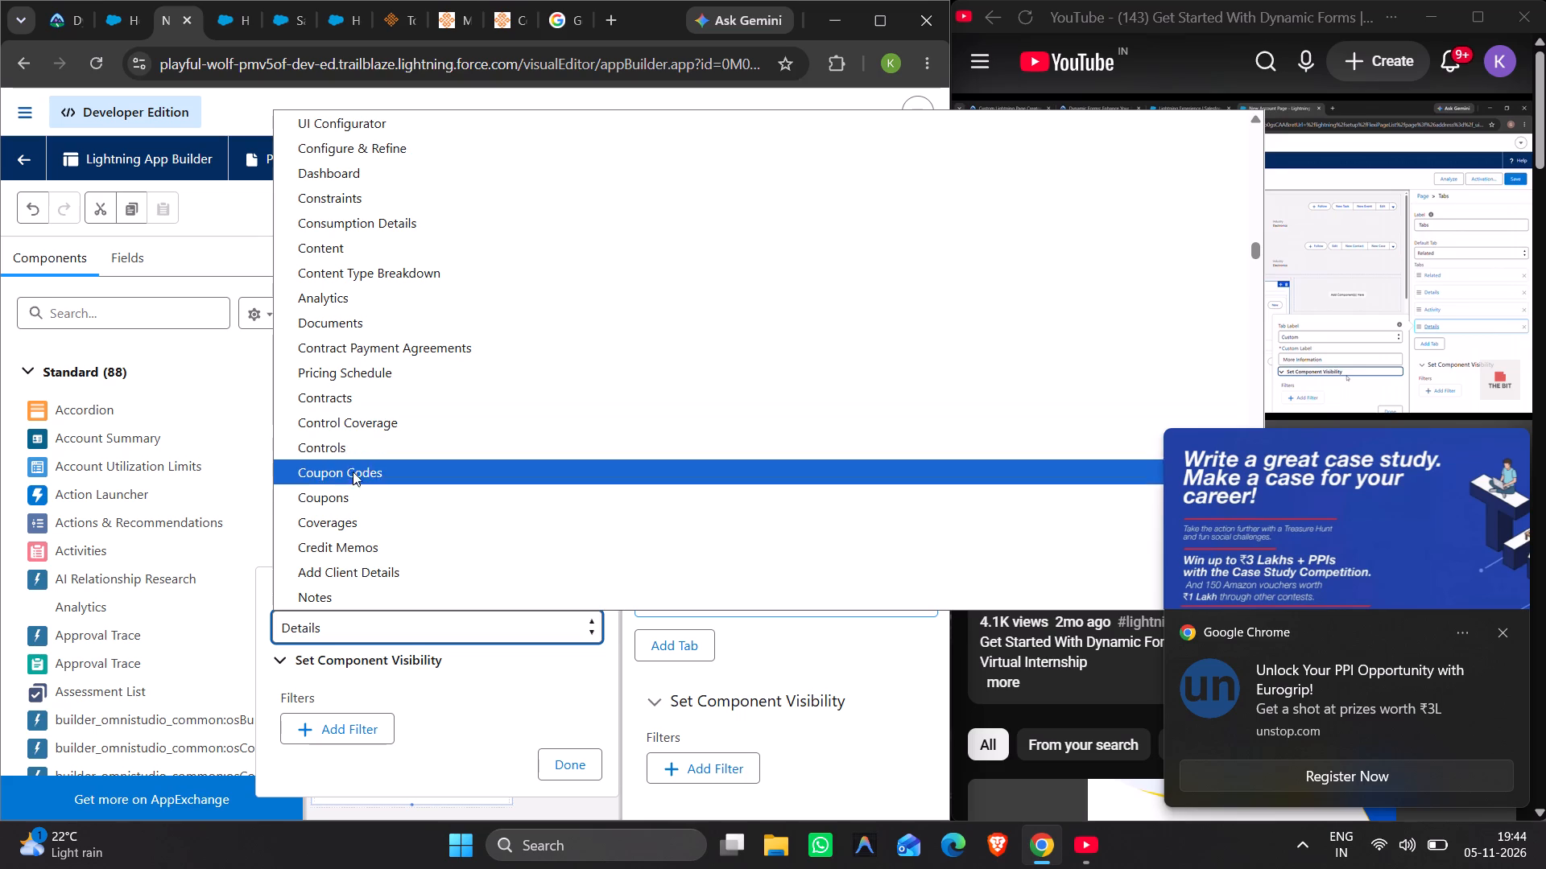
pyautogui.scroll(-2, 348, 494)
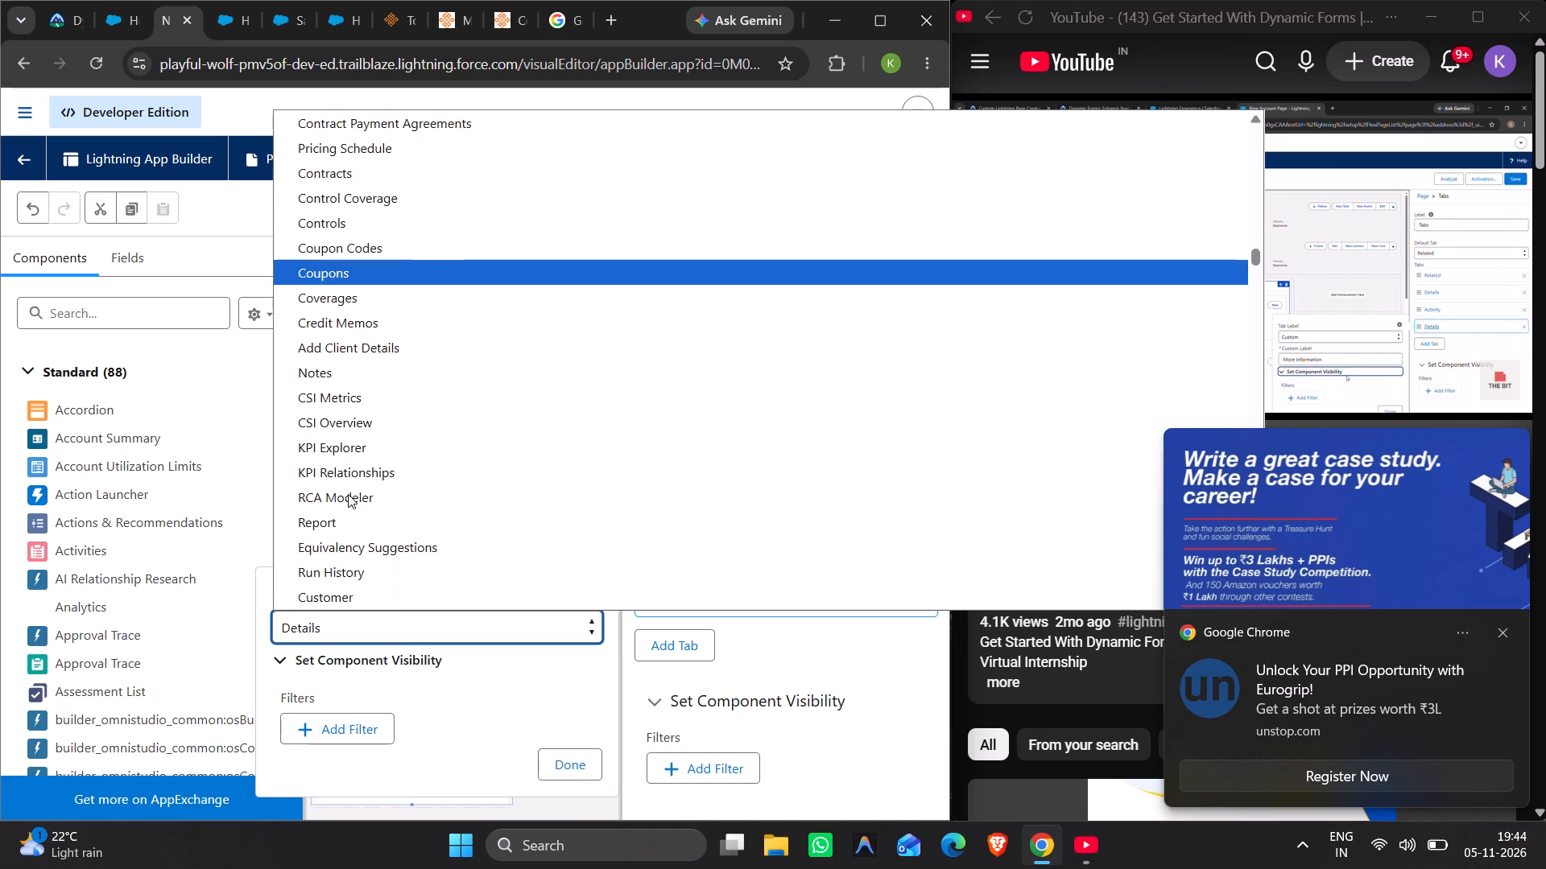
pyautogui.scroll(-1, 348, 494)
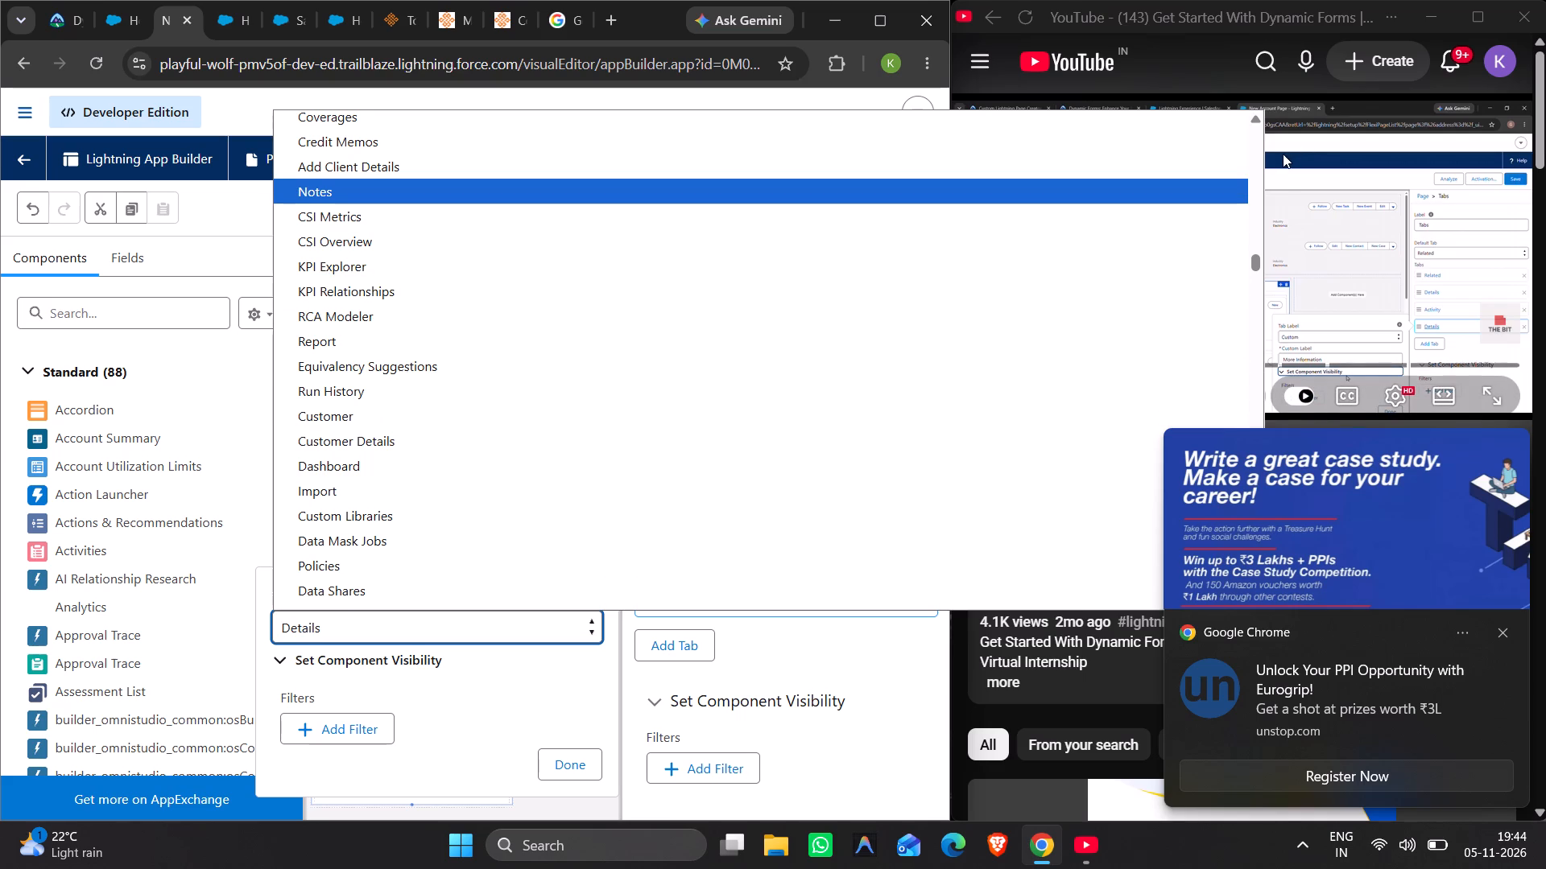
# Enlarge the paused walkthrough window to read the new tab's label settings.
pyautogui.click(1469, 18)
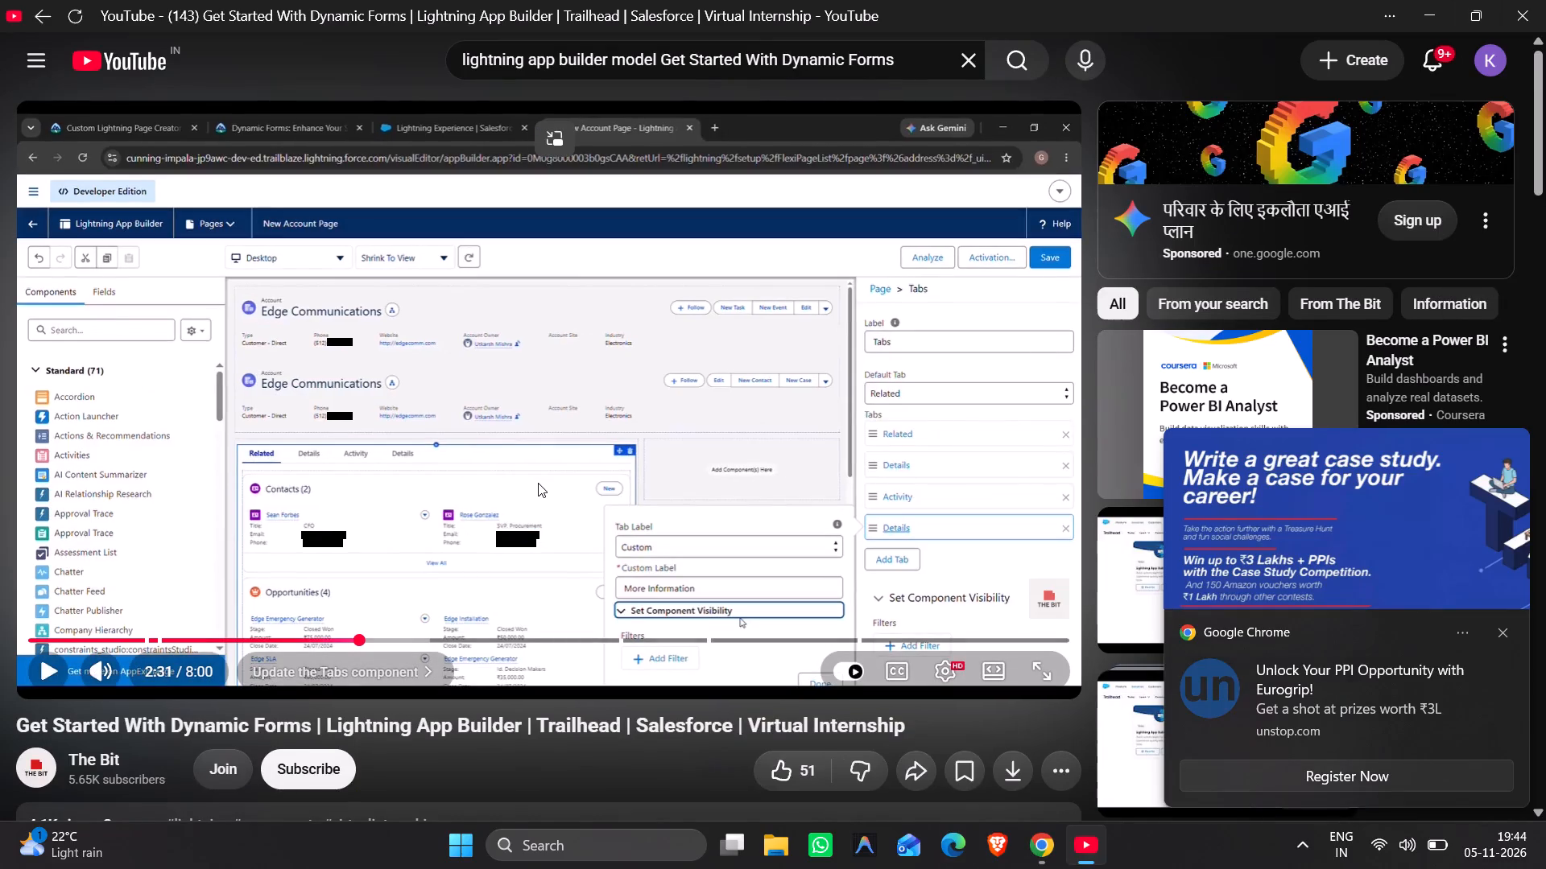
# Rewind and replay the walkthrough between about 2:19 and 2:31 to examine how the new tab's custom label is set.
pyautogui.press('Left')
pyautogui.press('Left')
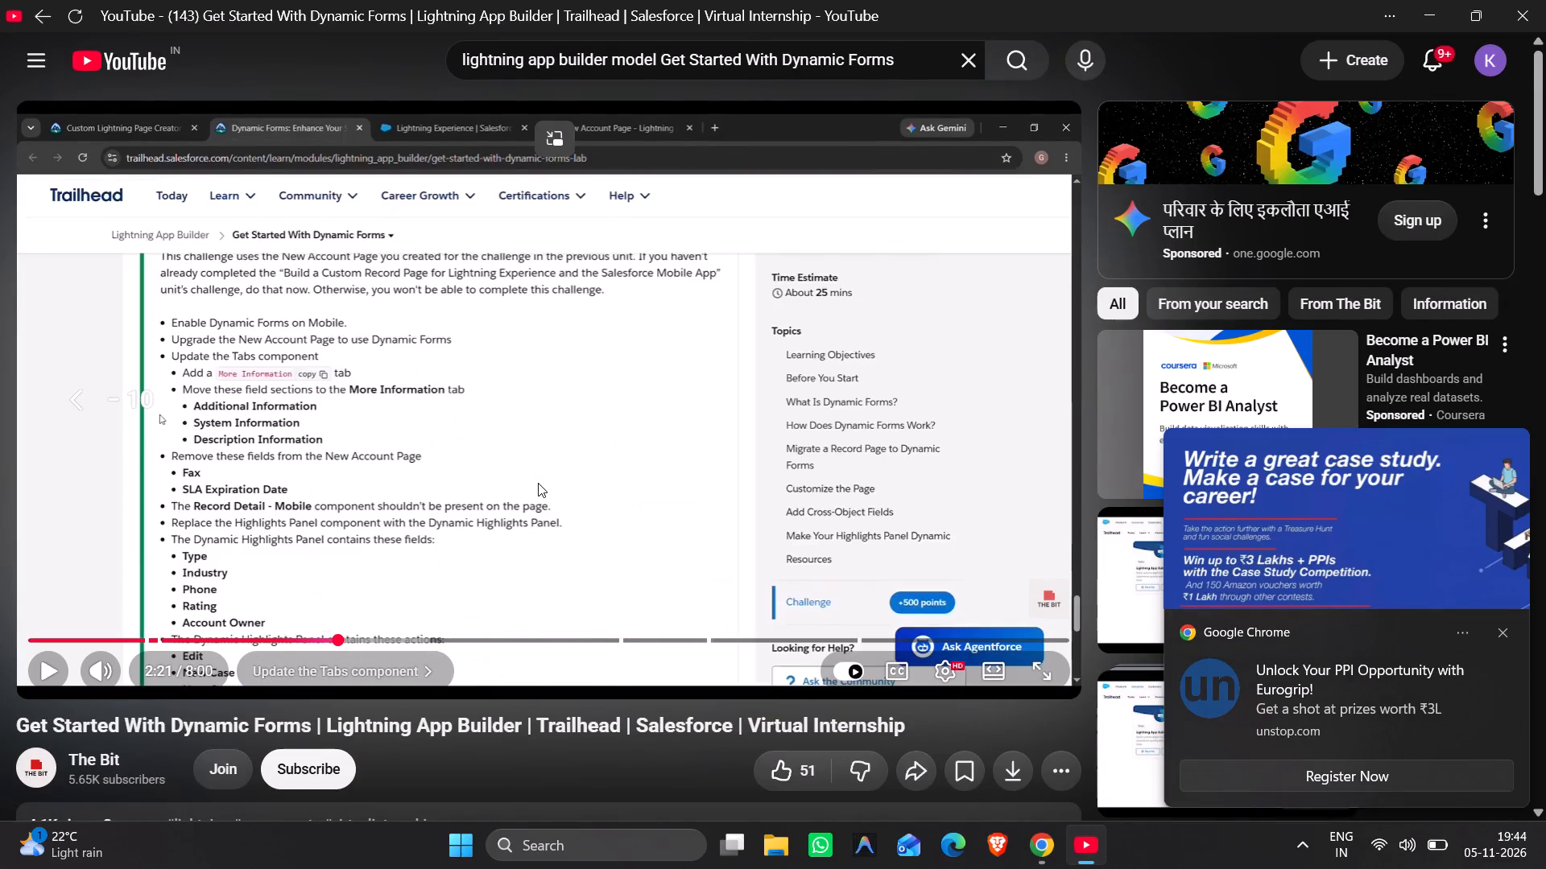
pyautogui.press('space')
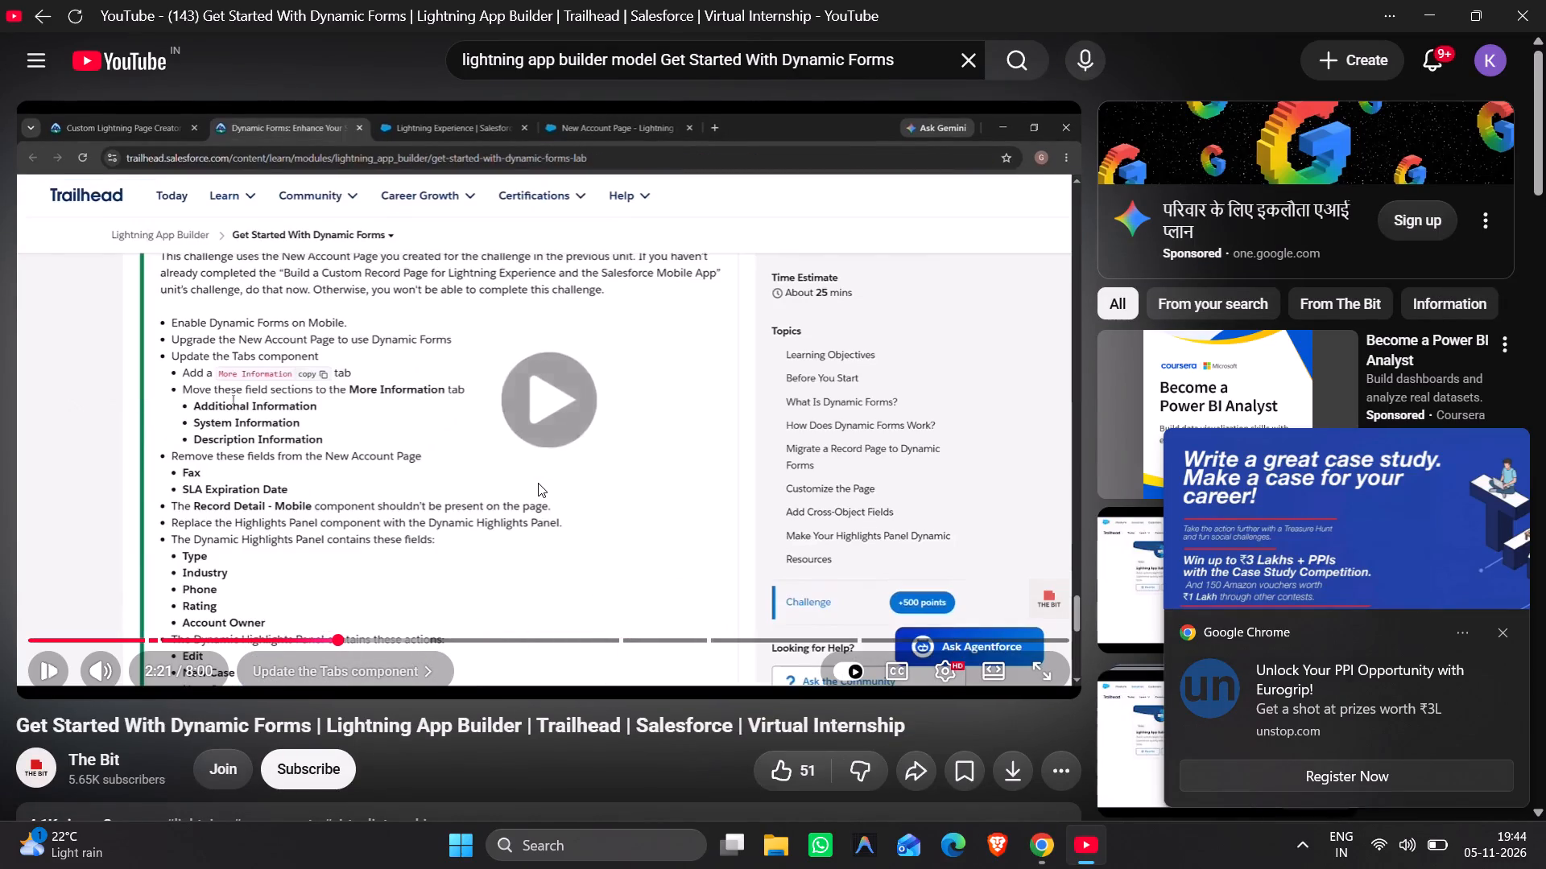
pyautogui.press('Left')
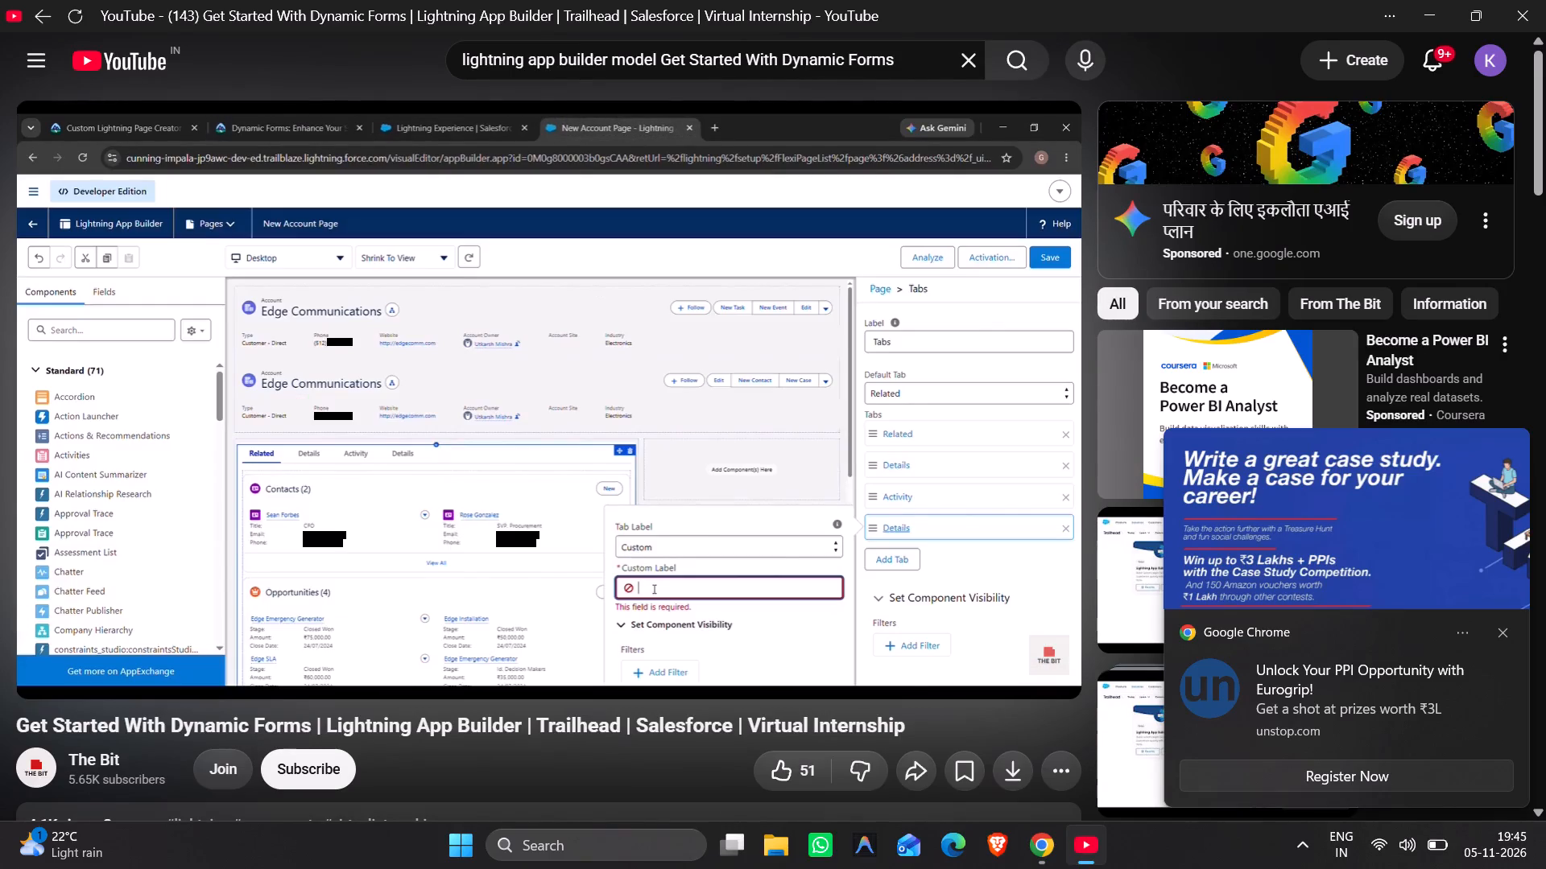
pyautogui.press('Left')
pyautogui.press('Left')
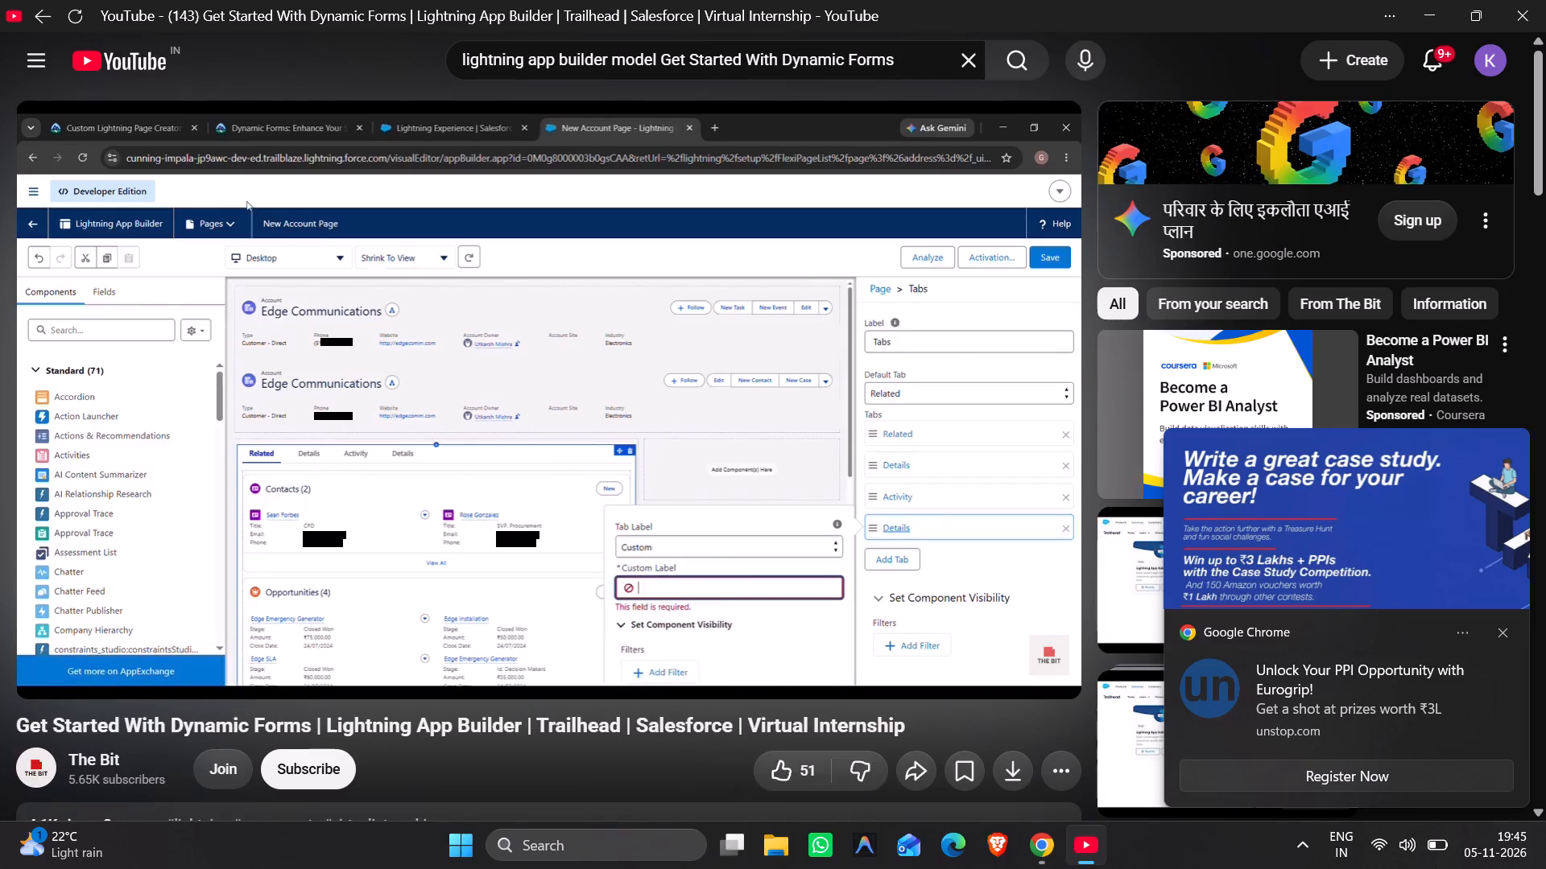
pyautogui.press('space')
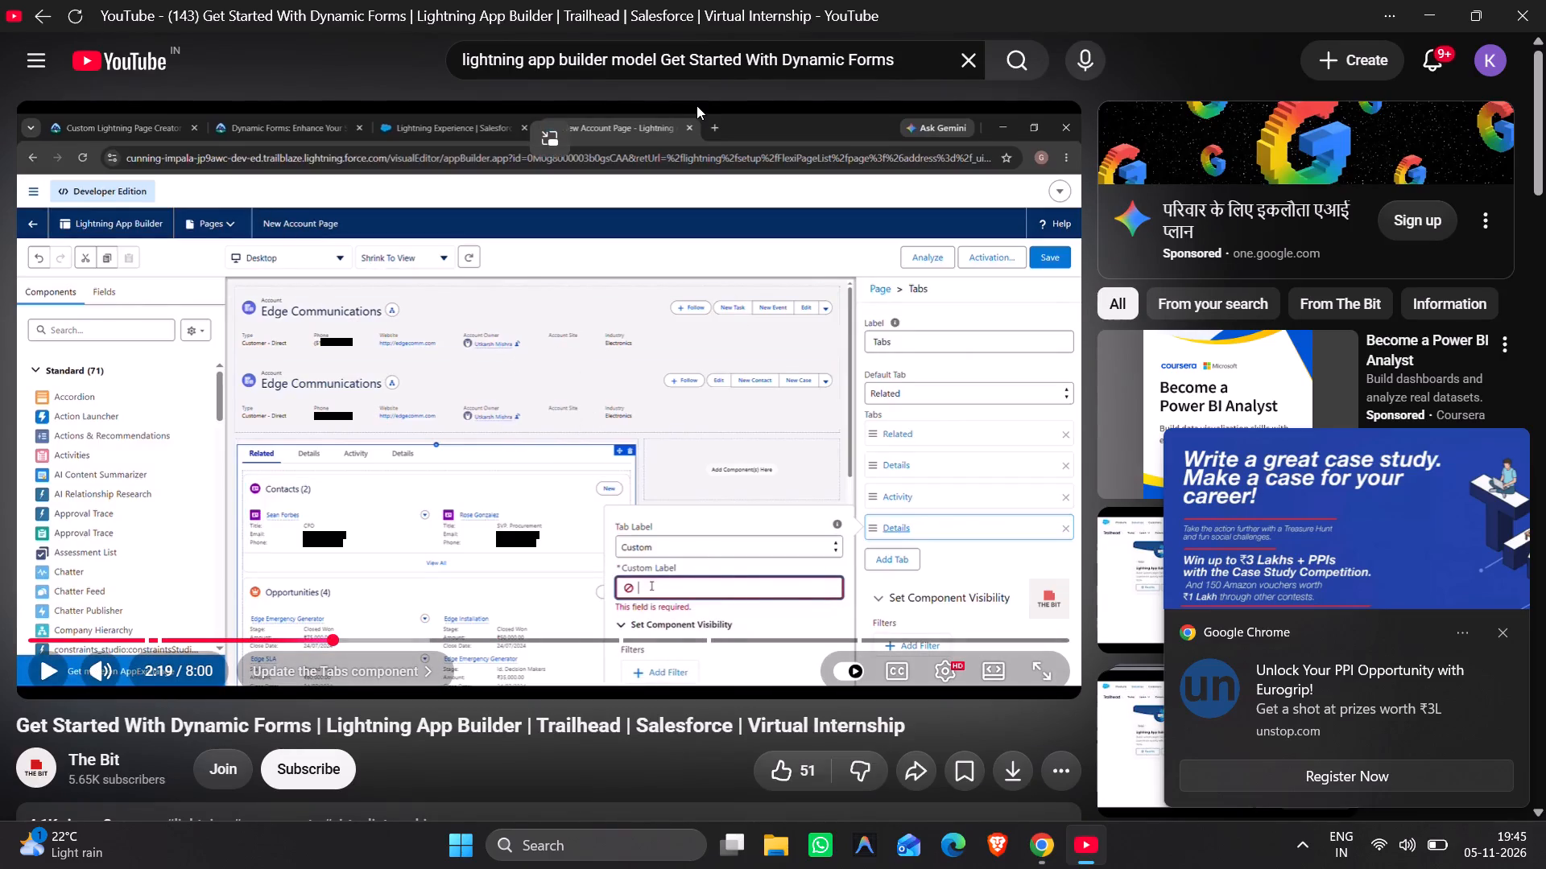
# In the App Builder, set the fourth tab's label choice to Custom.
pyautogui.hotkey('alt', 'Tab')
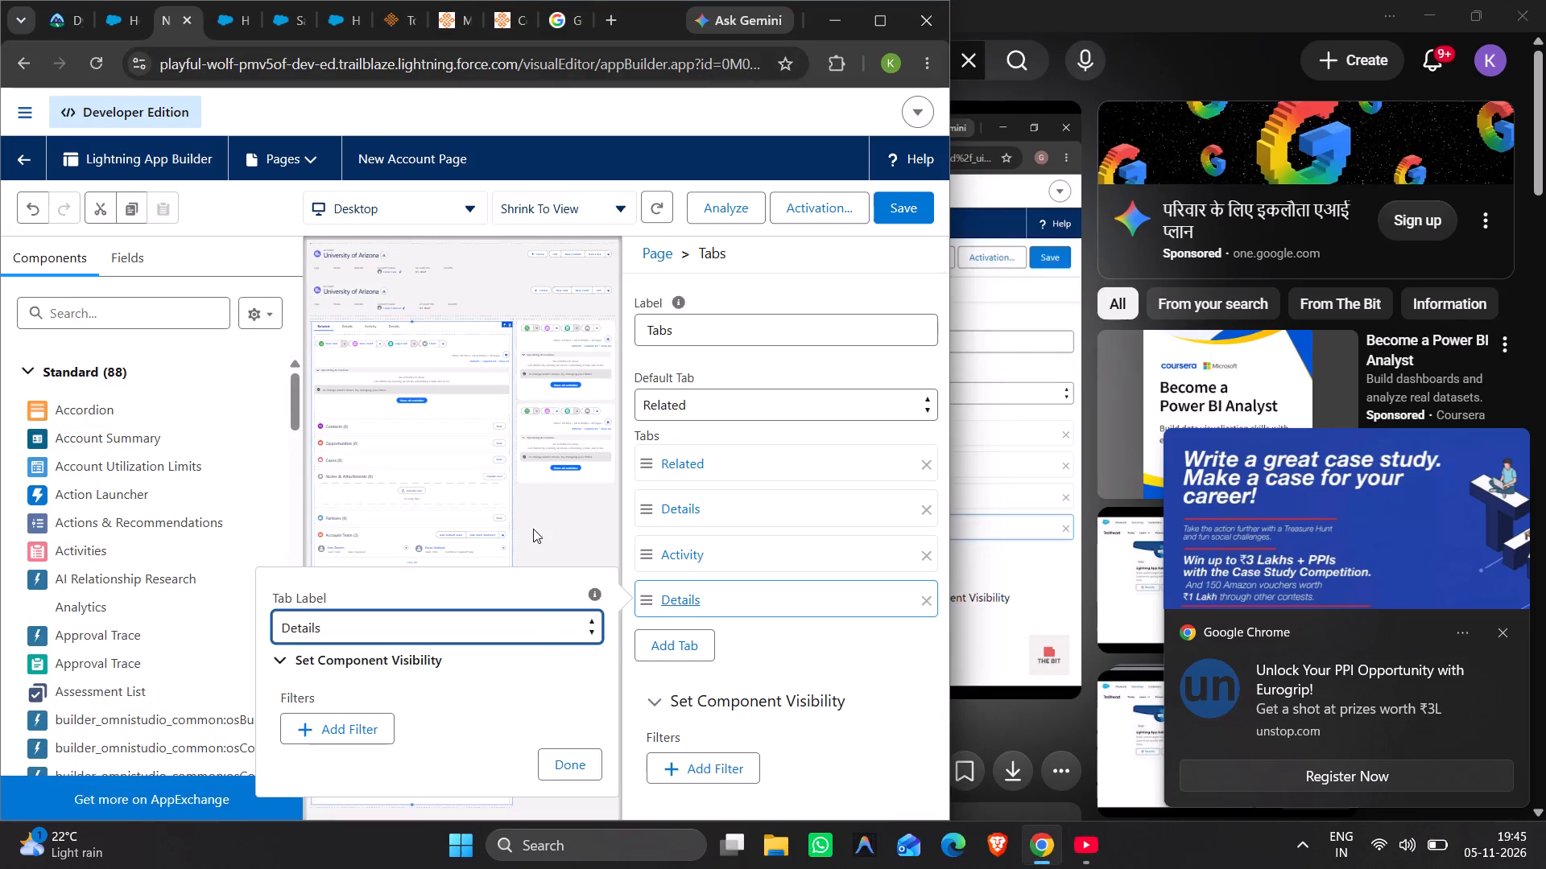
pyautogui.click(553, 623)
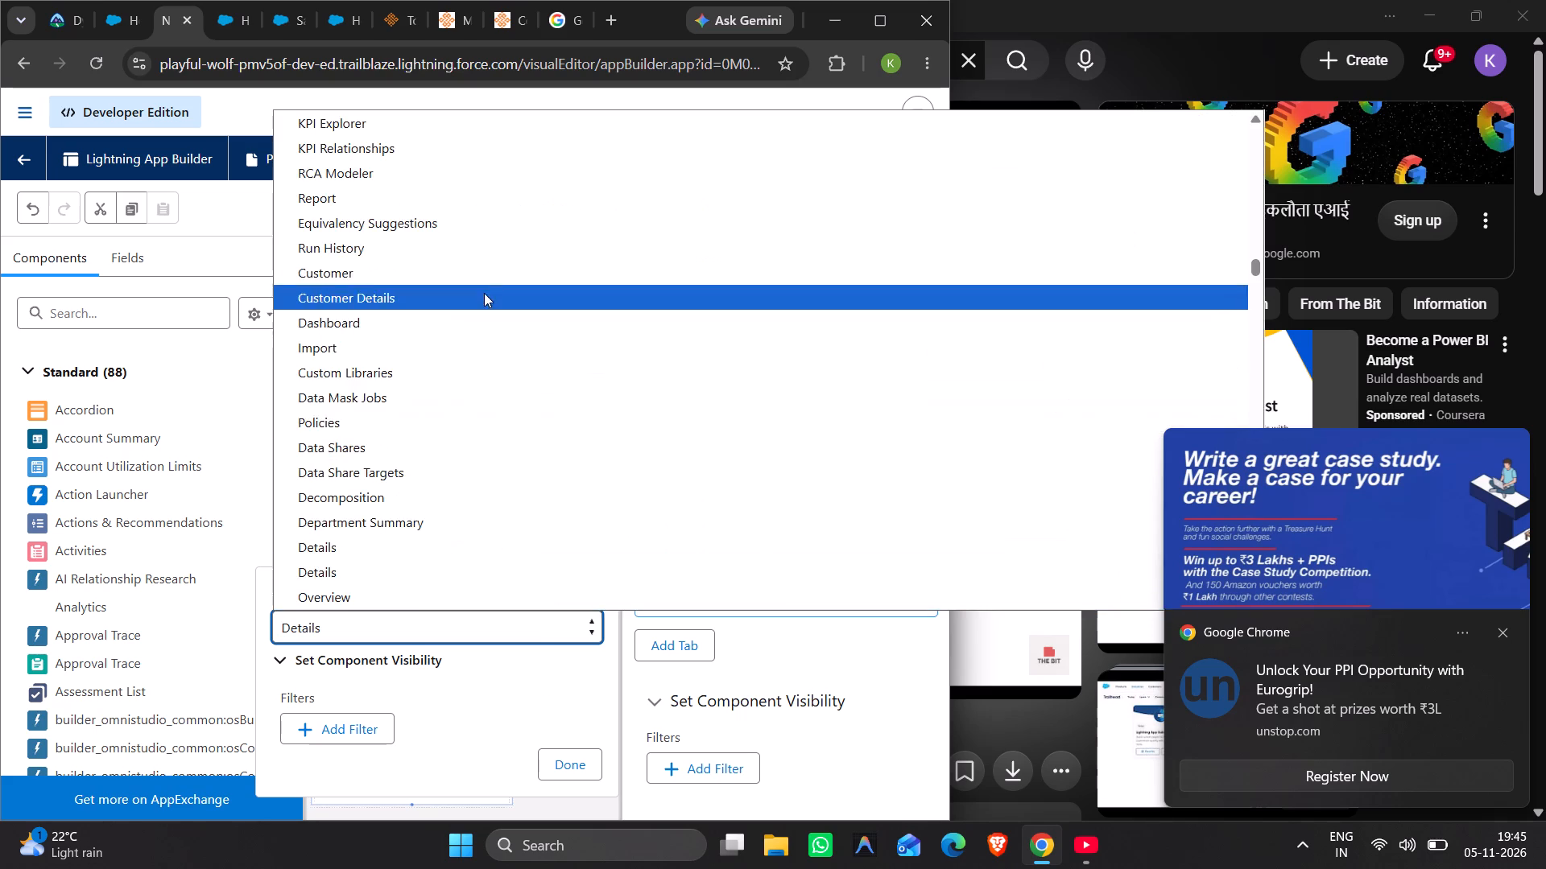
pyautogui.scroll(20, 487, 283)
pyautogui.scroll(11, 487, 283)
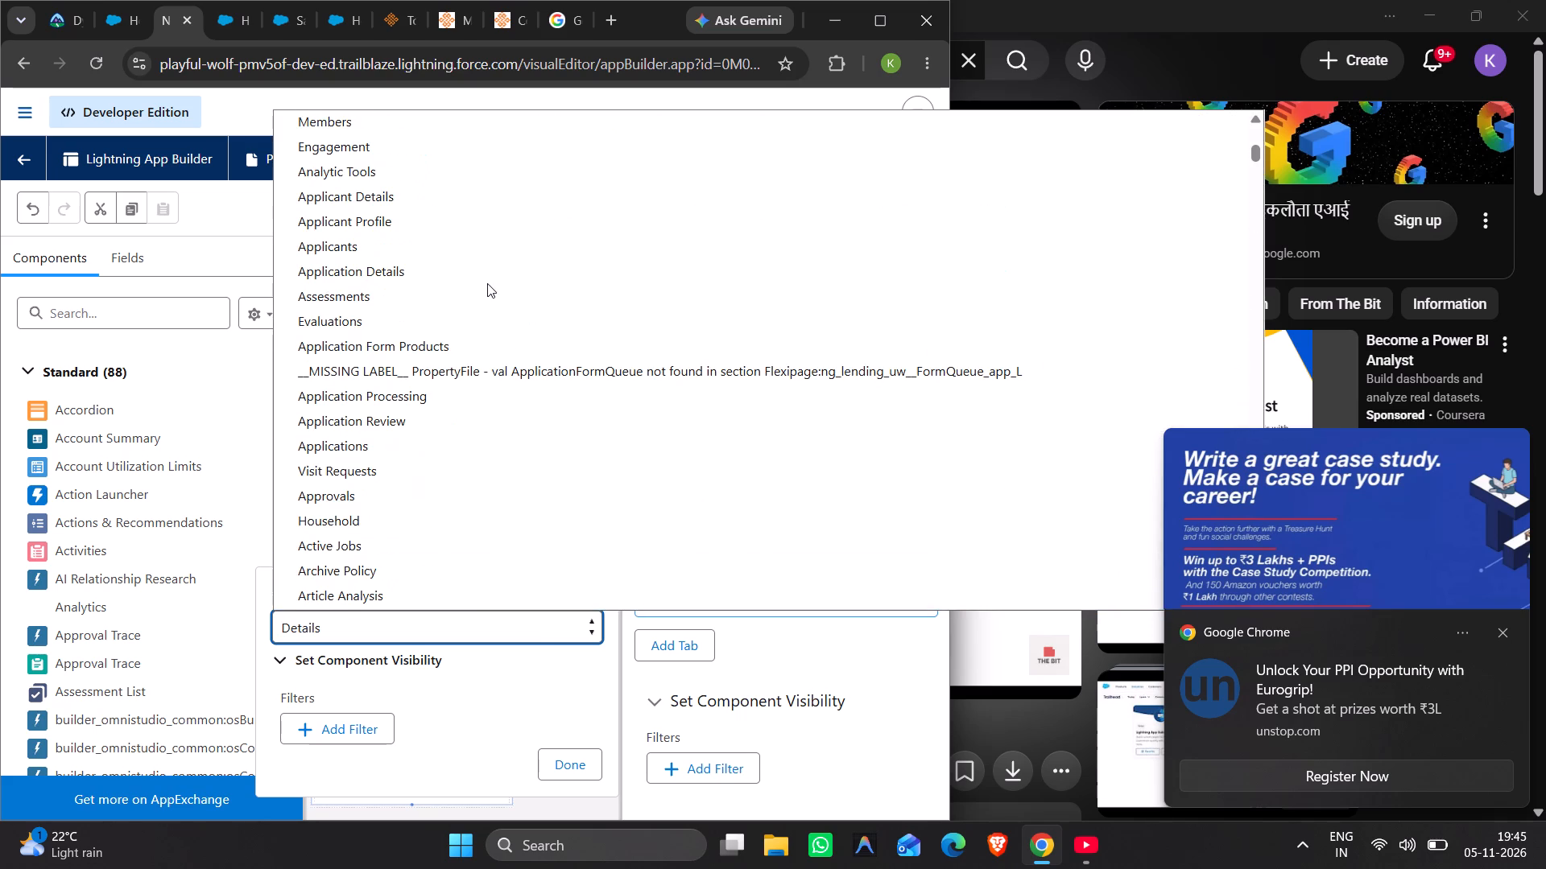
pyautogui.click(484, 130)
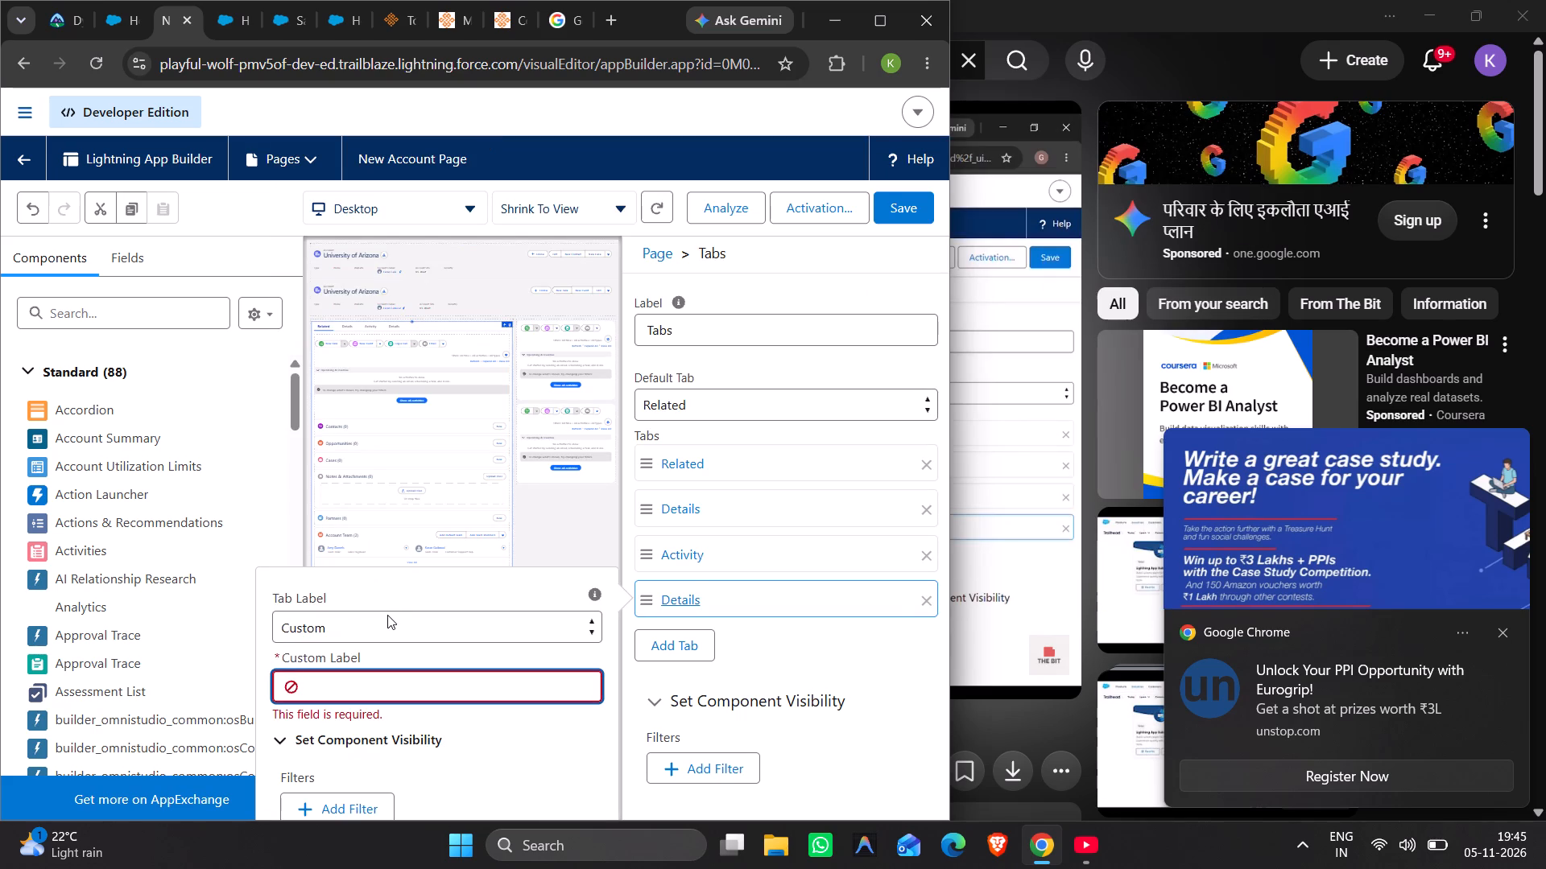
# Check the challenge requirements and the walkthrough for the name required for the new tab.
pyautogui.hotkey('alt', 'Tab')
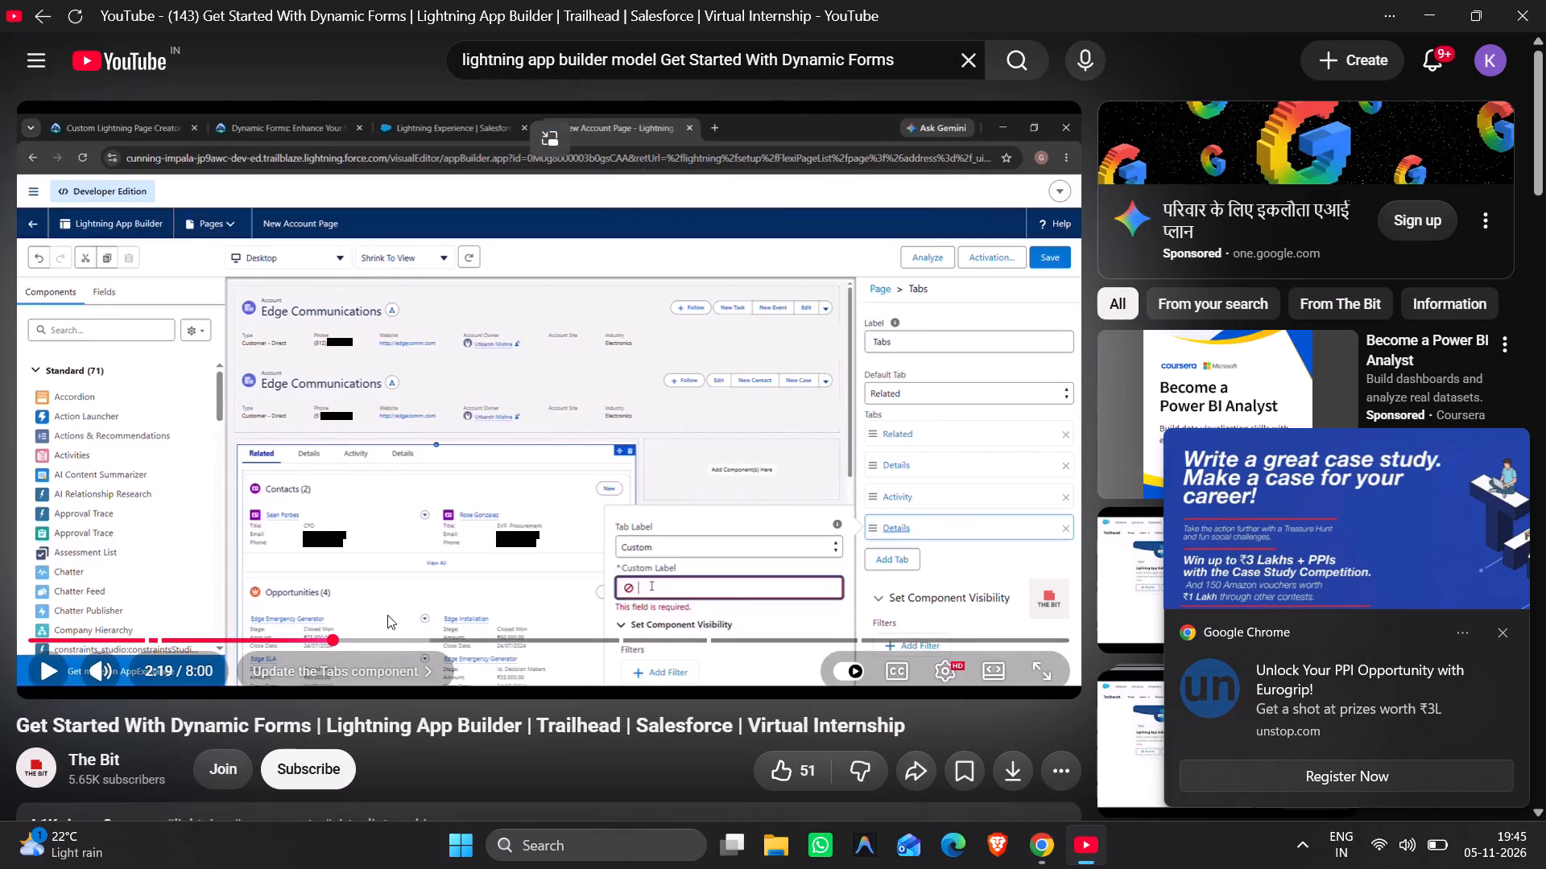
pyautogui.hotkey('alt', 'Tab')
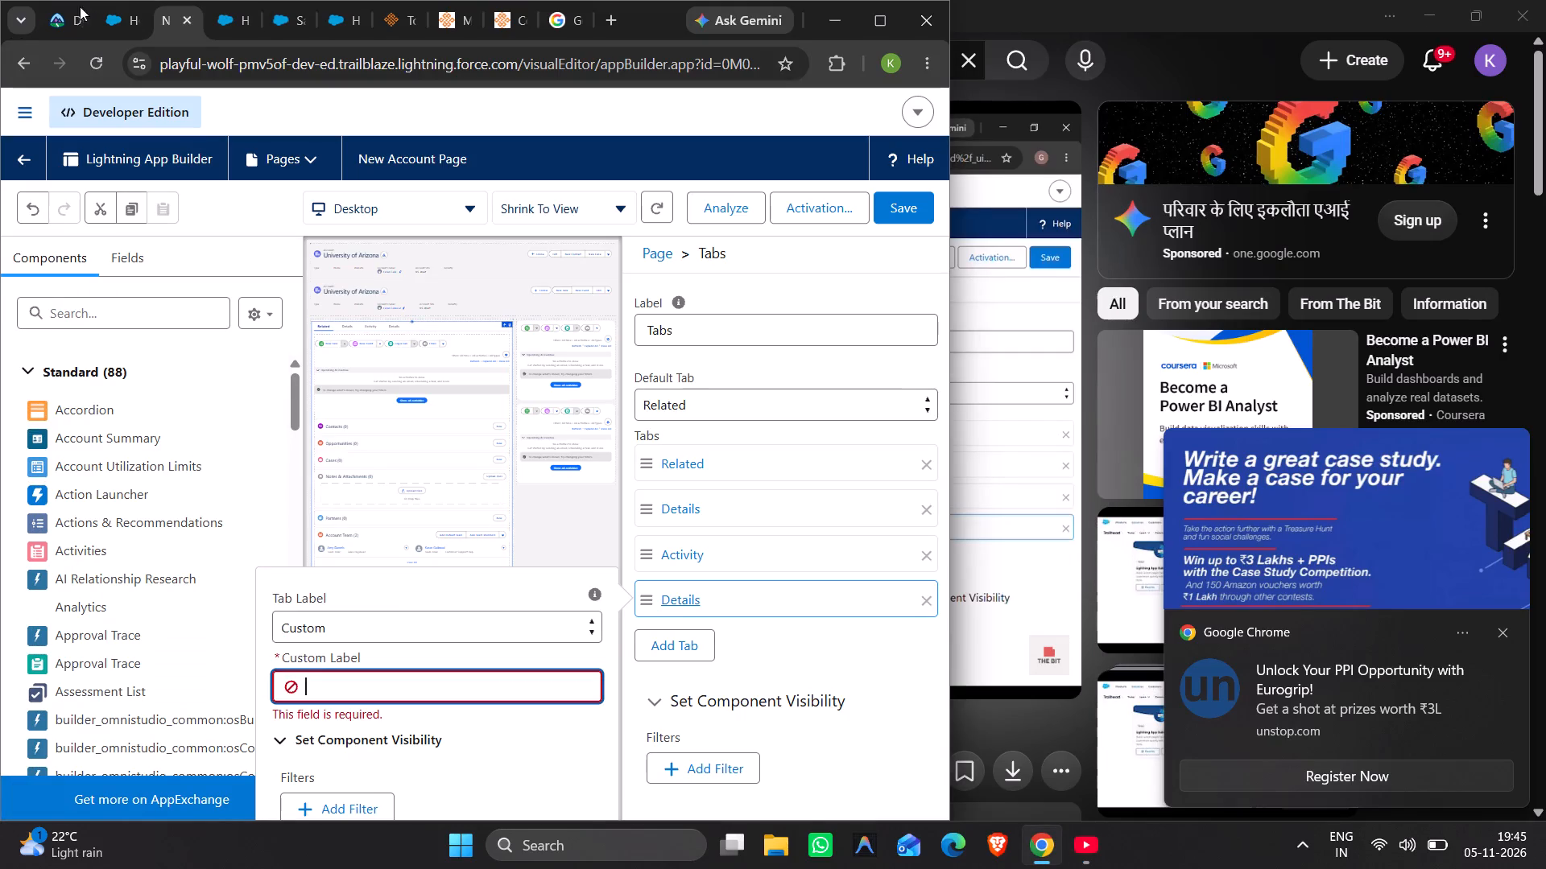
pyautogui.click(67, 23)
pyautogui.scroll(2, 272, 229)
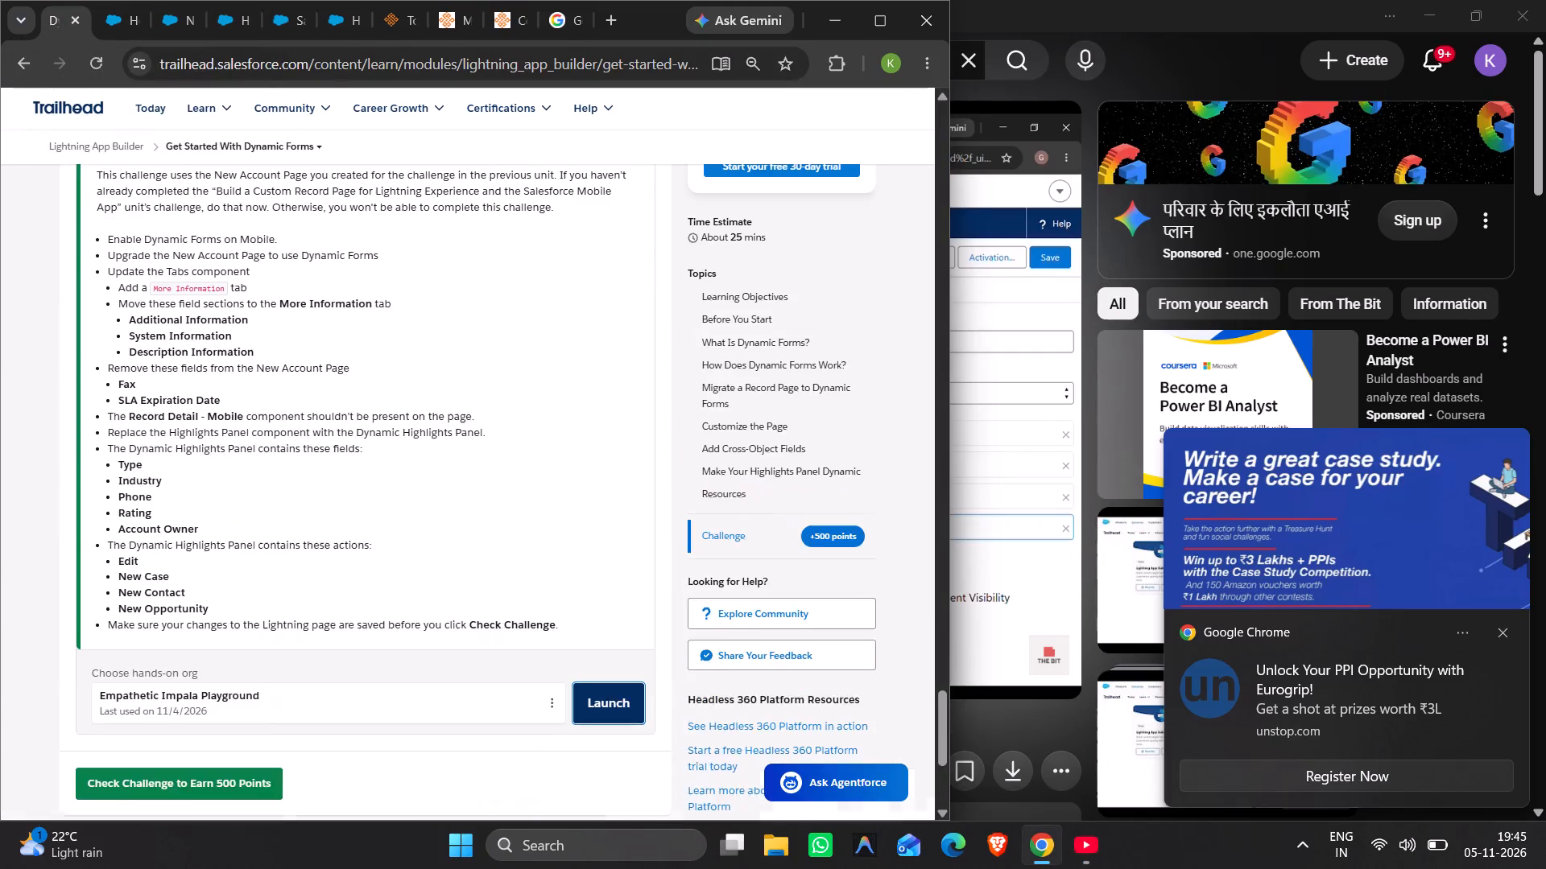
pyautogui.scroll(1, 272, 229)
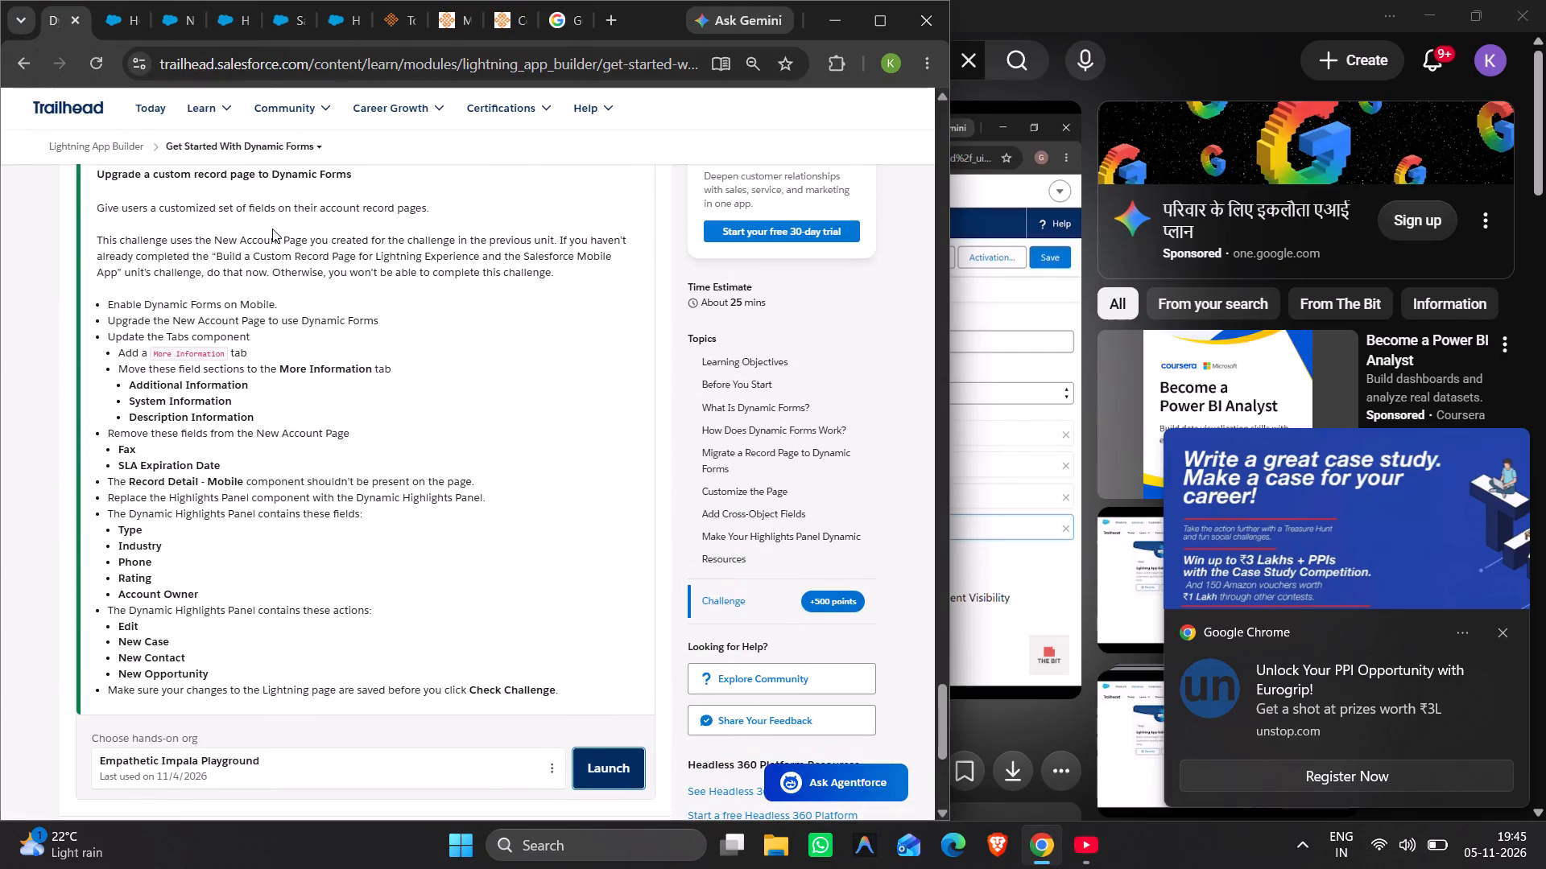
pyautogui.hotkey('alt', 'Tab')
pyautogui.press('space')
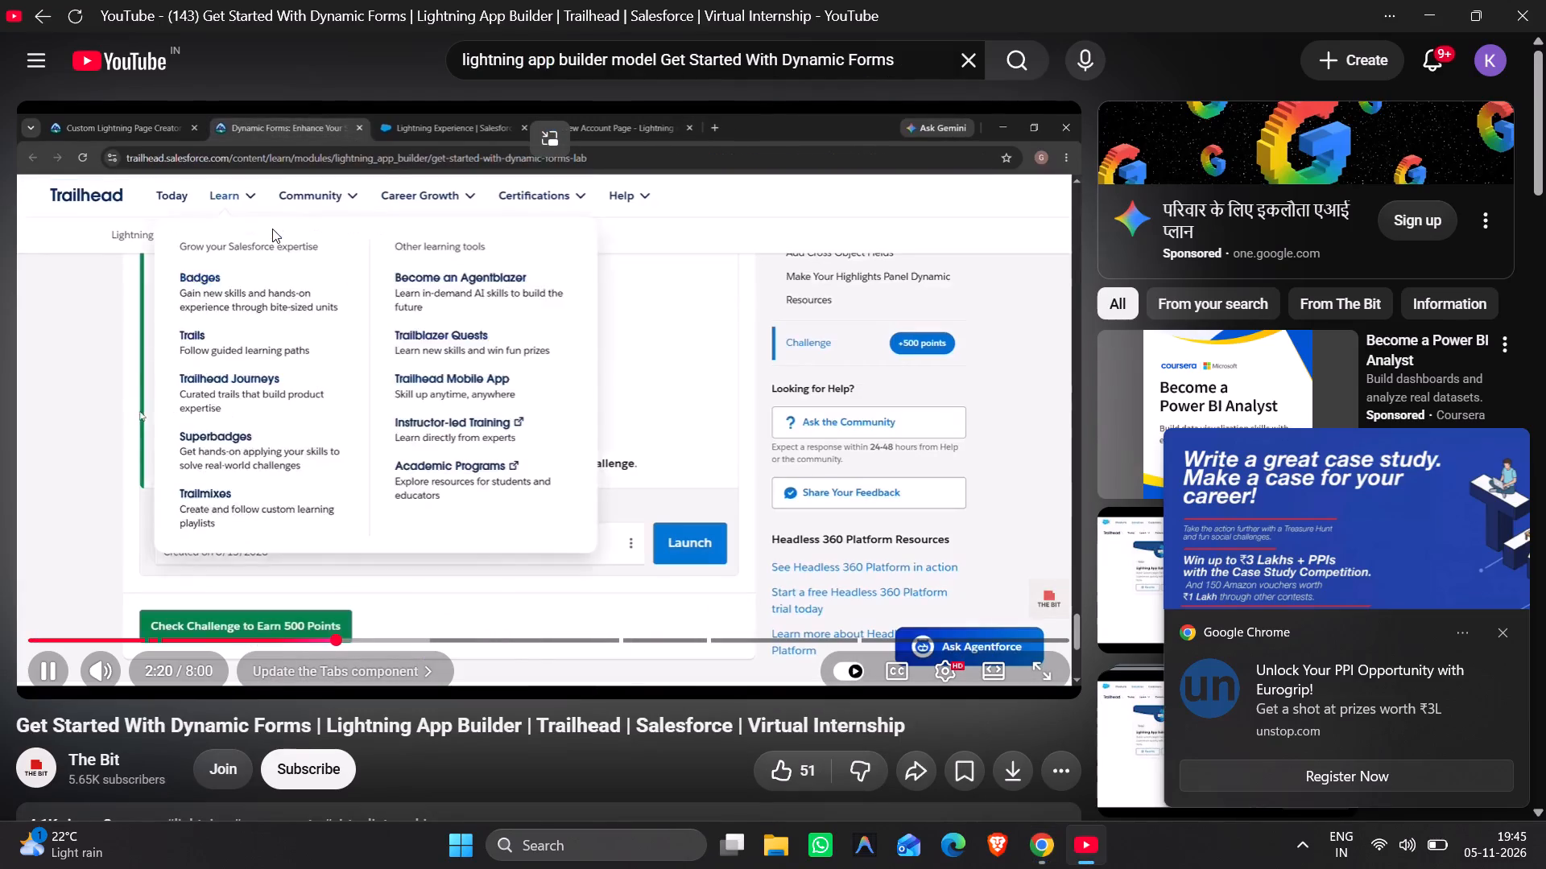
pyautogui.press('Left')
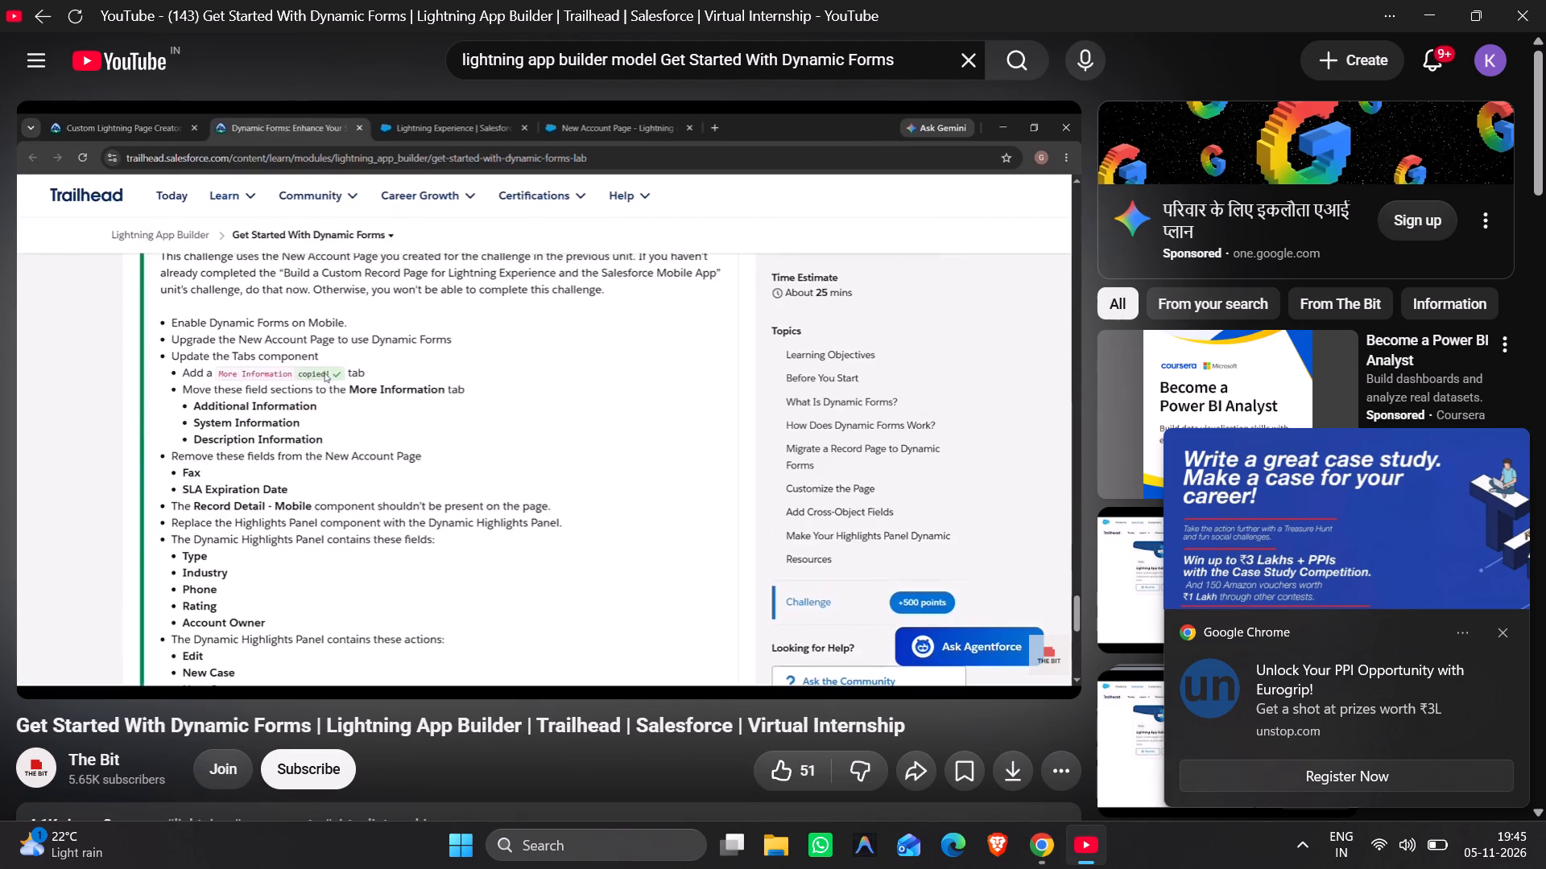
pyautogui.press('space')
# Copy More Information from the challenge requirements and paste it as the fourth tab's custom label.
pyautogui.hotkey('alt', 'Tab')
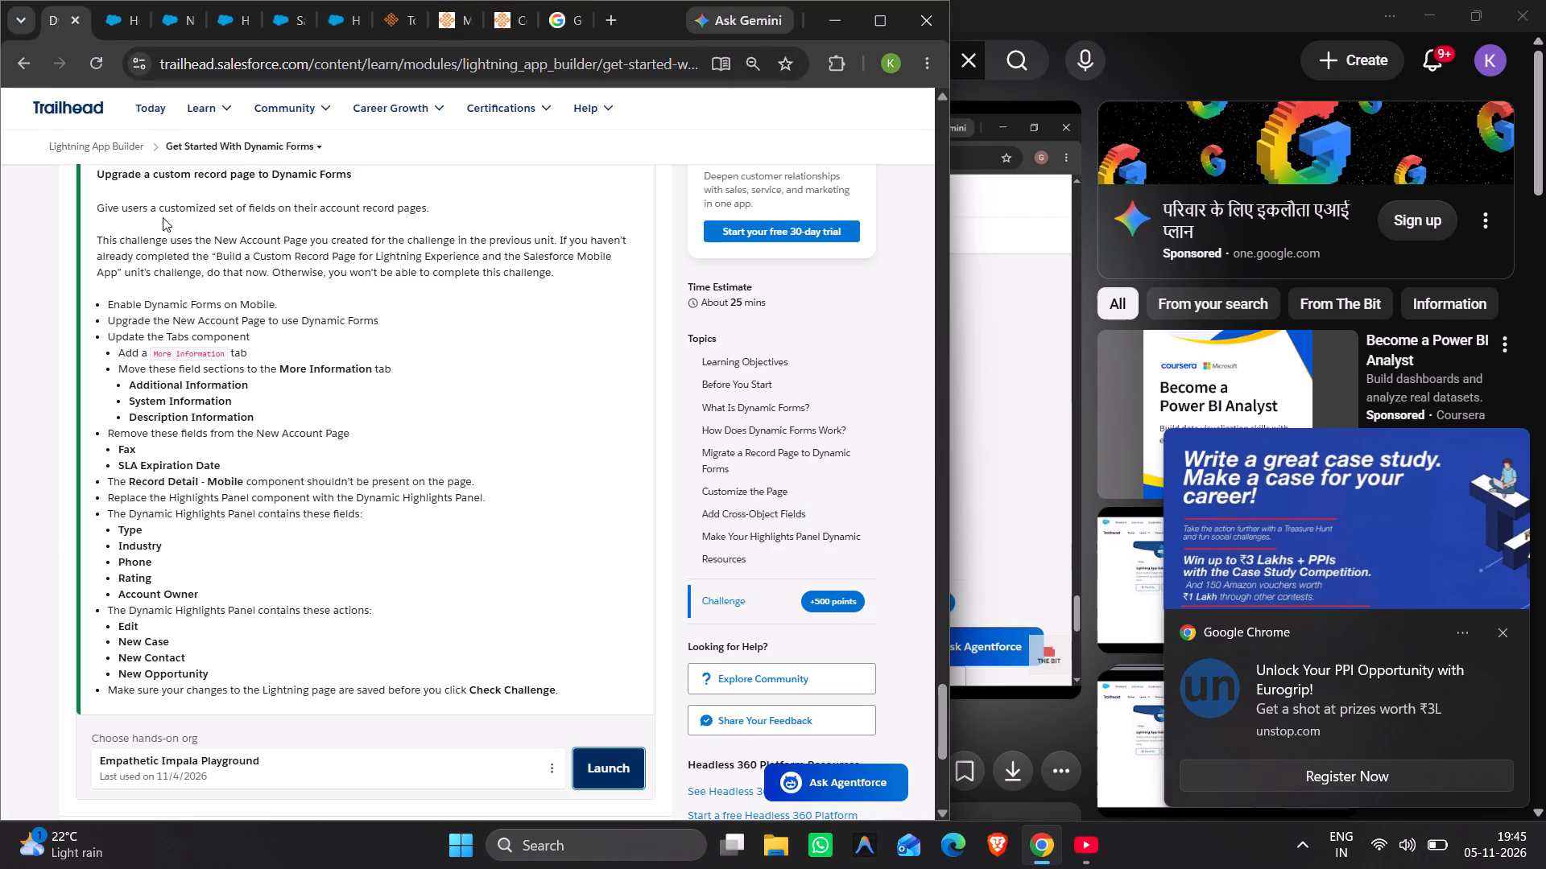
pyautogui.click(241, 352)
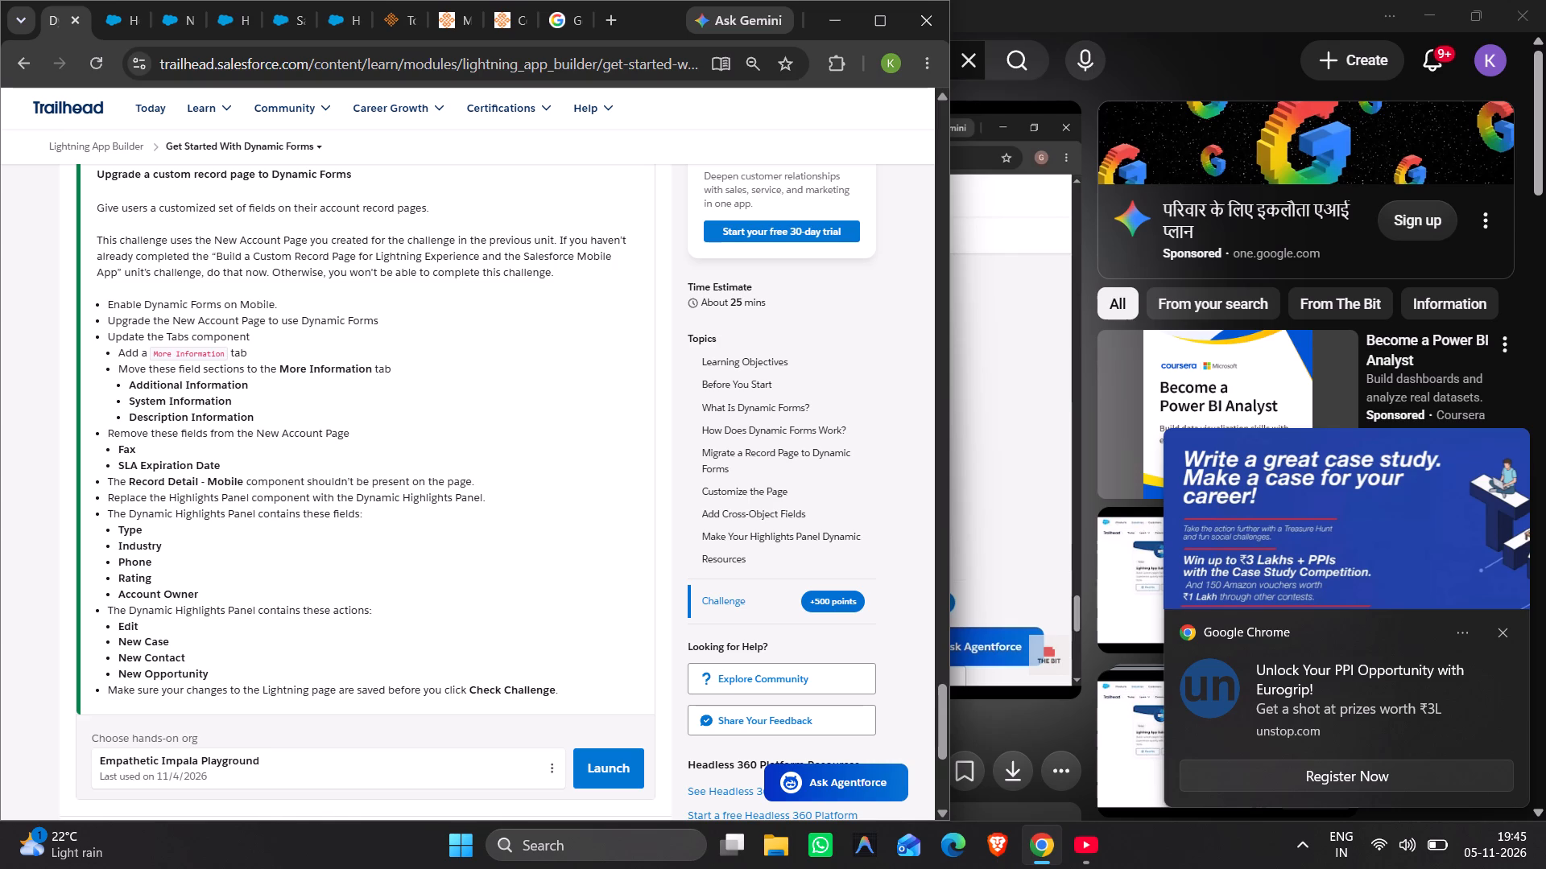
pyautogui.moveTo(225, 352); pyautogui.dragTo(159, 356)
pyautogui.moveTo(159, 356); pyautogui.dragTo(153, 357)
pyautogui.hotkey('ctrl', 'c')
pyautogui.click(174, 24)
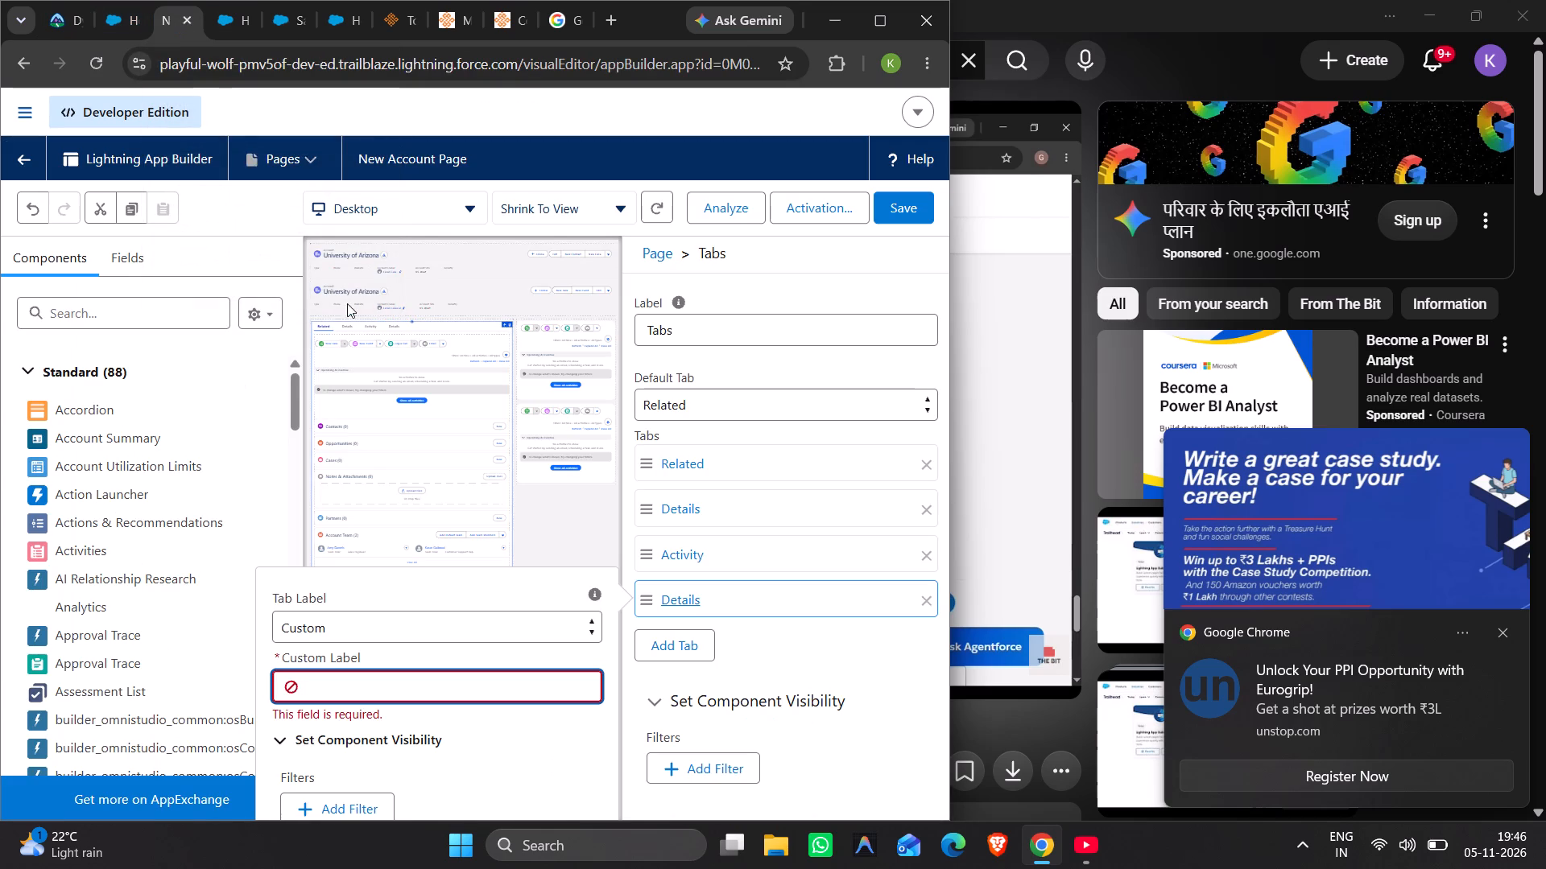
pyautogui.click(333, 689)
pyautogui.hotkey('ctrl', 'v')
pyautogui.scroll(-1, 333, 689)
# Place the App Builder and the walkthrough side by side, with the App Builder wider, and resume the walkthrough.
pyautogui.click(810, 69)
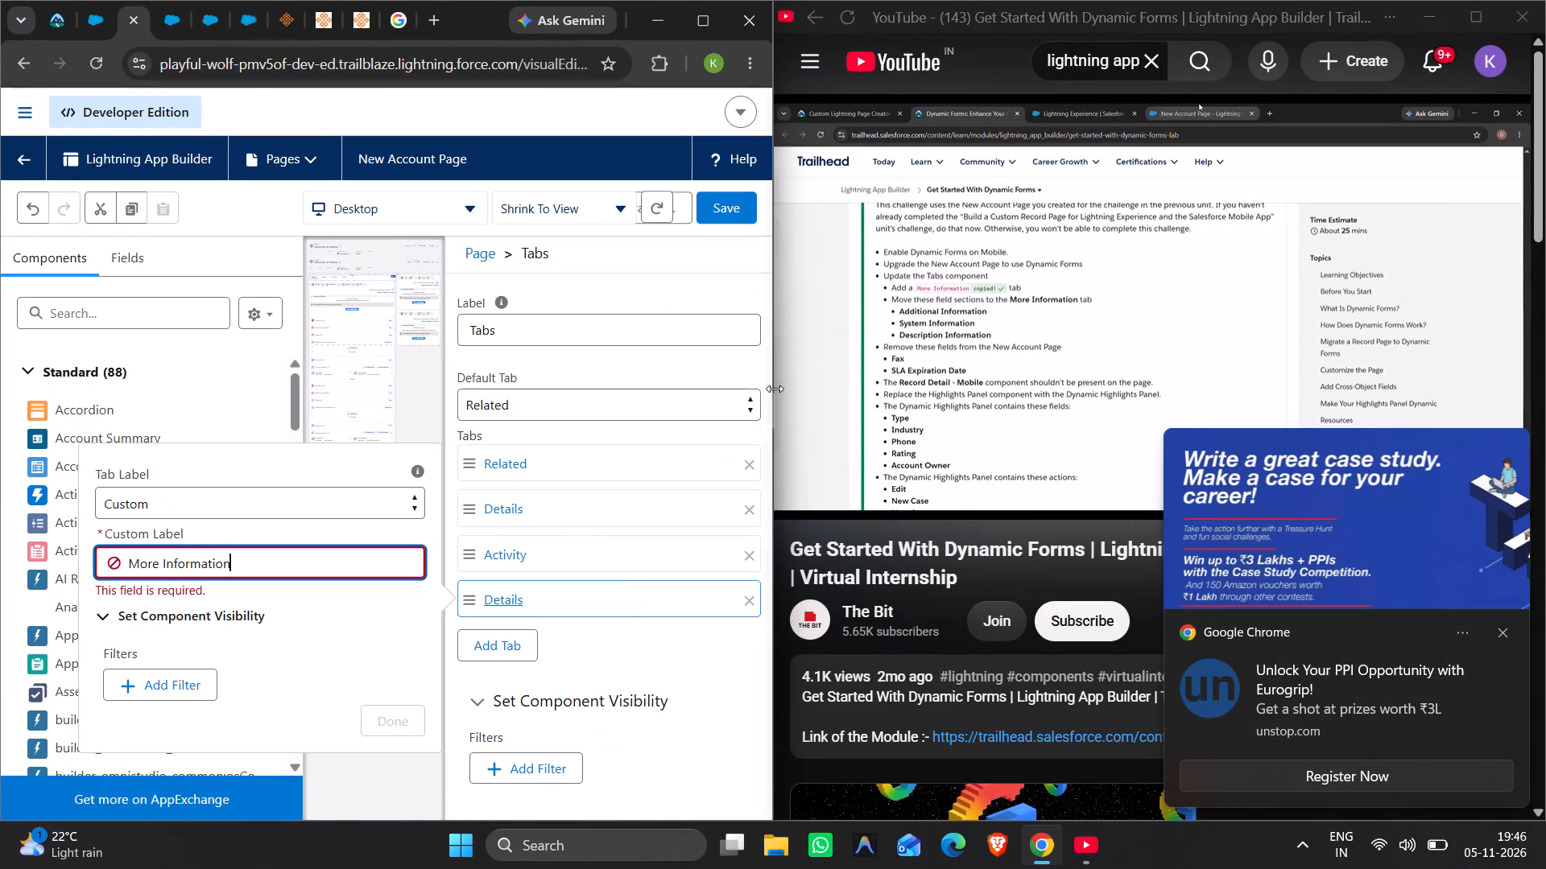
pyautogui.moveTo(773, 389); pyautogui.dragTo(867, 377)
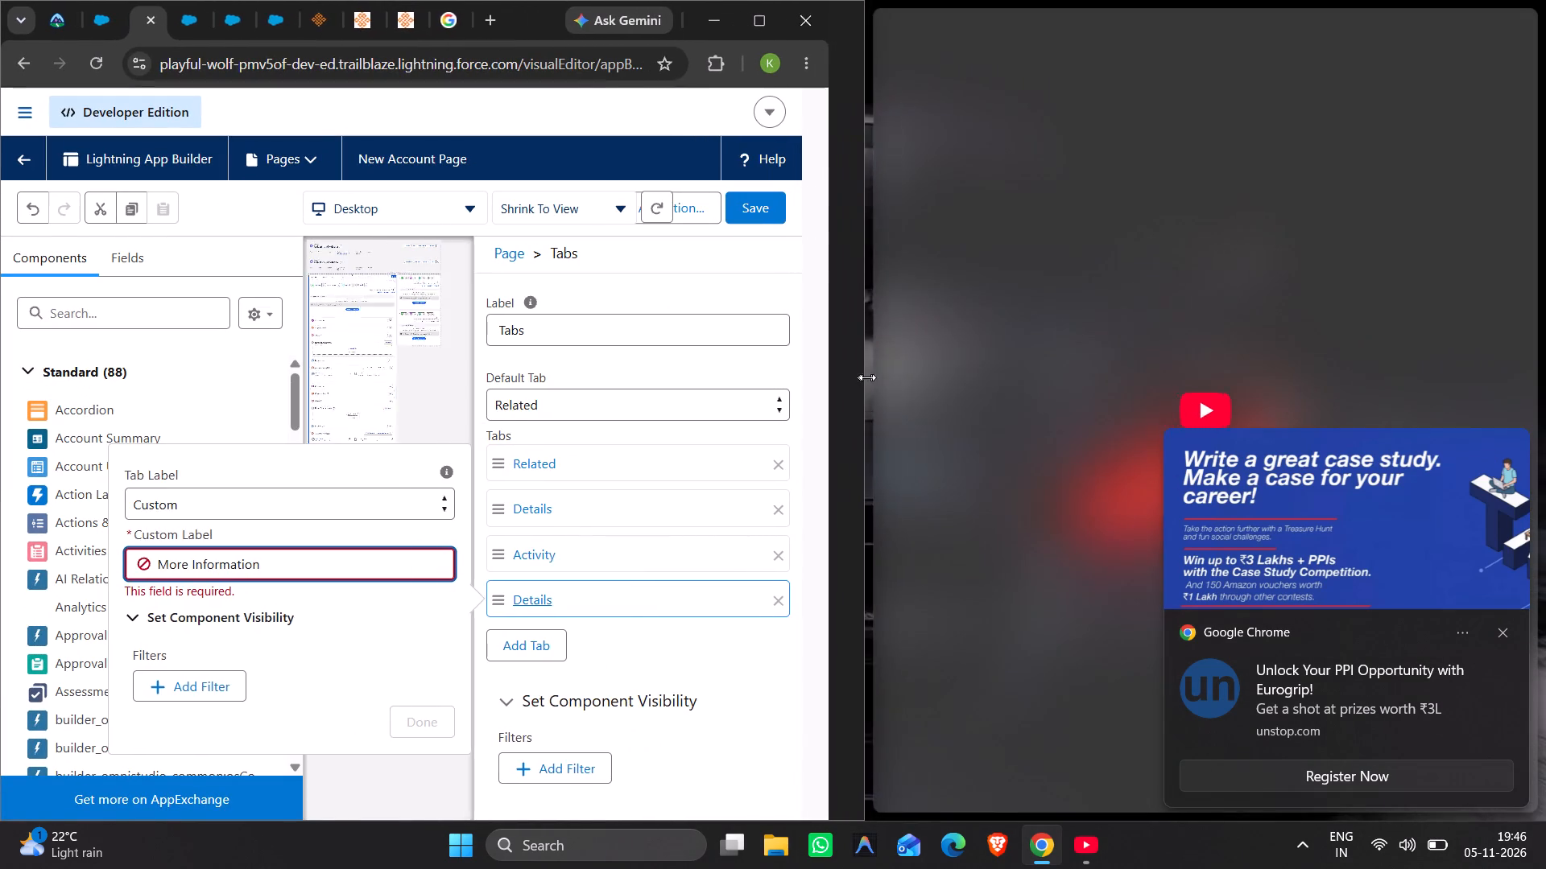
pyautogui.moveTo(867, 377); pyautogui.dragTo(955, 384)
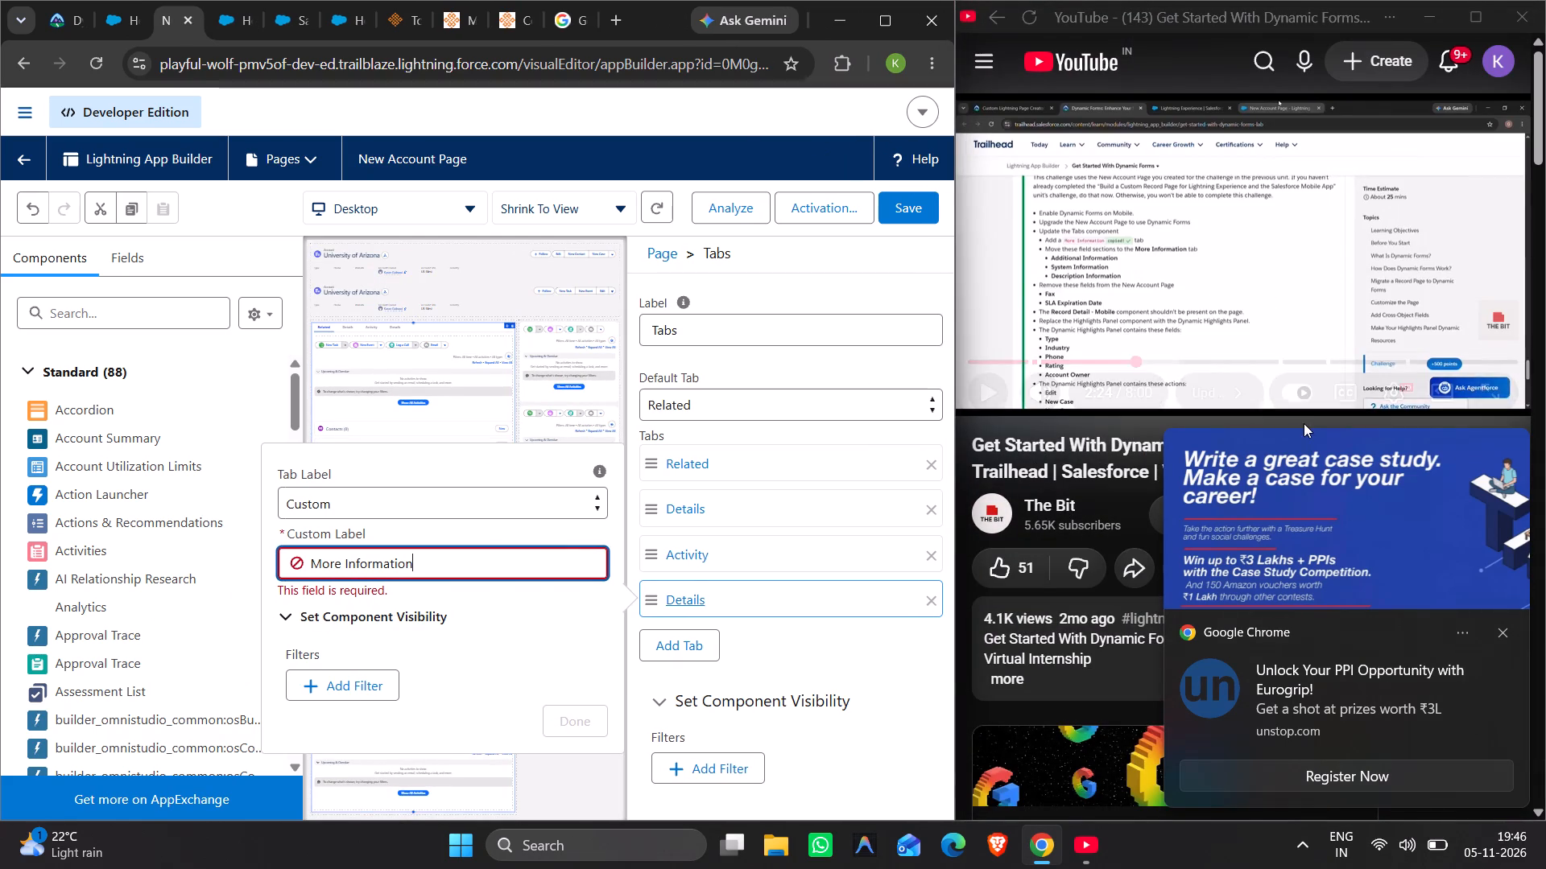
pyautogui.click(987, 382)
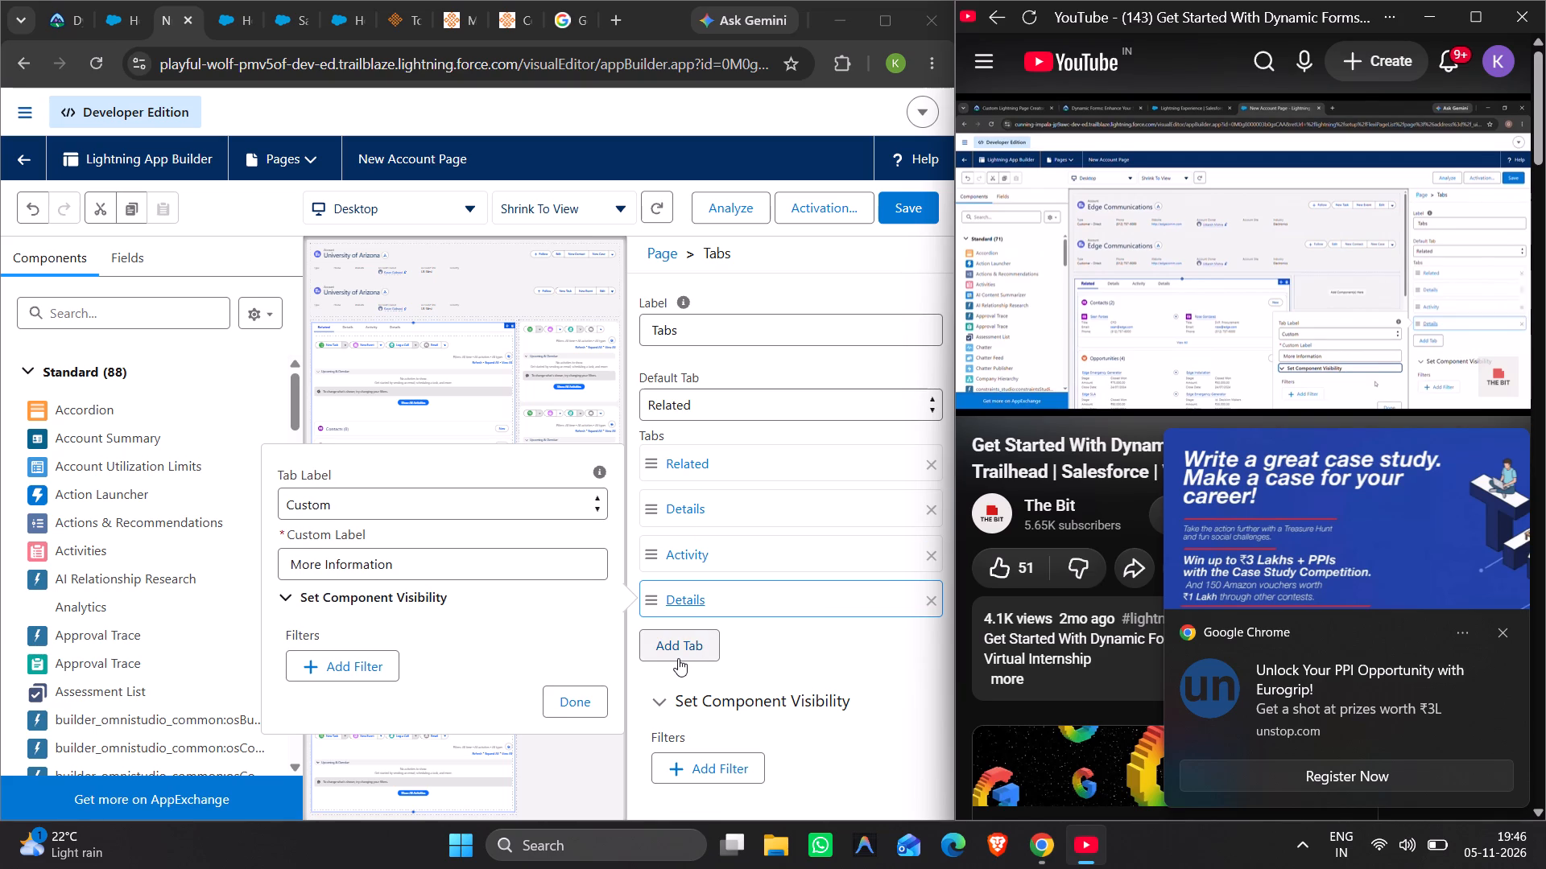
# Apply the More Information label to the fourth tab and open that tab in the page preview.
pyautogui.click(557, 698)
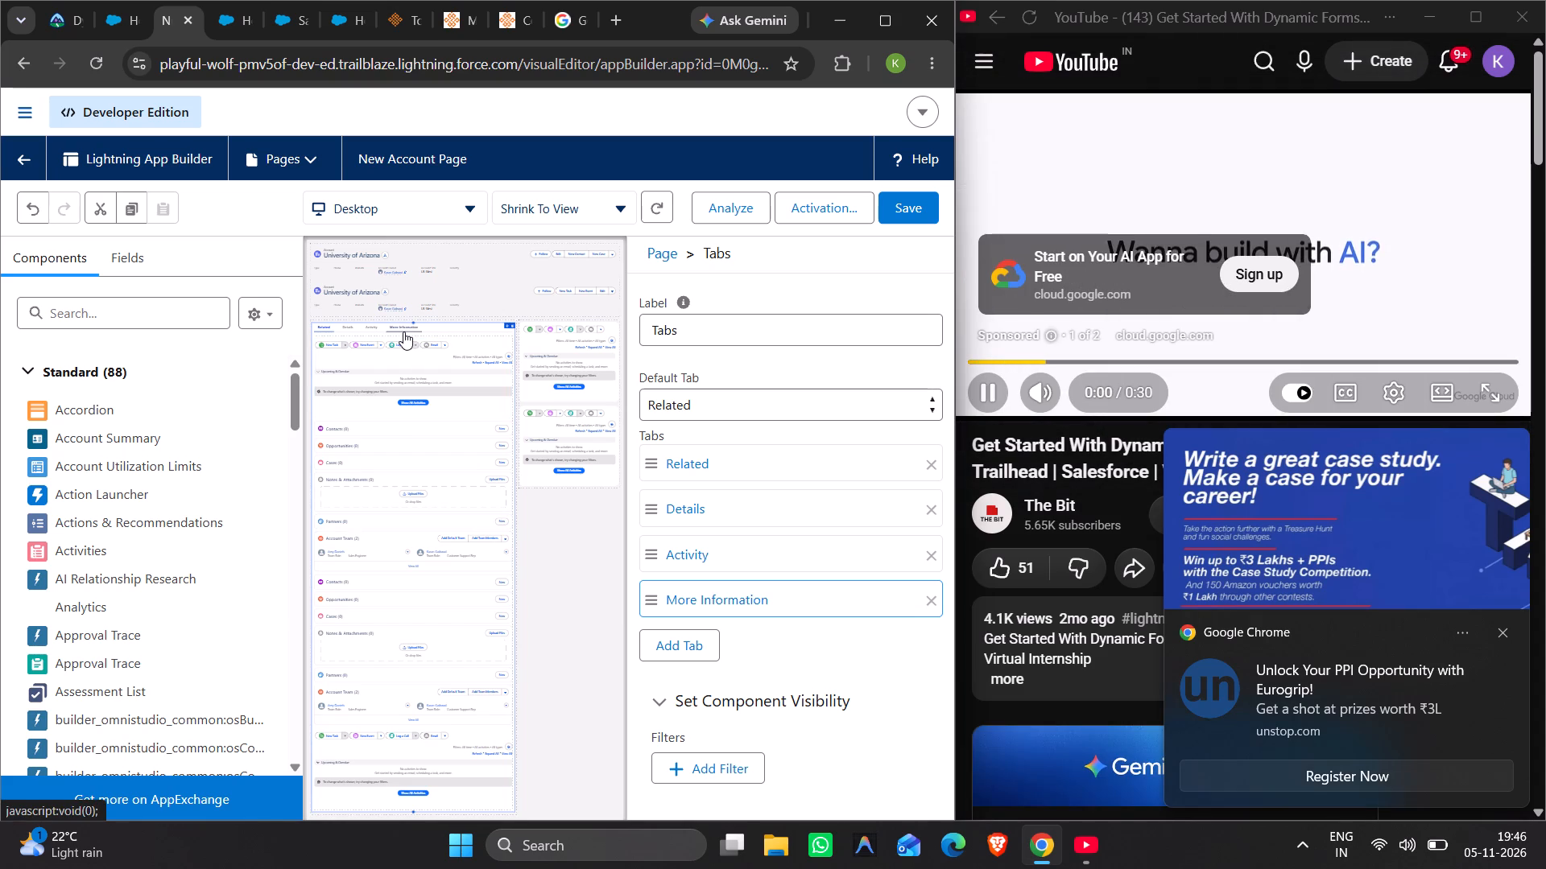
pyautogui.click(403, 332)
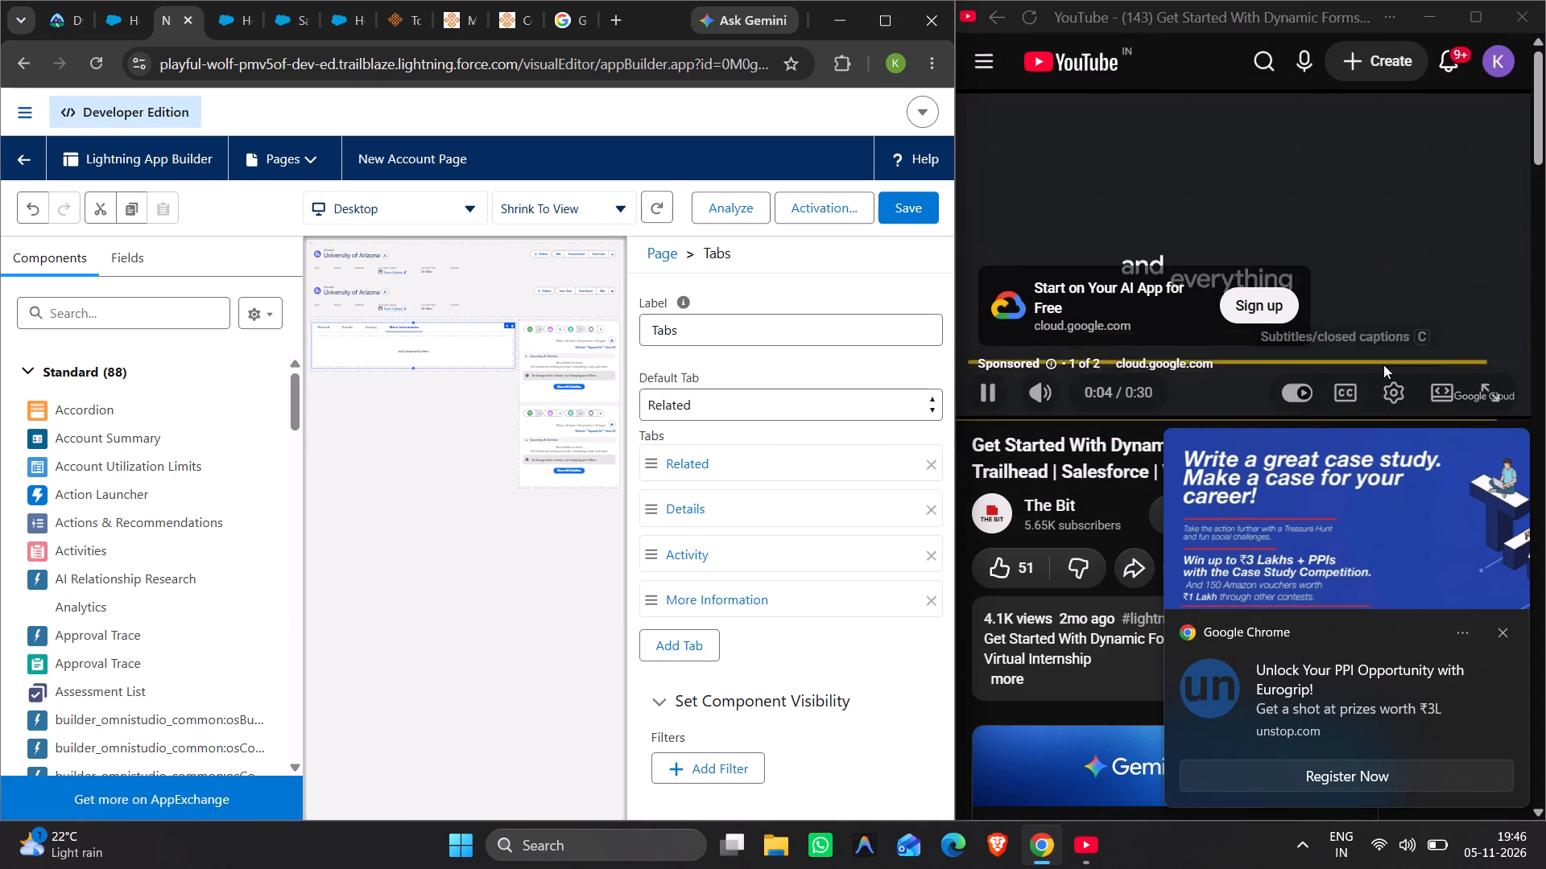
# Skip the walkthrough's advertisement and show the Details tab in the page preview.
pyautogui.click(1474, 327)
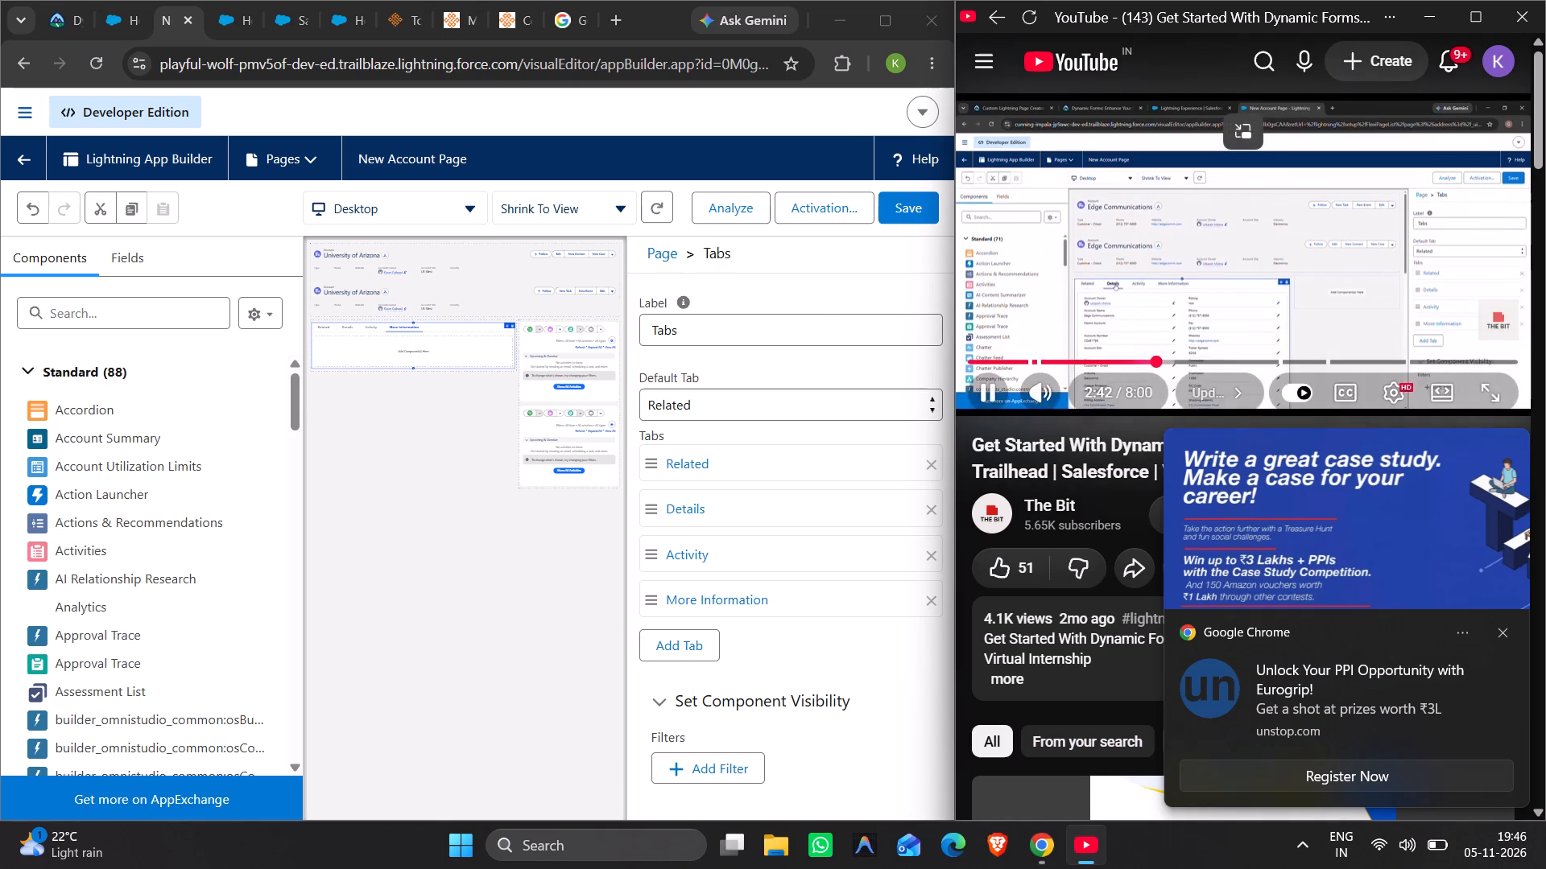
pyautogui.click(345, 327)
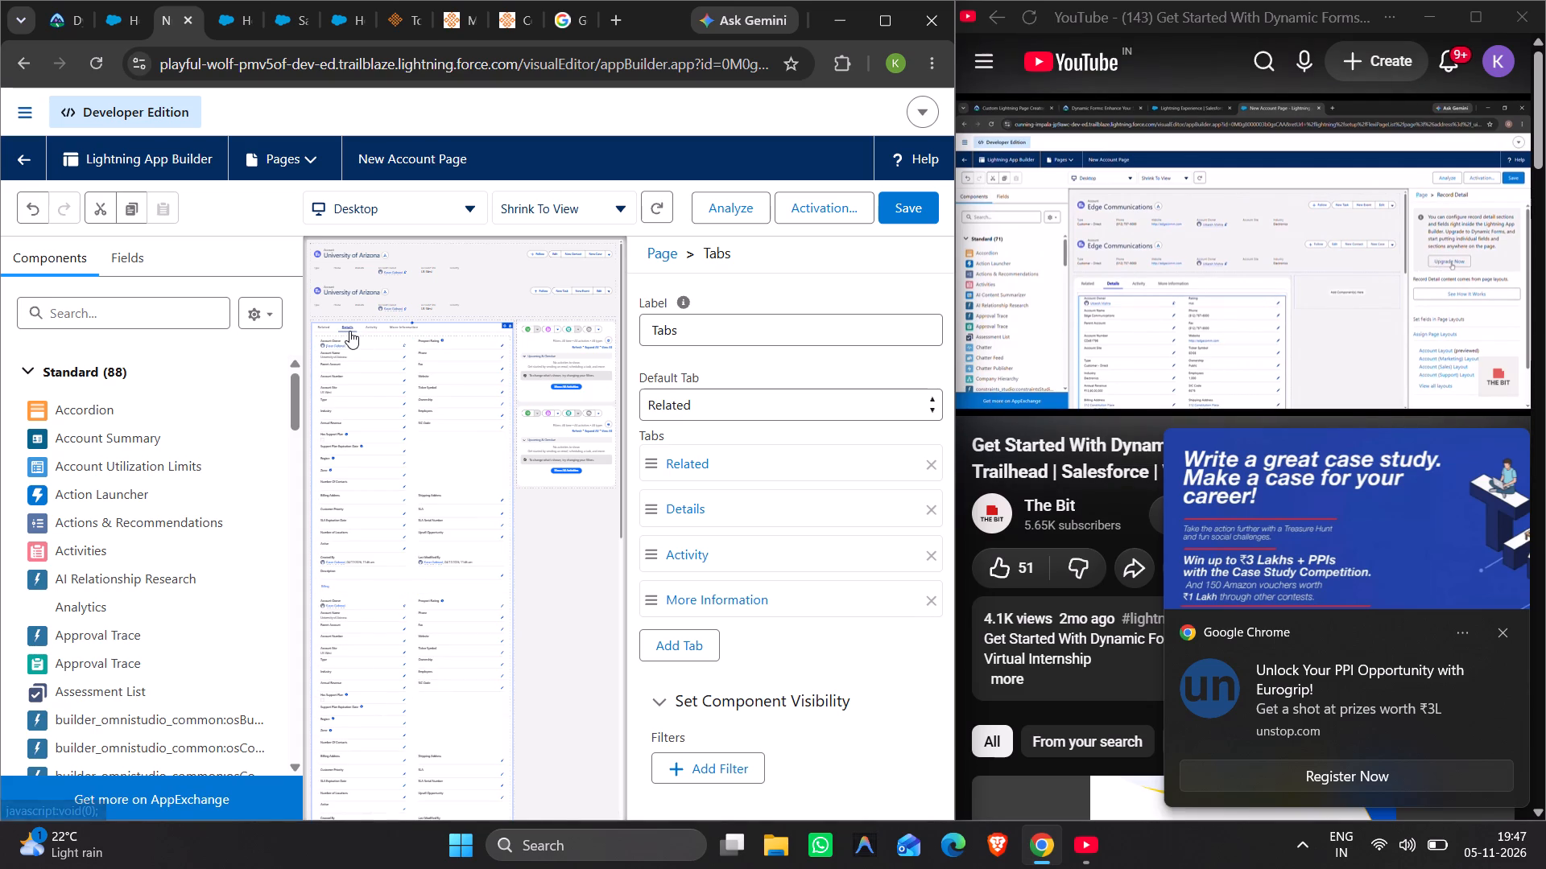
pyautogui.click(349, 331)
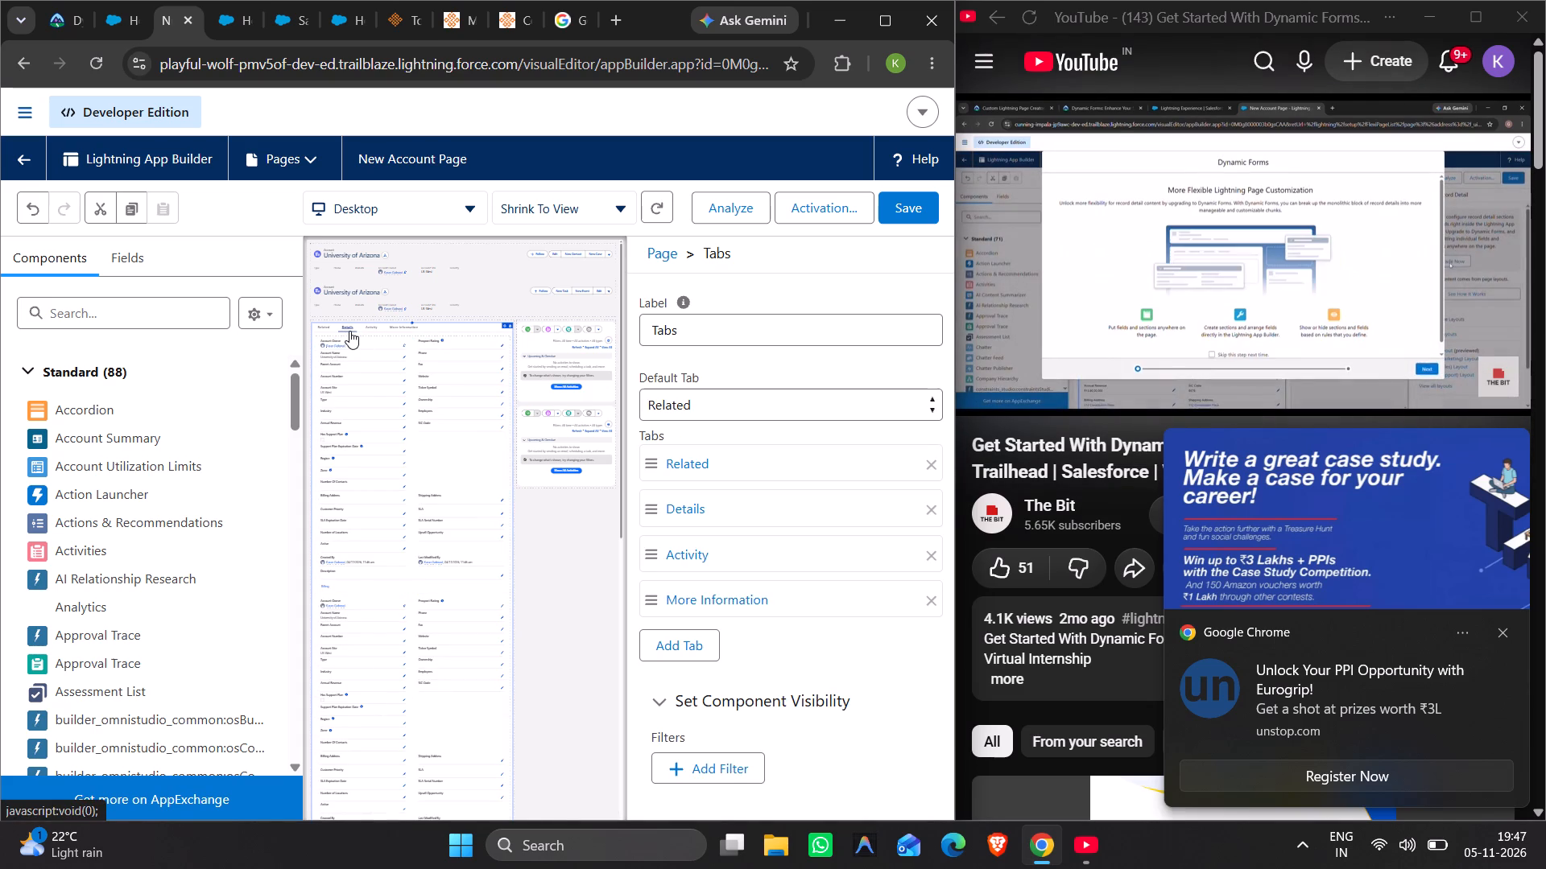
# Rewind the walkthrough to about 2:51, where the Dynamic Forms upgrade wizard is introduced.
pyautogui.press('Left')
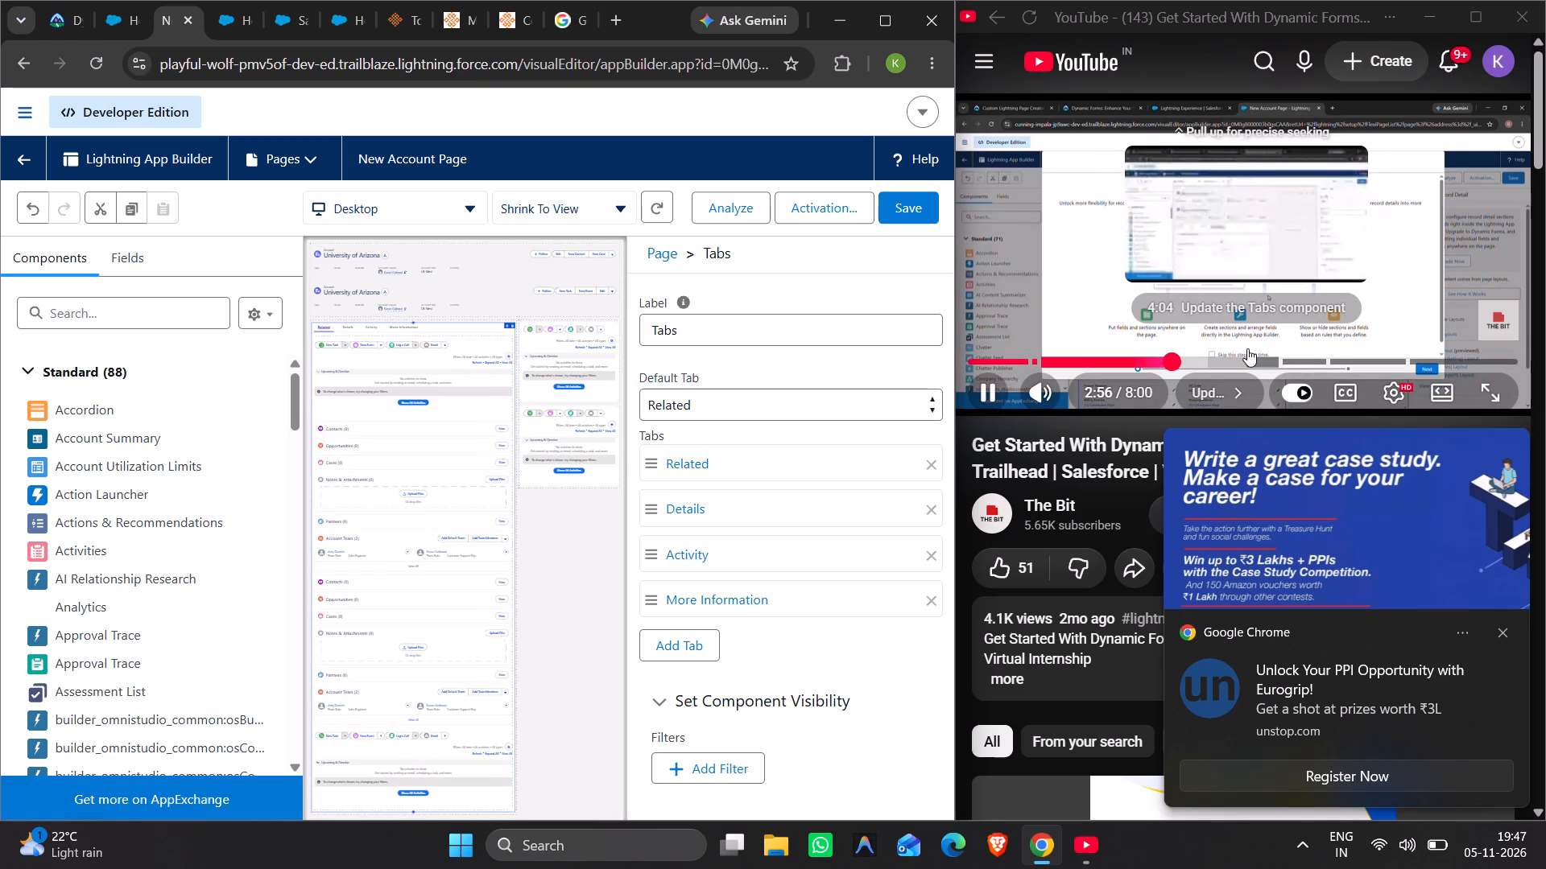
pyautogui.press('Left')
pyautogui.press('Left')
pyautogui.press('Left')
pyautogui.press('Left')
pyautogui.press('Left')
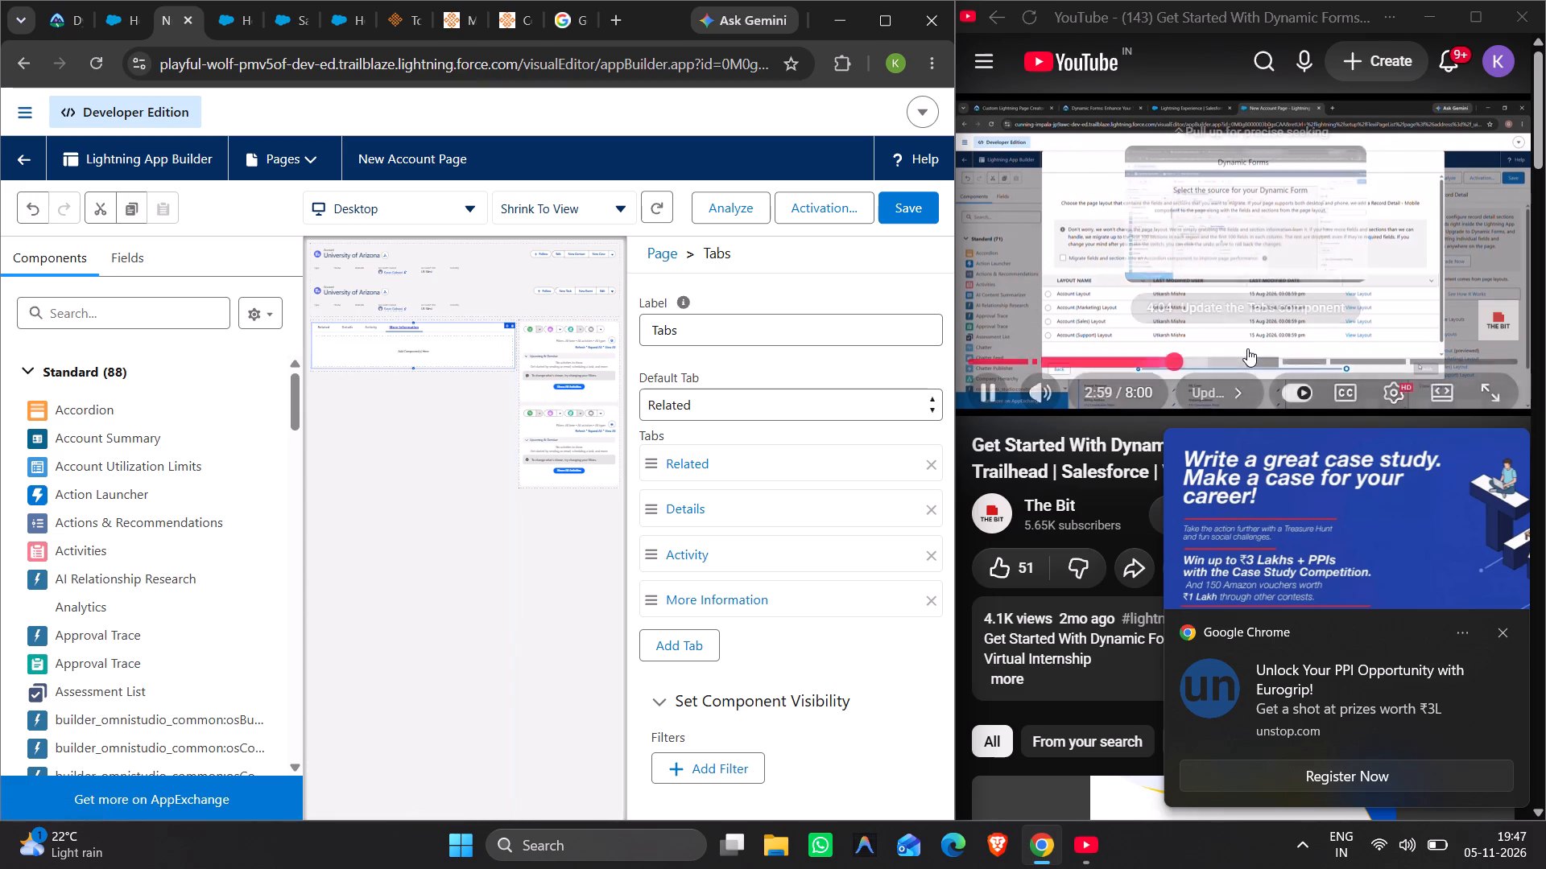
pyautogui.click(1230, 278)
pyautogui.click(1248, 262)
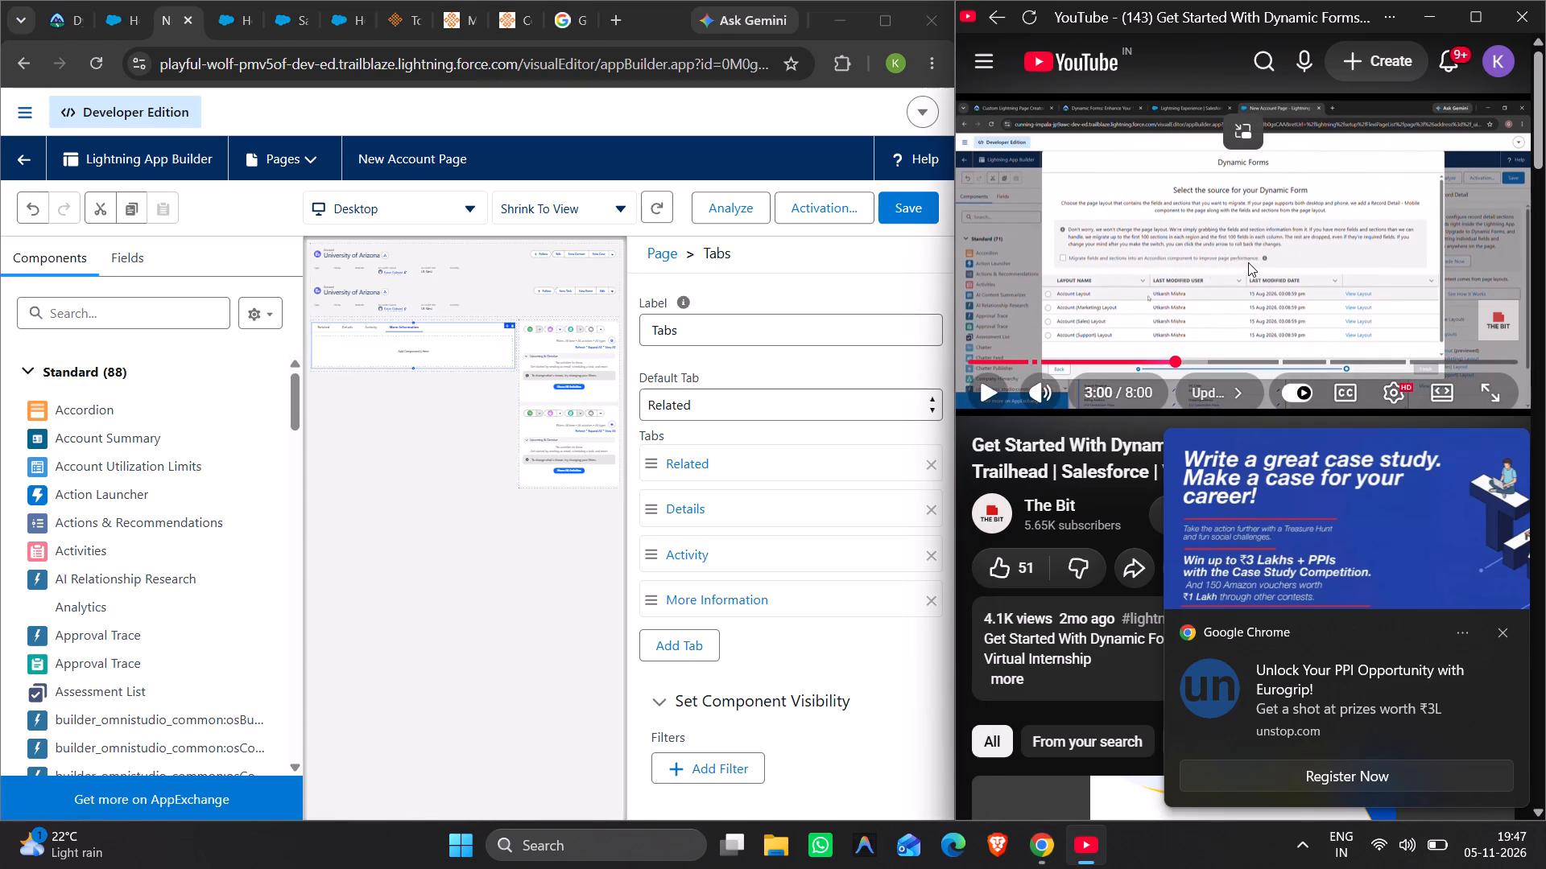
pyautogui.press('Left')
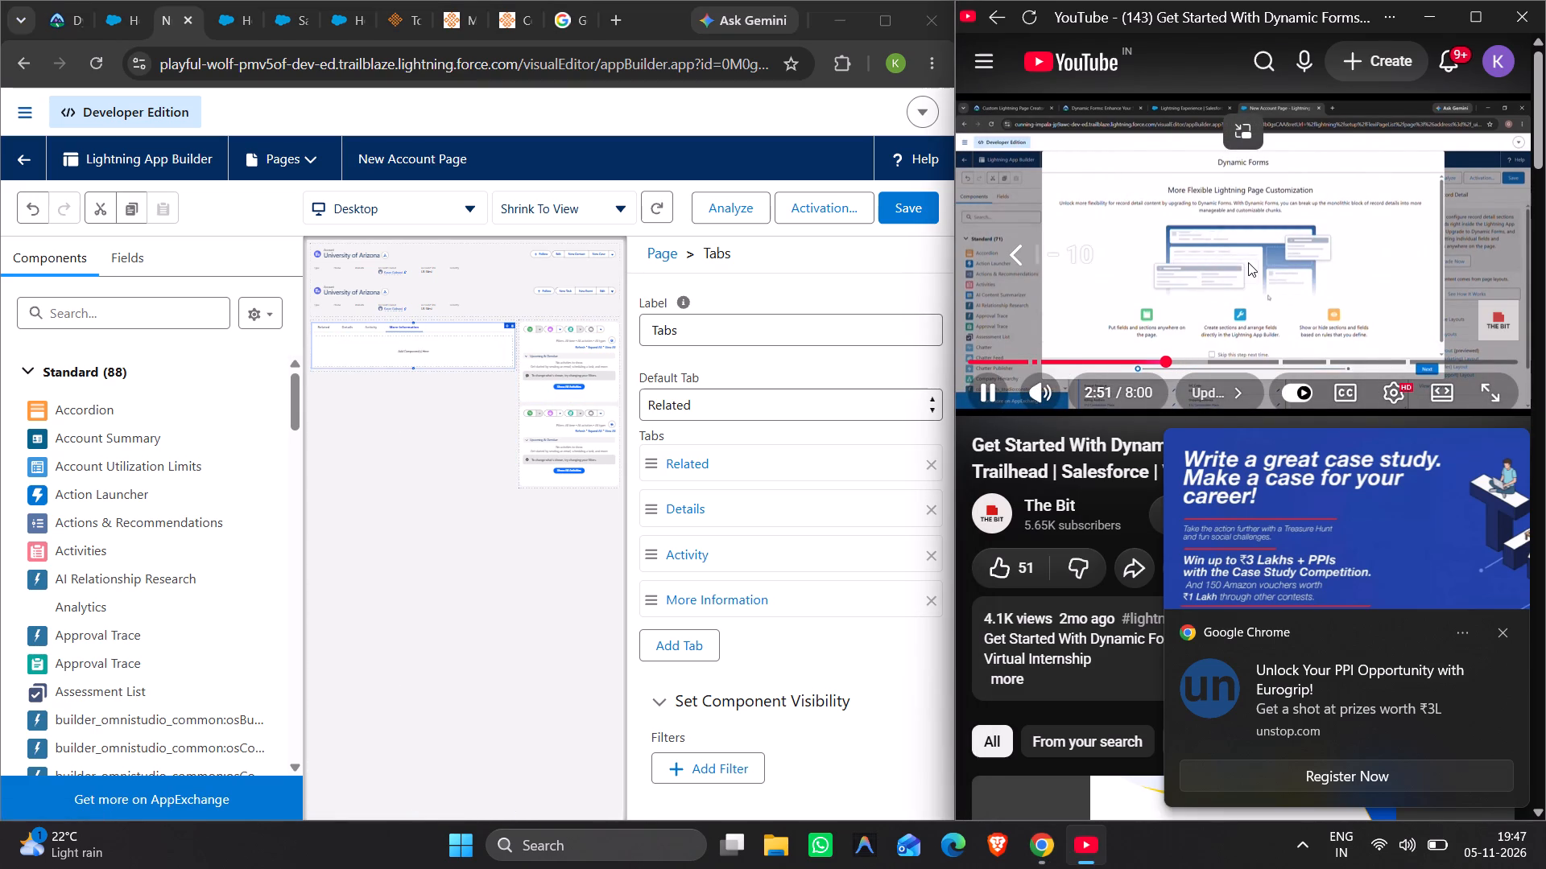
# Upgrade the Details tab's Record Detail component to Dynamic Forms, using Account Layout as the source layout.
pyautogui.press('Left')
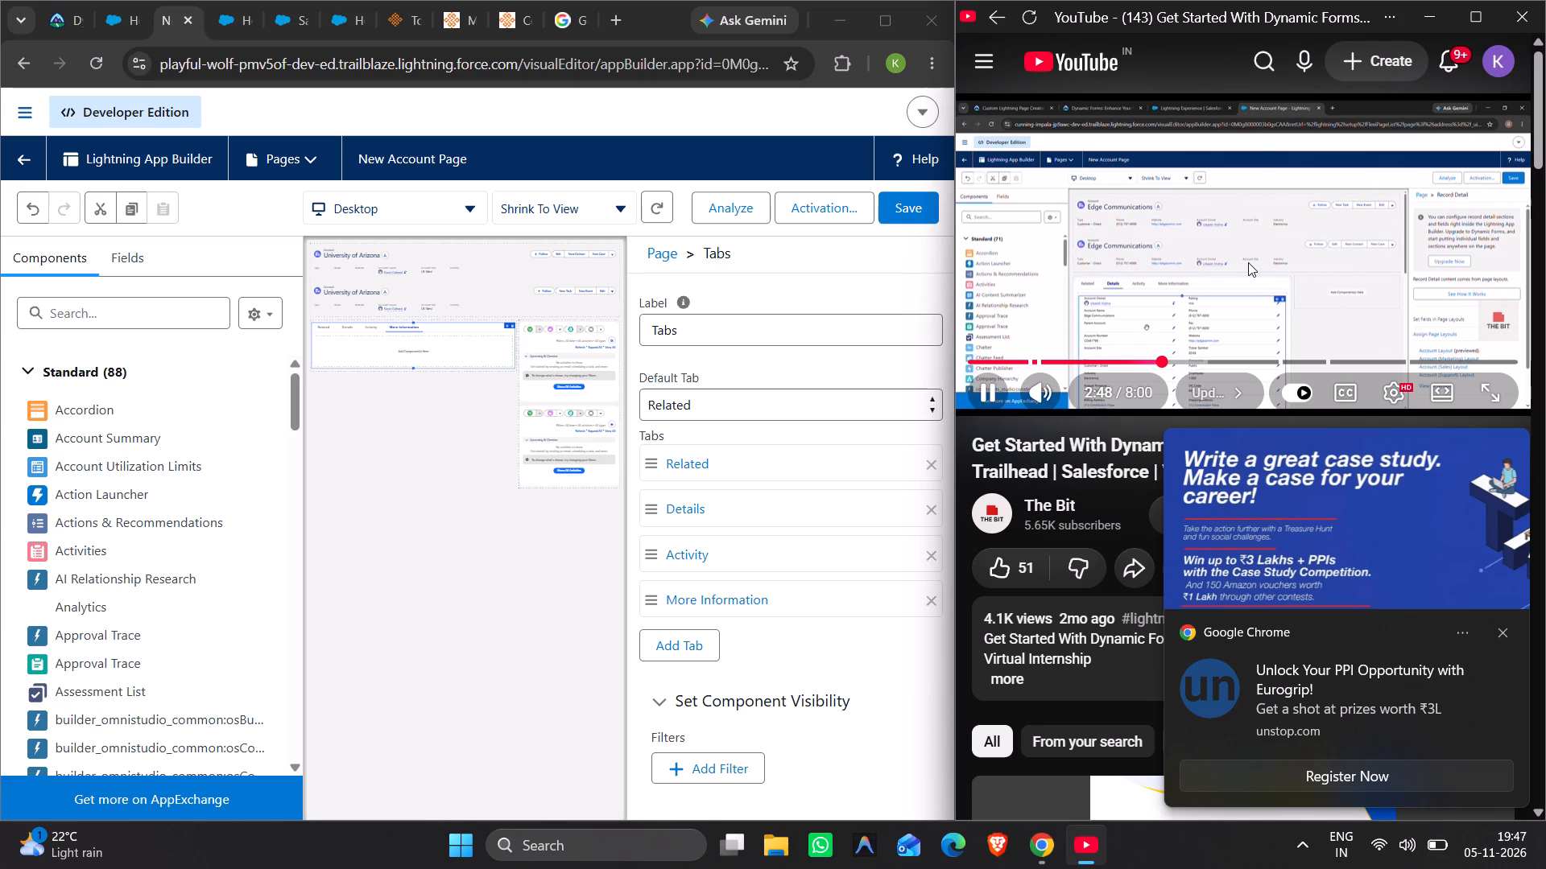
pyautogui.click(353, 329)
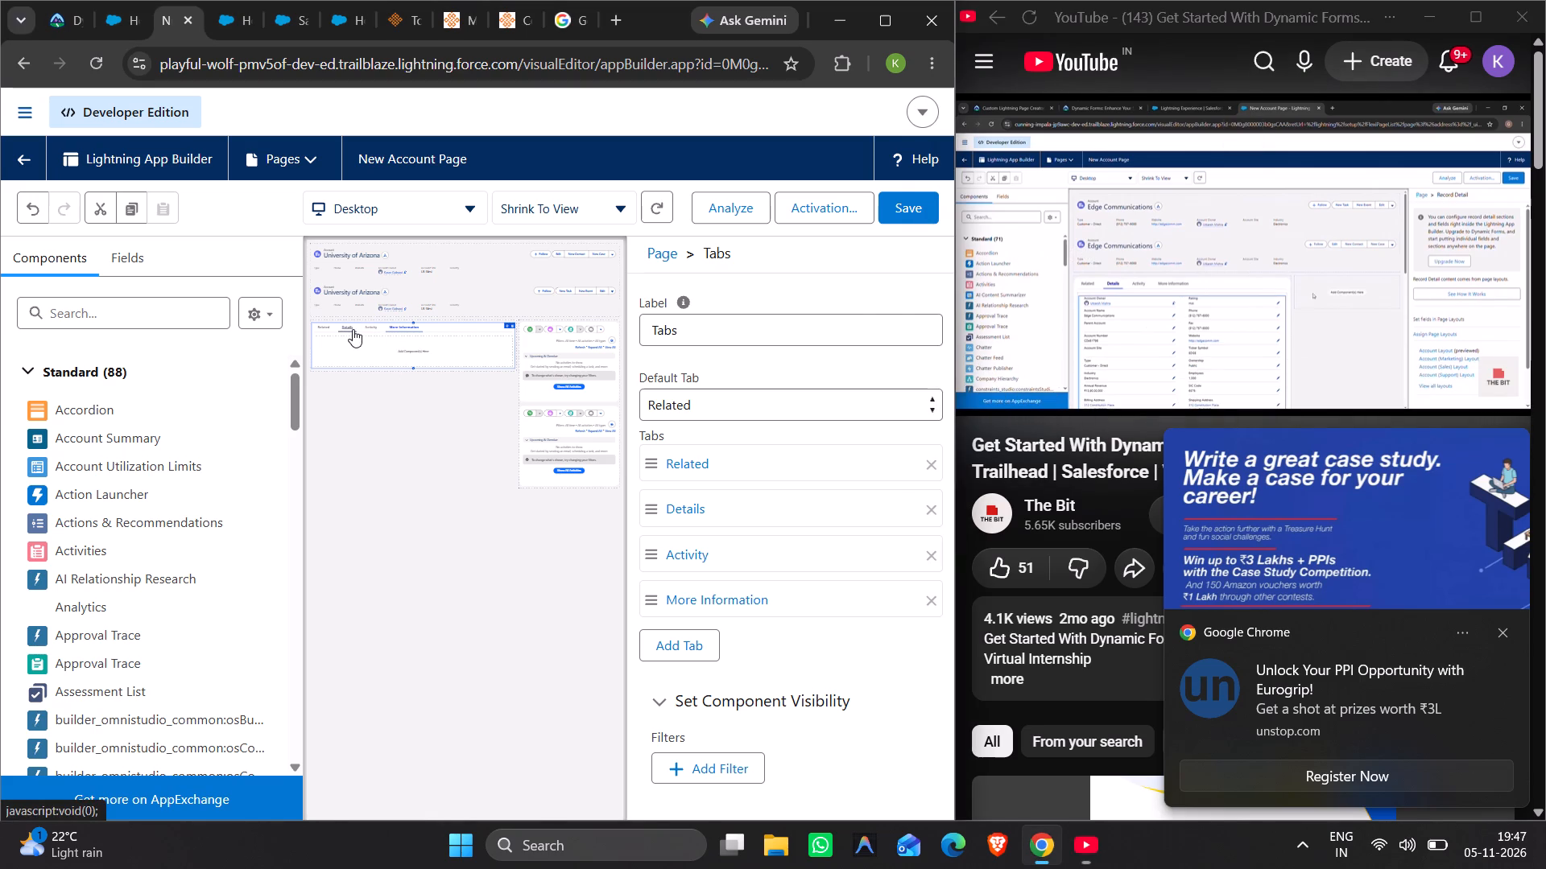
pyautogui.click(370, 374)
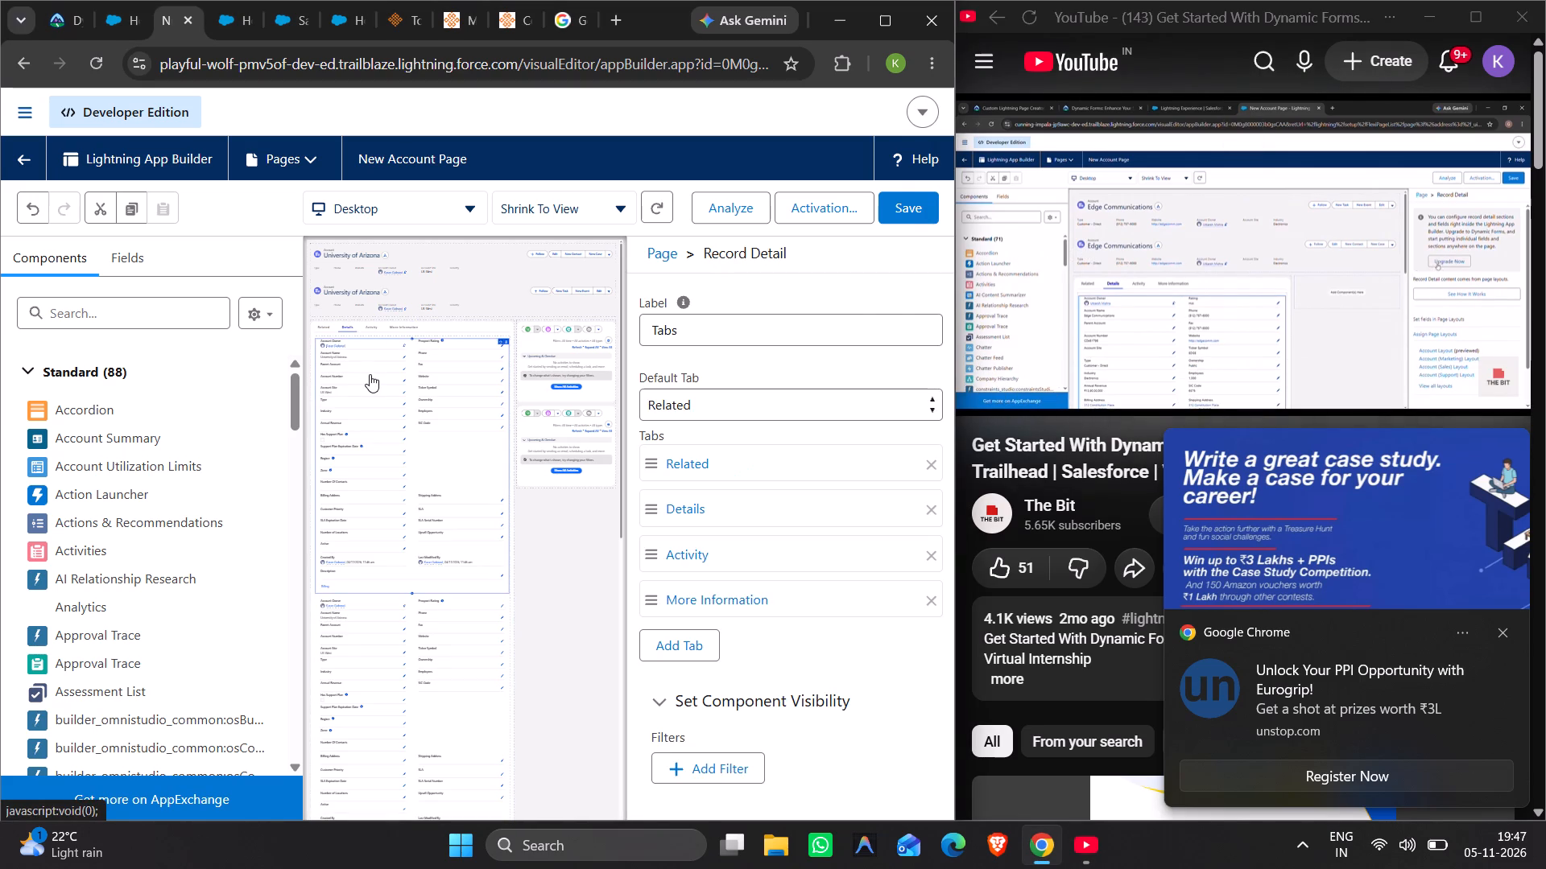
pyautogui.click(383, 416)
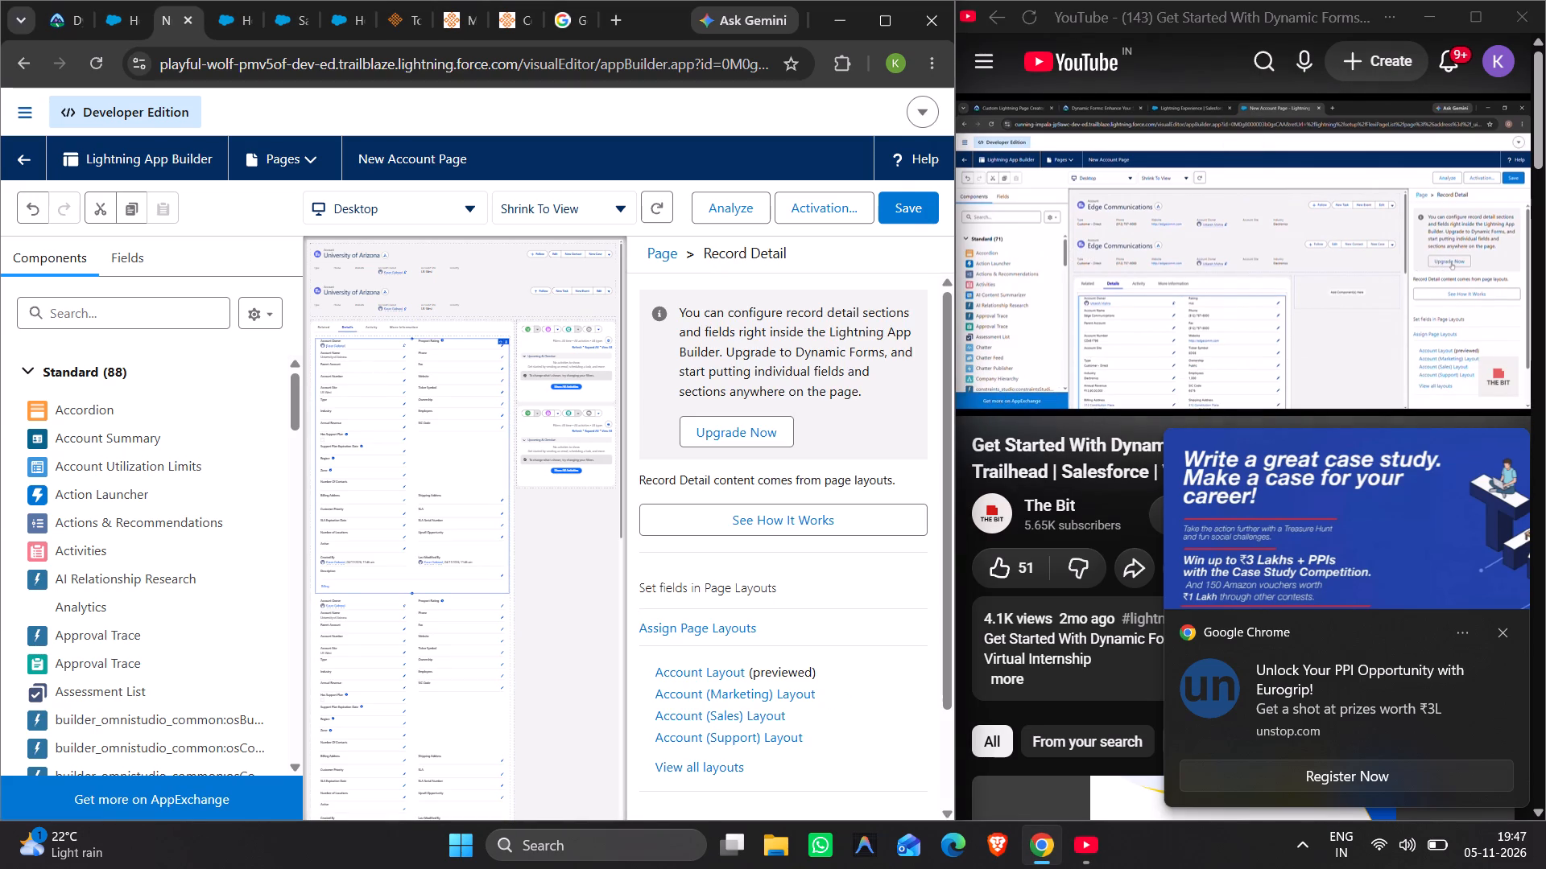
pyautogui.click(734, 444)
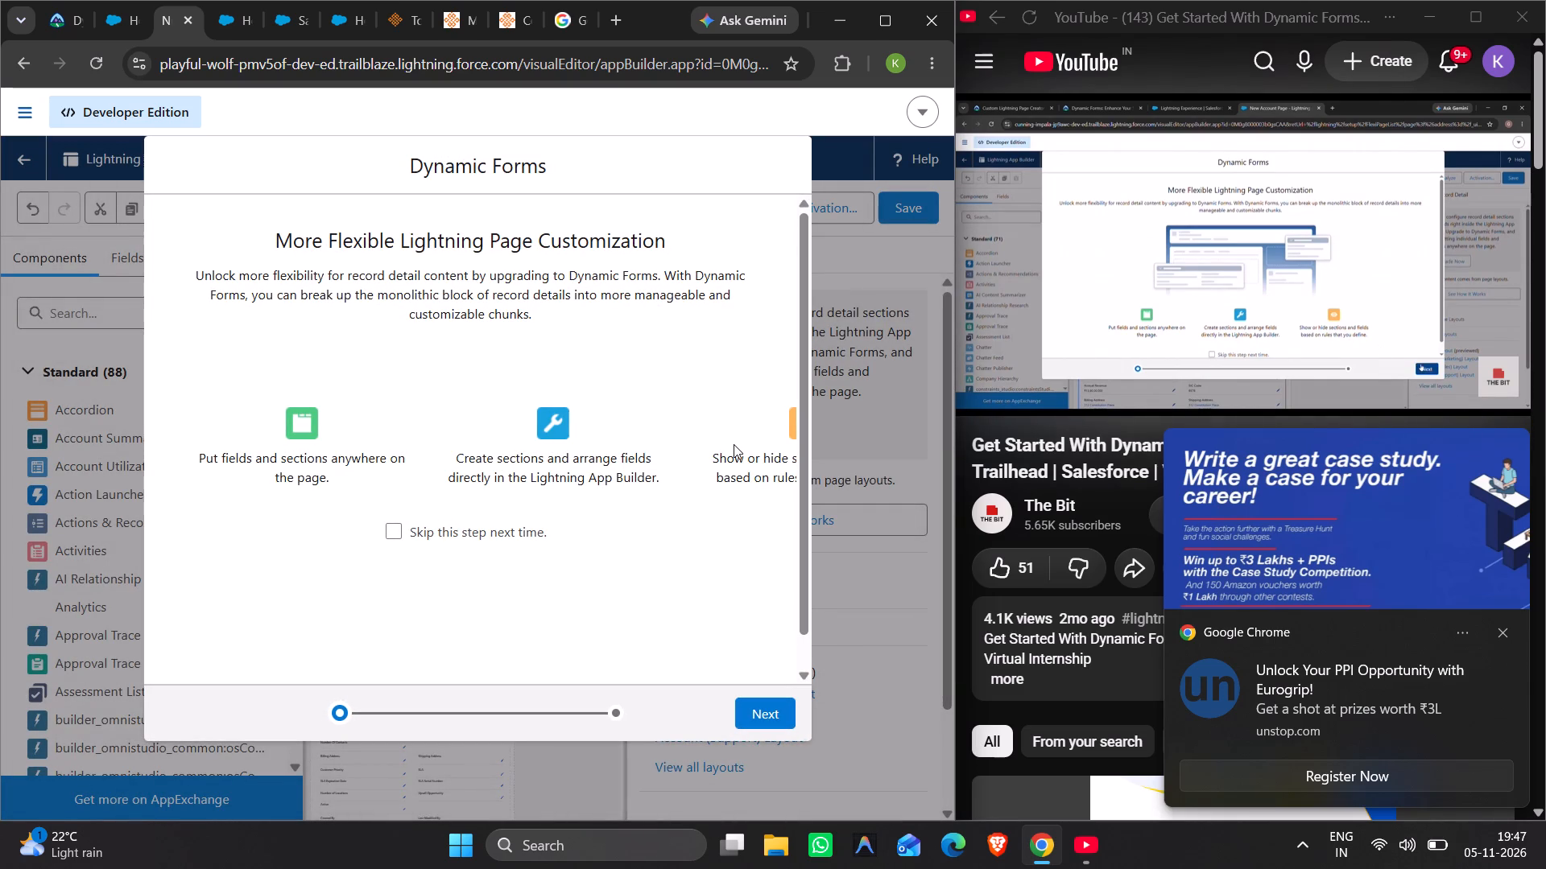
pyautogui.click(758, 717)
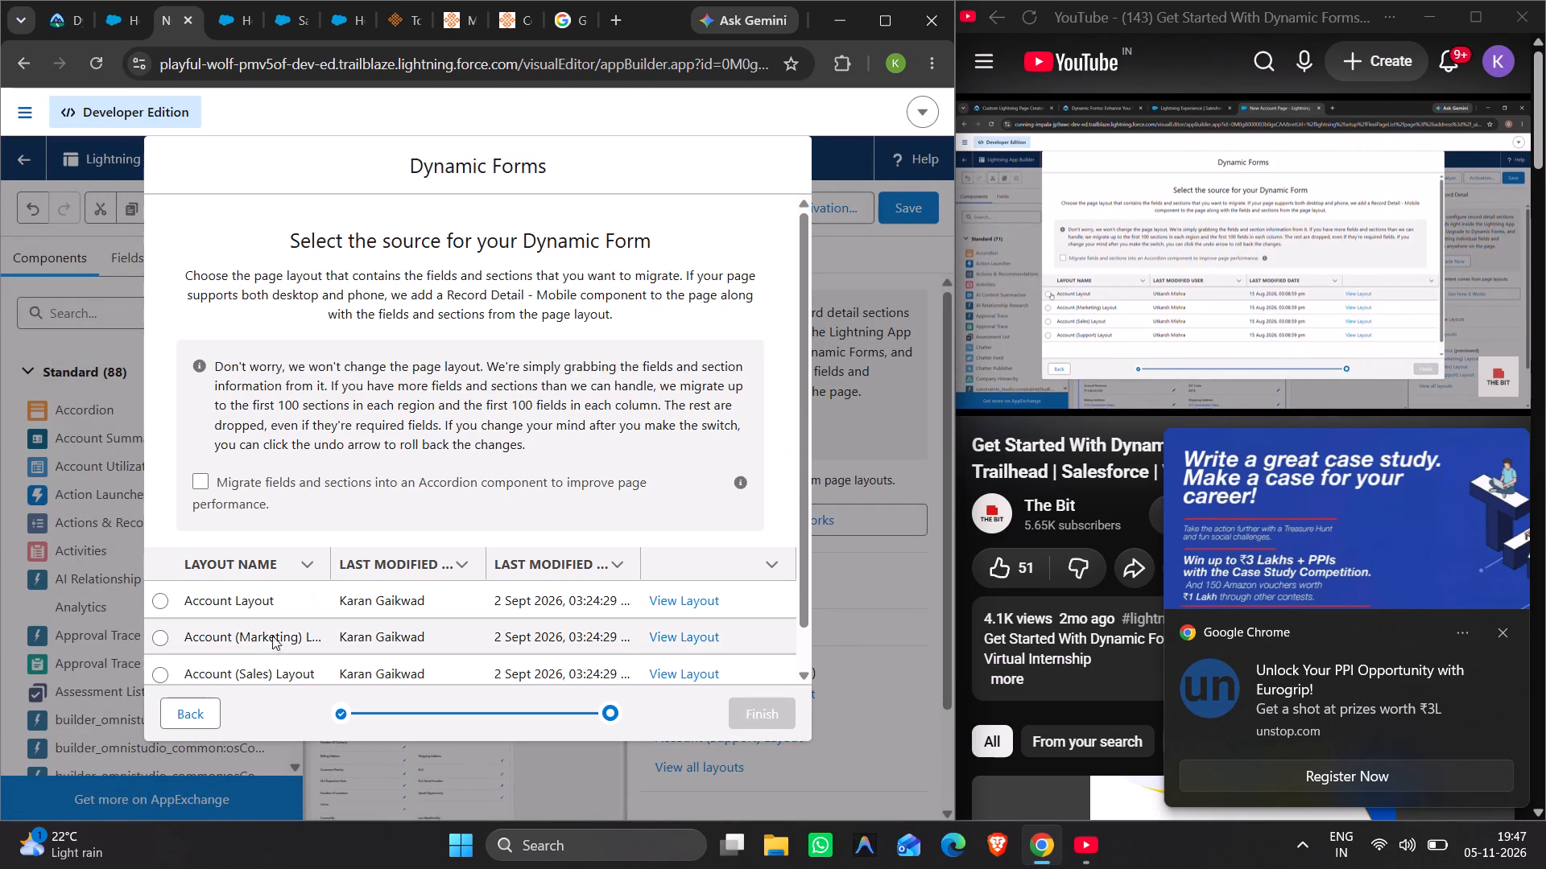
pyautogui.click(159, 602)
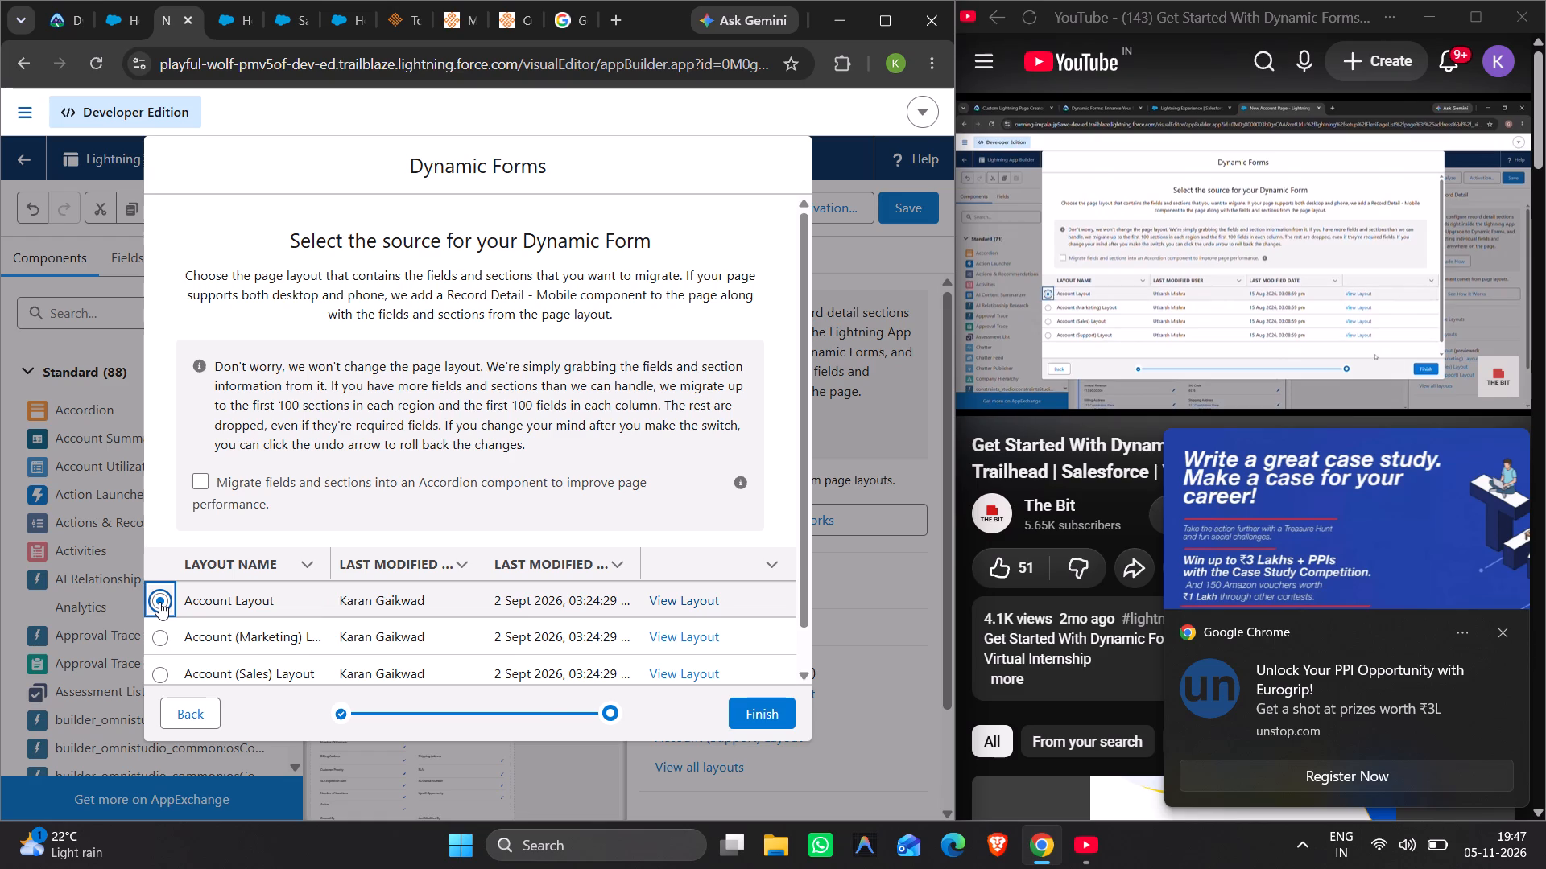
pyautogui.click(747, 708)
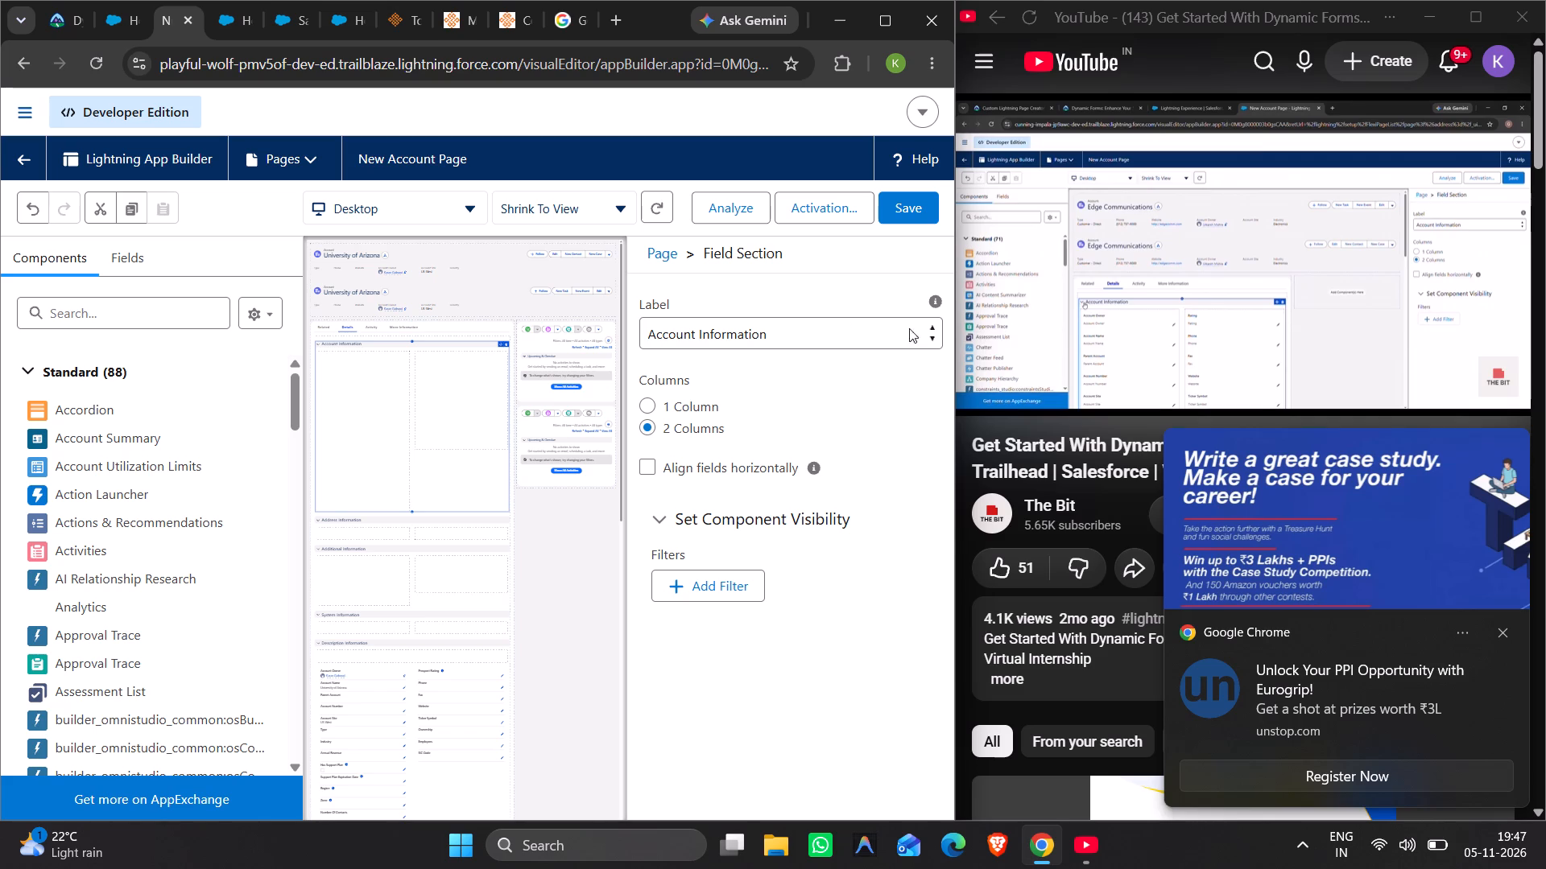
# Watch the walkthrough to about 3:25, where the field sections on the Details tab are collapsed, and pause it.
pyautogui.click(983, 389)
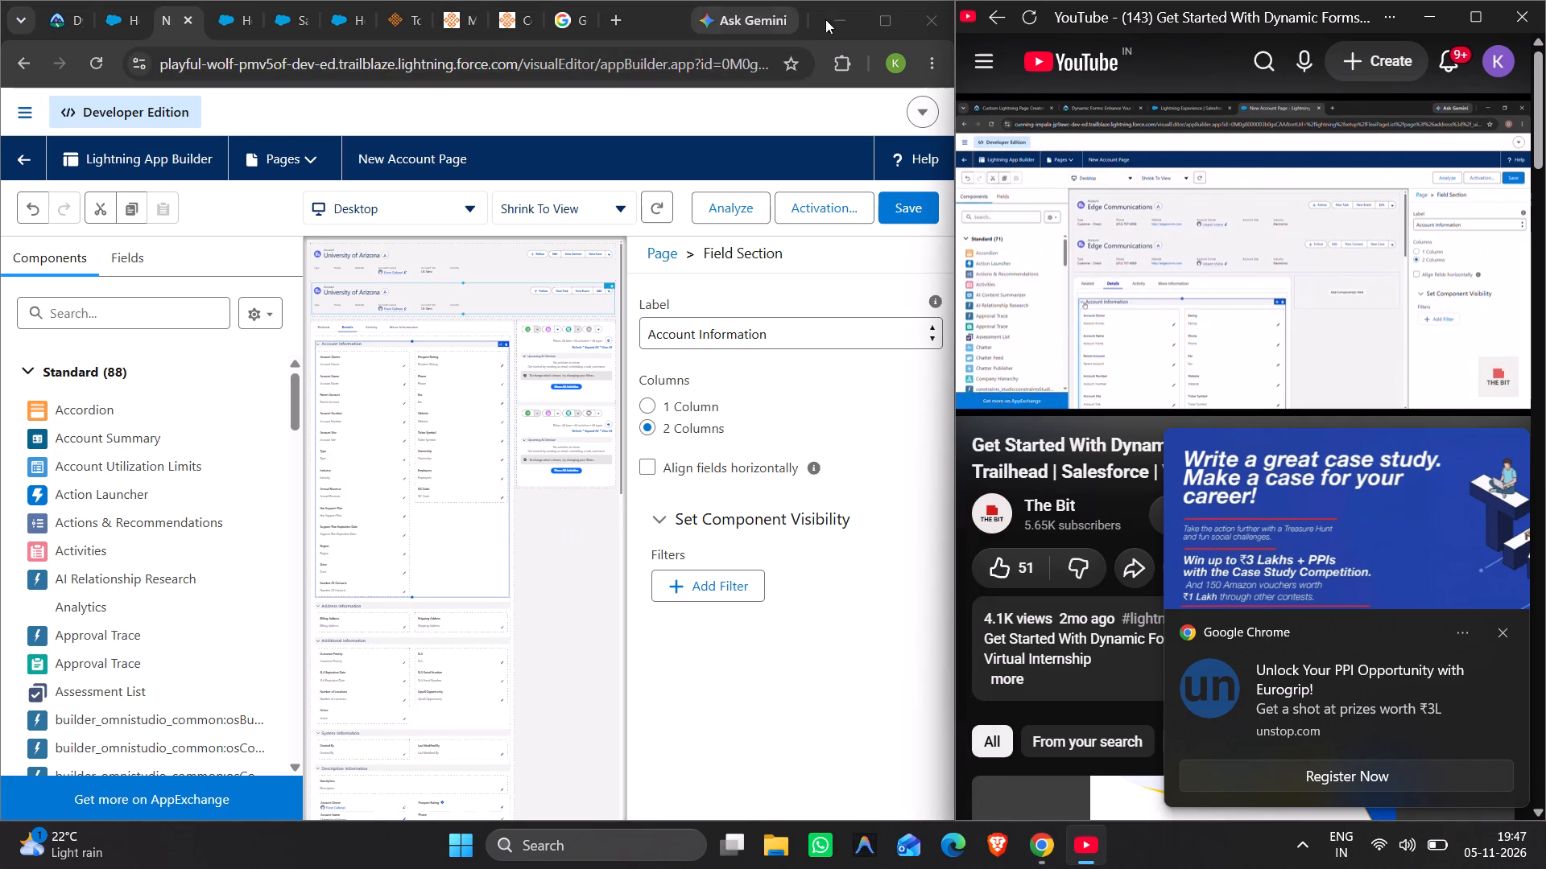
pyautogui.click(982, 385)
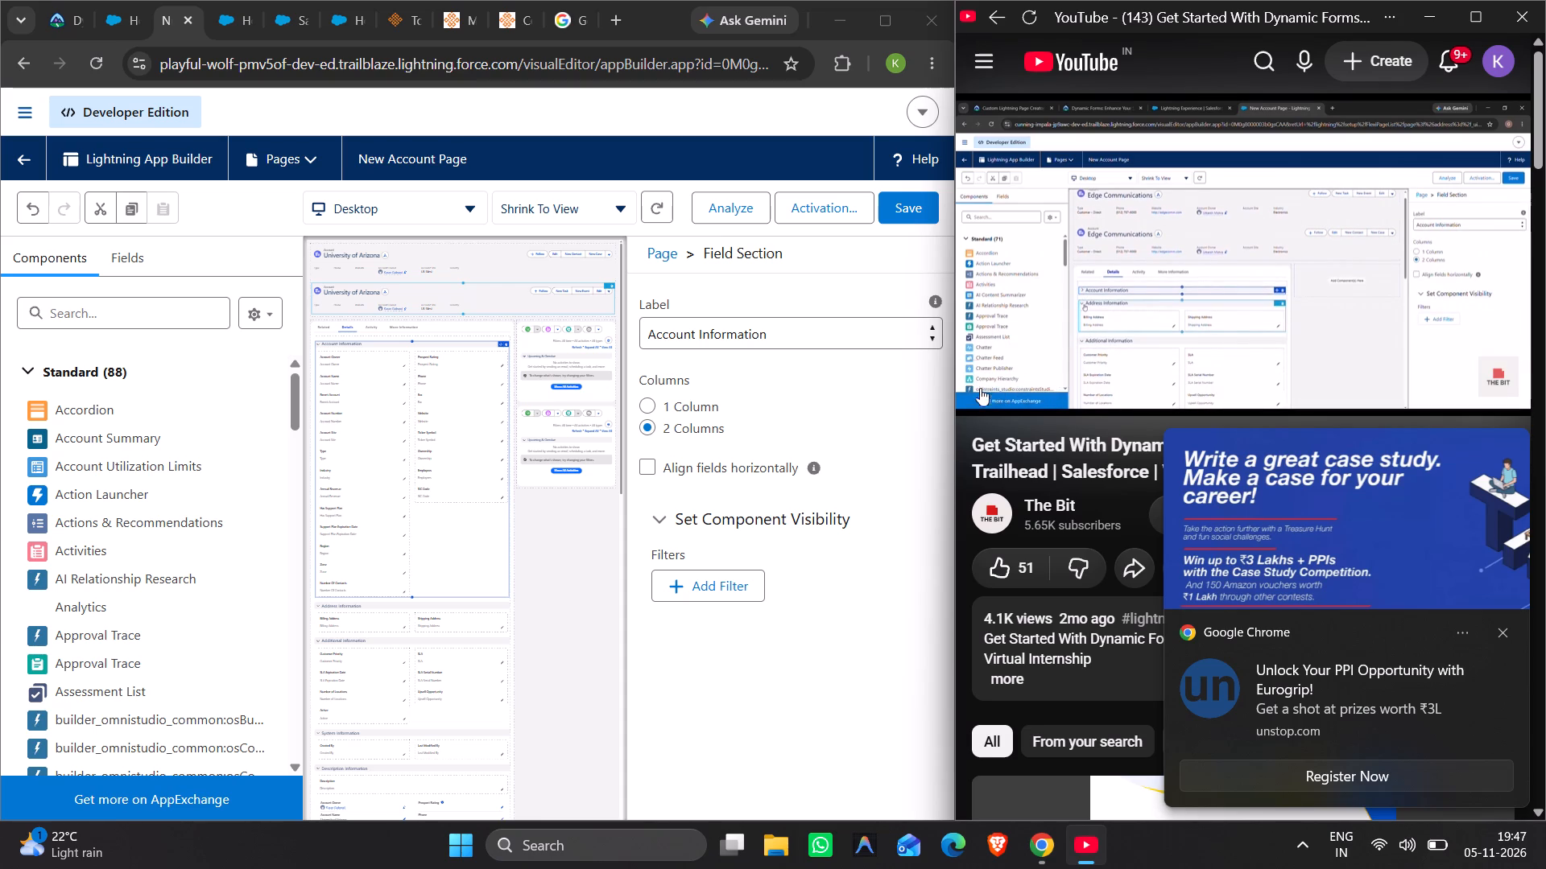
pyautogui.click(975, 393)
pyautogui.click(983, 393)
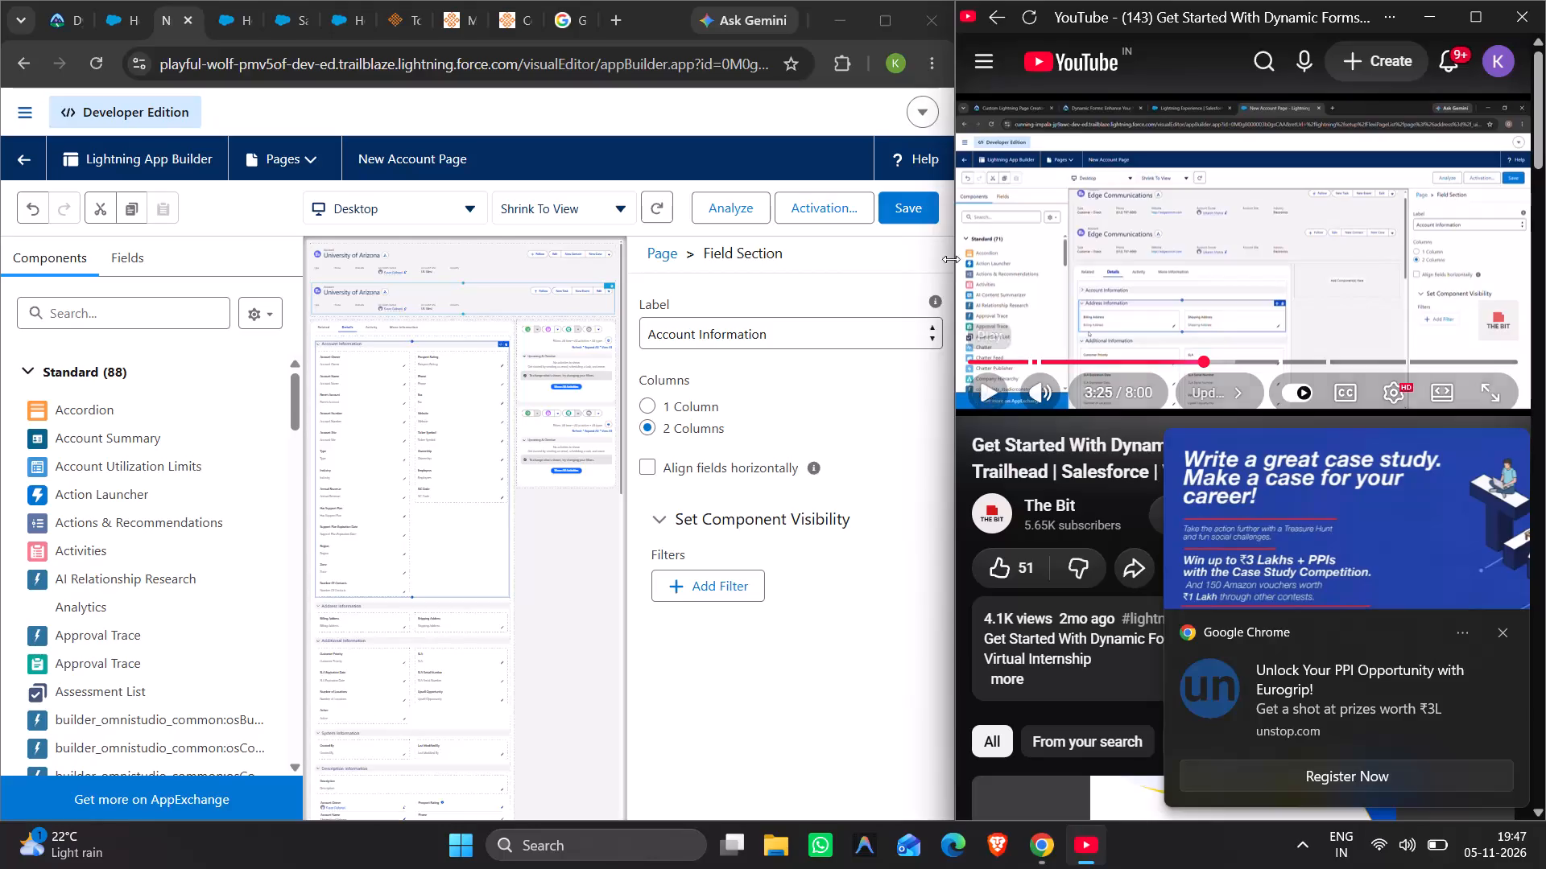
# Maximise the App Builder and collapse the Account Information and Additional Information sections on the Details tab.
pyautogui.click(883, 12)
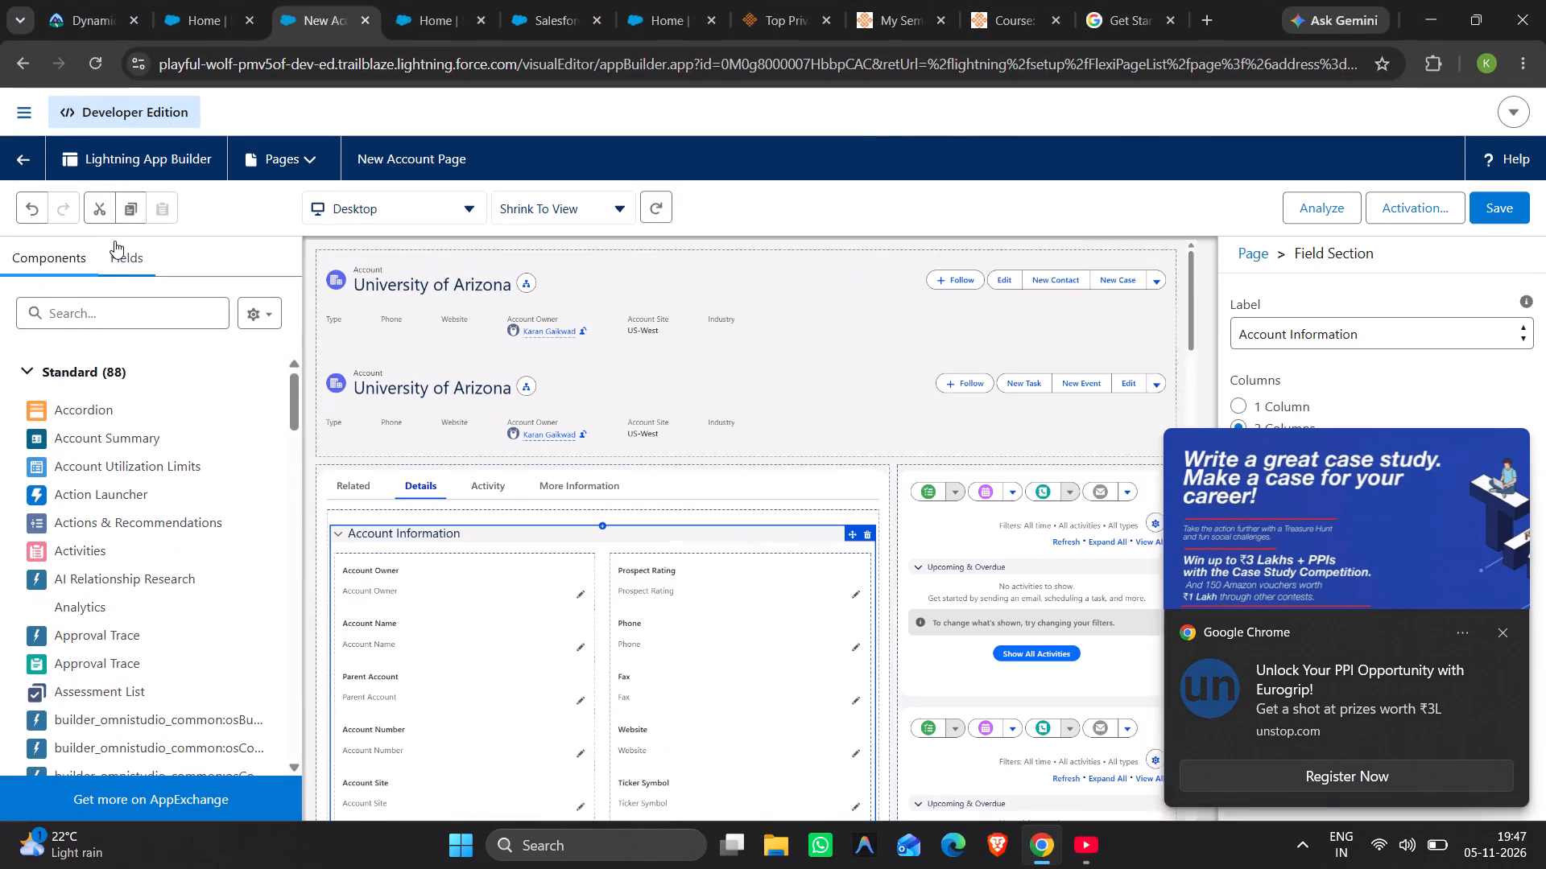
pyautogui.click(337, 538)
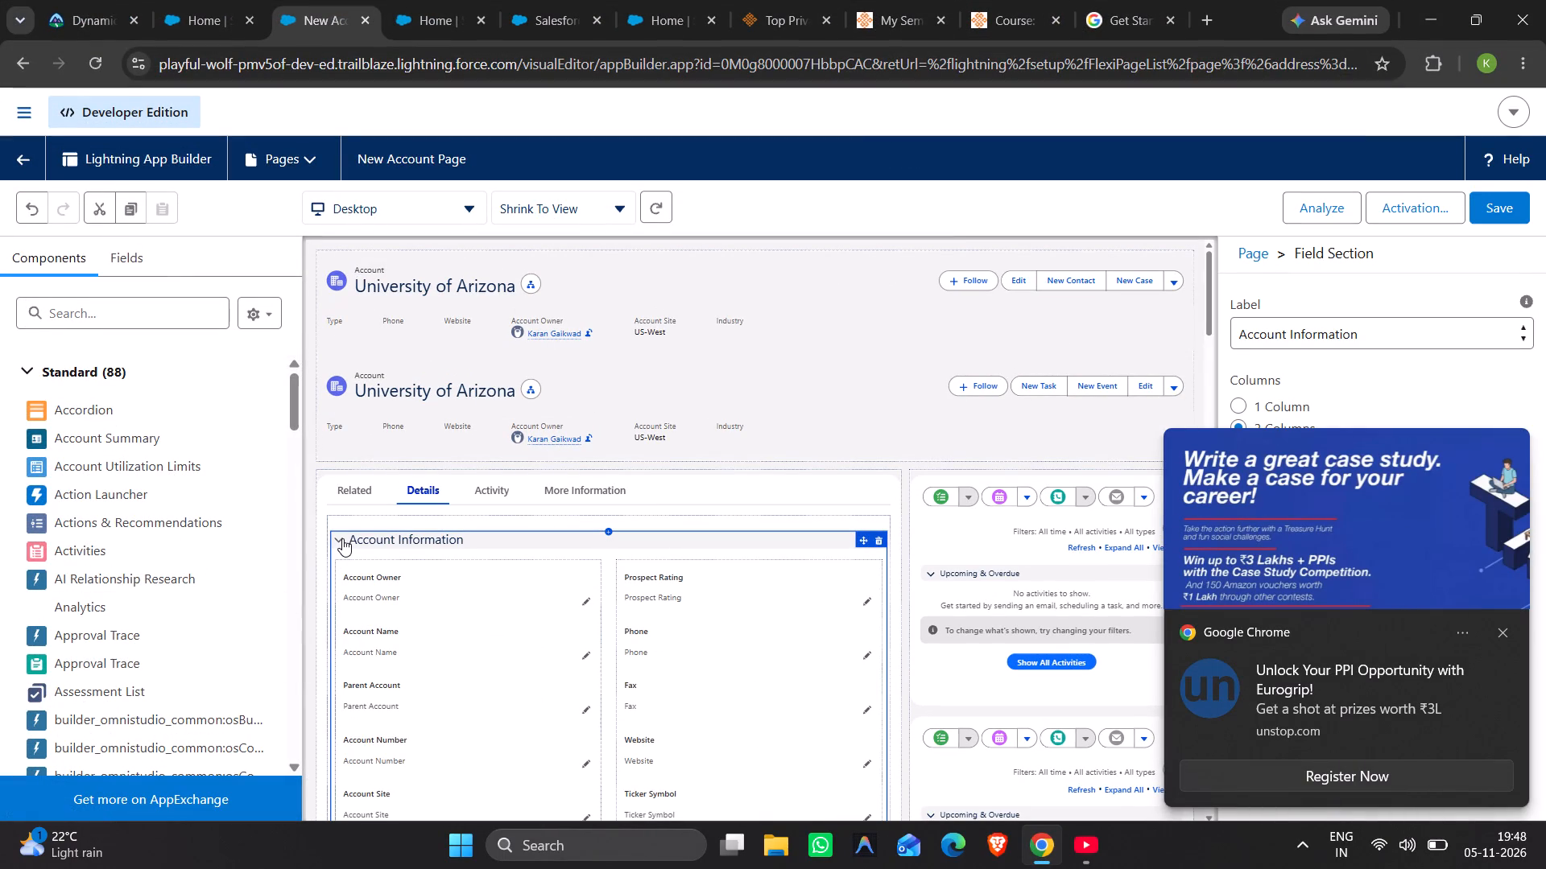
pyautogui.click(342, 538)
pyautogui.scroll(-2, 342, 538)
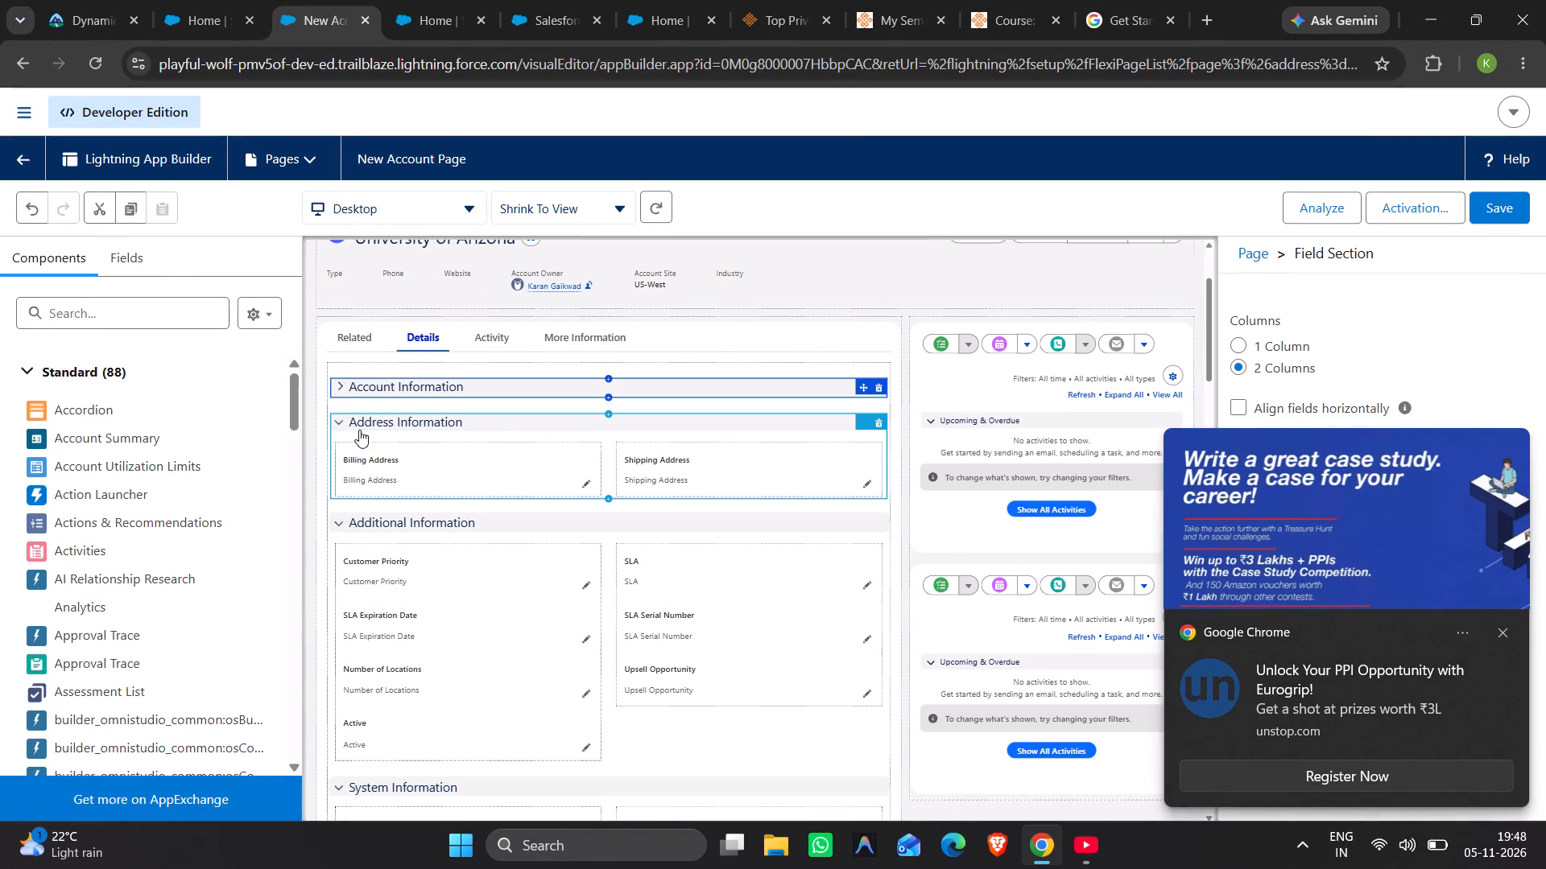
pyautogui.click(344, 423)
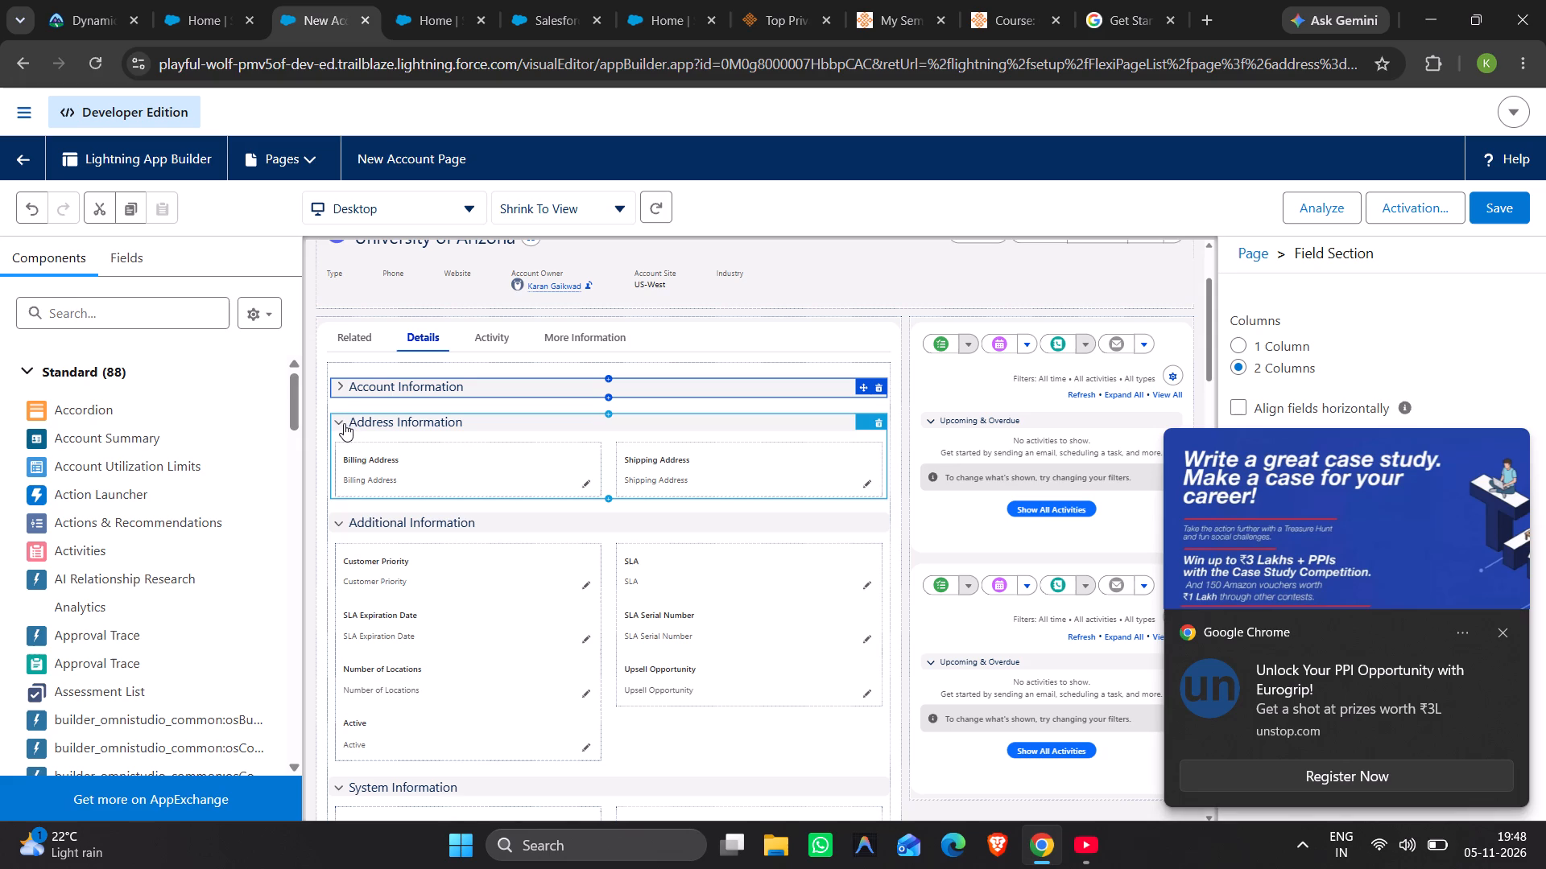
pyautogui.click(341, 526)
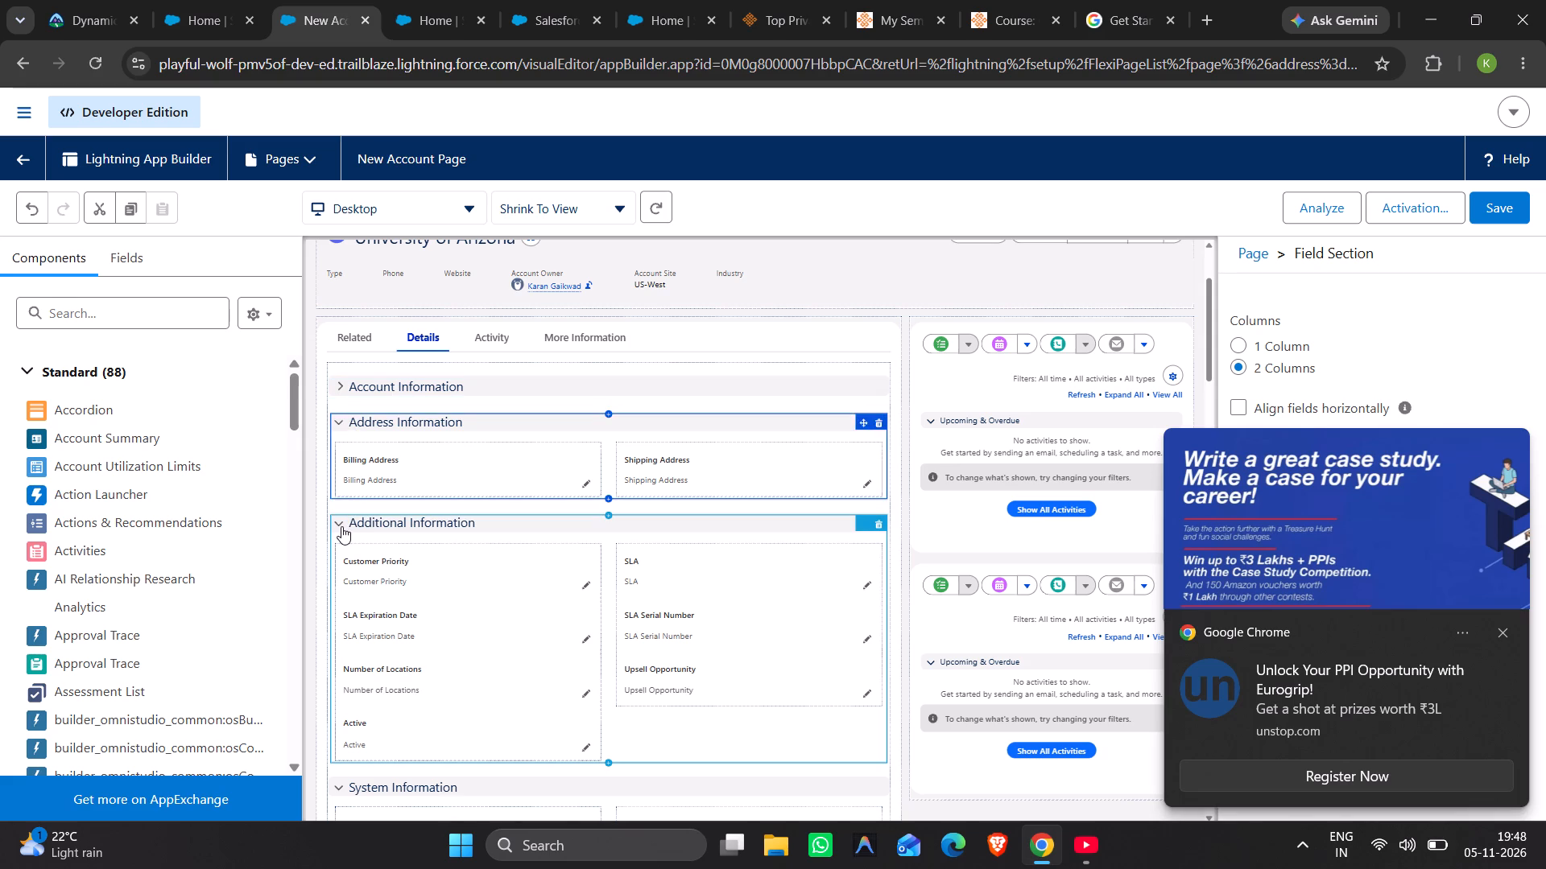
pyautogui.click(340, 525)
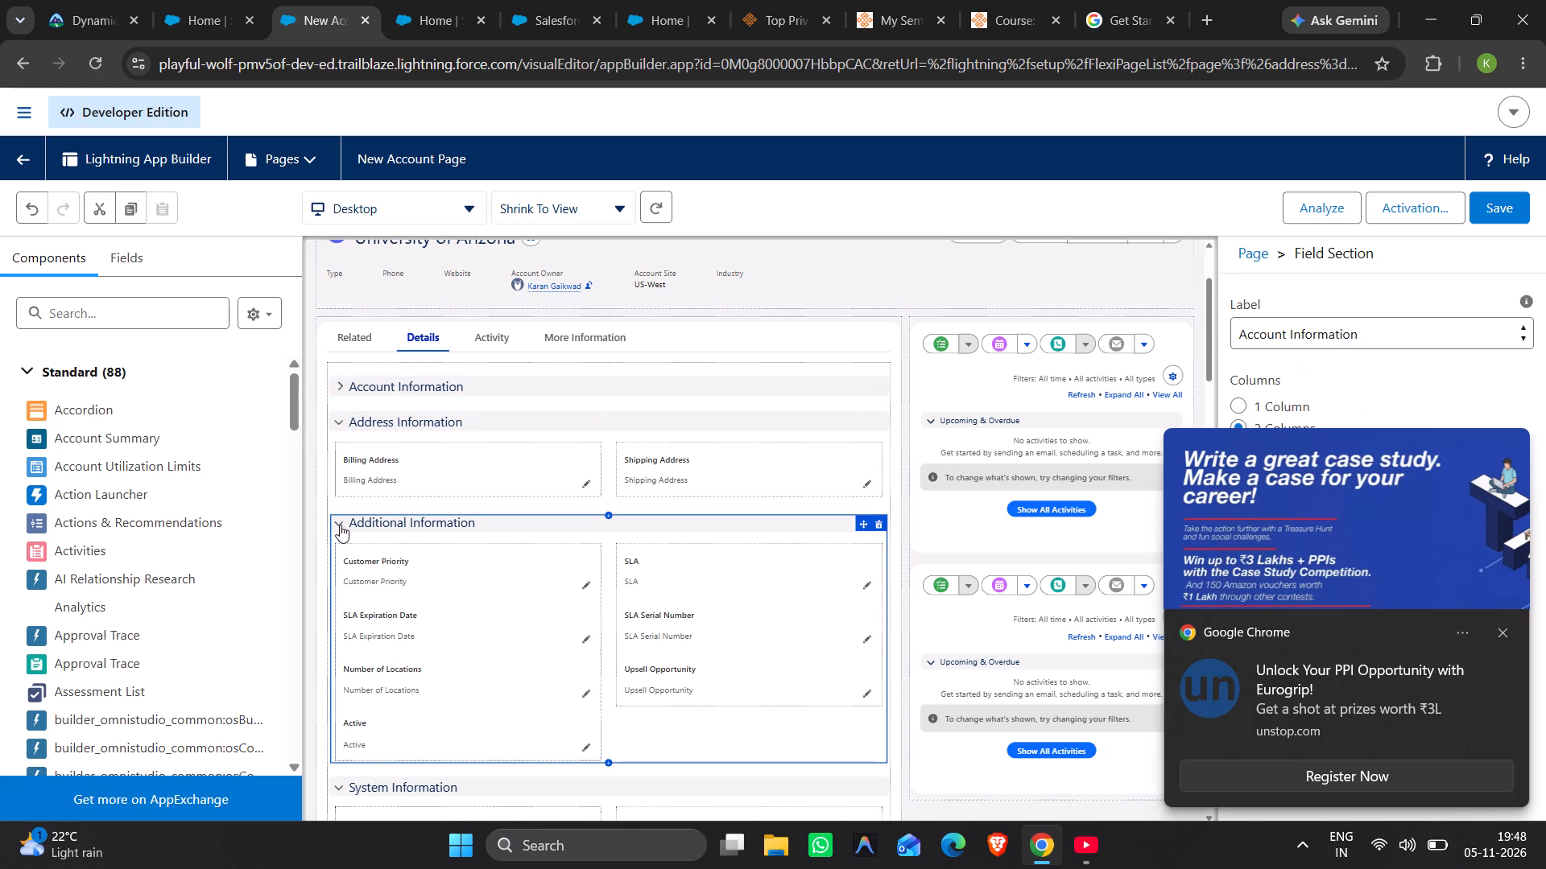
# Resume the walkthrough and watch how the Additional Information section is moved to the More Information tab.
pyautogui.click(1080, 752)
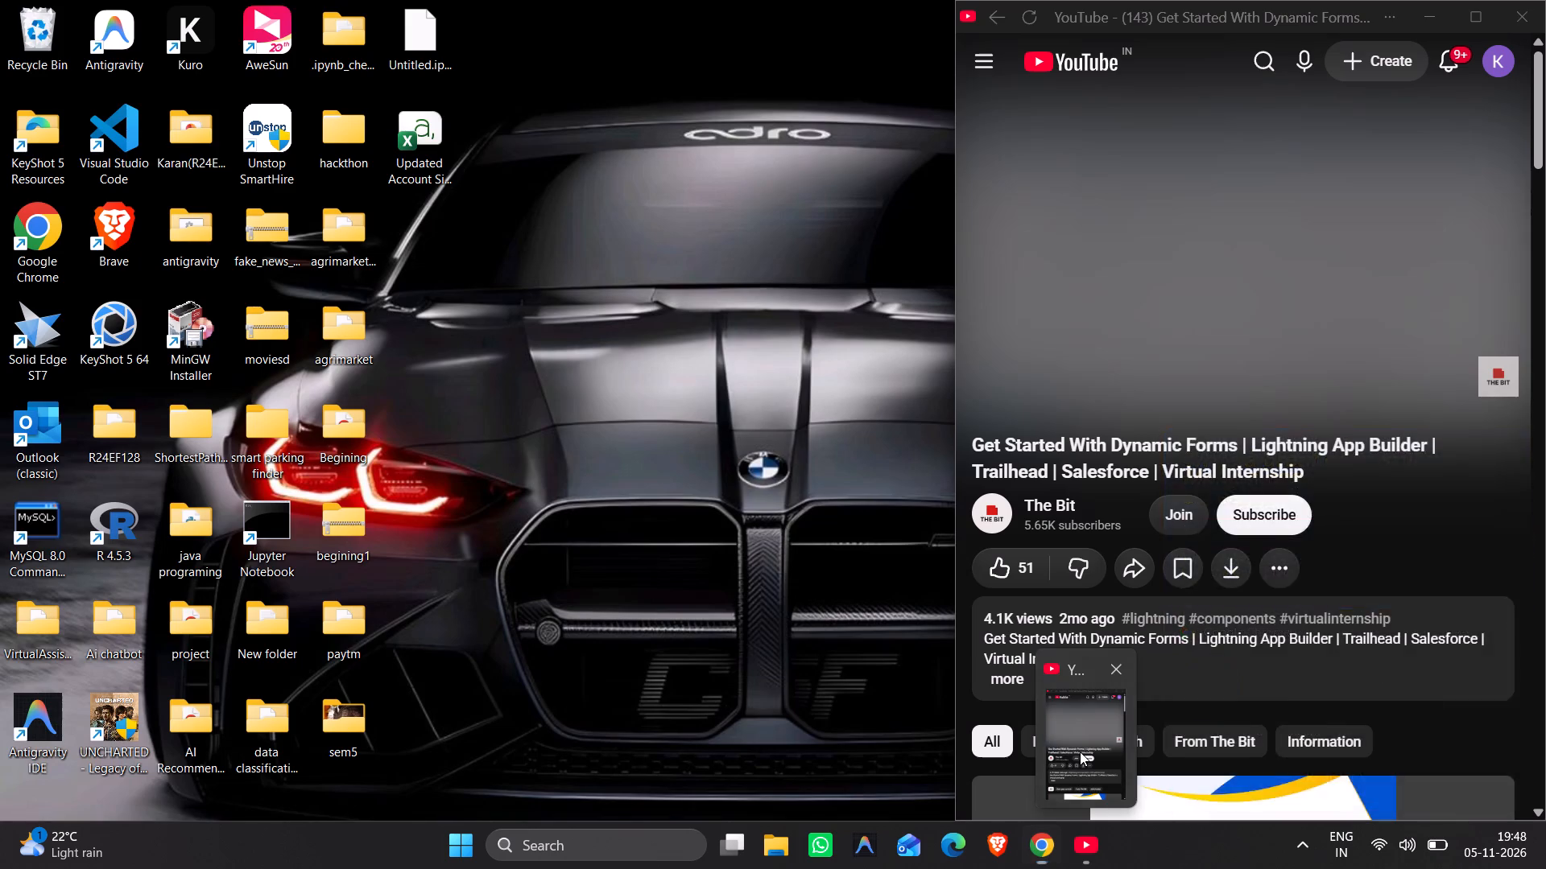
pyautogui.click(994, 384)
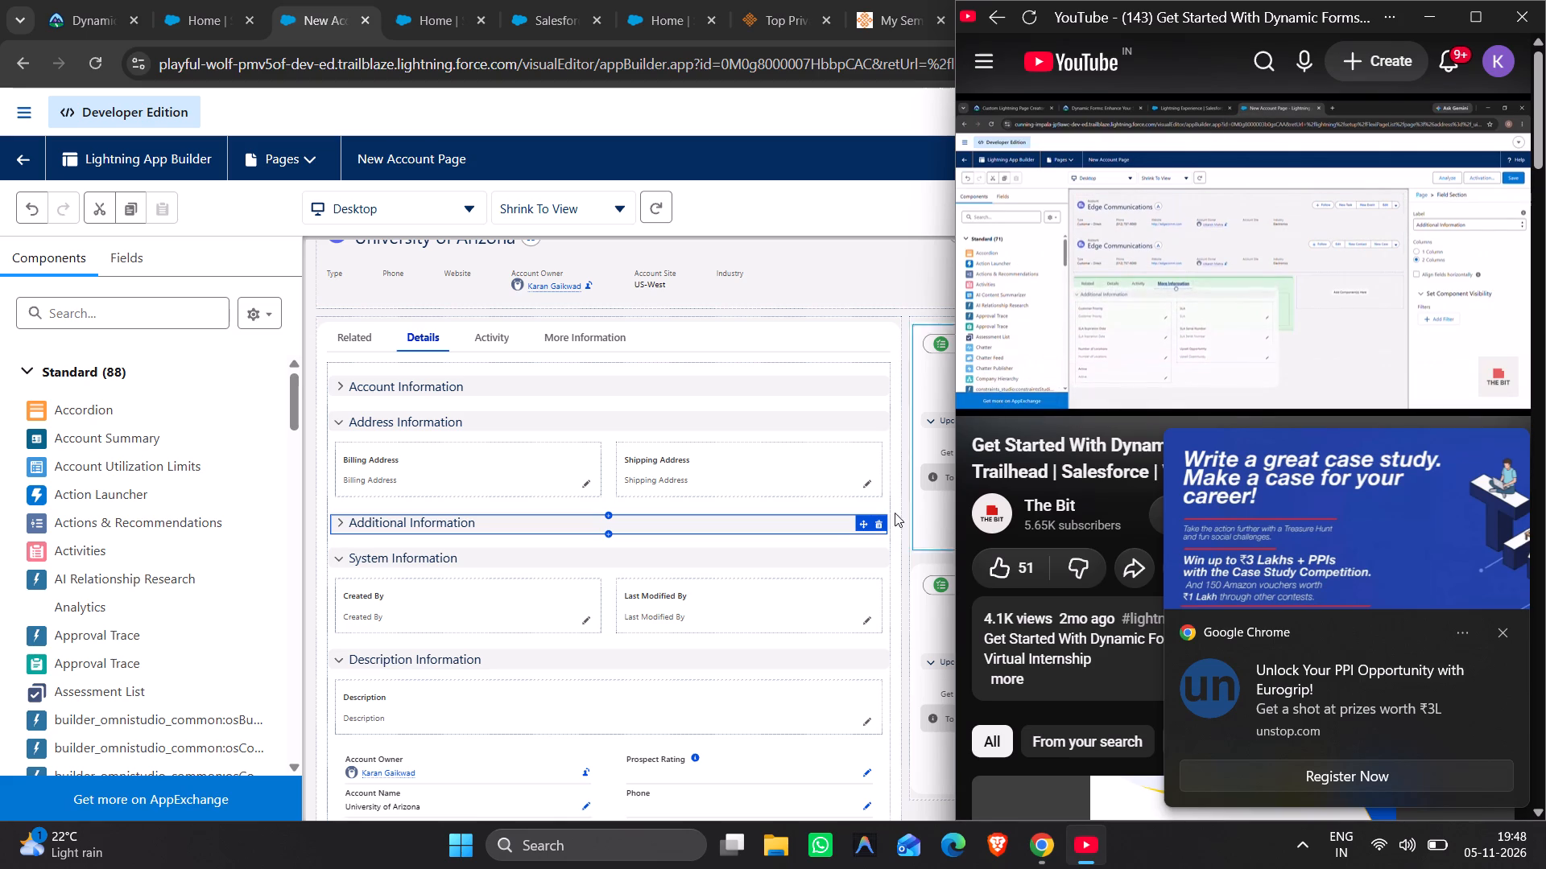
# Try to move the Additional Information section into the More Information tab, and dismiss the browser notification.
pyautogui.moveTo(866, 521); pyautogui.dragTo(695, 419)
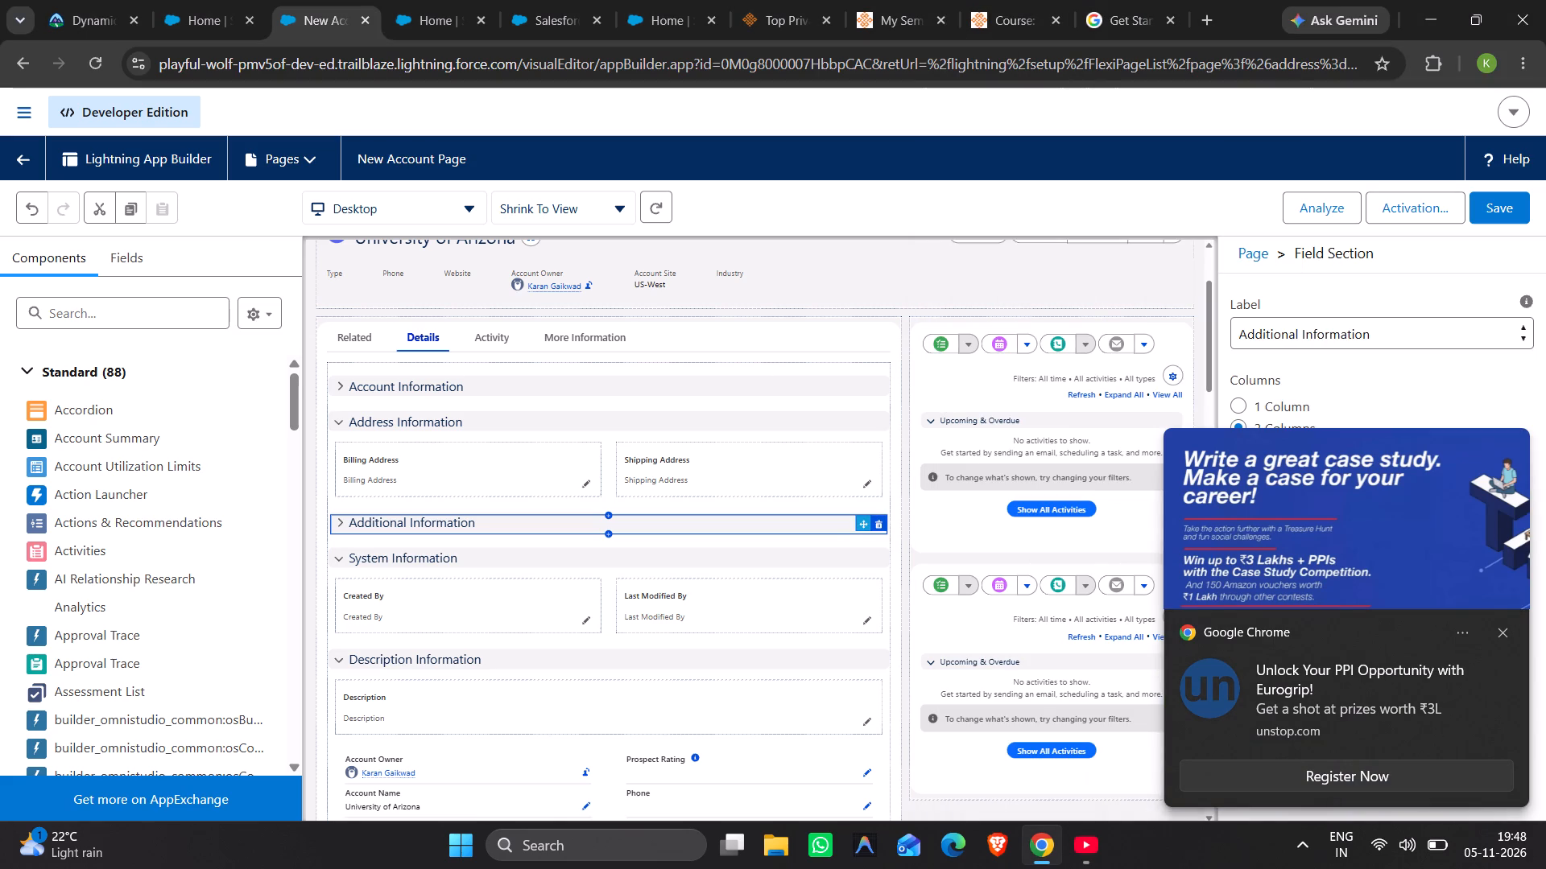
pyautogui.moveTo(695, 419); pyautogui.dragTo(589, 332)
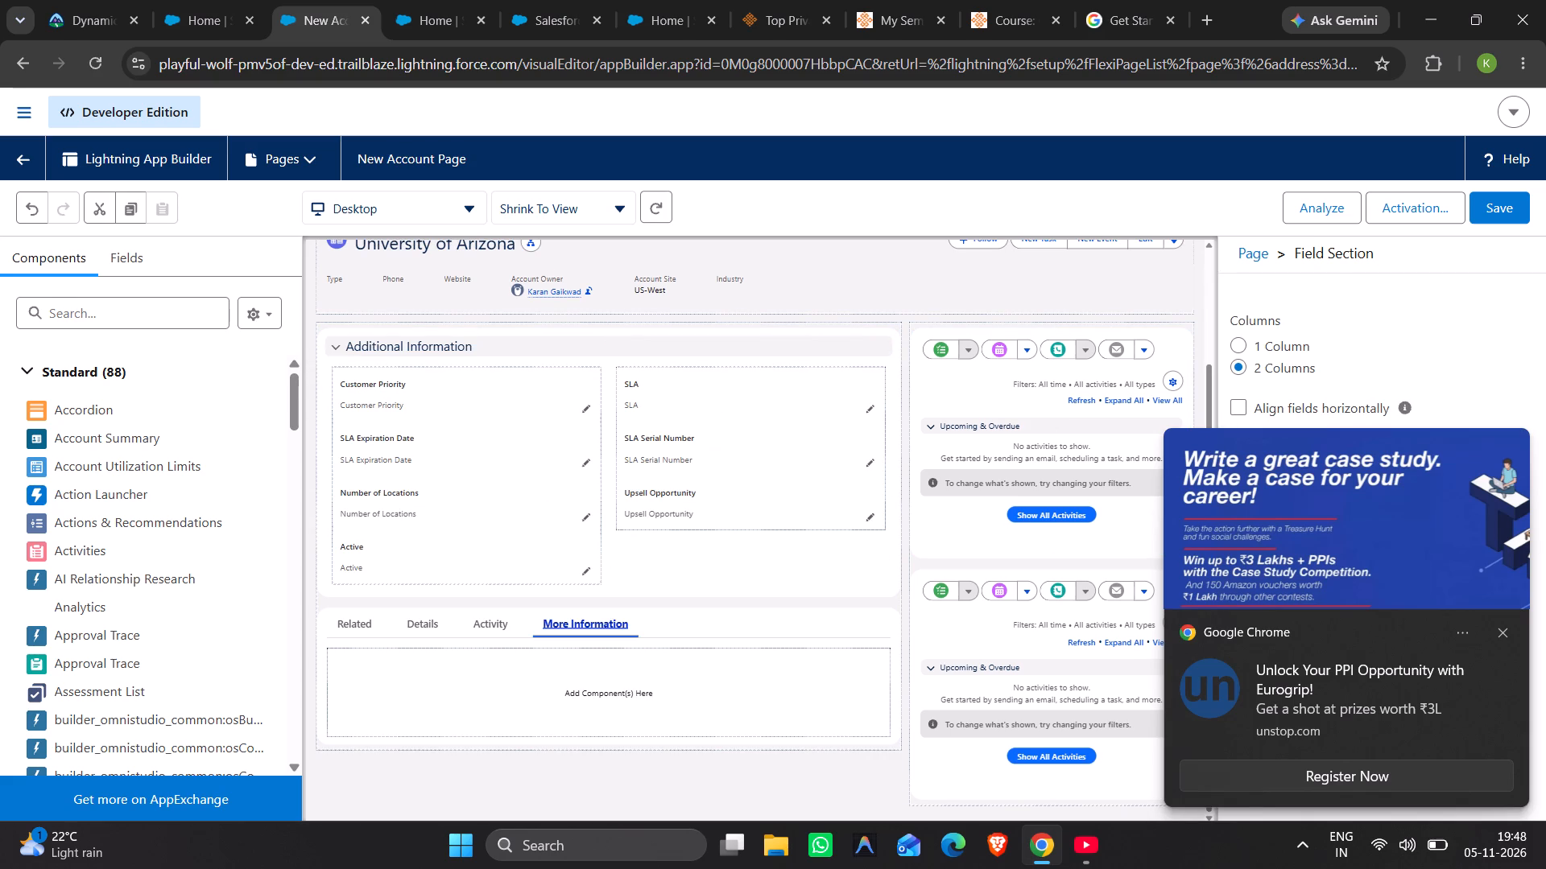
pyautogui.click(1500, 628)
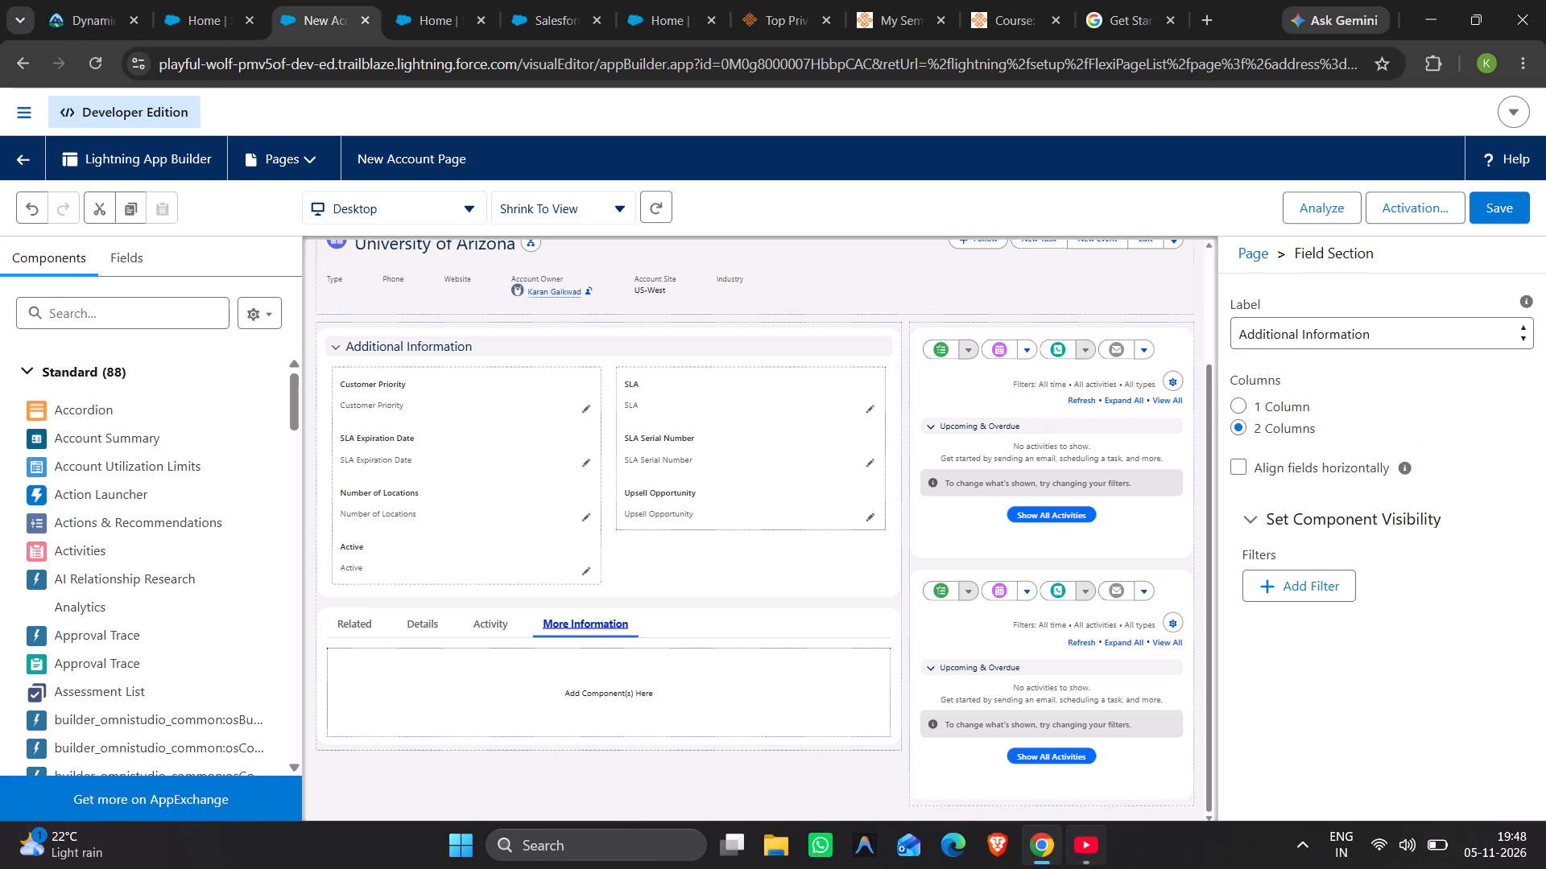
# Place the App Builder beside the walkthrough with the App Builder wider, and pause the walkthrough at about 3:57.
pyautogui.press('space')
pyautogui.click(1360, 77)
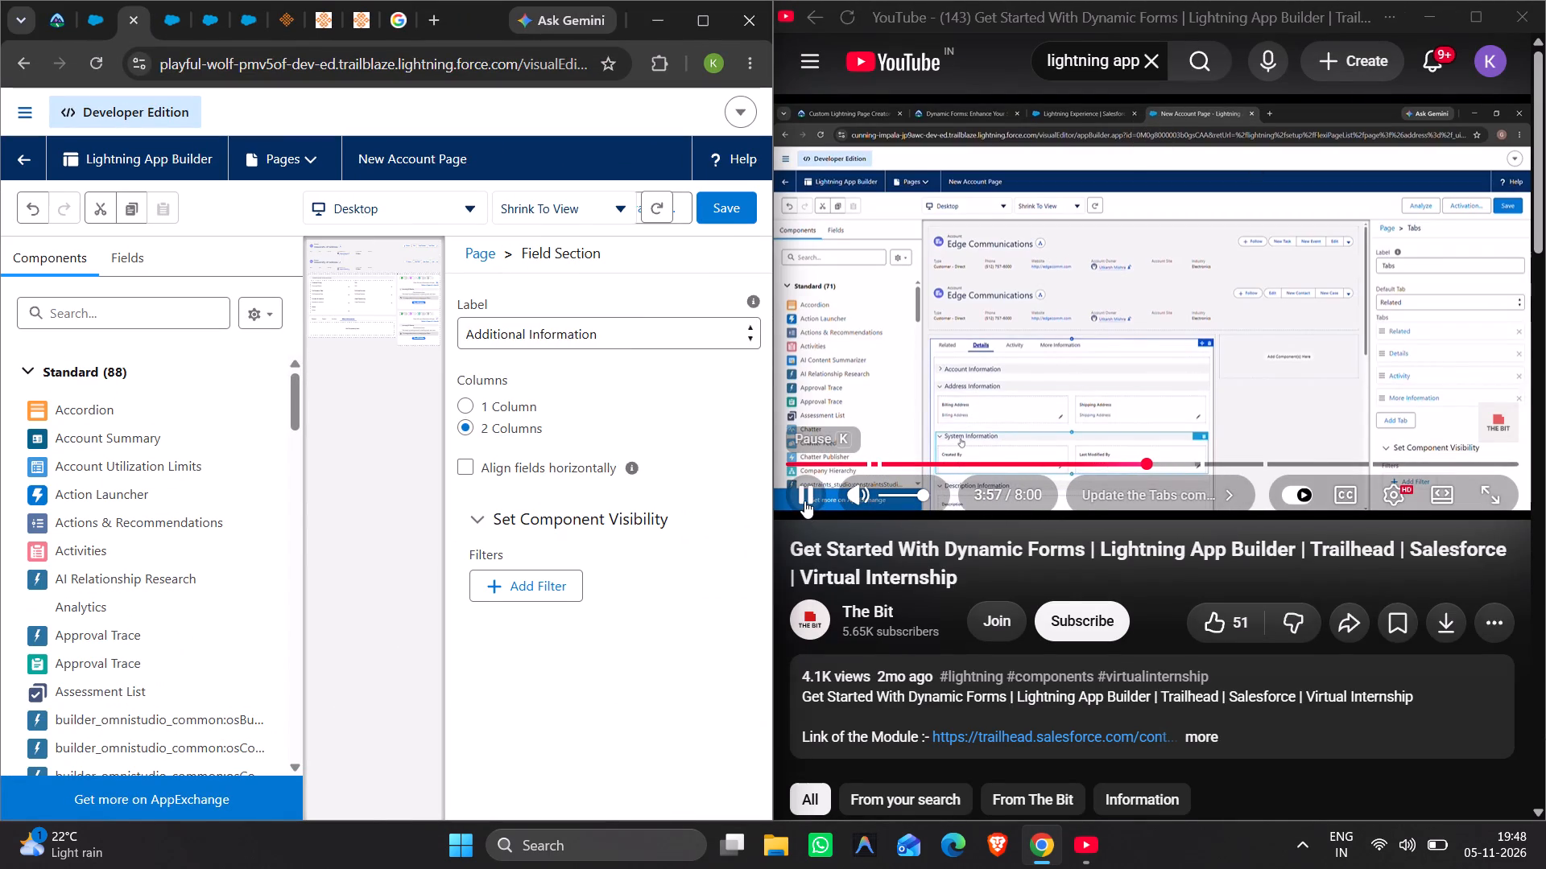
pyautogui.click(804, 500)
pyautogui.moveTo(772, 443); pyautogui.dragTo(854, 429)
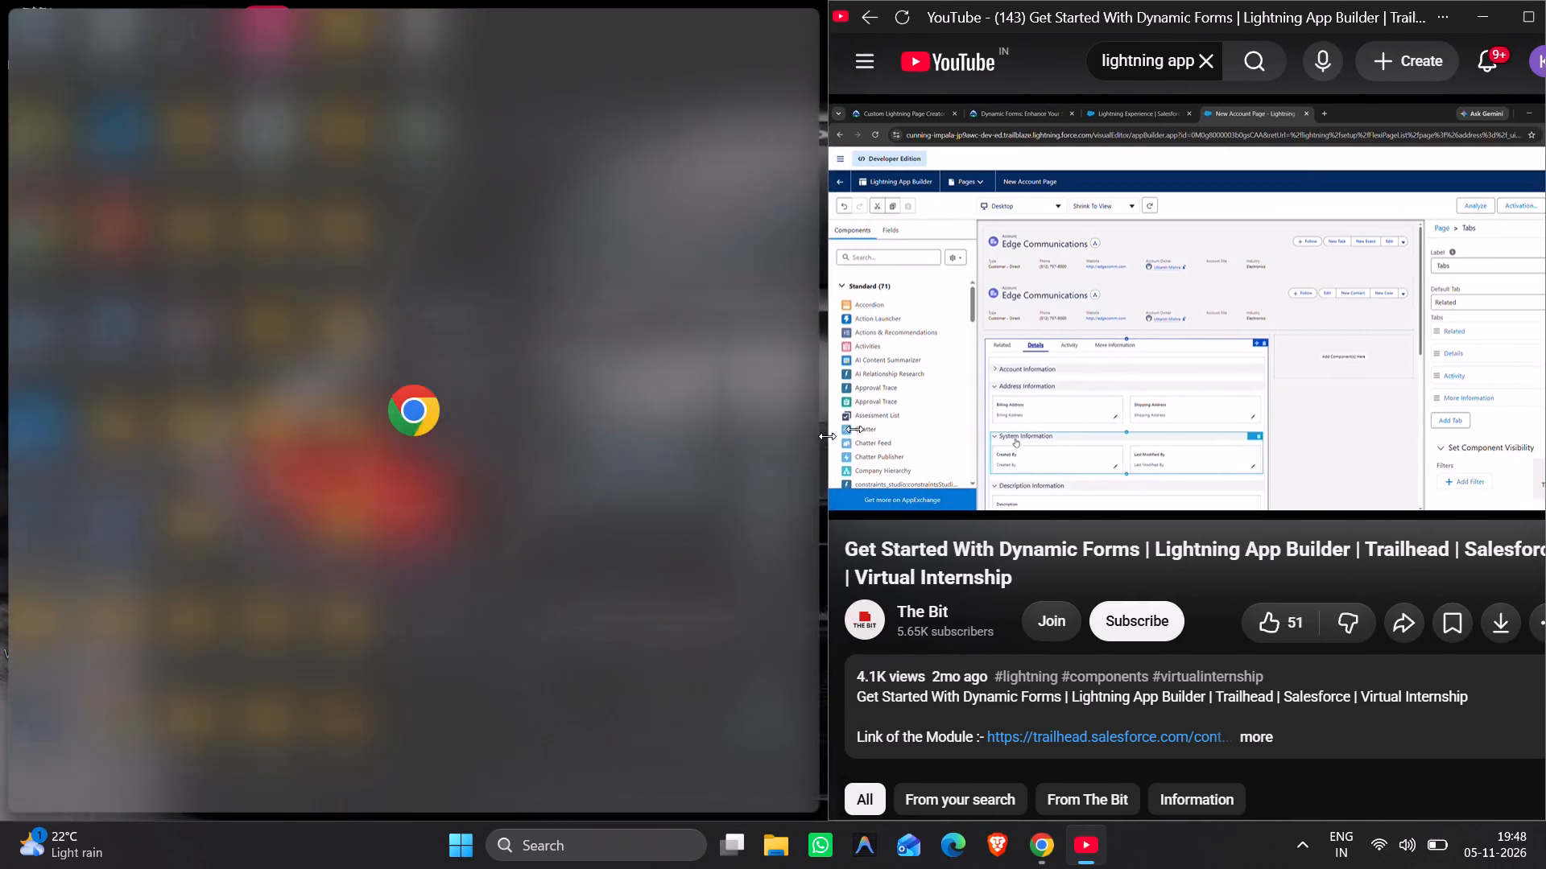
pyautogui.moveTo(854, 429); pyautogui.dragTo(1151, 393)
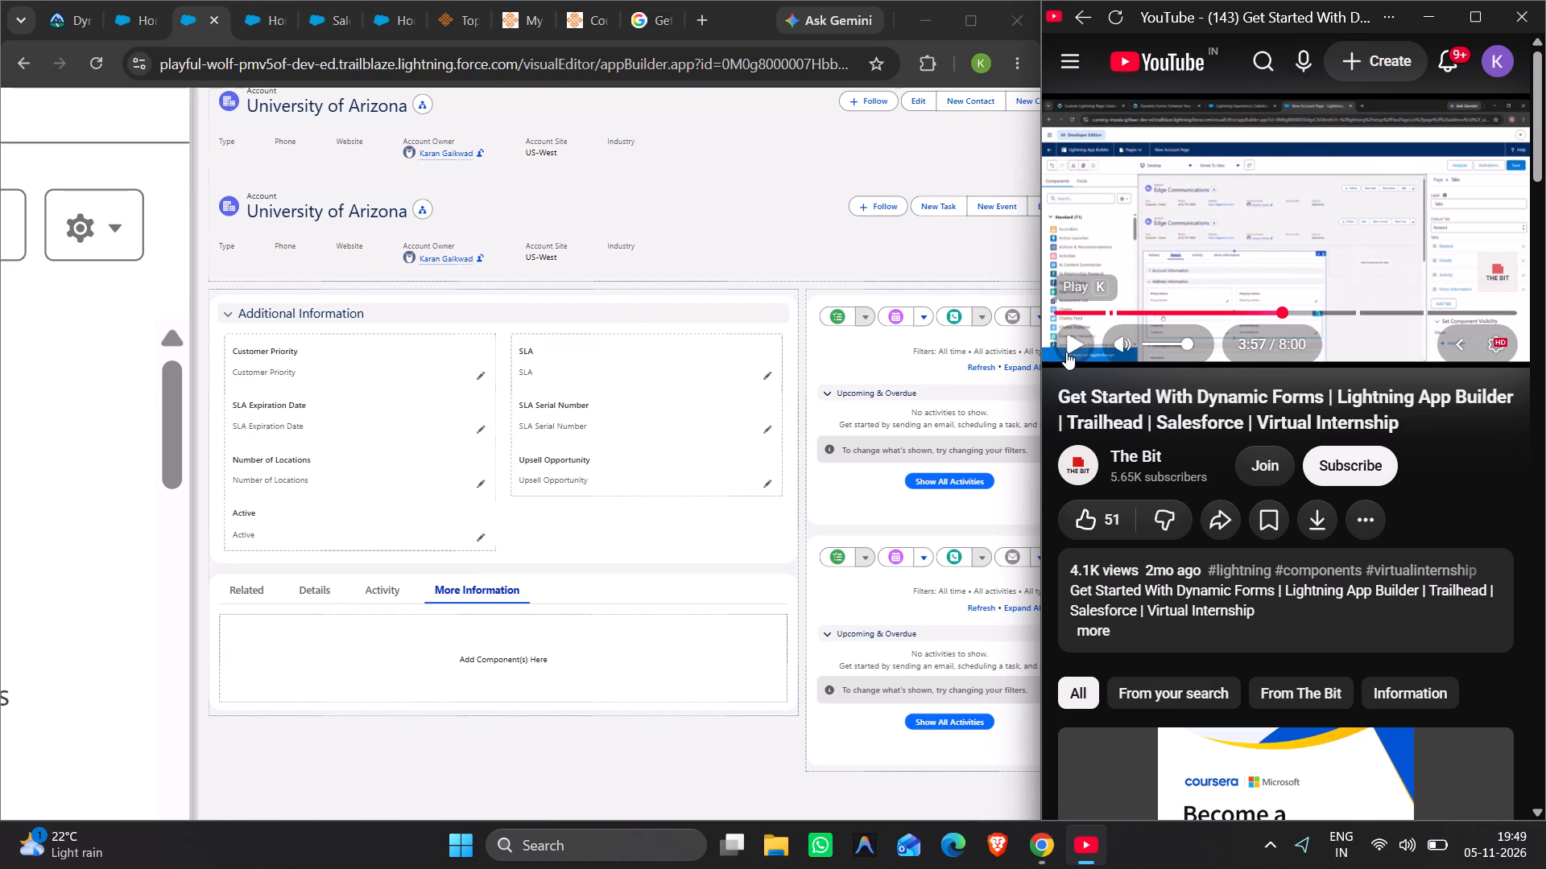
# Rewind the walkthrough to about 3:53 to review the Additional Information section's placement, and pause it.
pyautogui.click(1066, 352)
pyautogui.press('Left')
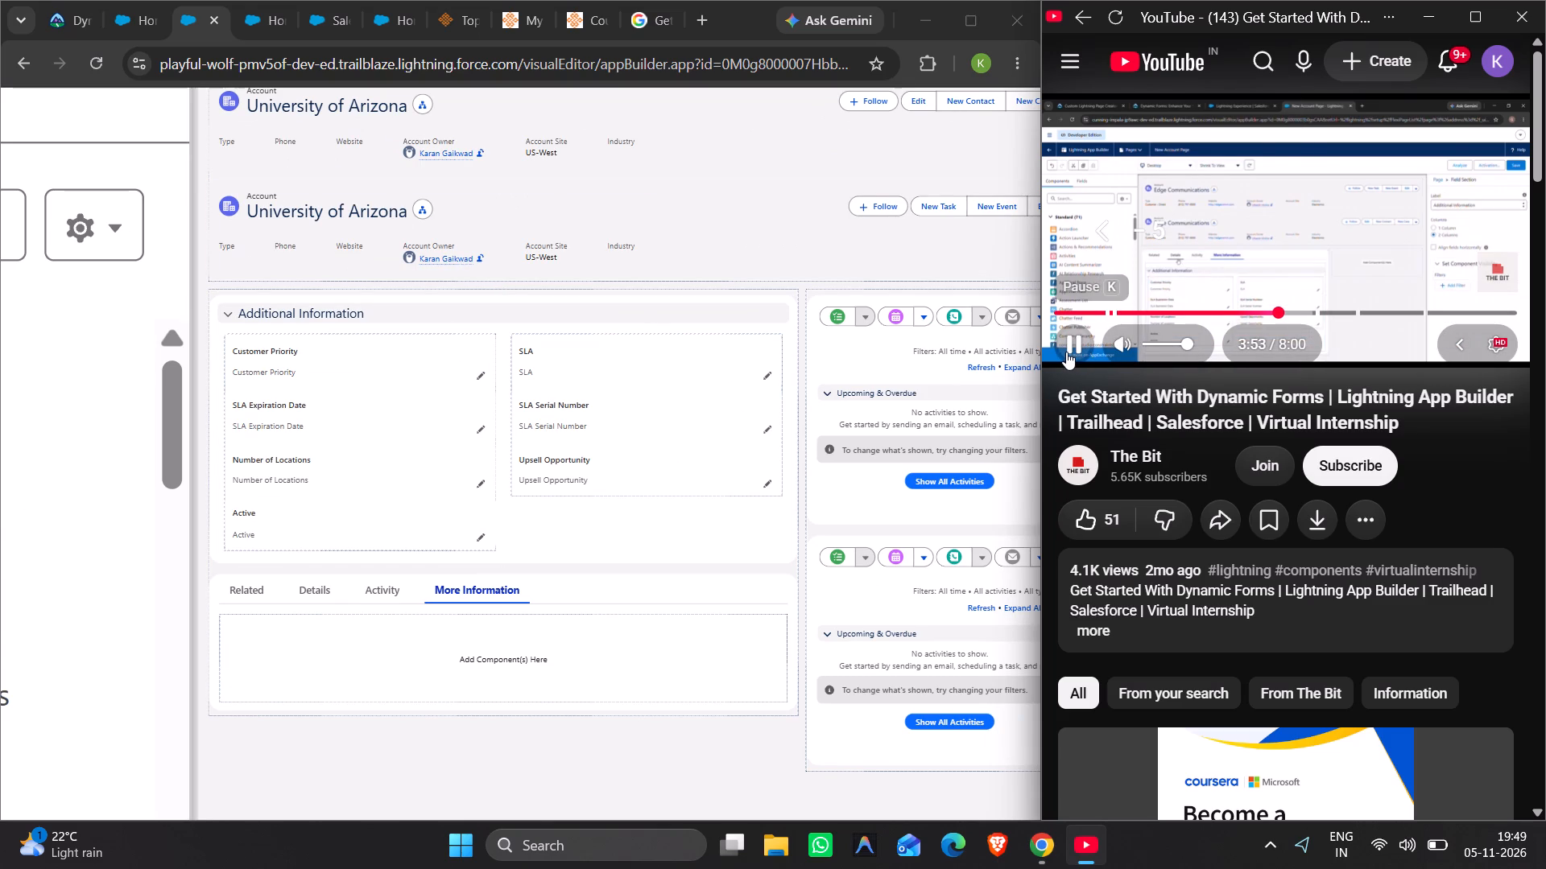
pyautogui.press('space')
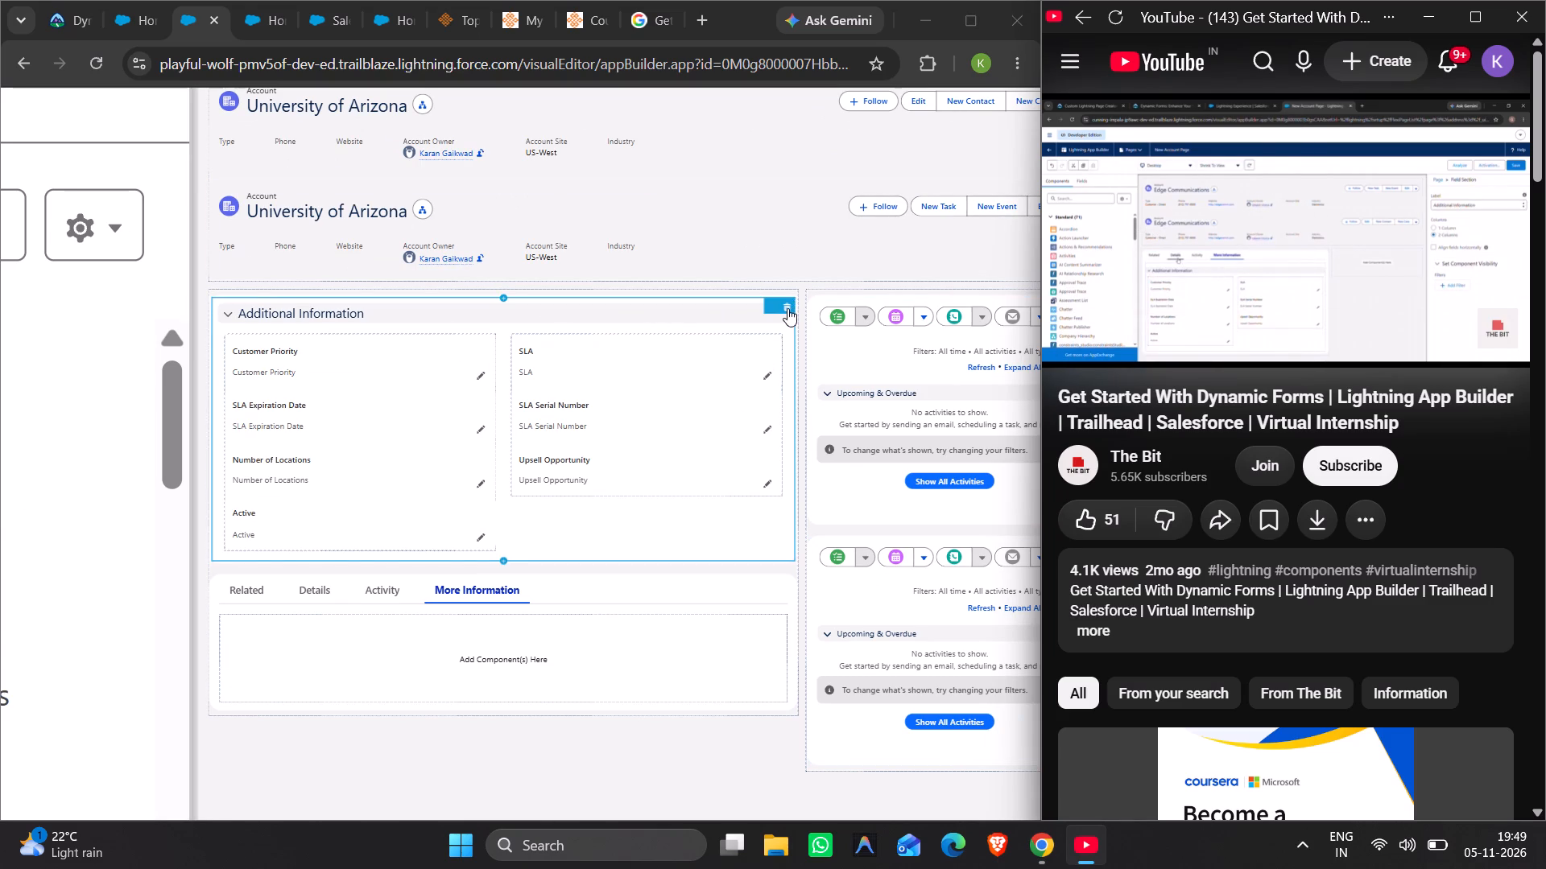
# Open the Details tab in the page preview and collapse its Account Information section.
pyautogui.click(787, 308)
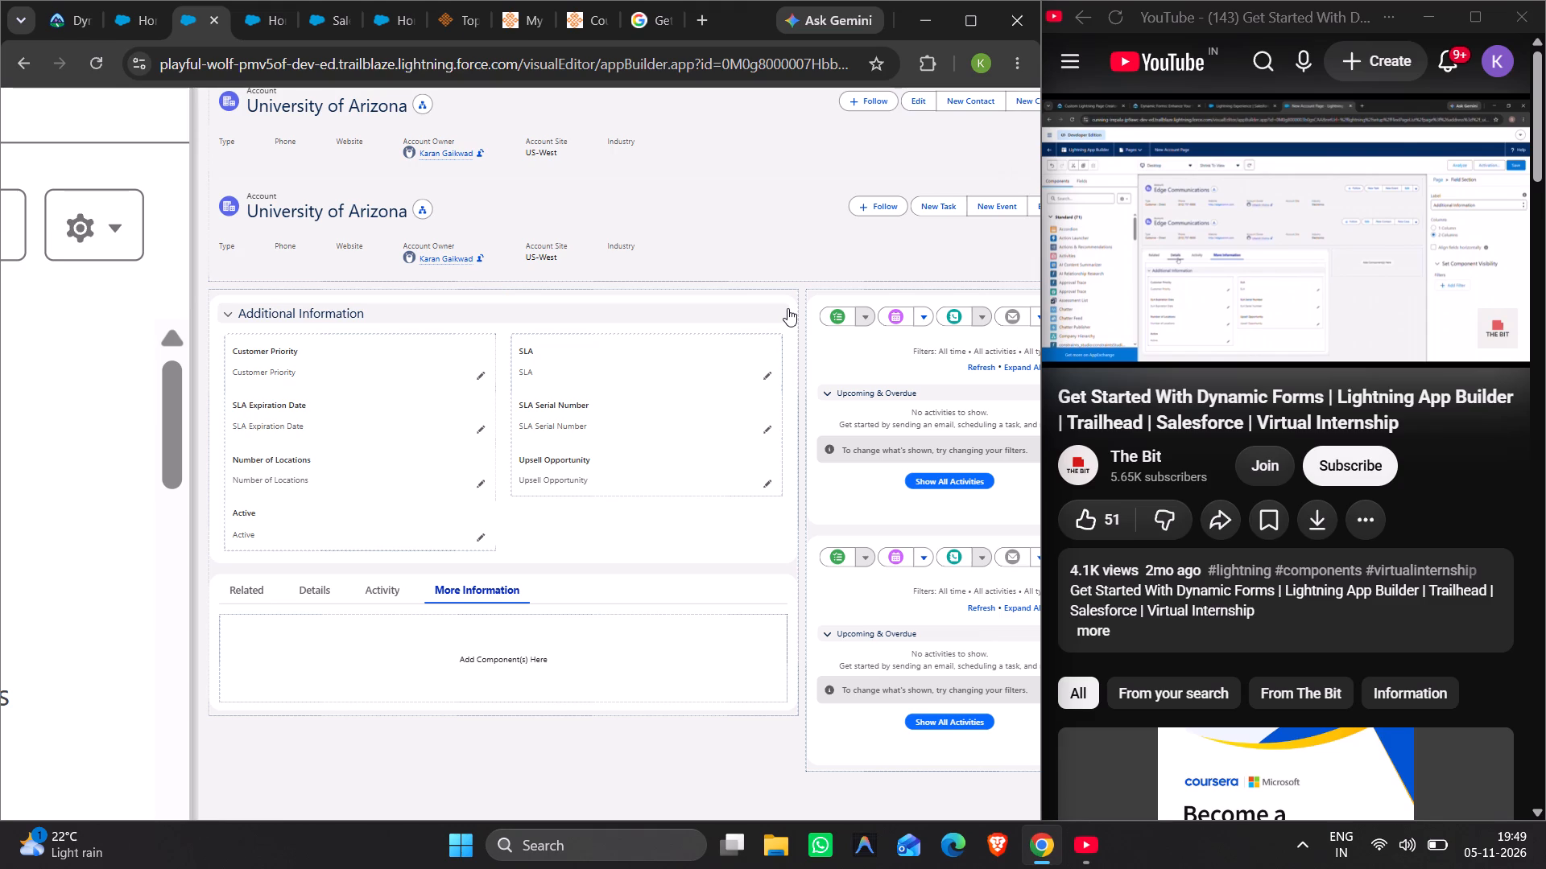
pyautogui.scroll(-2, 560, 447)
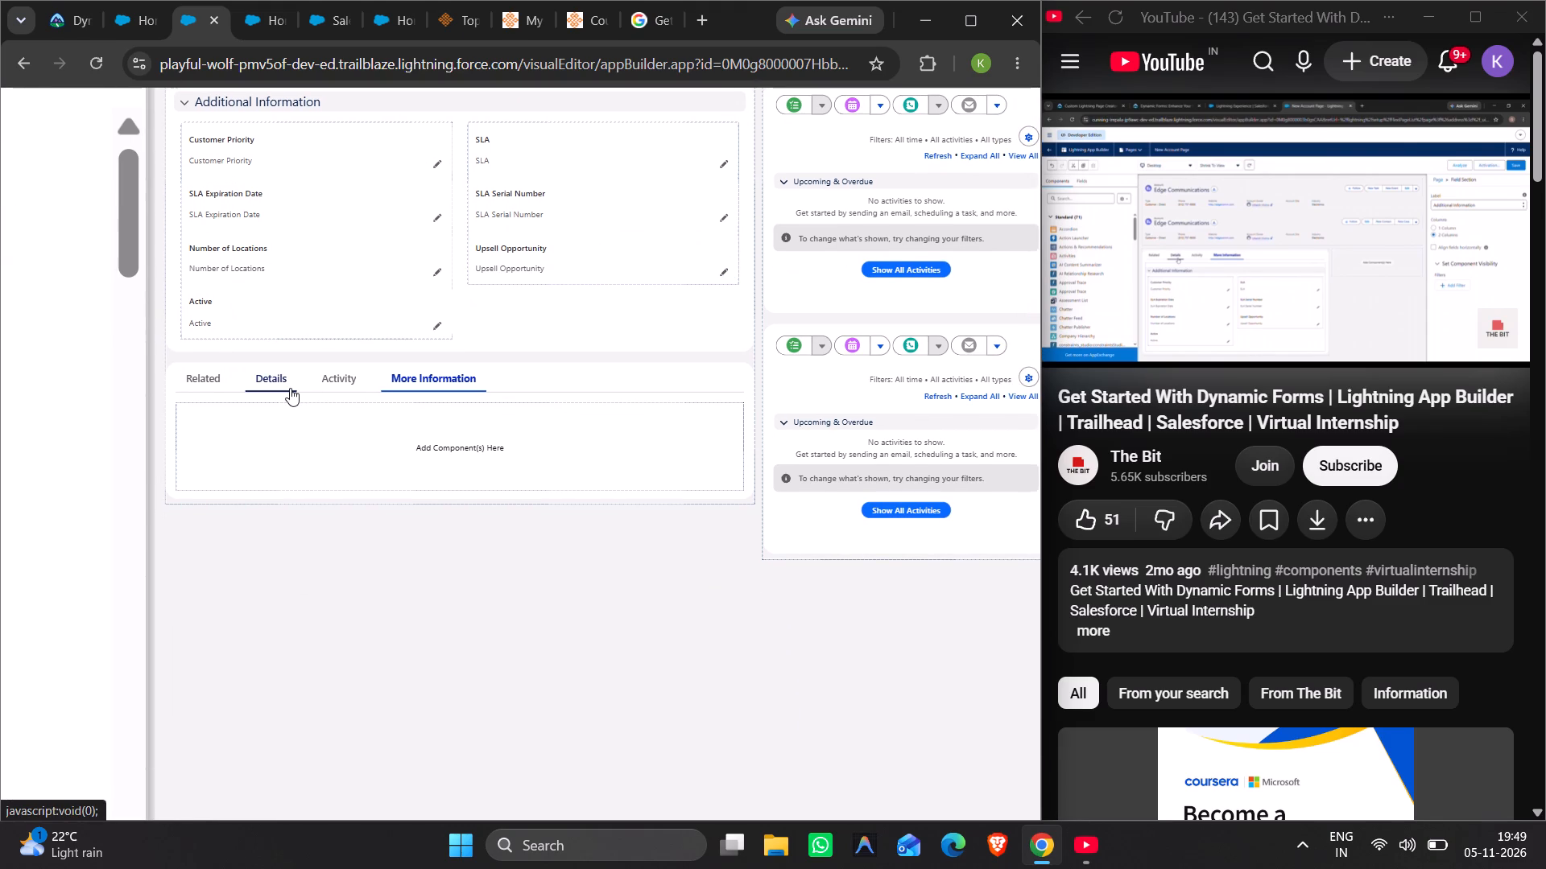
pyautogui.click(290, 388)
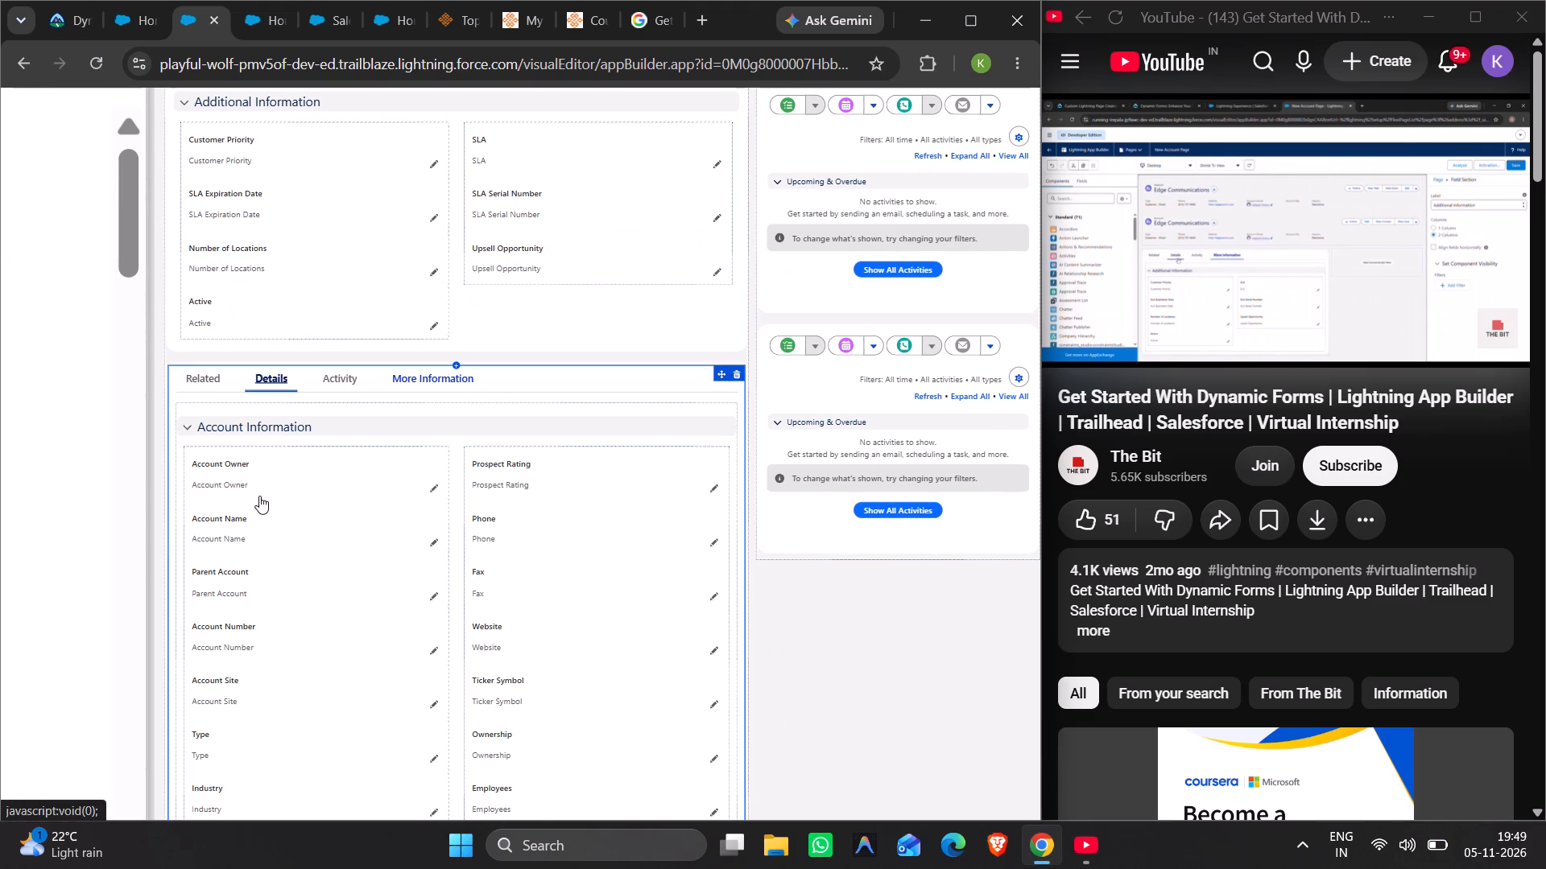
pyautogui.scroll(-2, 259, 496)
pyautogui.click(191, 425)
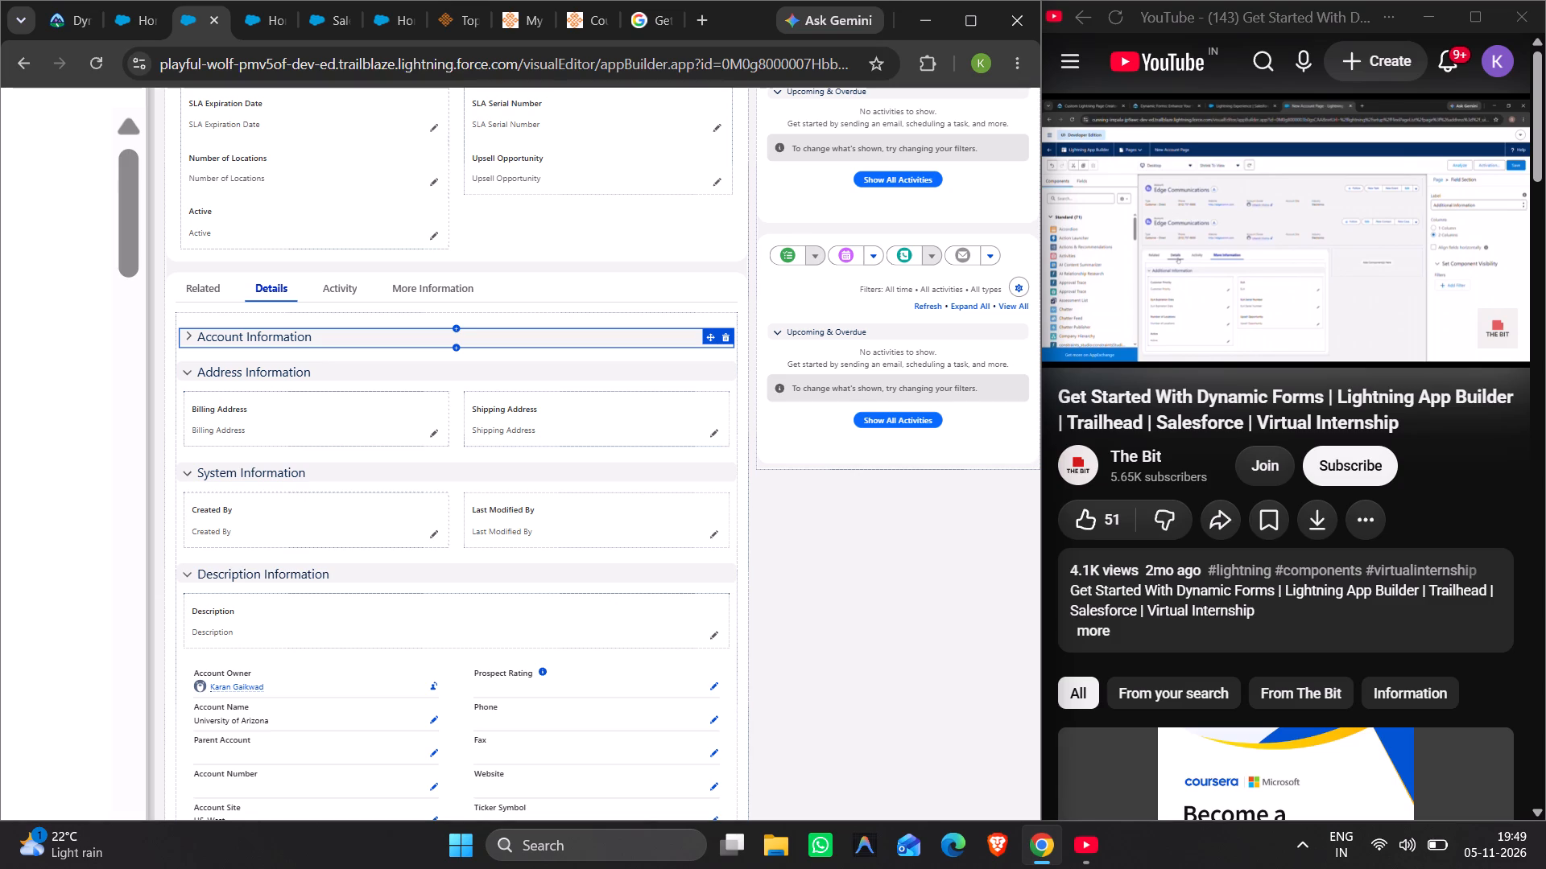
# Examine the remaining field sections on the Details tab and the Additional Information section above the tabs.
pyautogui.scroll(-4, 281, 397)
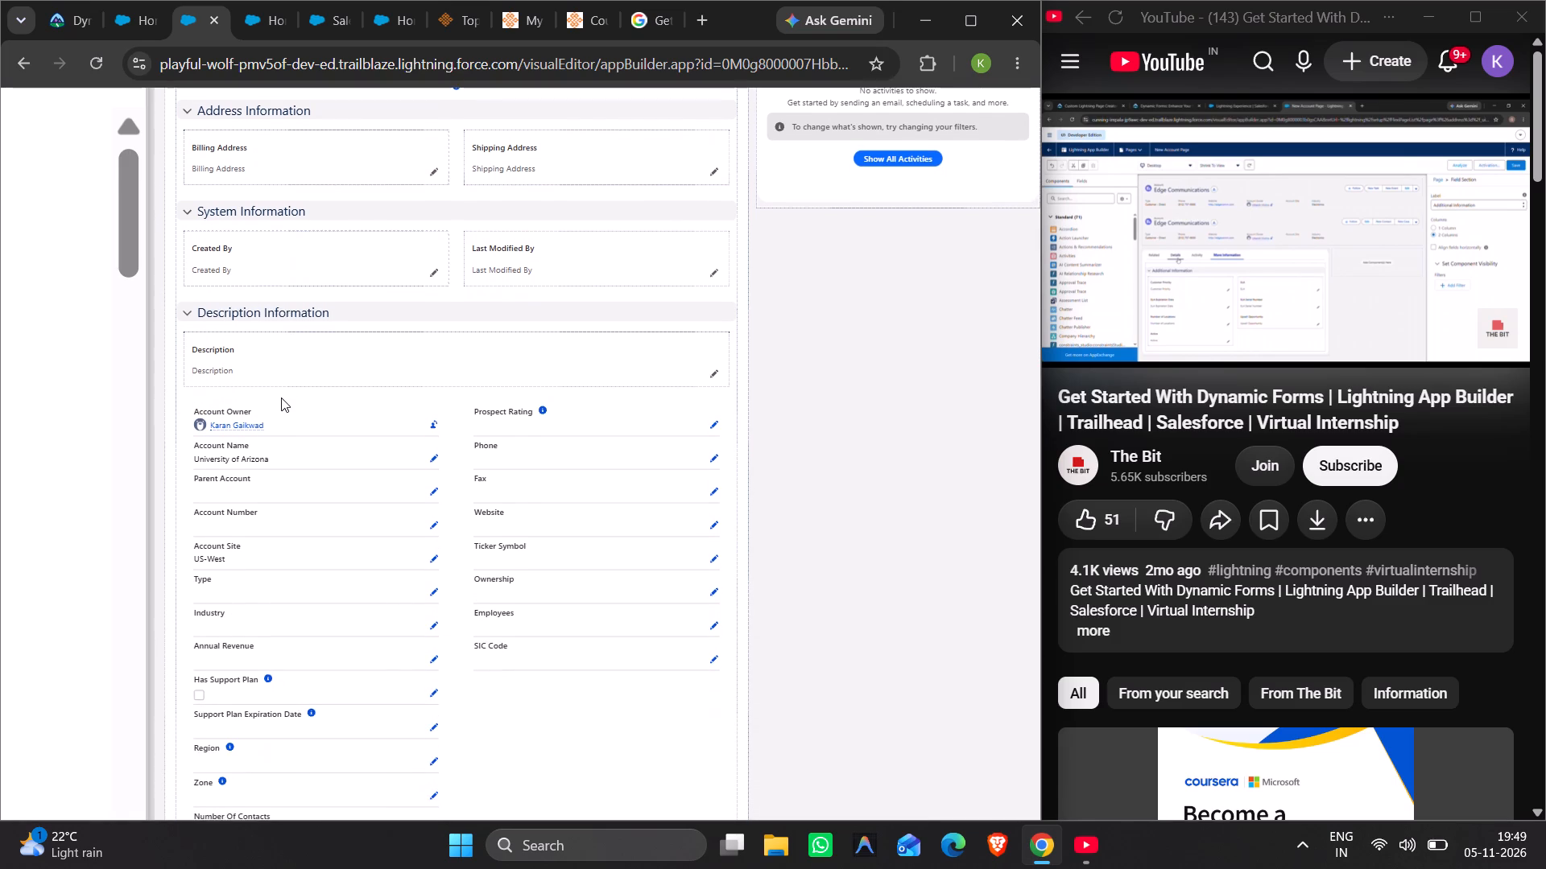
pyautogui.scroll(-1, 281, 397)
pyautogui.scroll(1, 281, 397)
pyautogui.scroll(2, 253, 230)
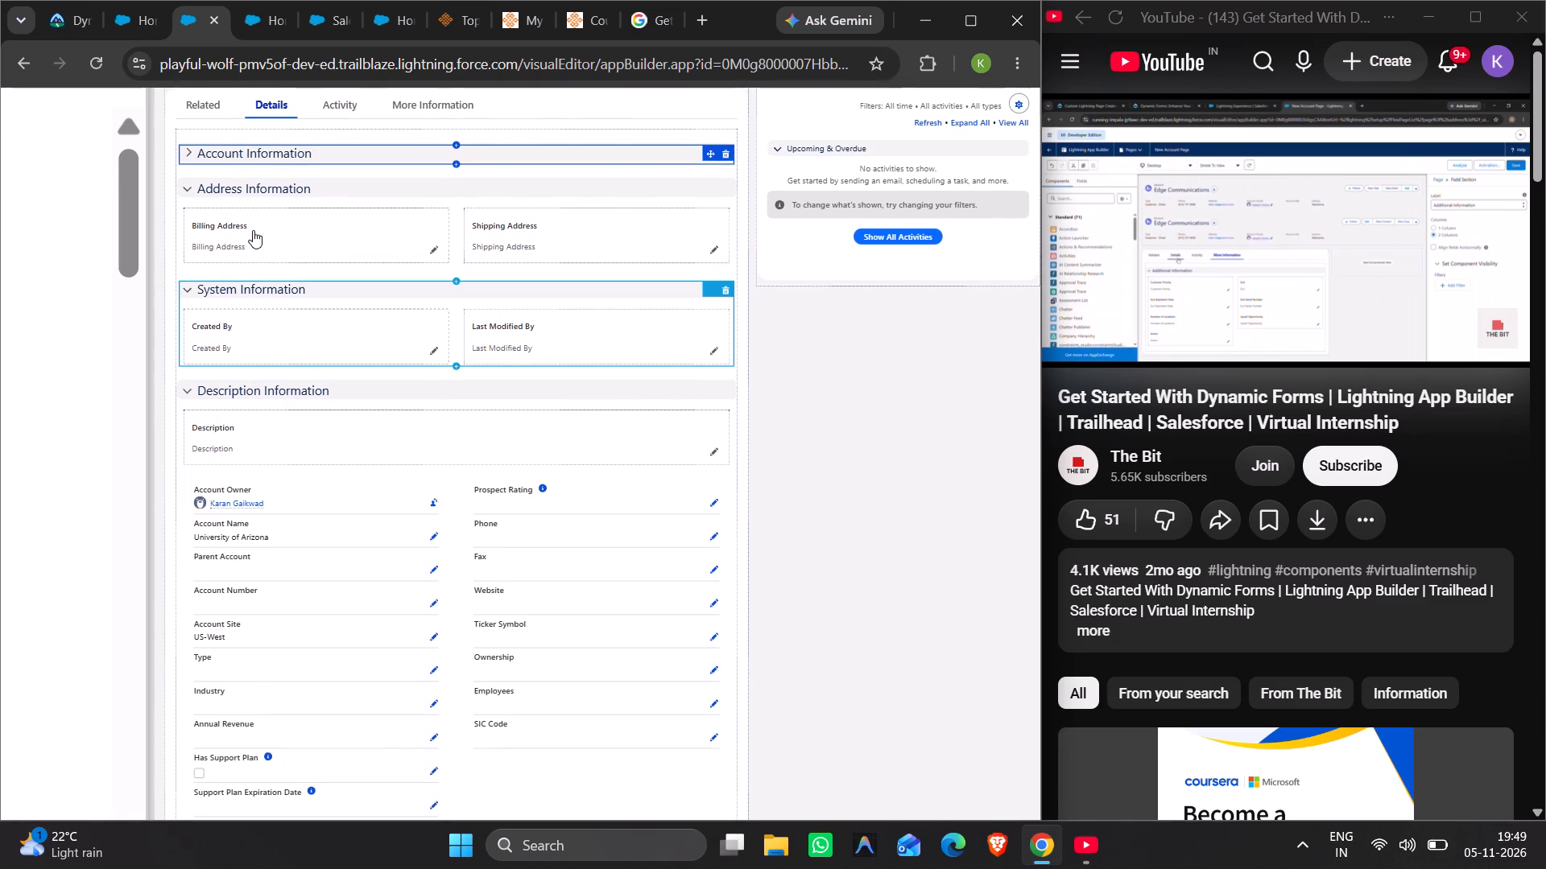
pyautogui.scroll(1, 253, 230)
pyautogui.scroll(-5, 253, 230)
pyautogui.scroll(11, 253, 230)
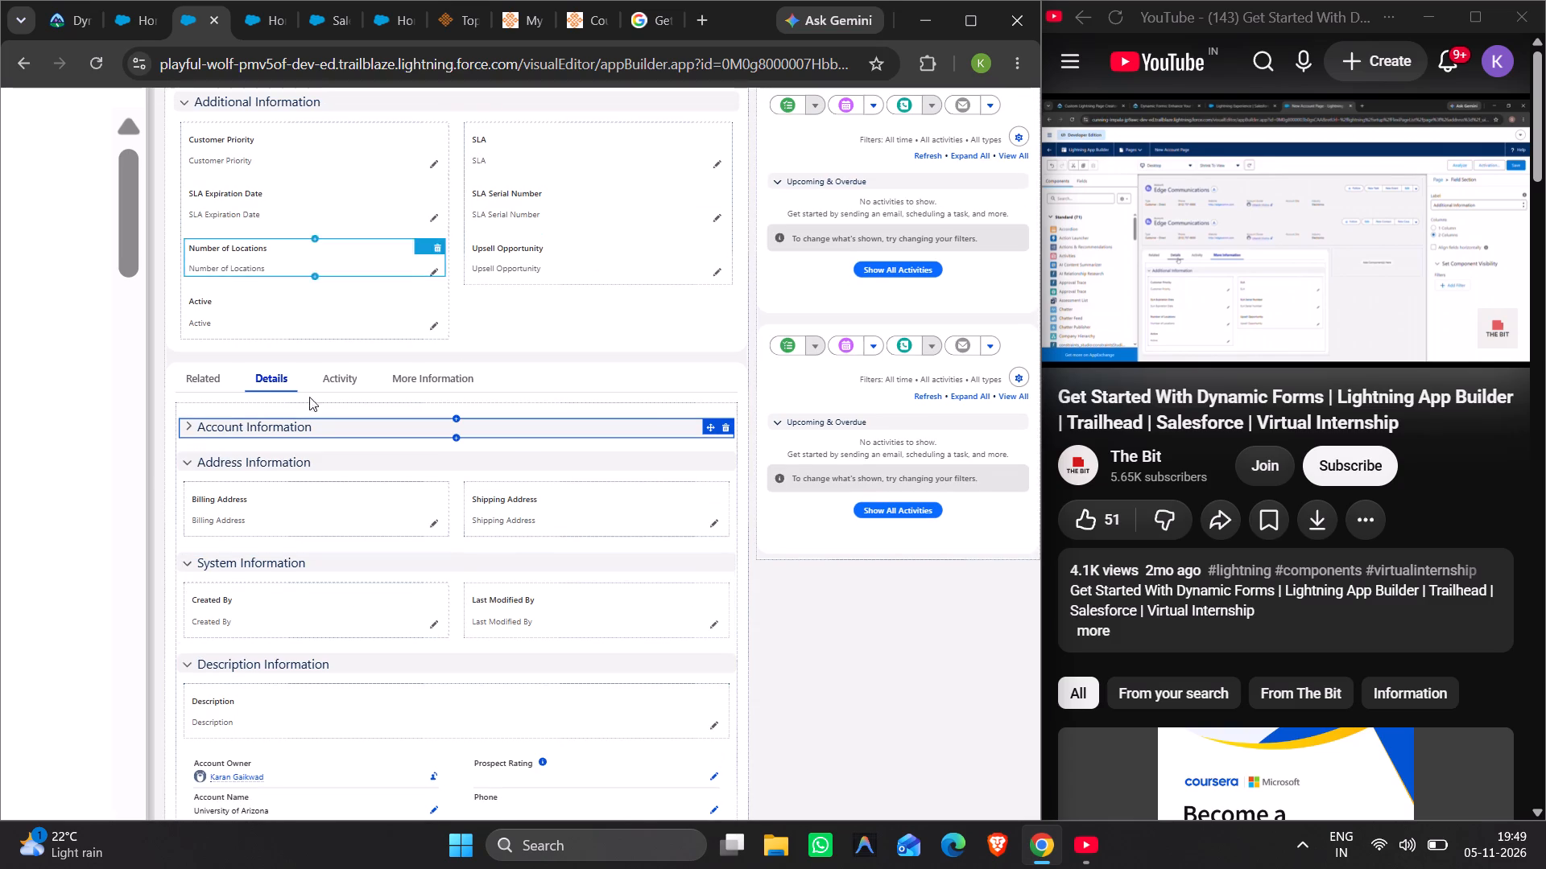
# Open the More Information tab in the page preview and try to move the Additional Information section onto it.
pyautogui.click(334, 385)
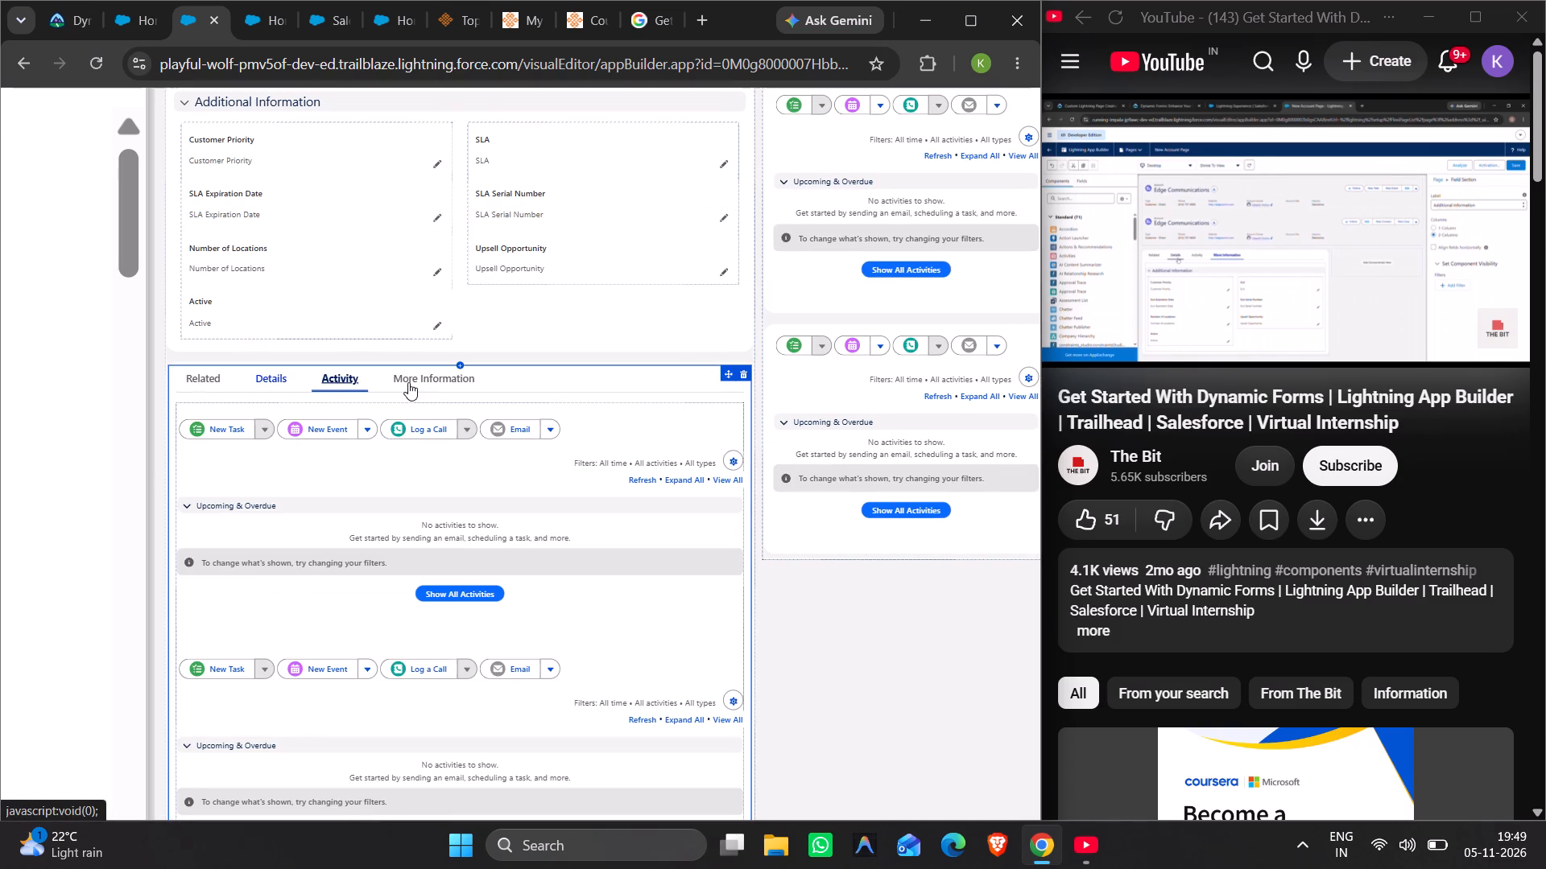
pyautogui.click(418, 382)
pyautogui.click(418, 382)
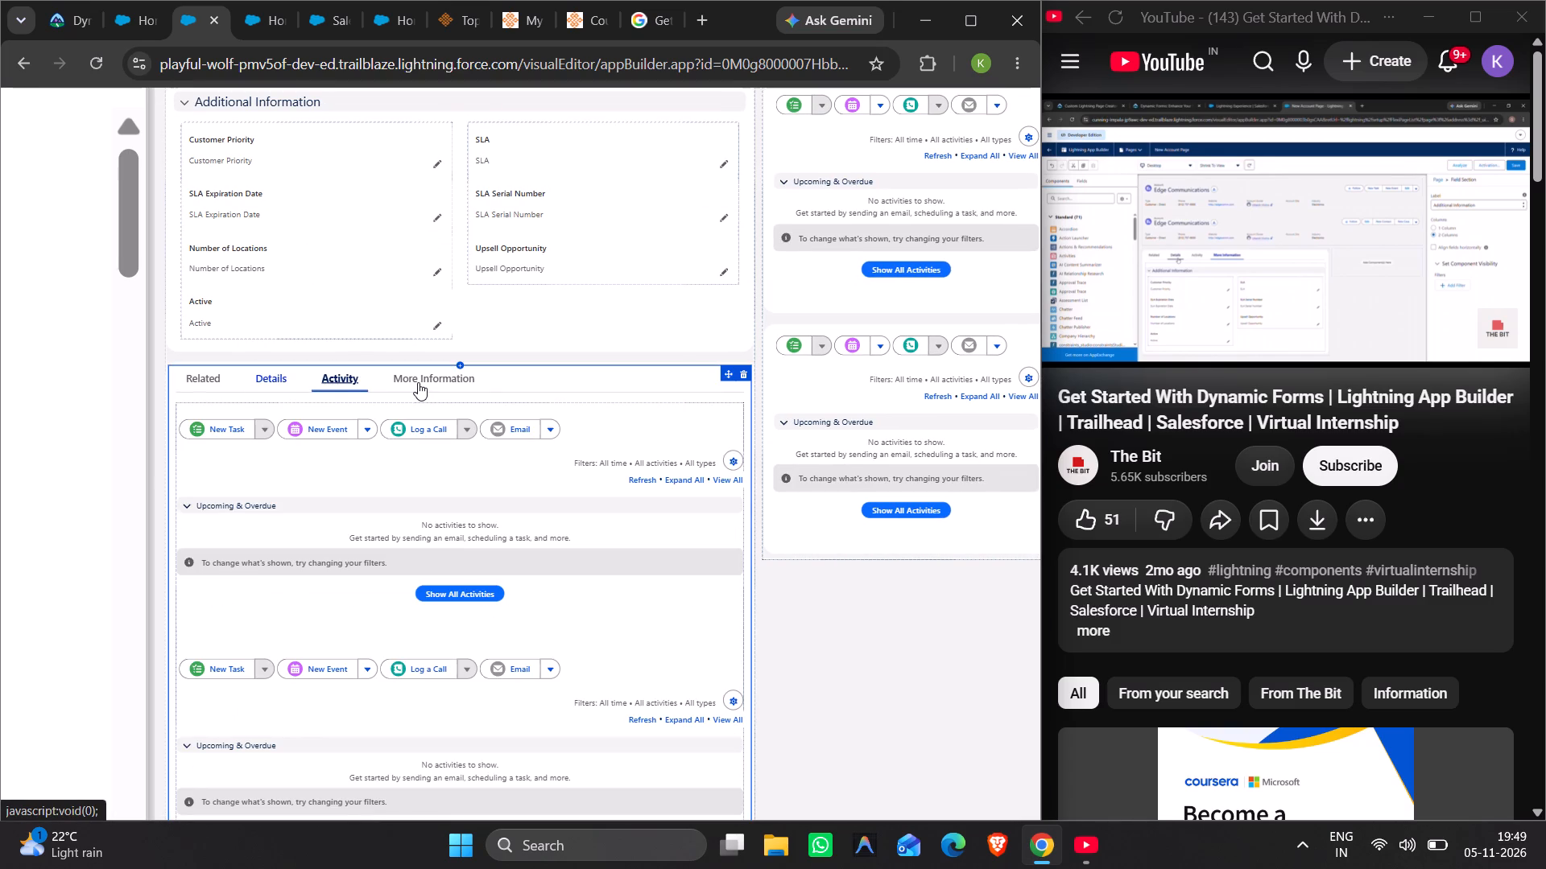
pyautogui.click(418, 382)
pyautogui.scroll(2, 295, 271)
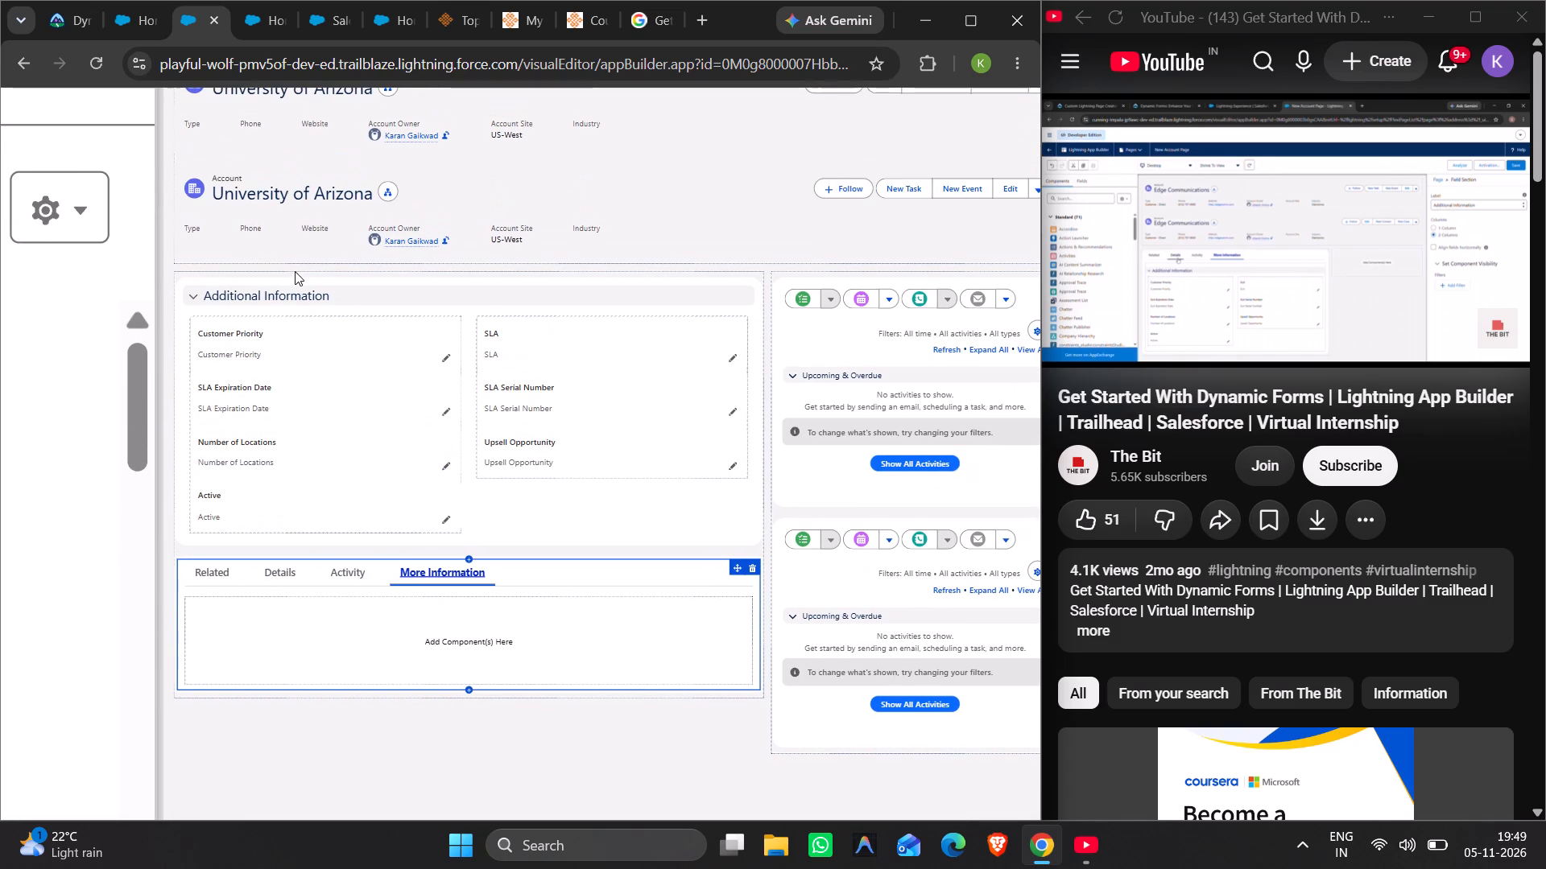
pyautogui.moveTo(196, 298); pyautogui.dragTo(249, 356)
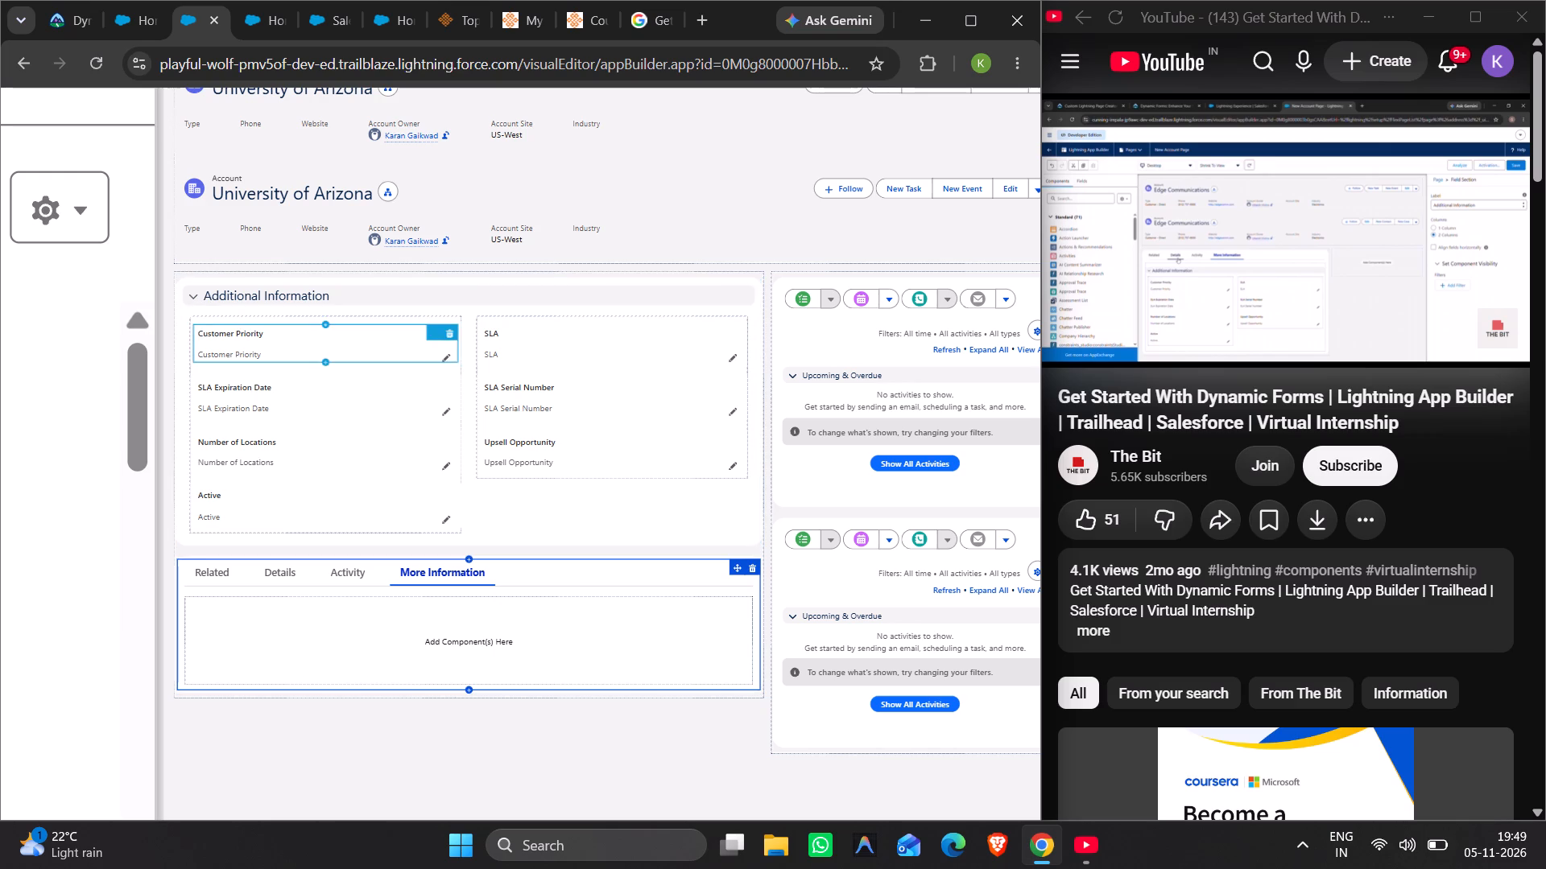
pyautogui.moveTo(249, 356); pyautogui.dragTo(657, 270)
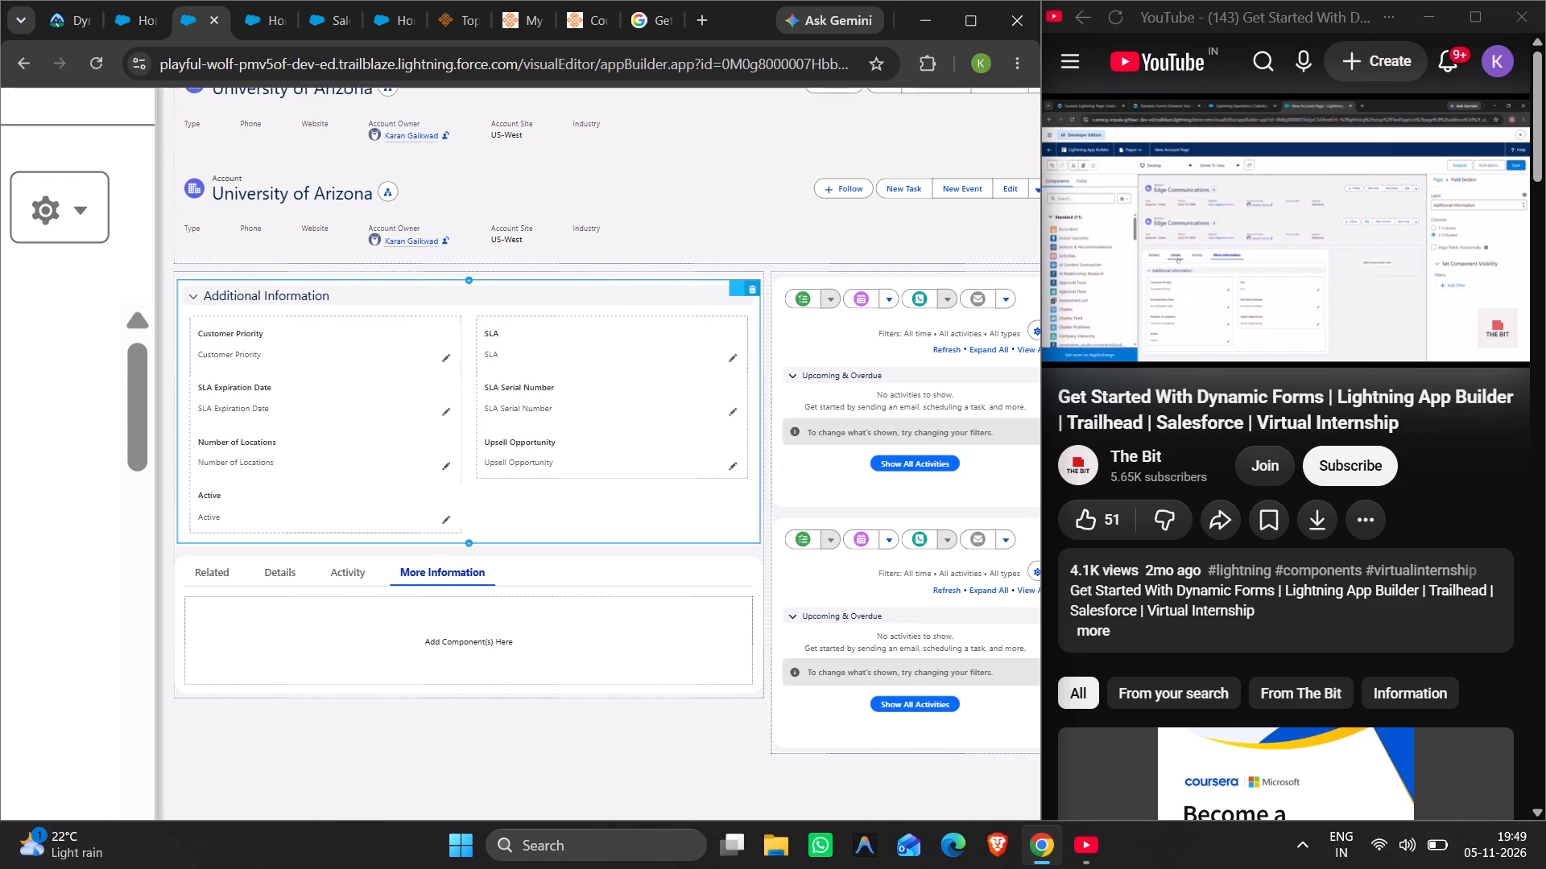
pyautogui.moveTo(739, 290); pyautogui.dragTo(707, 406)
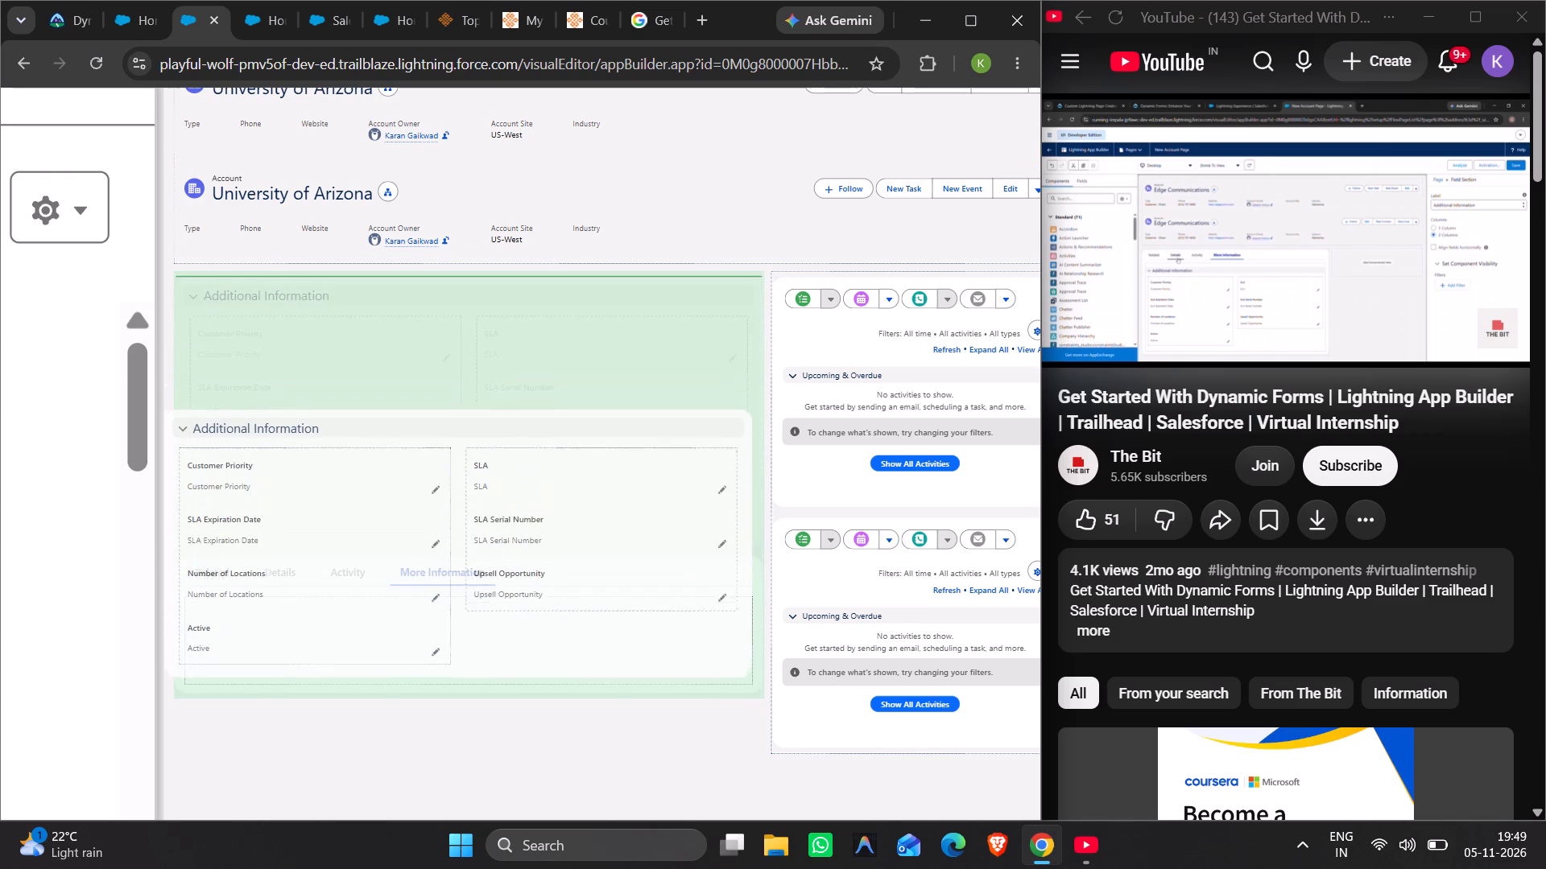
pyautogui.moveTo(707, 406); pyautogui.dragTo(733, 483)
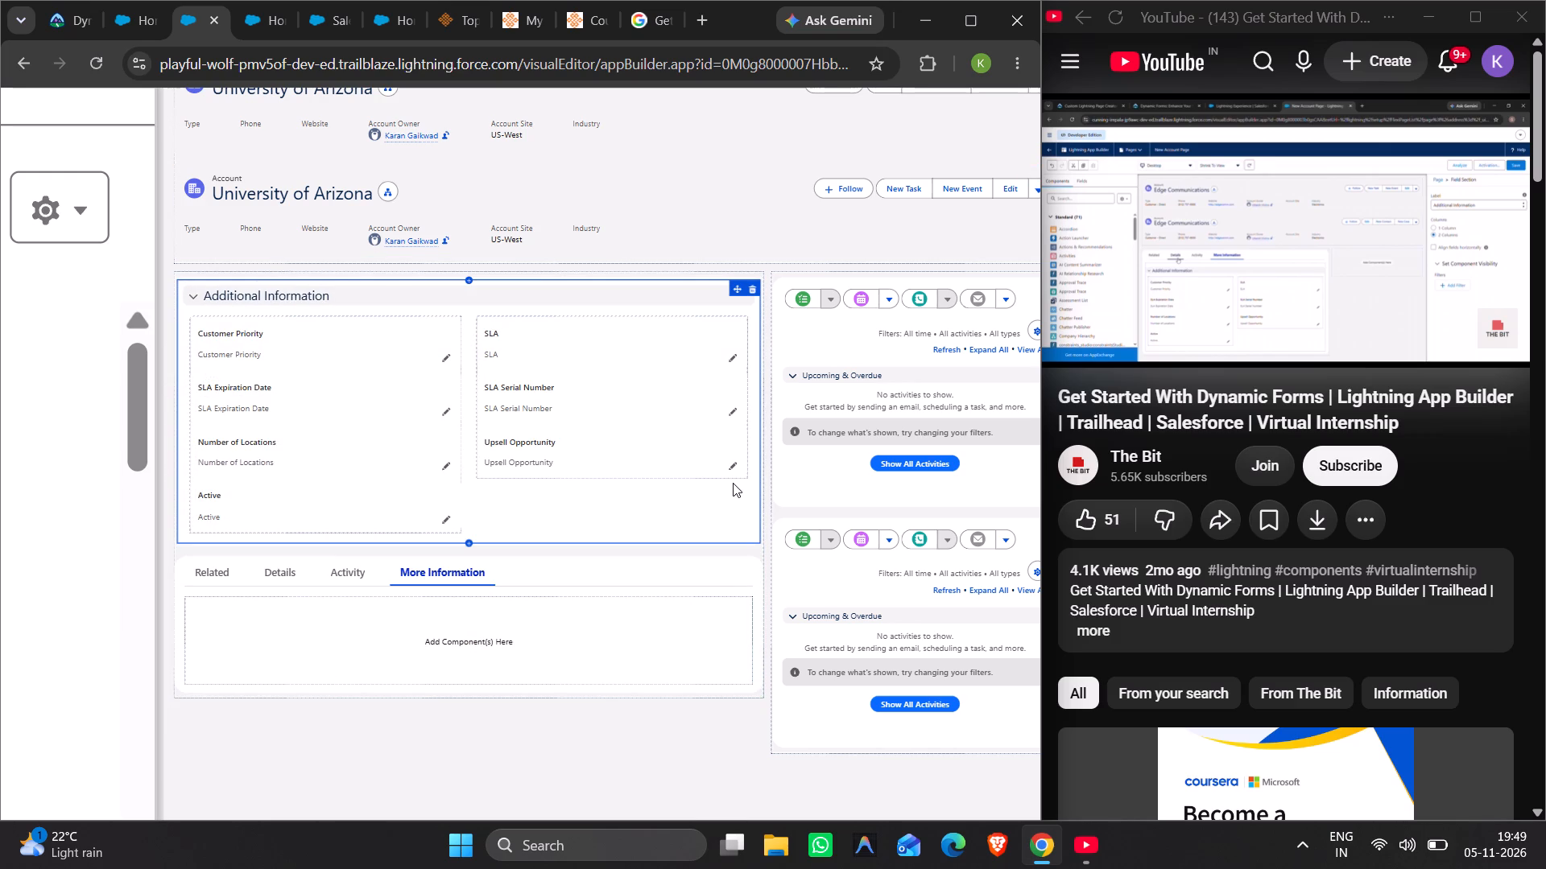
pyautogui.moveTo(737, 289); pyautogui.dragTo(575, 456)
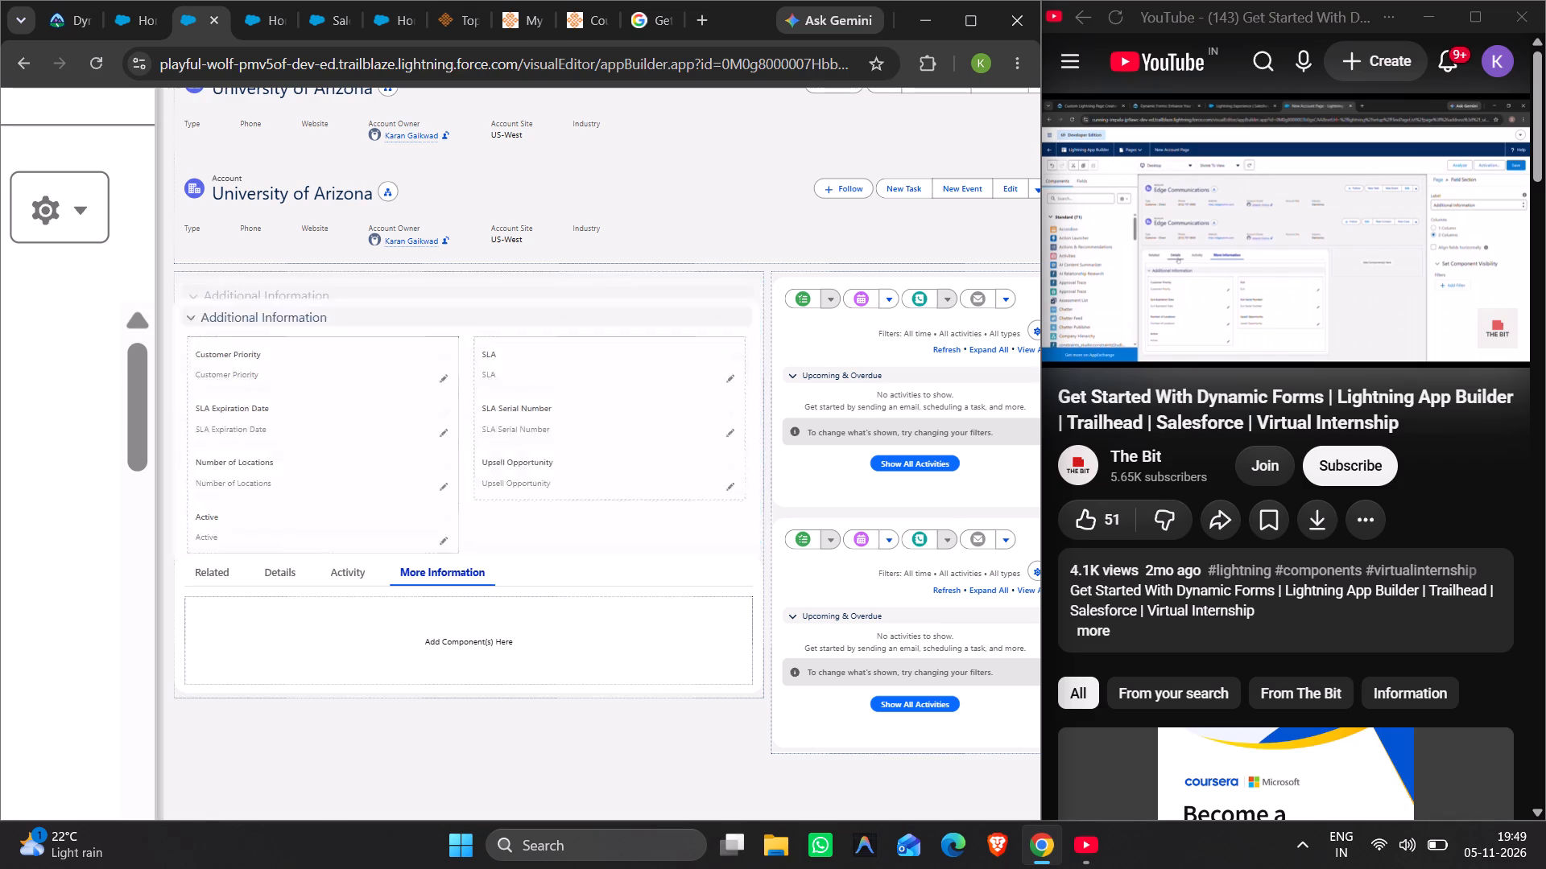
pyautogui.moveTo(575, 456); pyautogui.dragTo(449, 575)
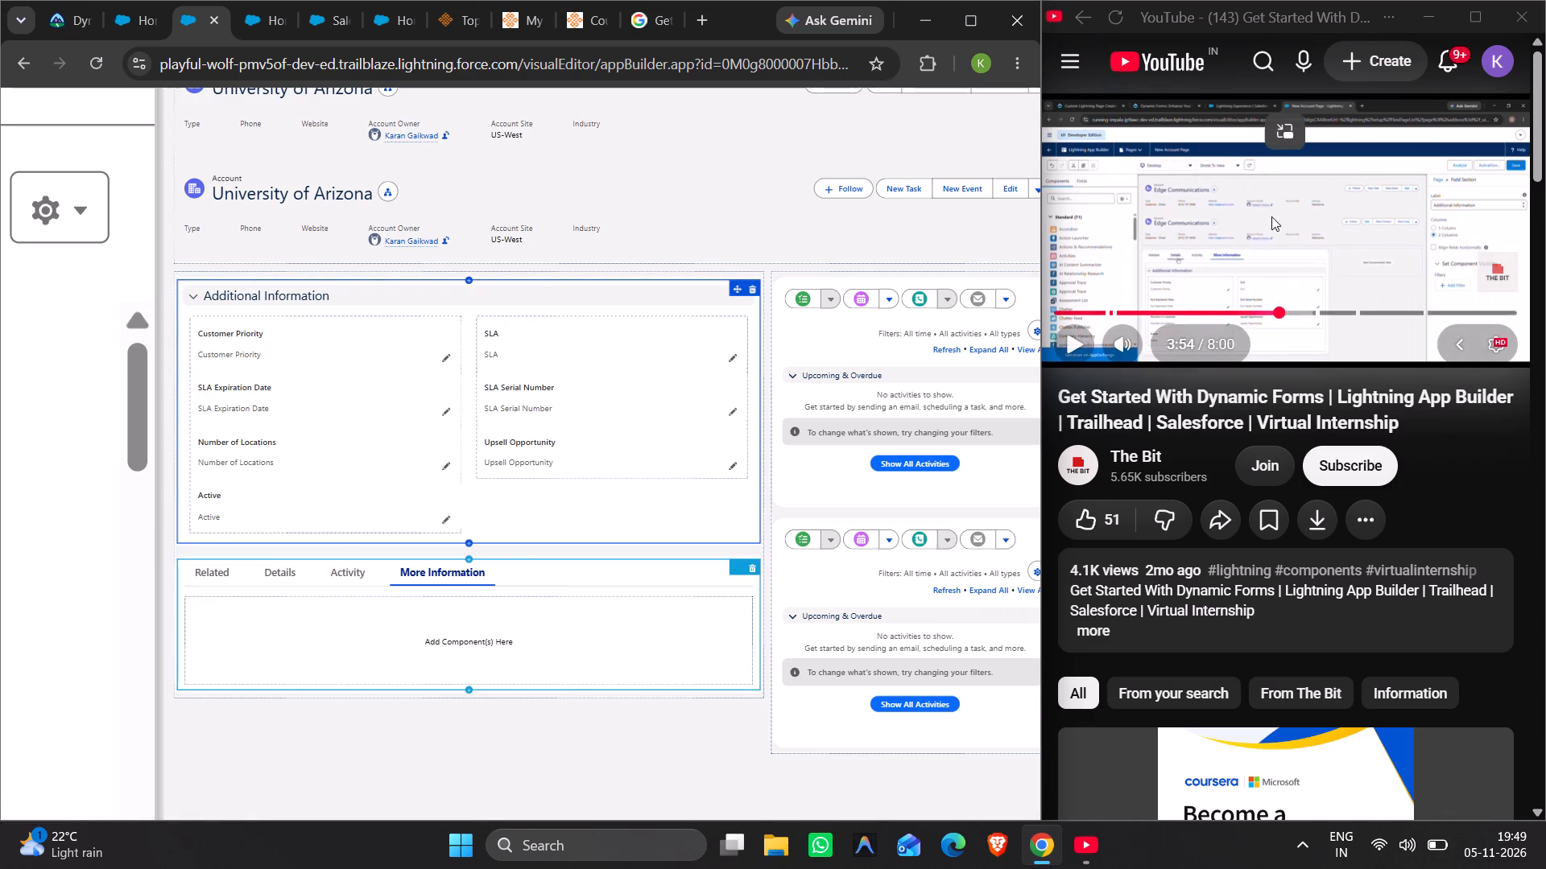
# Reopen the Details tab in the page preview and resume the walkthrough from 3:54.
pyautogui.click(280, 570)
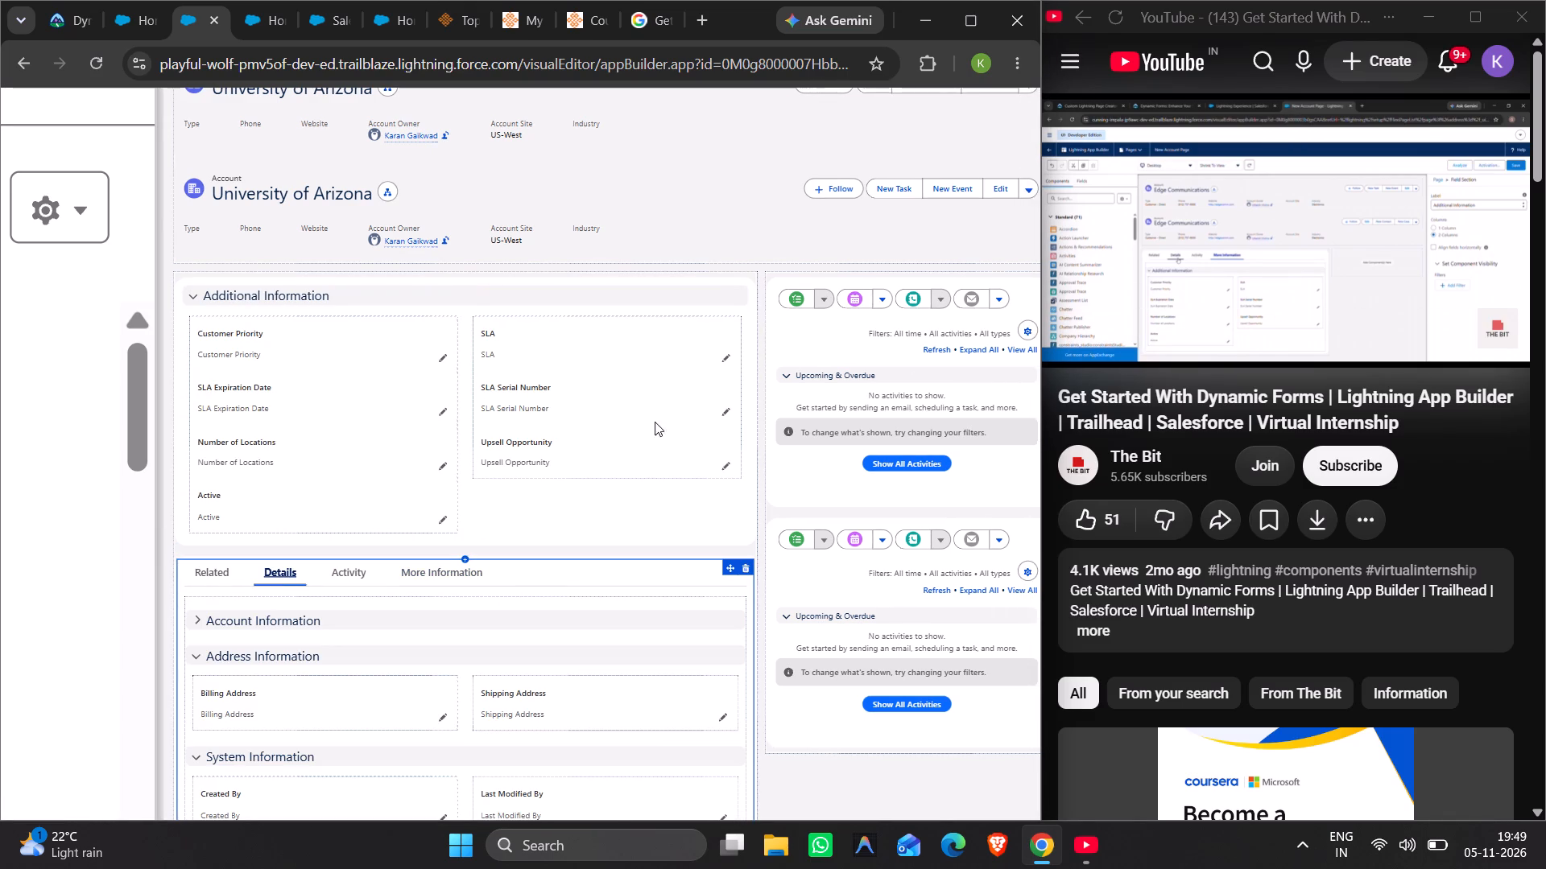
pyautogui.click(1069, 348)
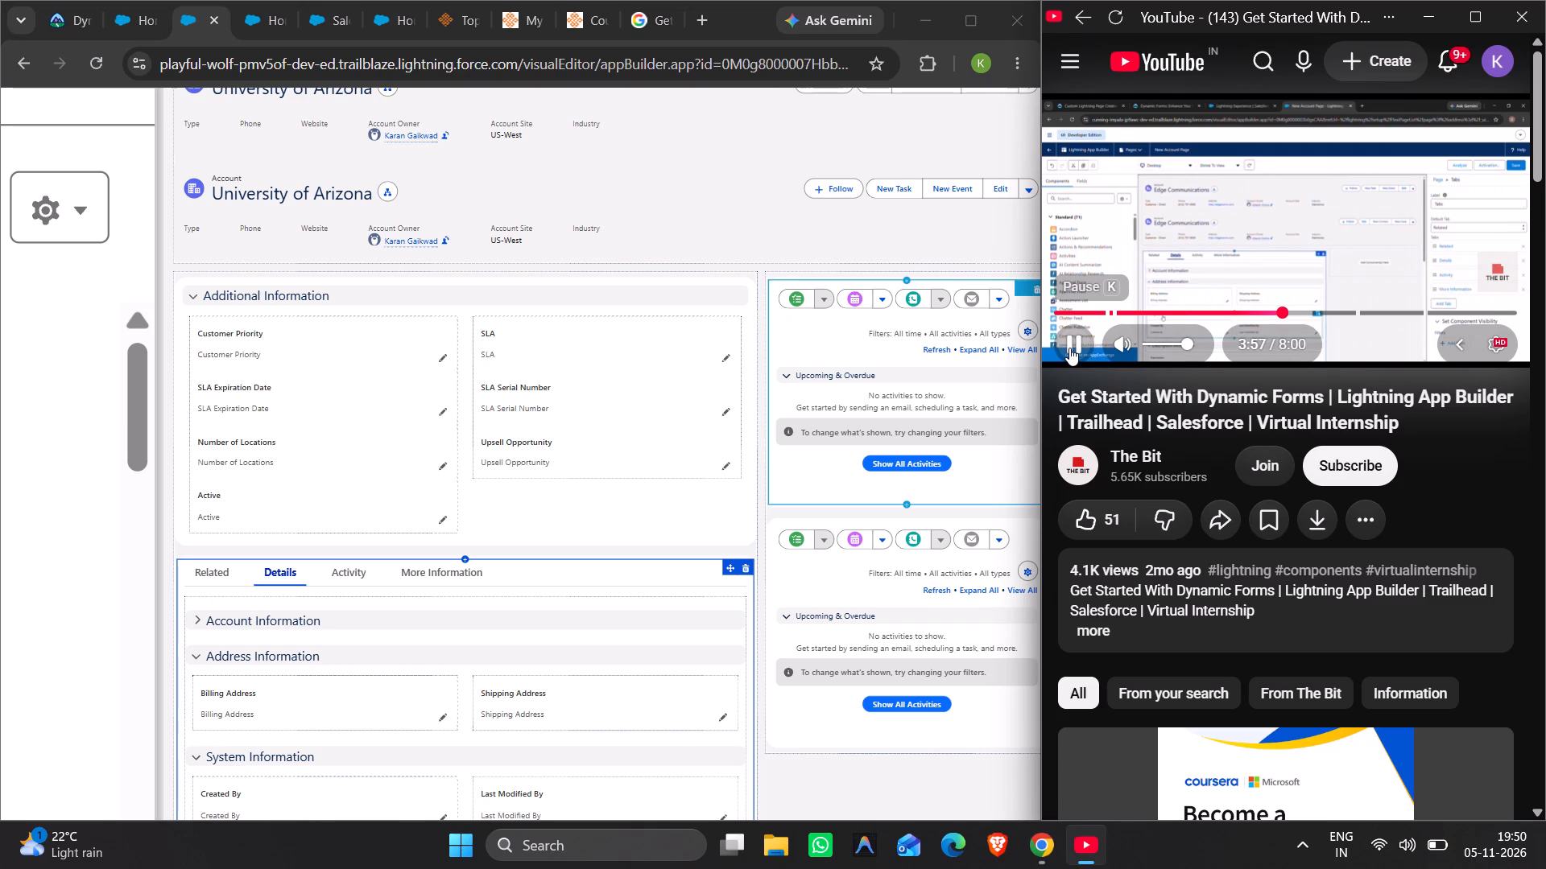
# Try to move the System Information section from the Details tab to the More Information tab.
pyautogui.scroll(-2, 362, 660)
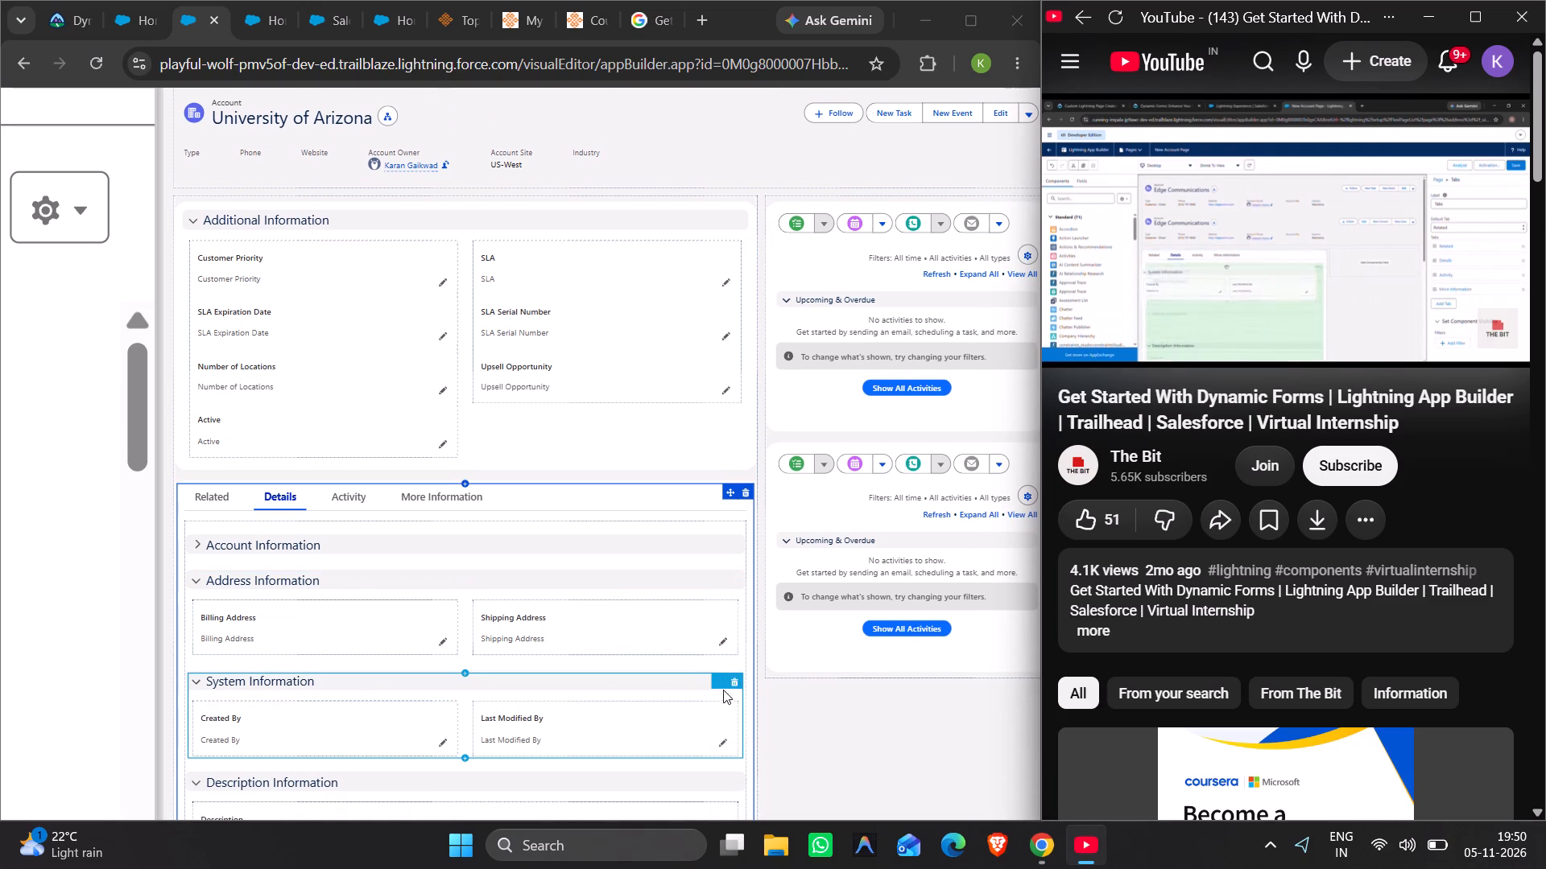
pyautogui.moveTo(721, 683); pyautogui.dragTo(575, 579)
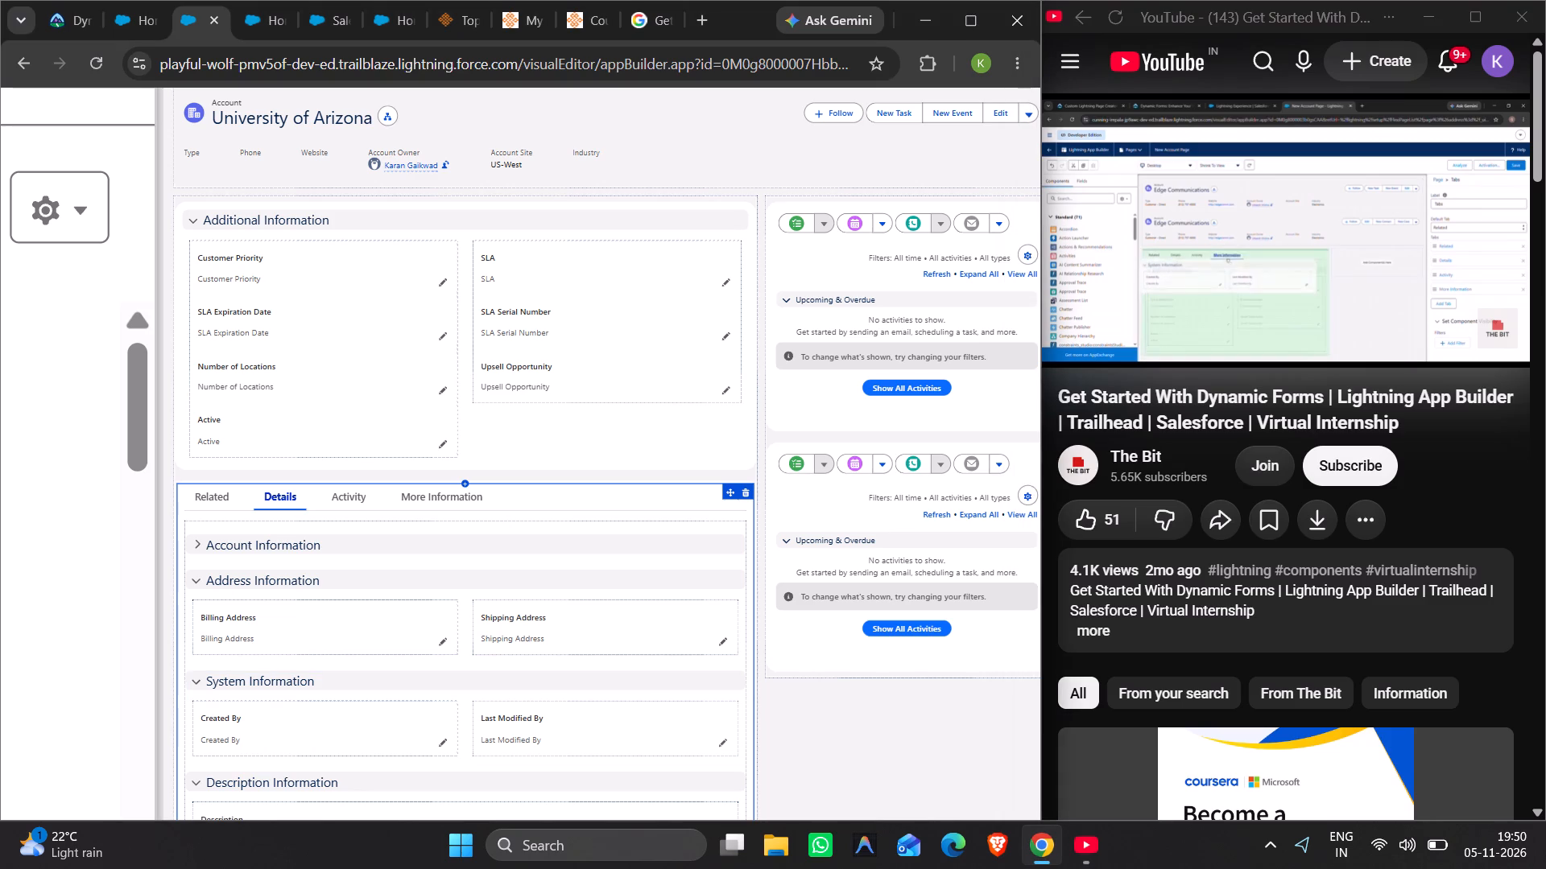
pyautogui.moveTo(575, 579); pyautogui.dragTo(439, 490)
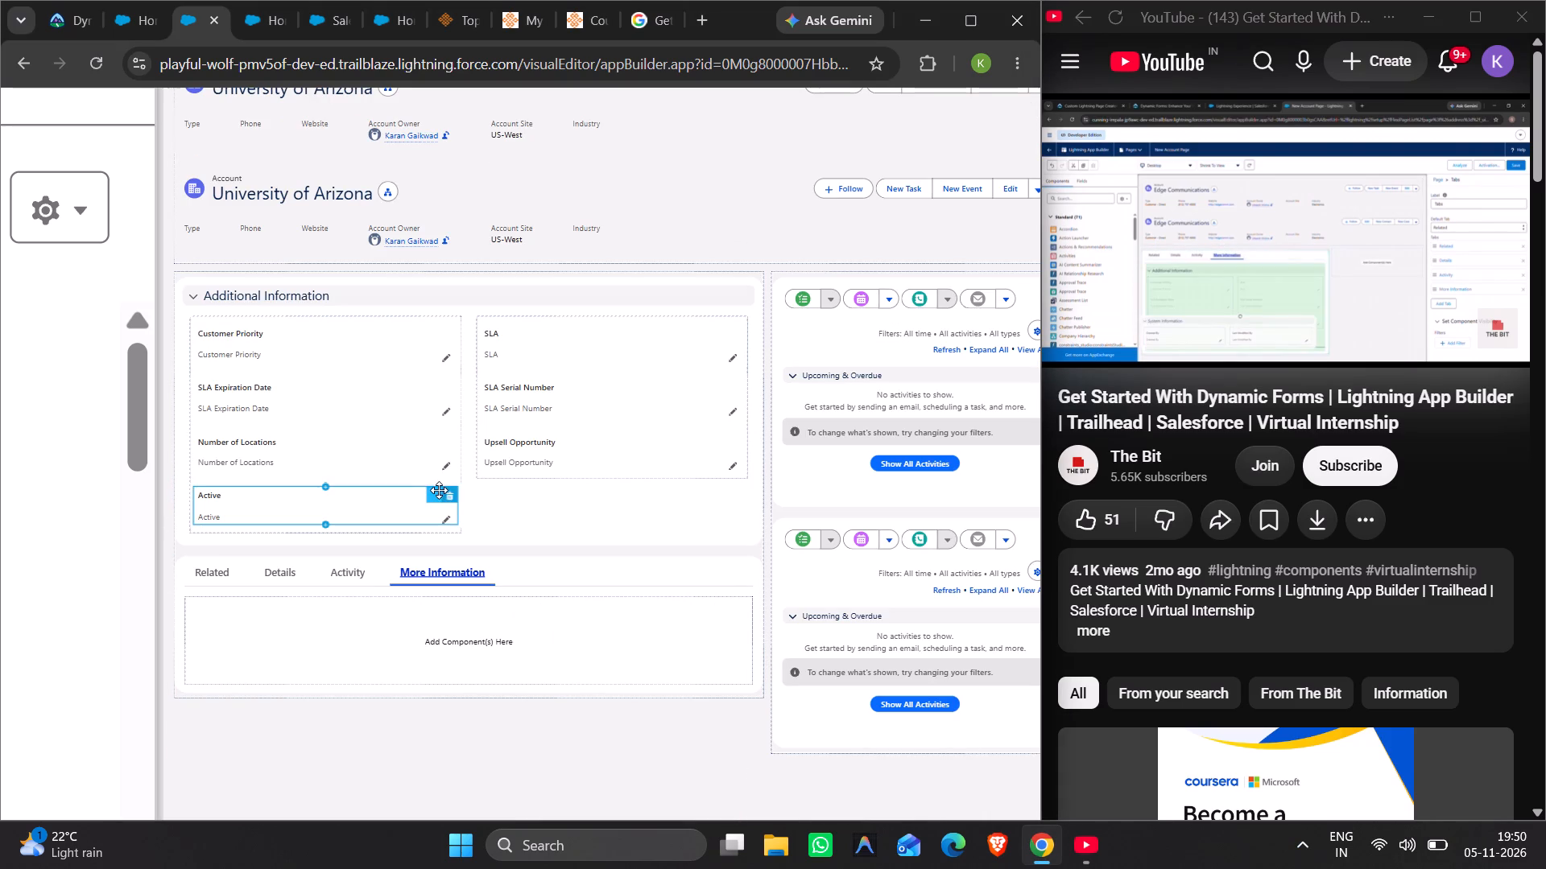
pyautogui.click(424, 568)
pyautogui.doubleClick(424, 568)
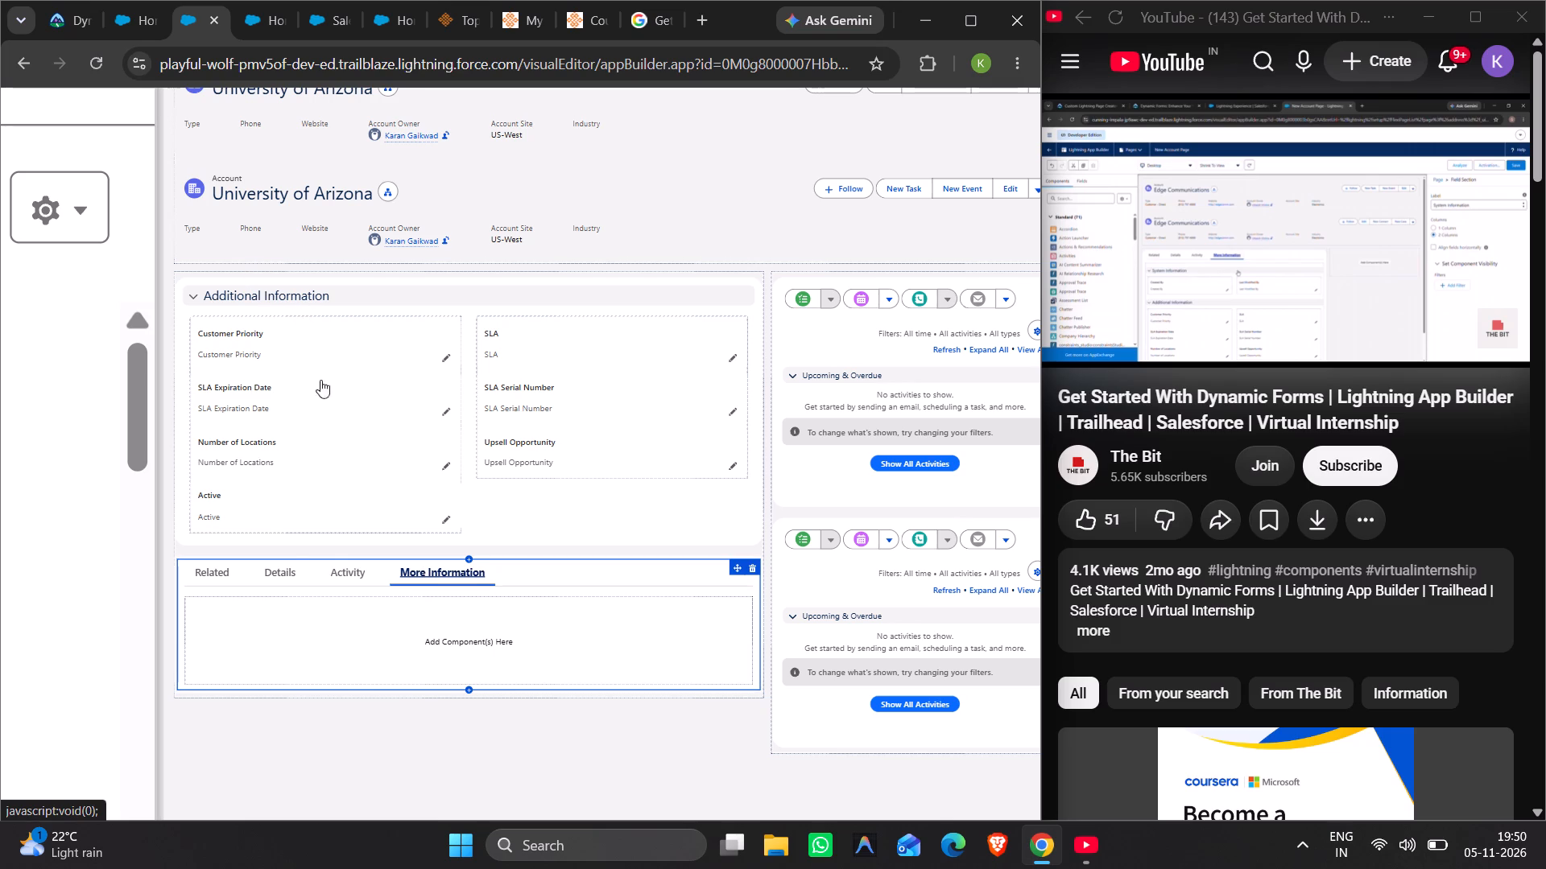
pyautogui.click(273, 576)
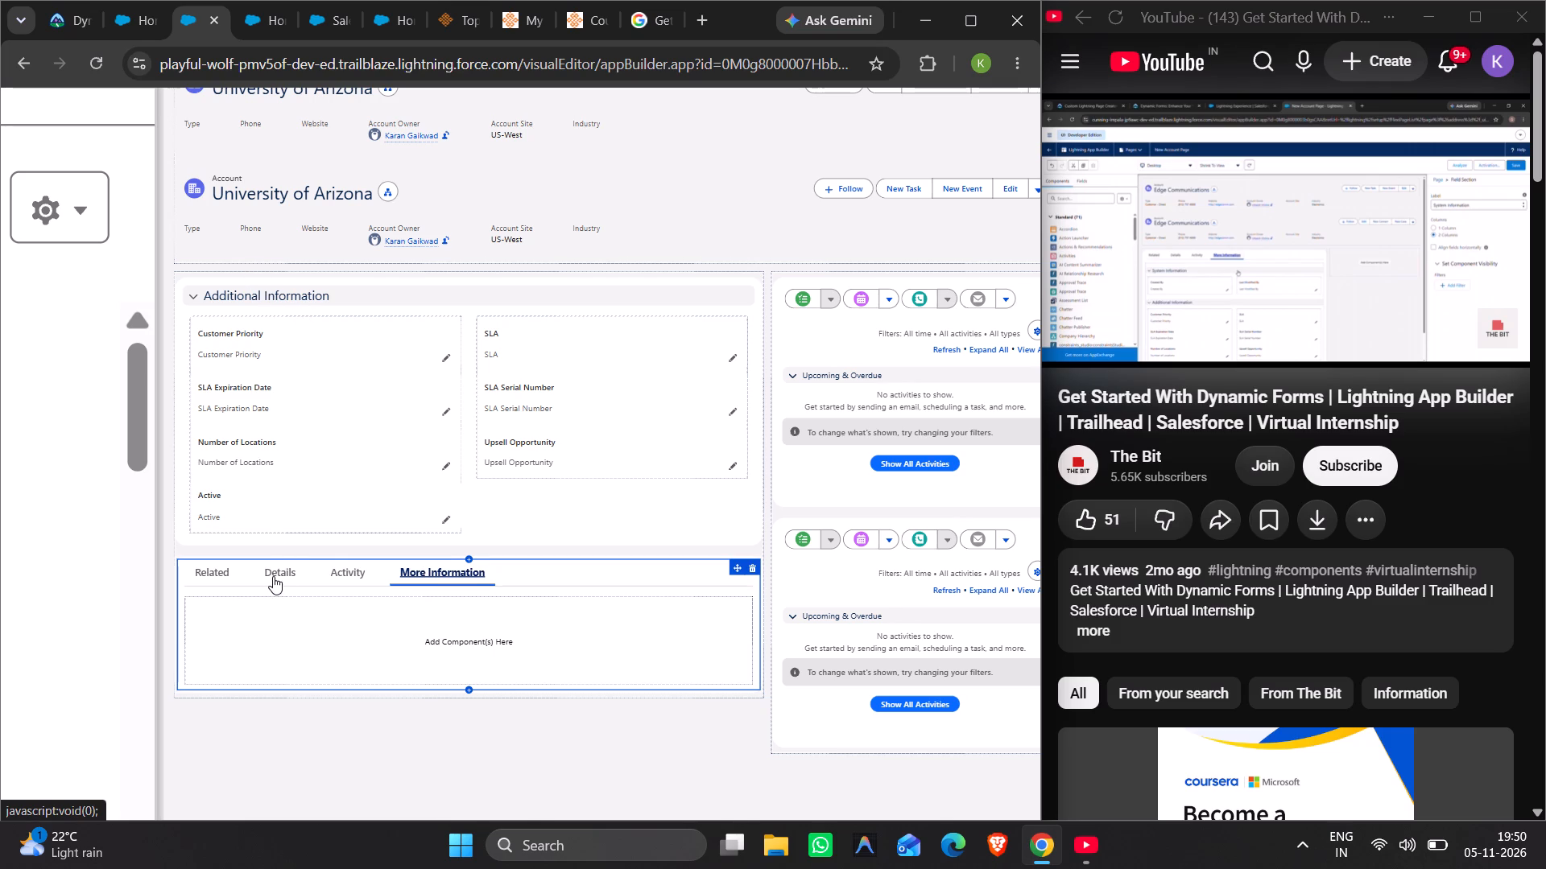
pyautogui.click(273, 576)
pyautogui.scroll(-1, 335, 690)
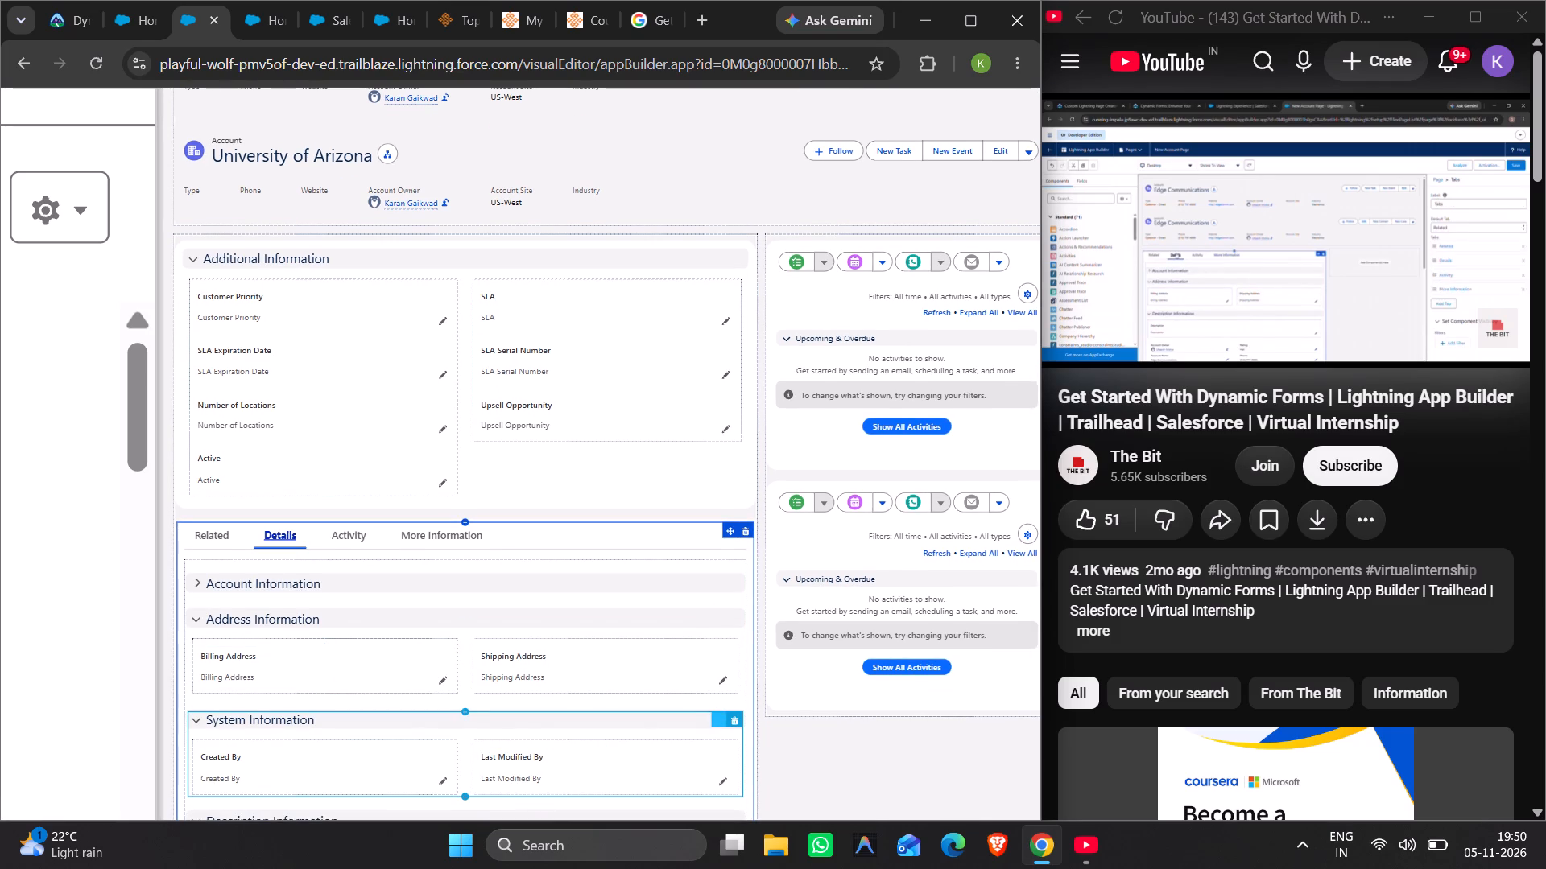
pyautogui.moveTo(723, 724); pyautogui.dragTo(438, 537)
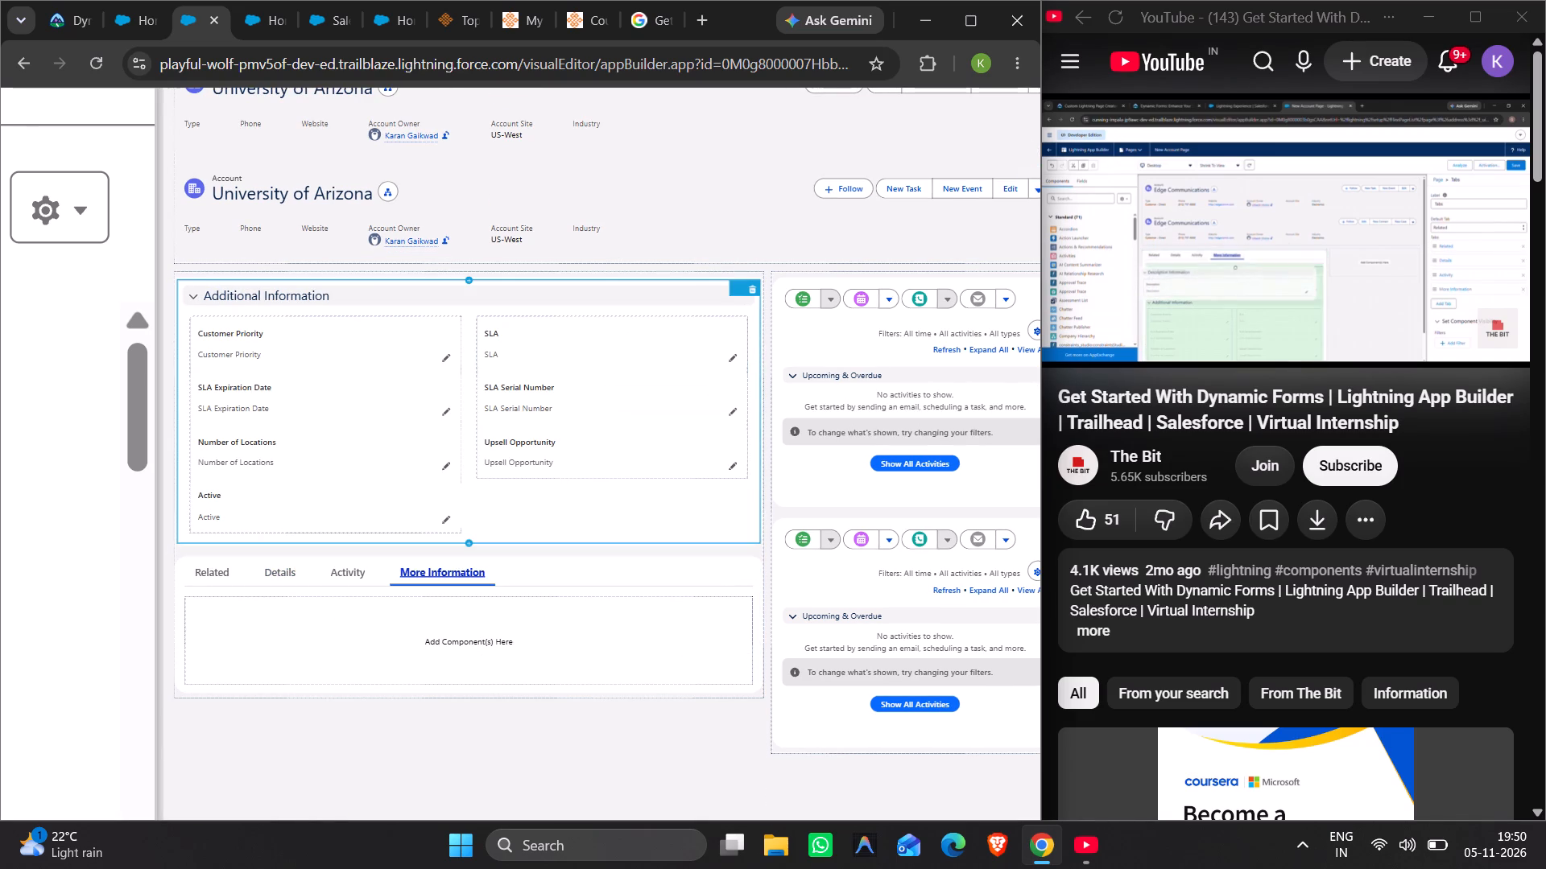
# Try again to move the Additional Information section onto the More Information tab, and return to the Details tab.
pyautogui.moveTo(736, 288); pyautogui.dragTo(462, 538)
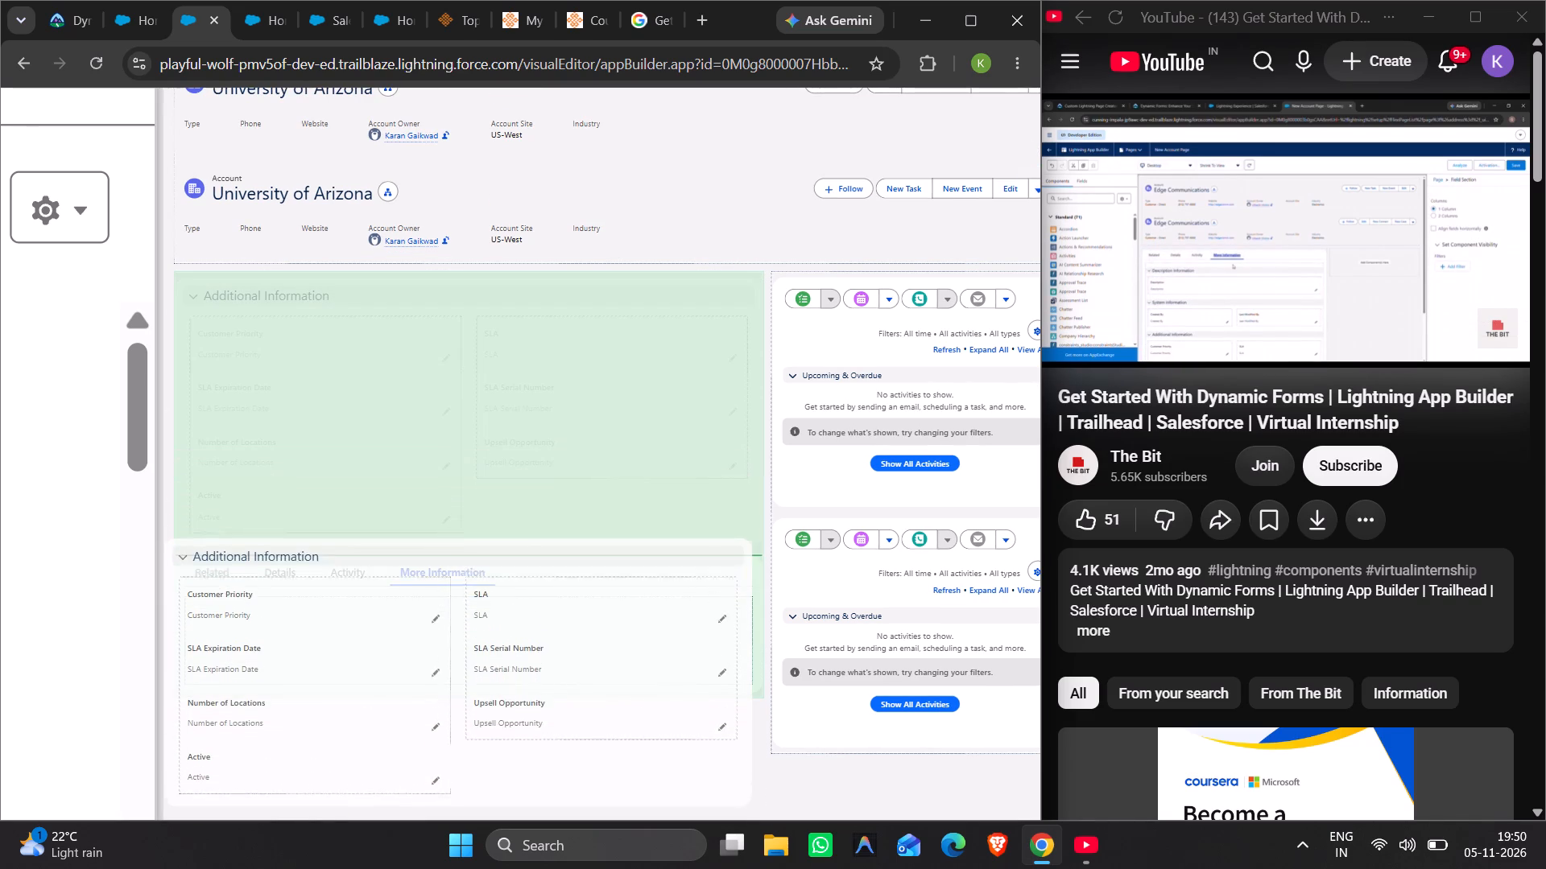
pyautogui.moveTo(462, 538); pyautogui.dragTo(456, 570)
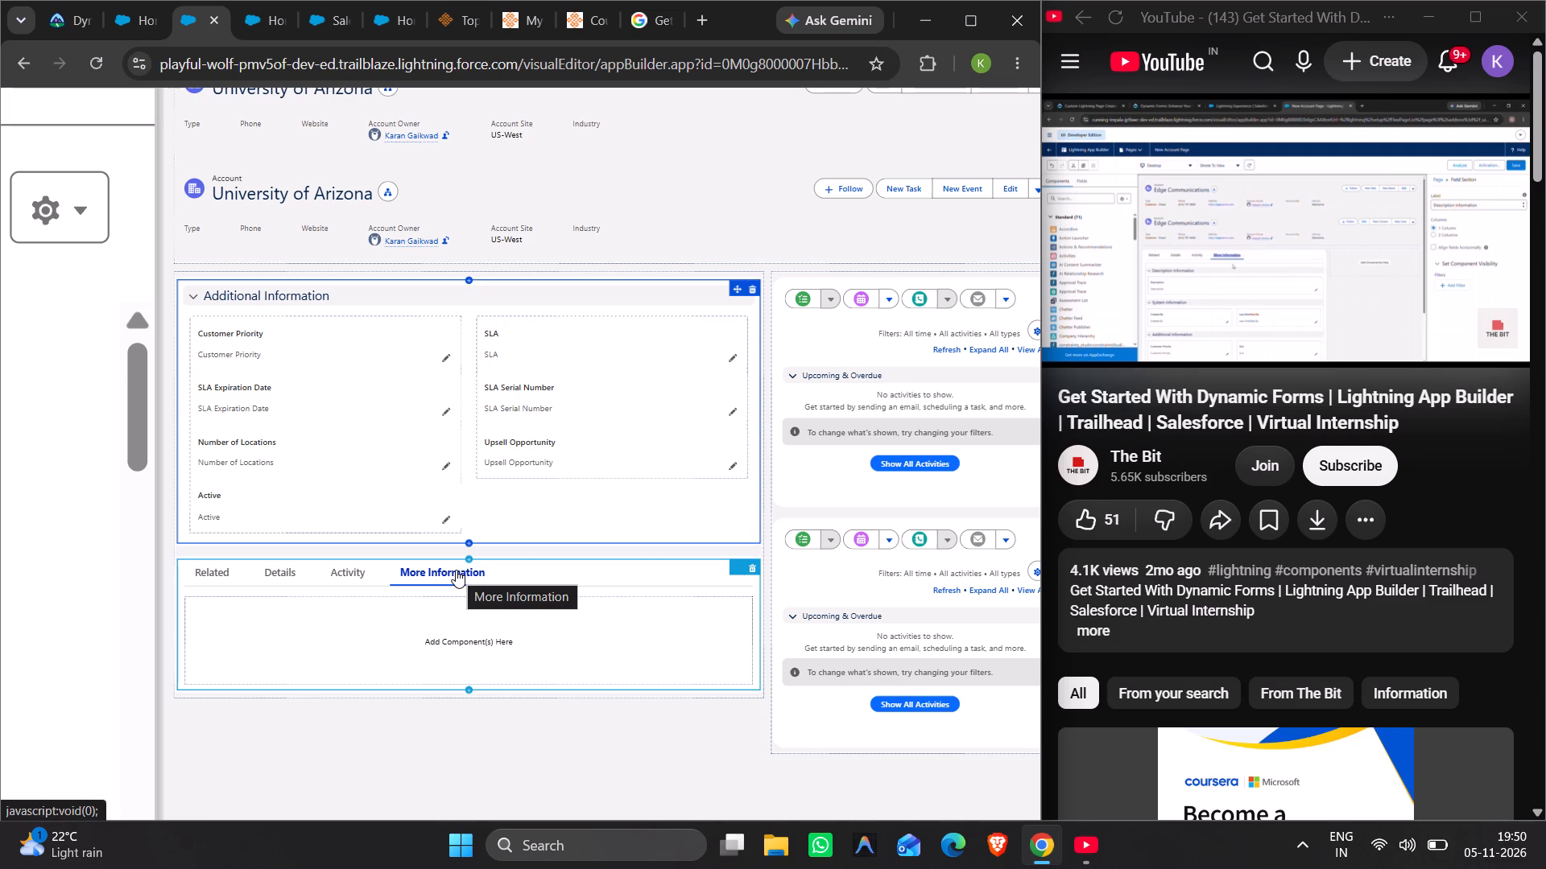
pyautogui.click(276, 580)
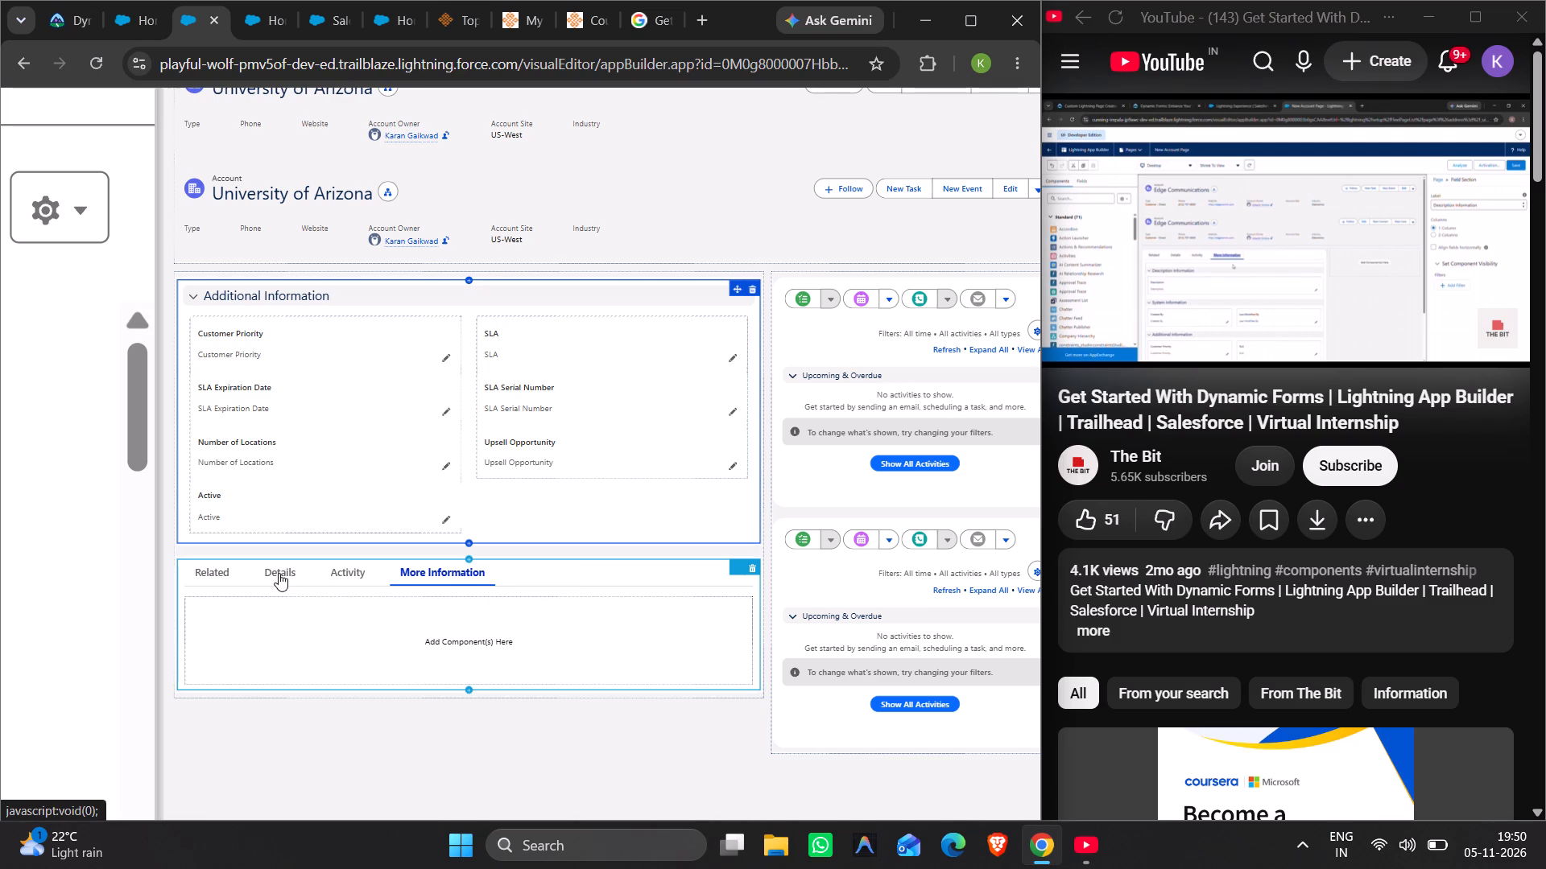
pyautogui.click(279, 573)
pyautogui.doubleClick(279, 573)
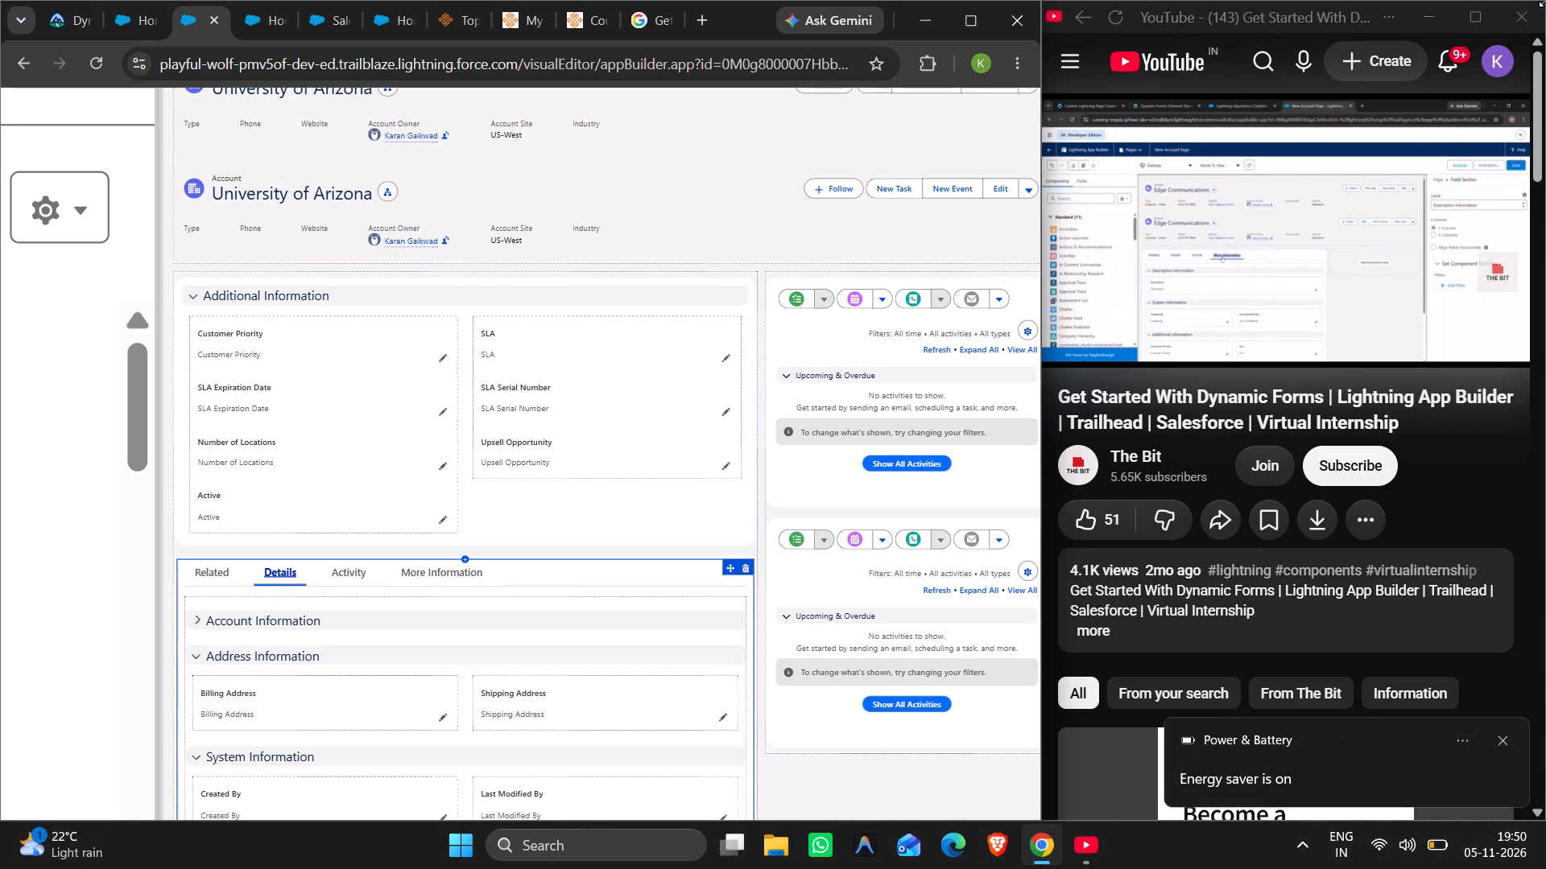
# Close the walkthrough window and the Chrome window, leaving the App Builder without saving its changes.
pyautogui.click(1510, 21)
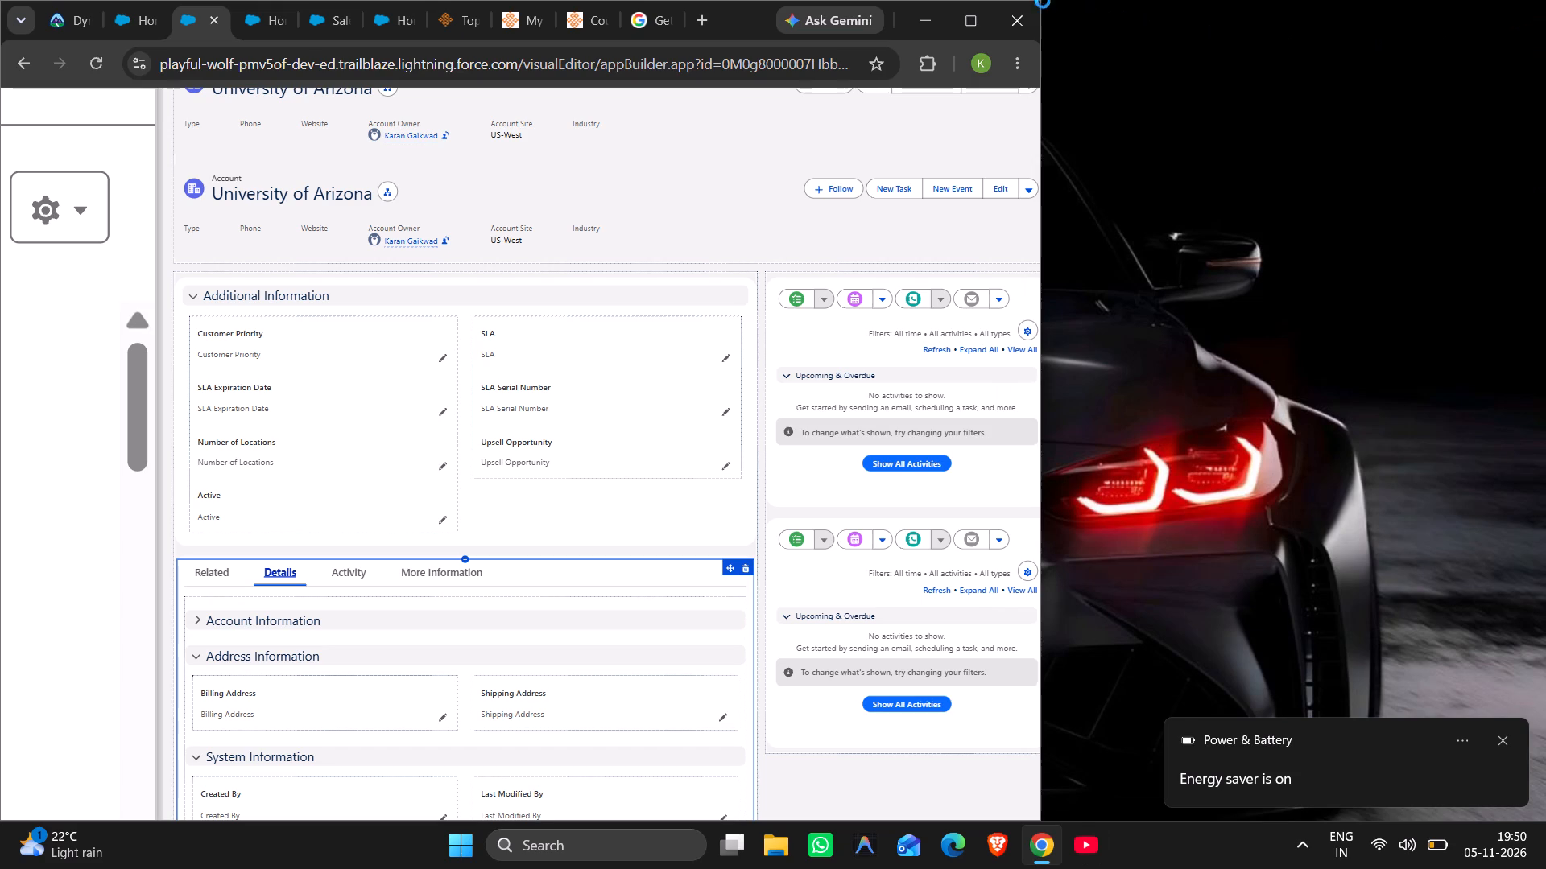
pyautogui.click(1019, 8)
pyautogui.click(1018, 30)
pyautogui.tripleClick(1018, 30)
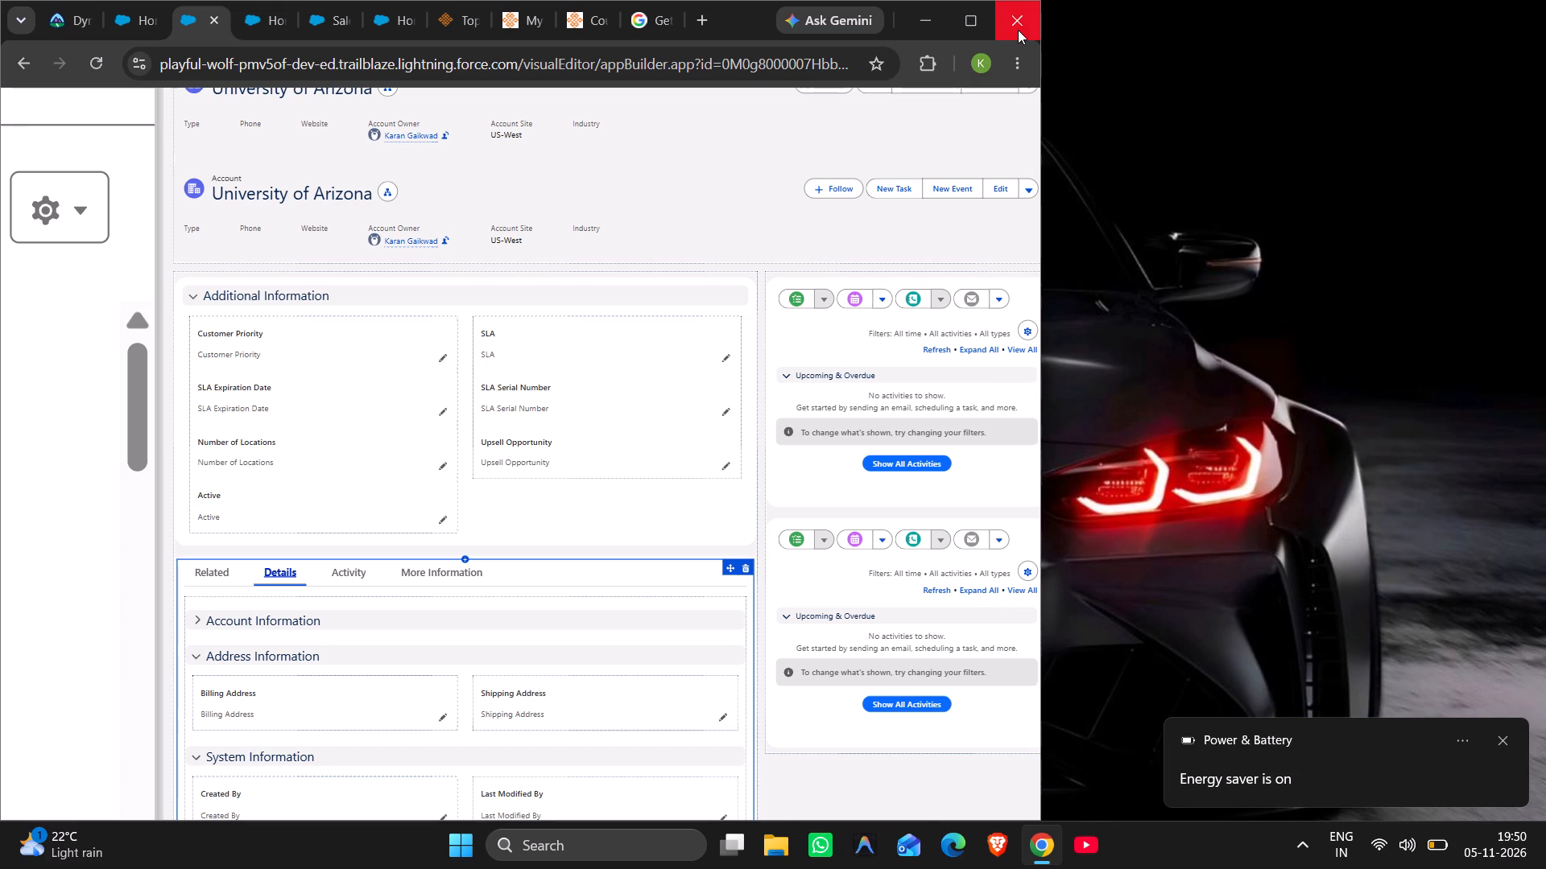
pyautogui.tripleClick(1018, 30)
pyautogui.moveTo(1018, 30); pyautogui.dragTo(1018, 12)
pyautogui.doubleClick(1018, 12)
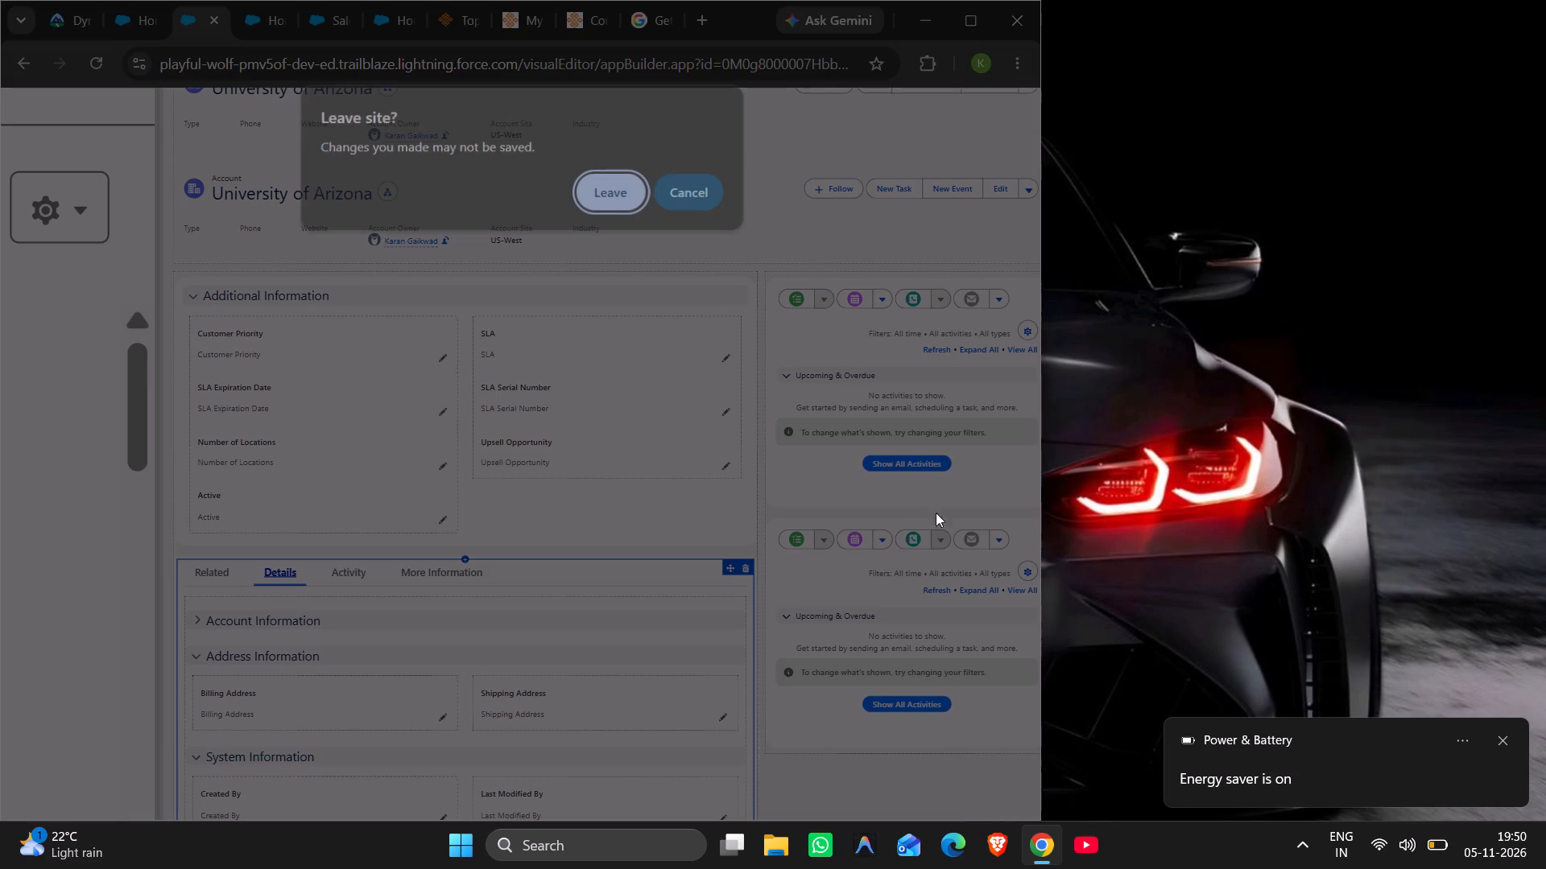
pyautogui.click(611, 191)
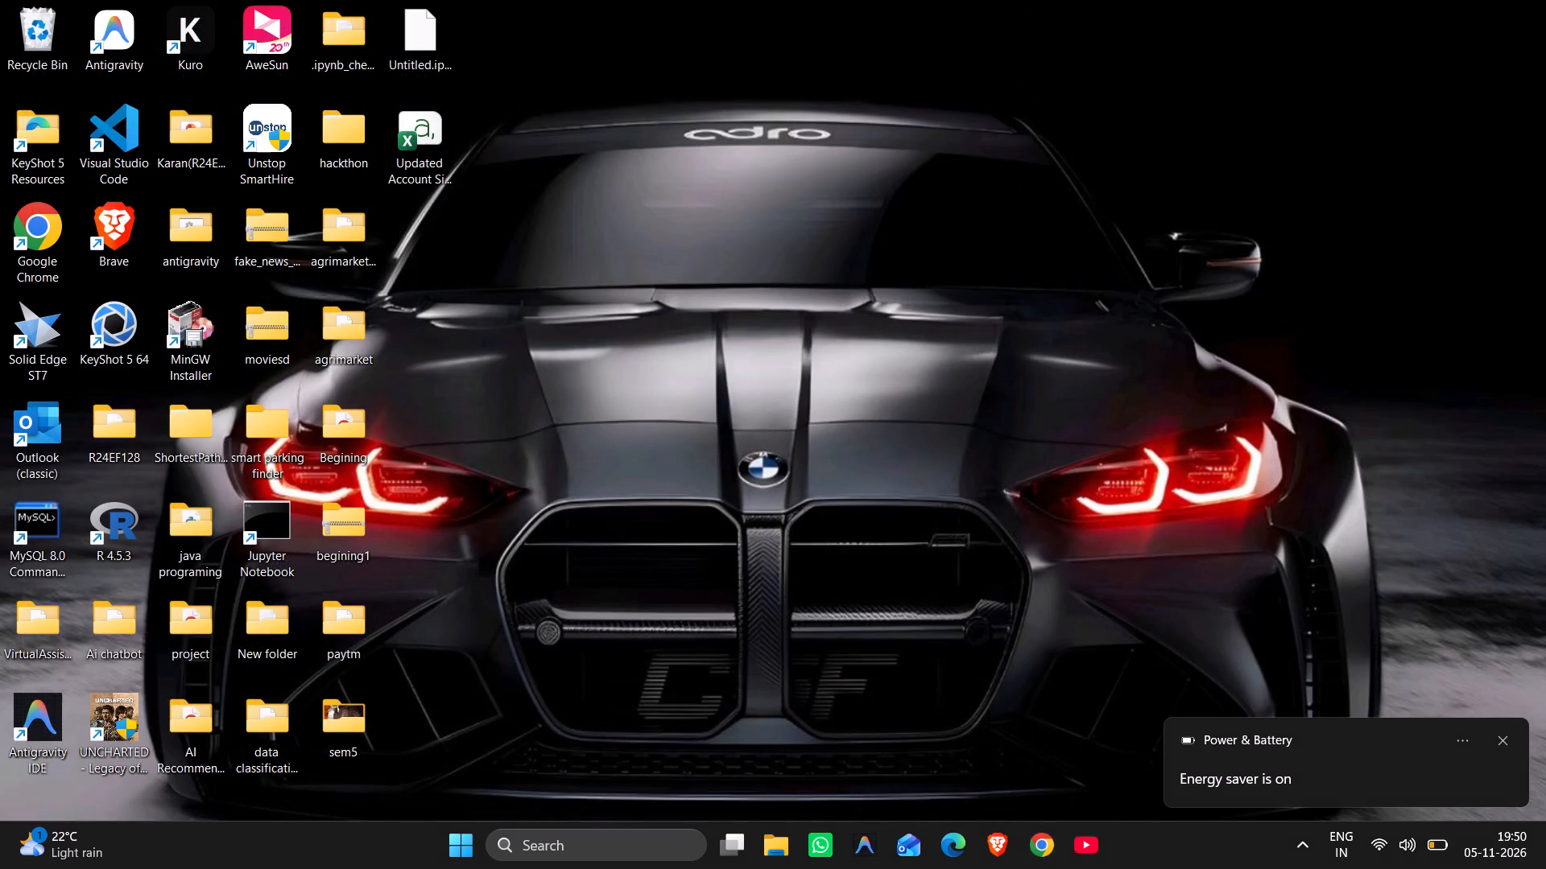
# Dismiss the Power & Battery notification and show the hidden system tray icons.
pyautogui.click(1300, 839)
pyautogui.click(1513, 746)
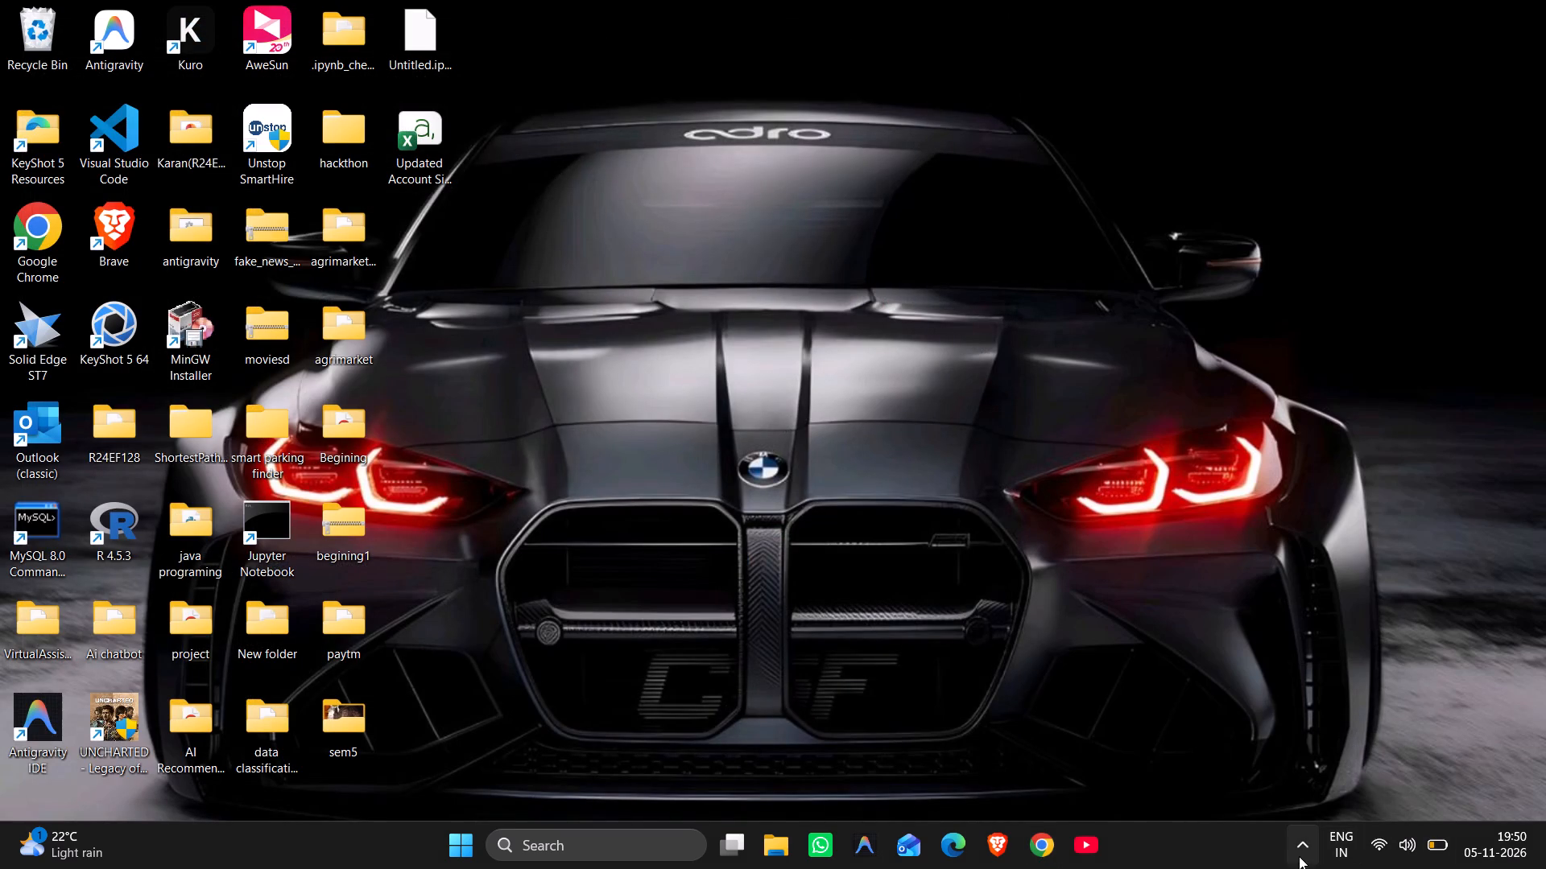
pyautogui.click(1297, 849)
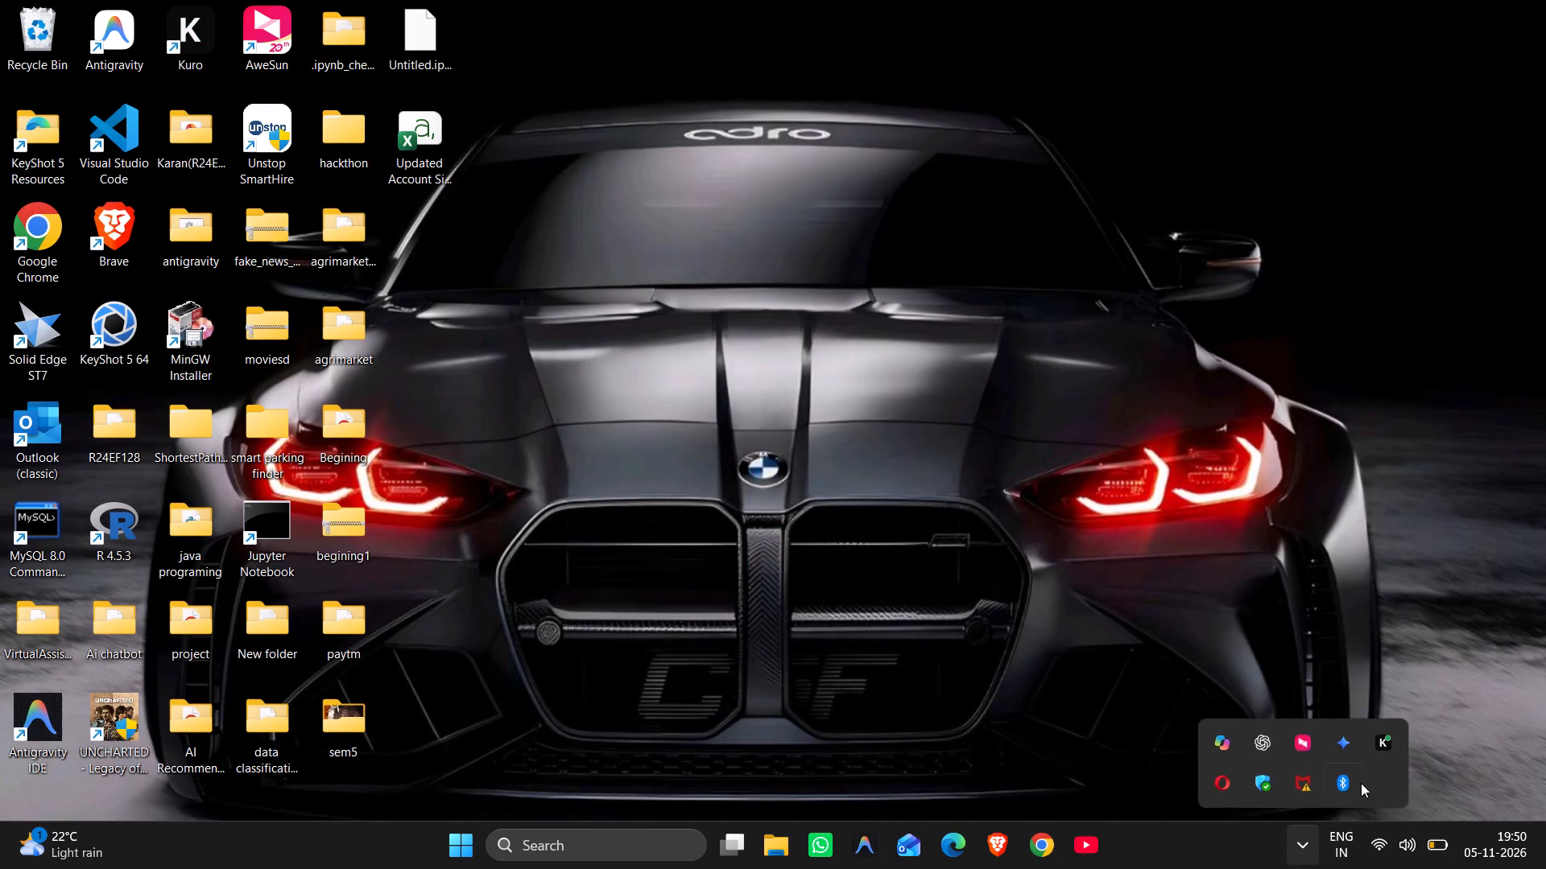